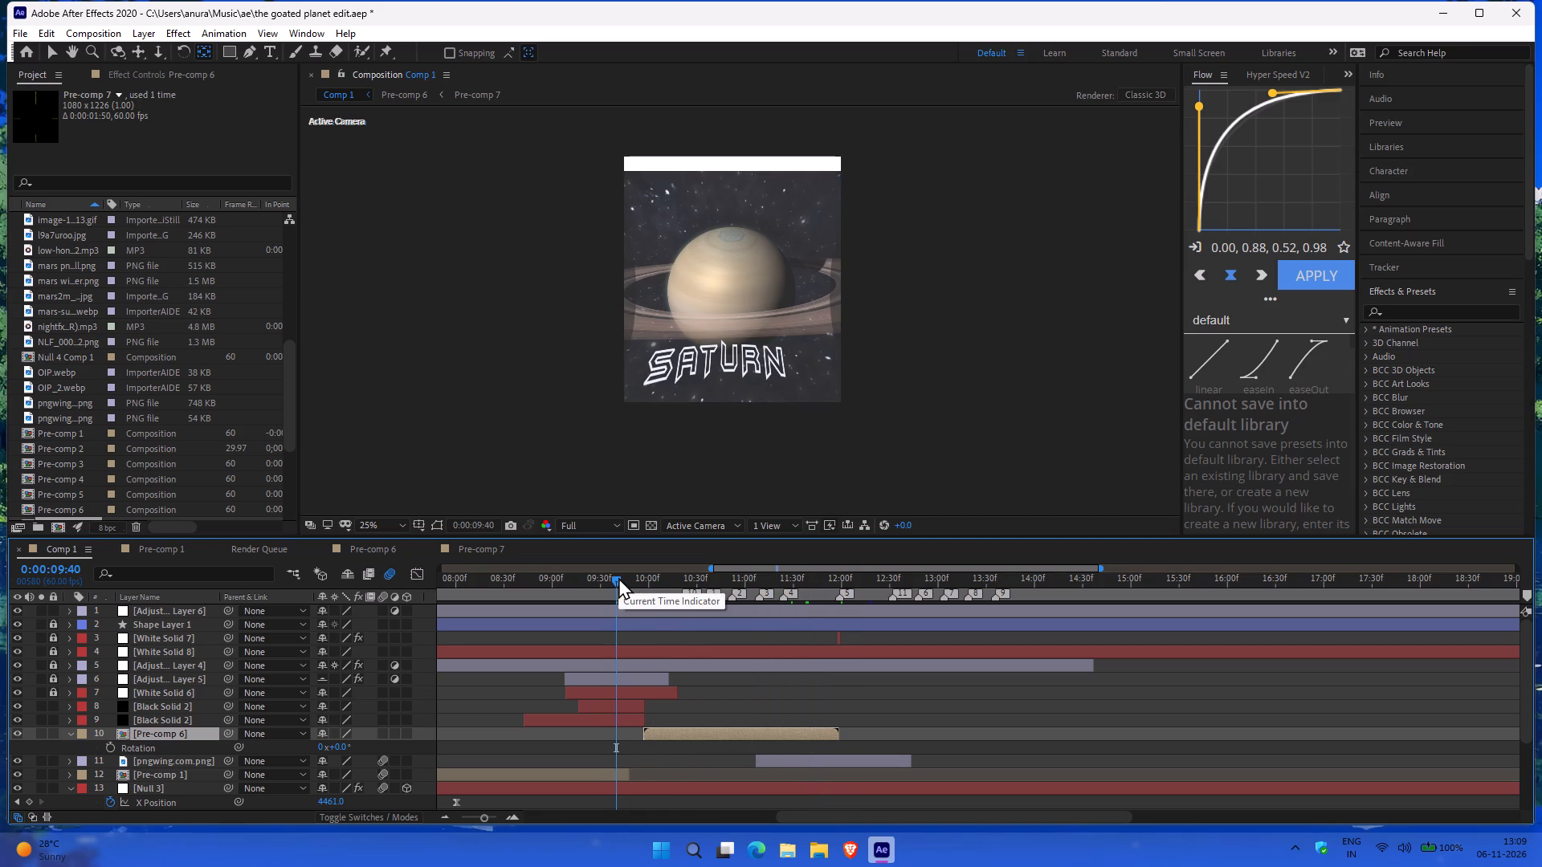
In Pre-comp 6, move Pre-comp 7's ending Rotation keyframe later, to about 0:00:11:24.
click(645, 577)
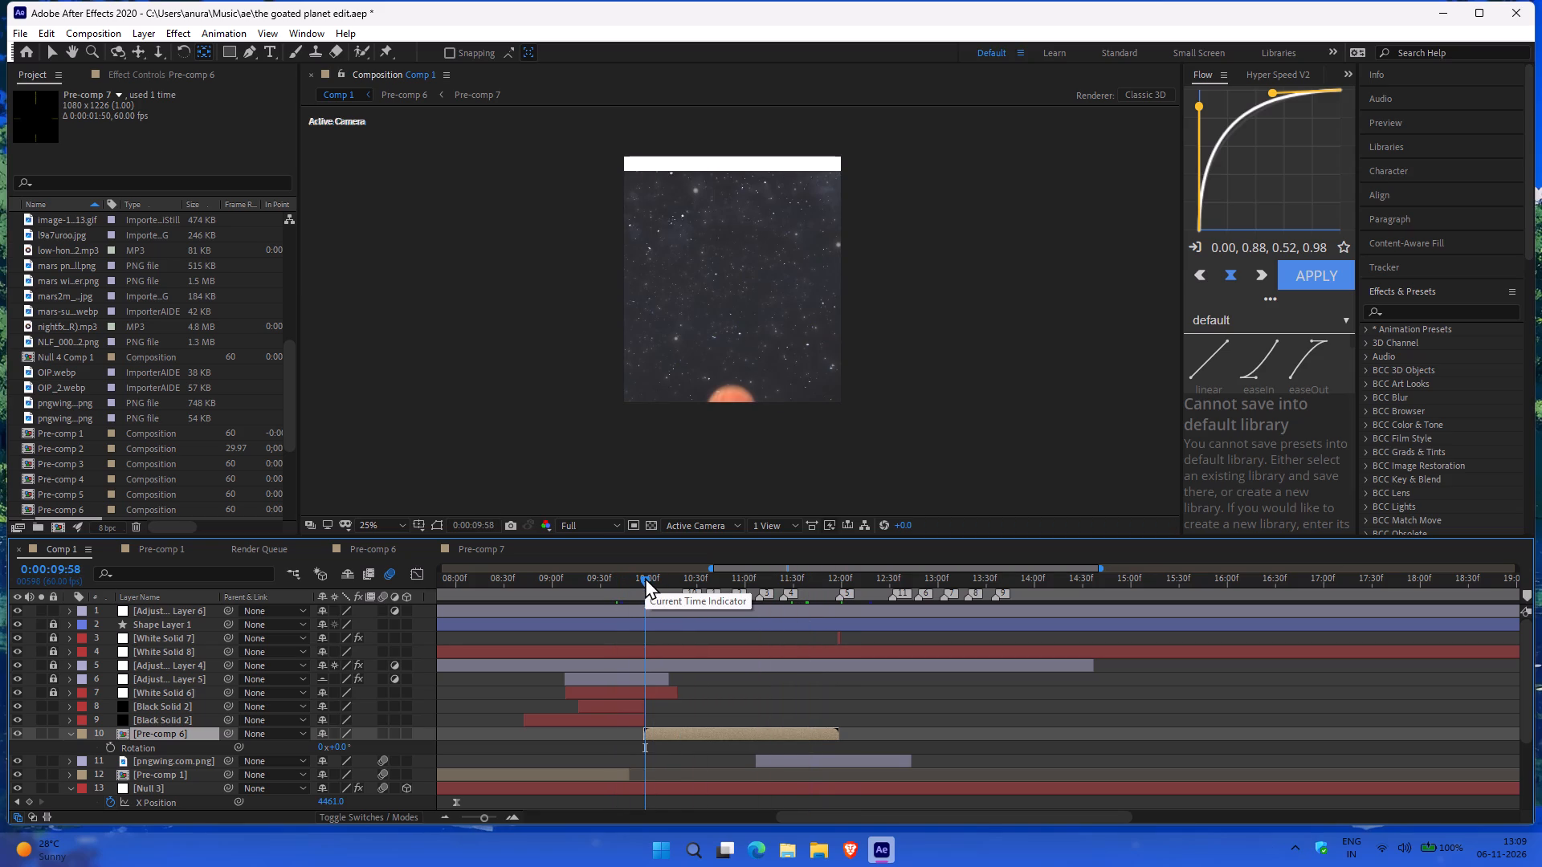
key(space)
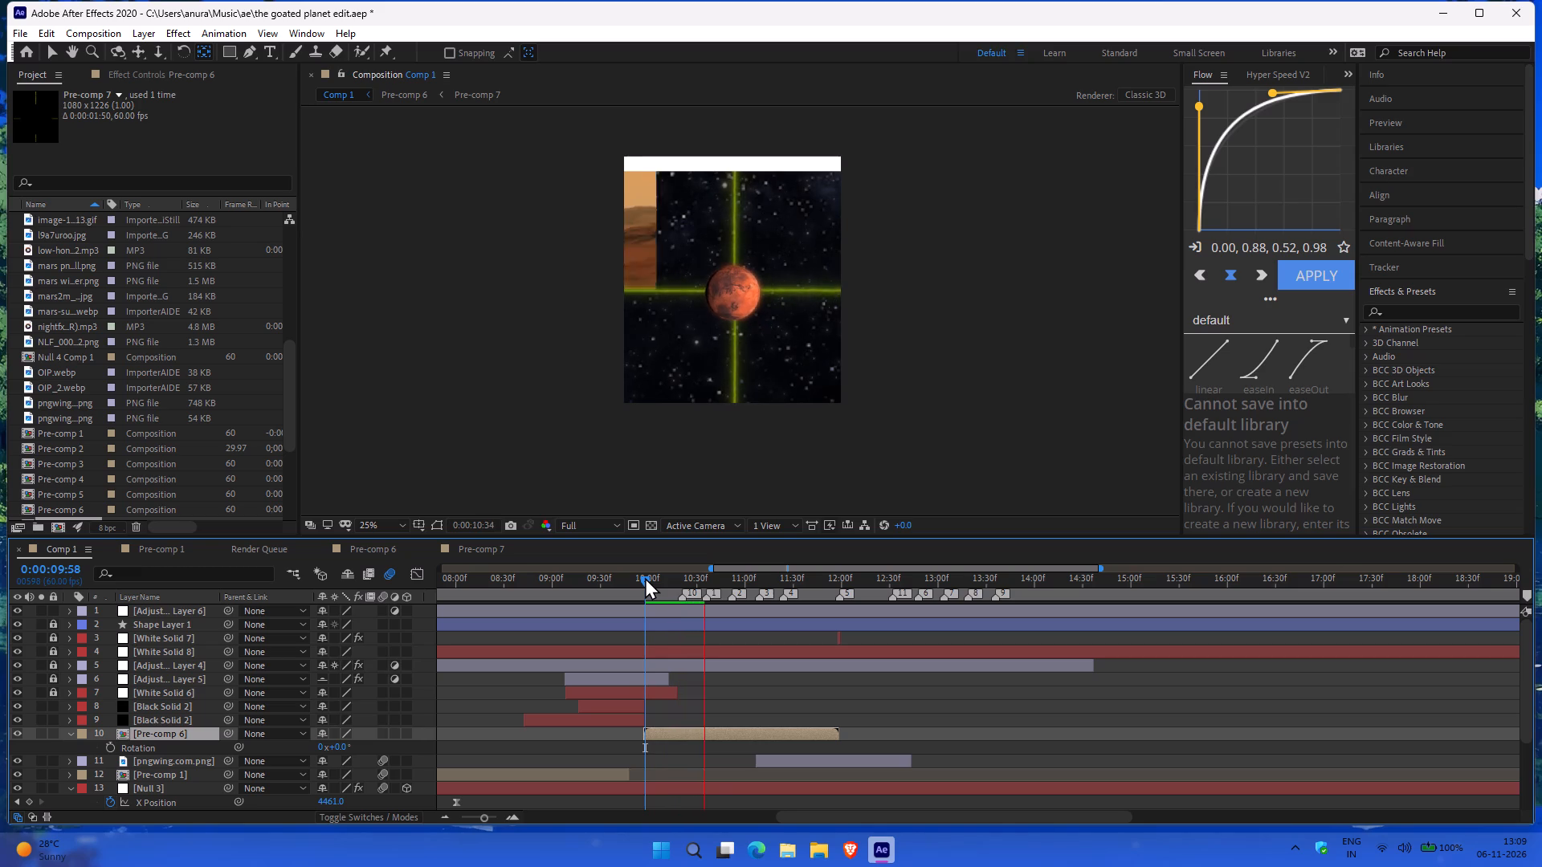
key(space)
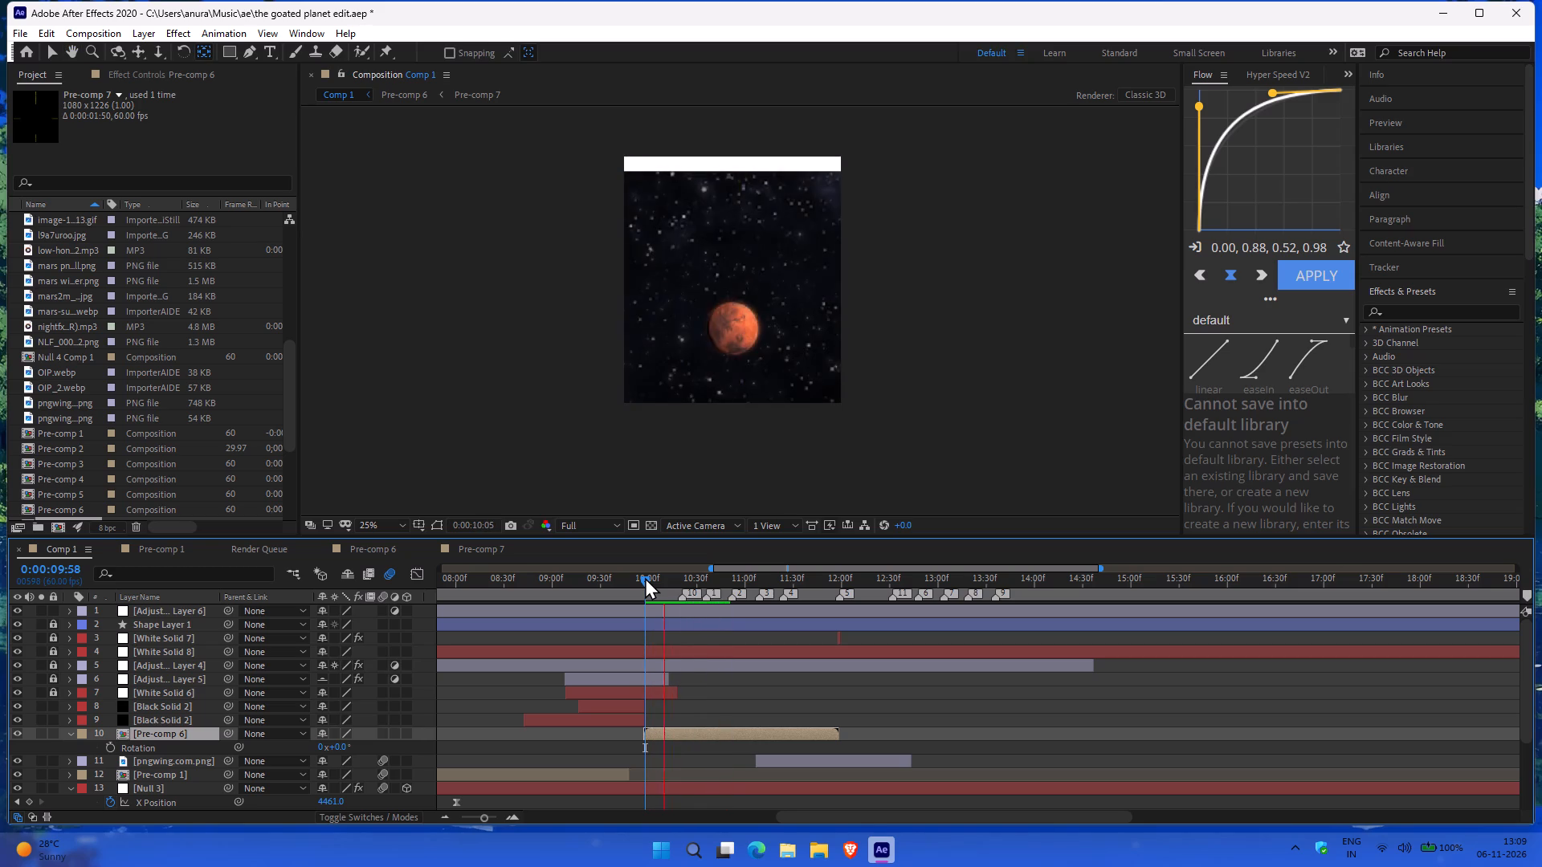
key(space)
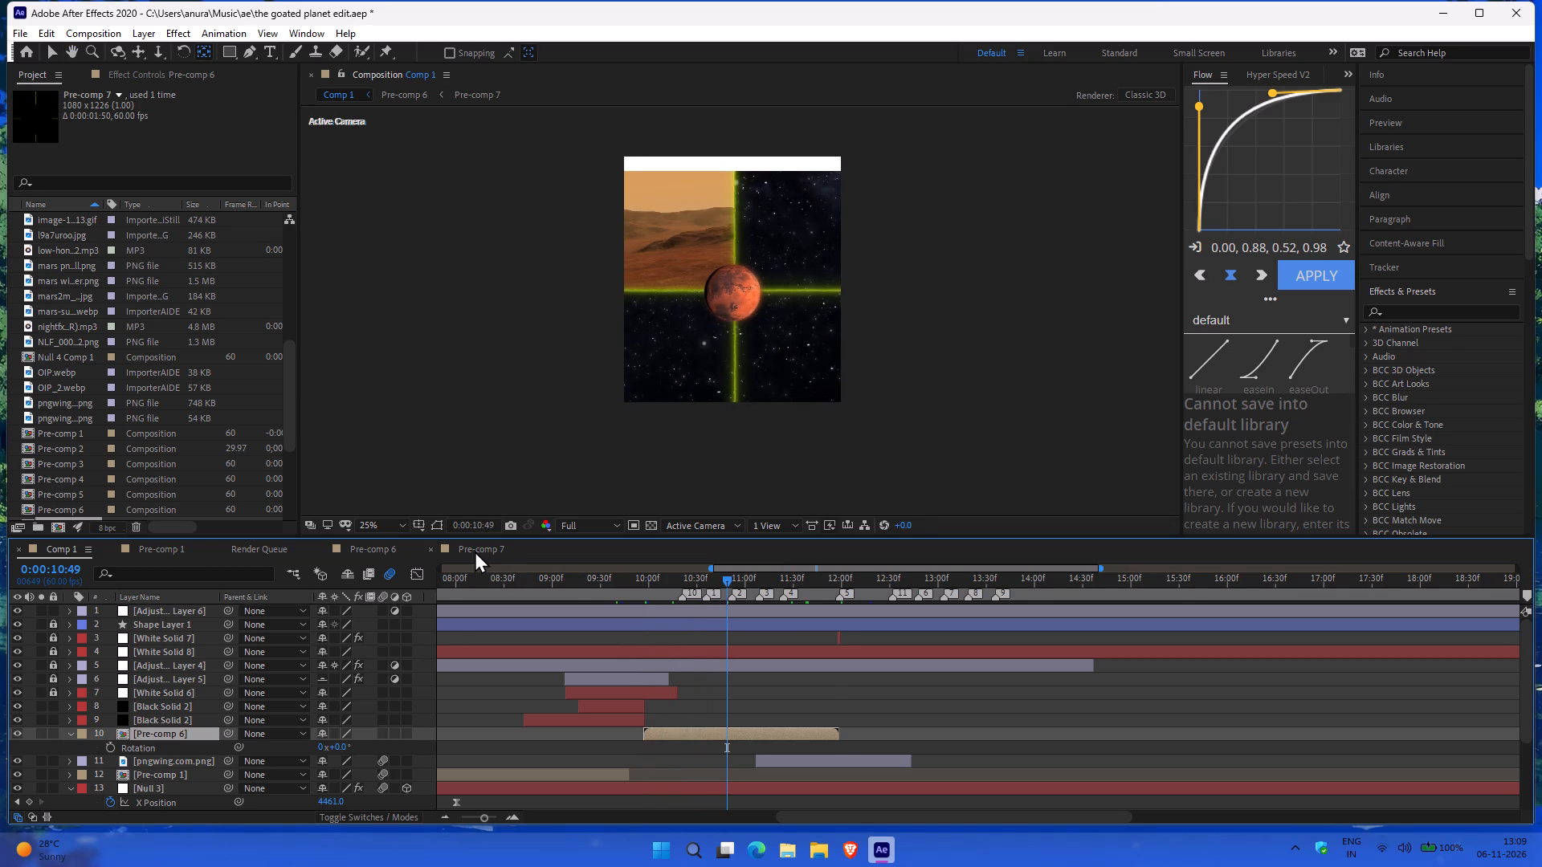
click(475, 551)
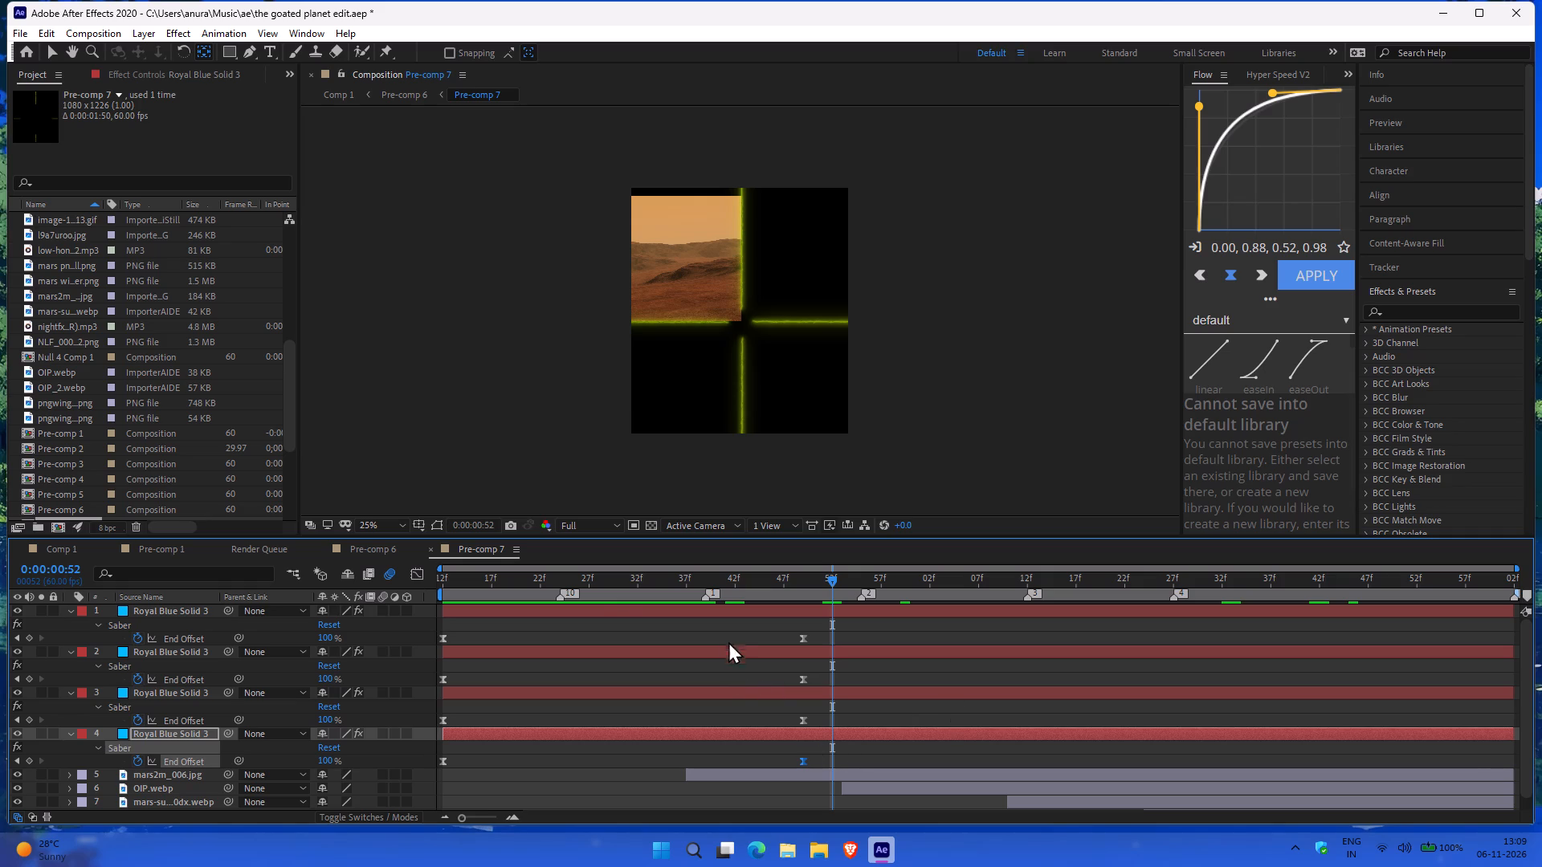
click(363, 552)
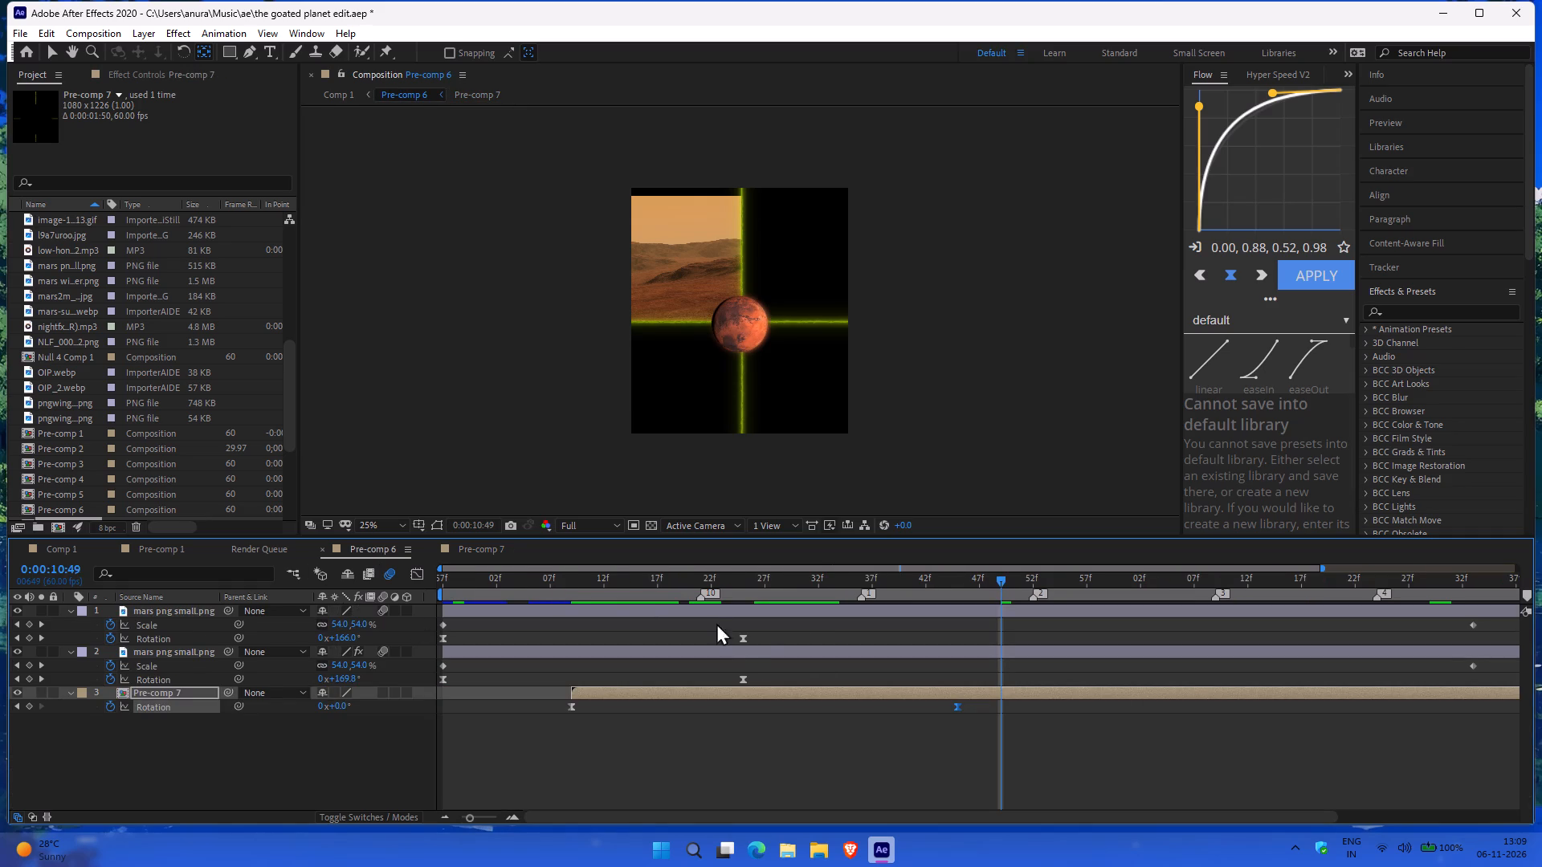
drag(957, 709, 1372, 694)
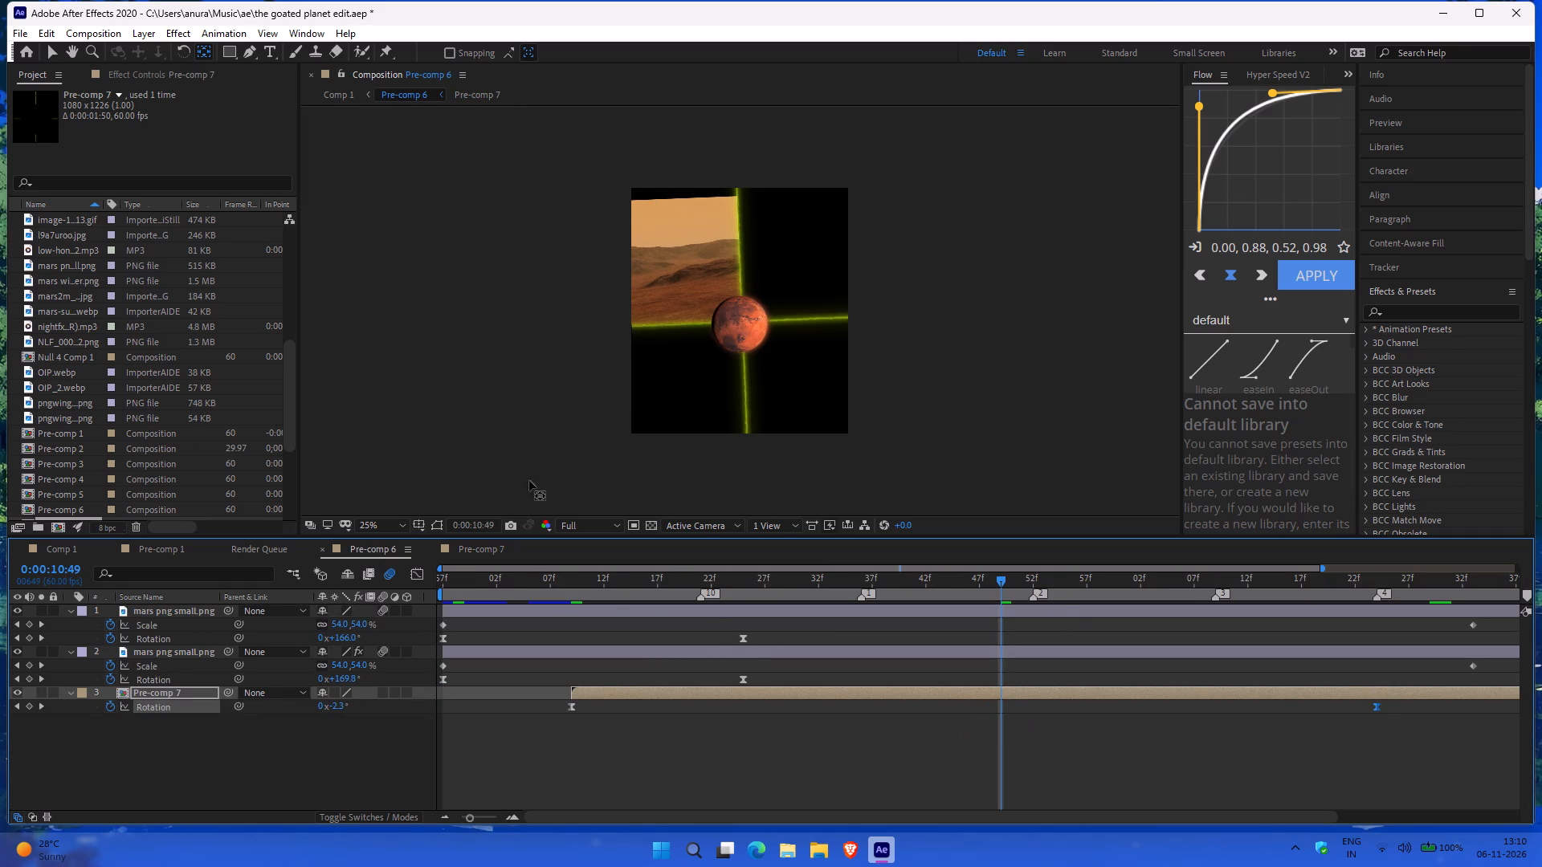
Play back the Mars section of Comp 1, starting from 0:00:10:37 and again from 0:00:09:43, to check the rotation timing.
click(51, 541)
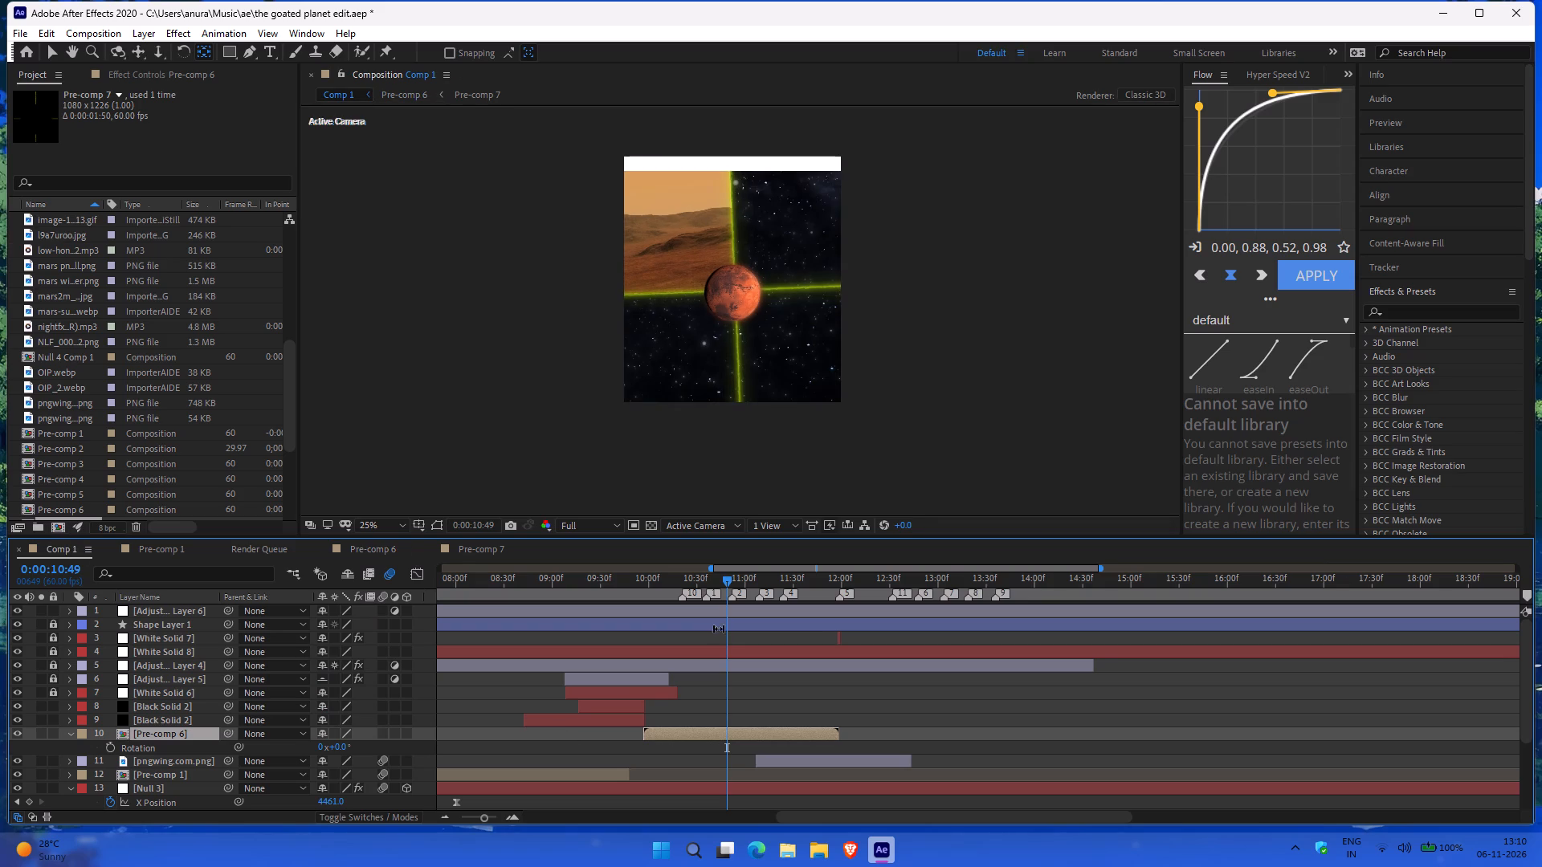
click(708, 582)
key(space)
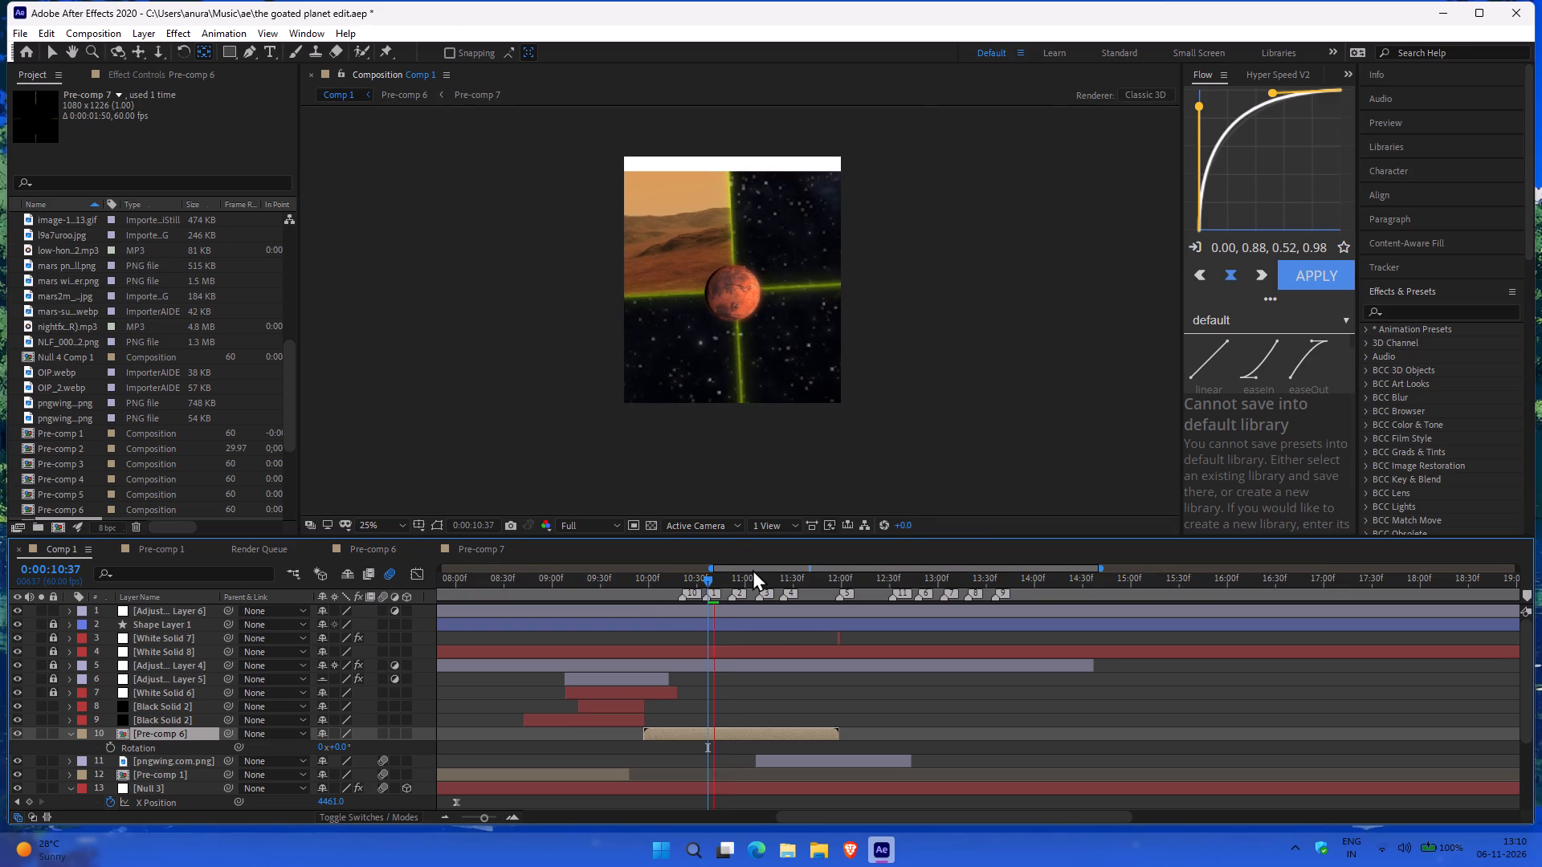
key(space)
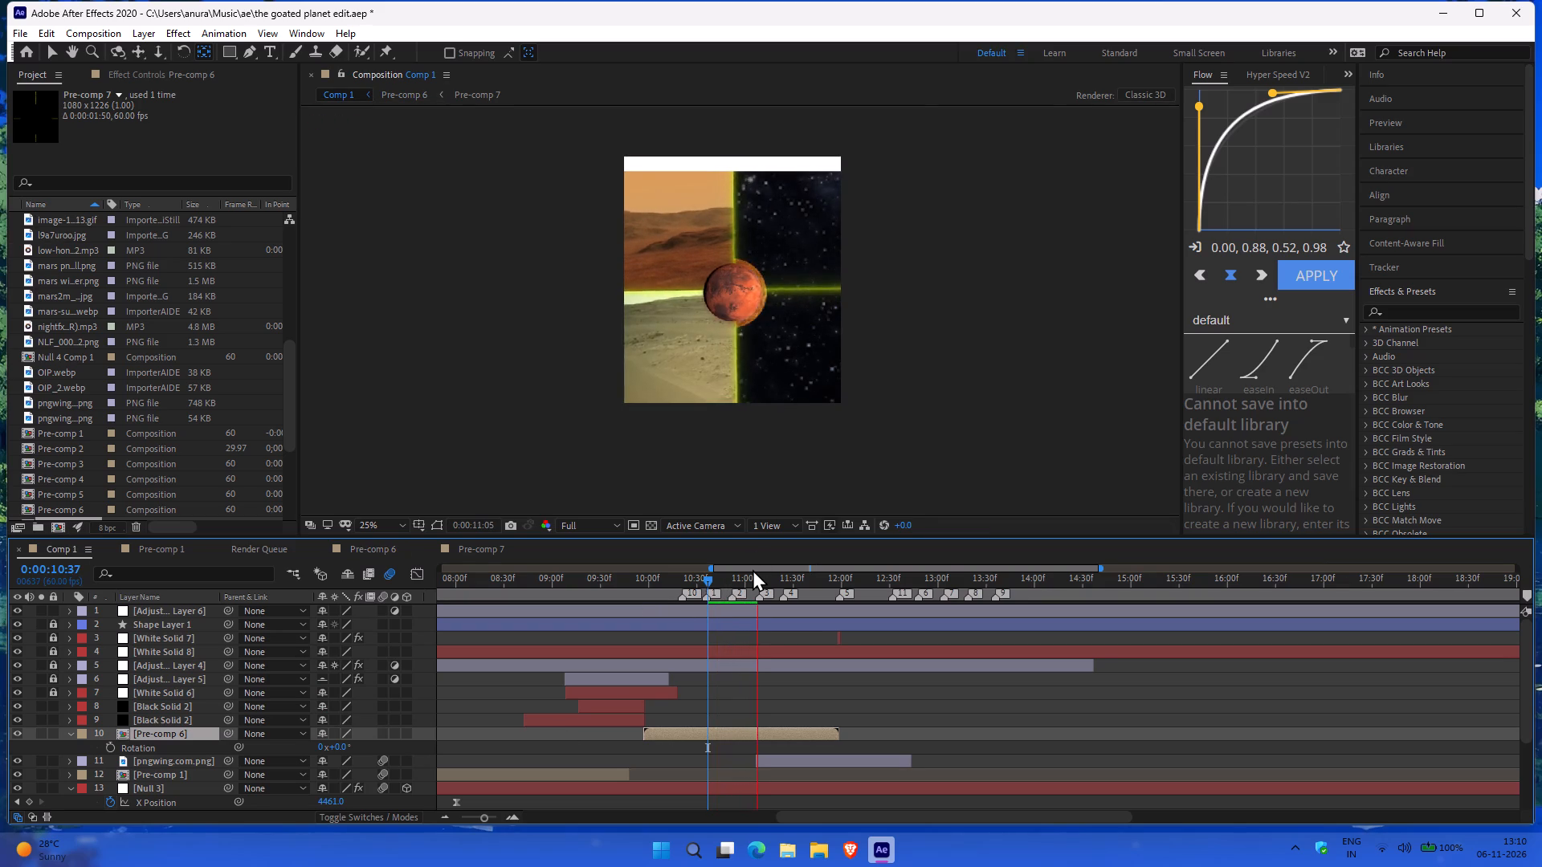
click(621, 575)
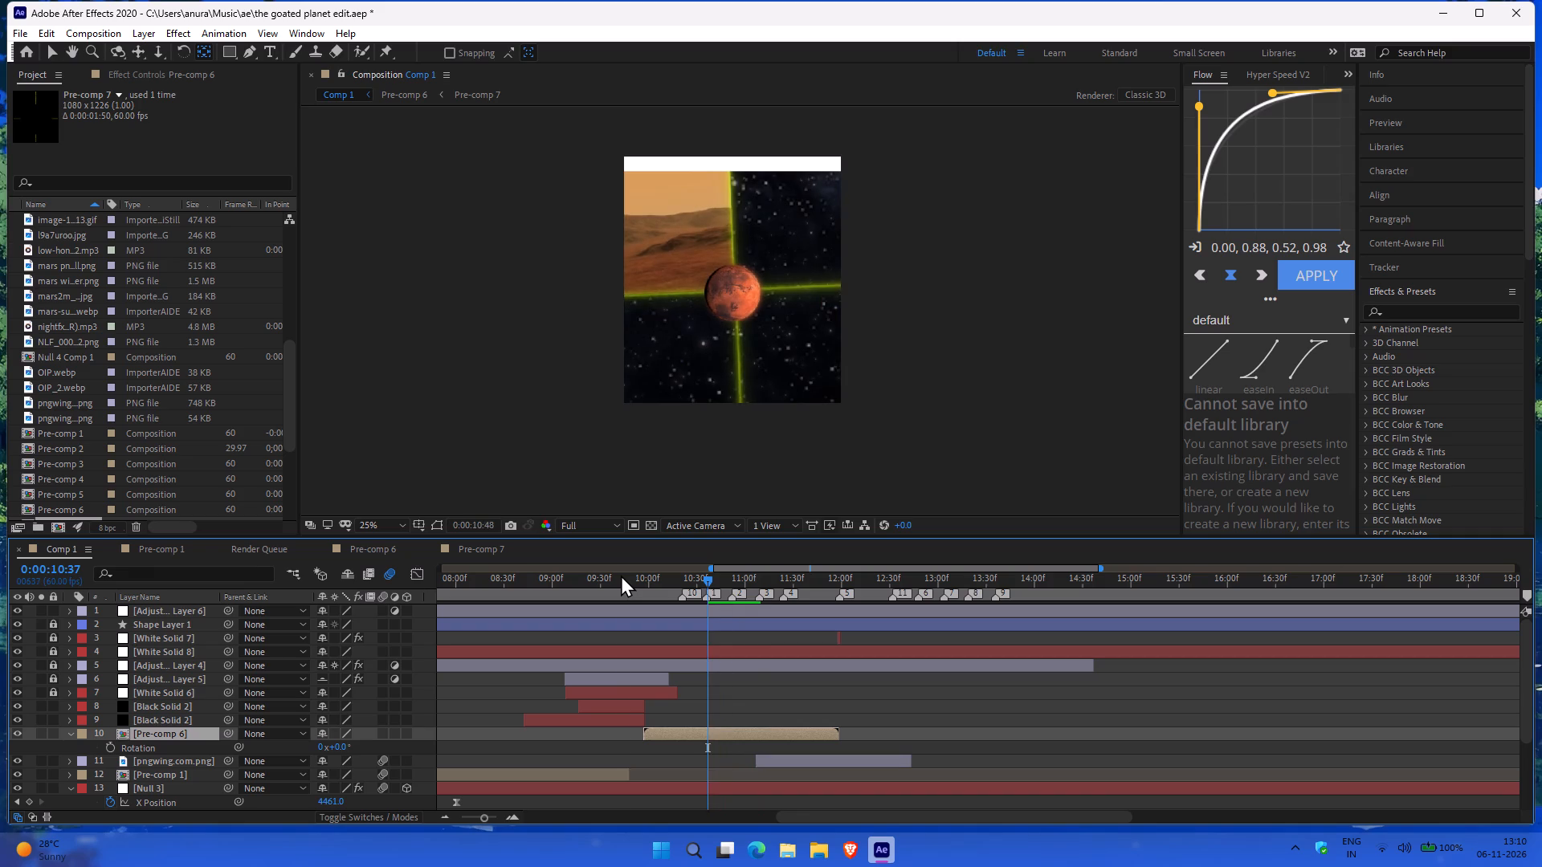
key(space)
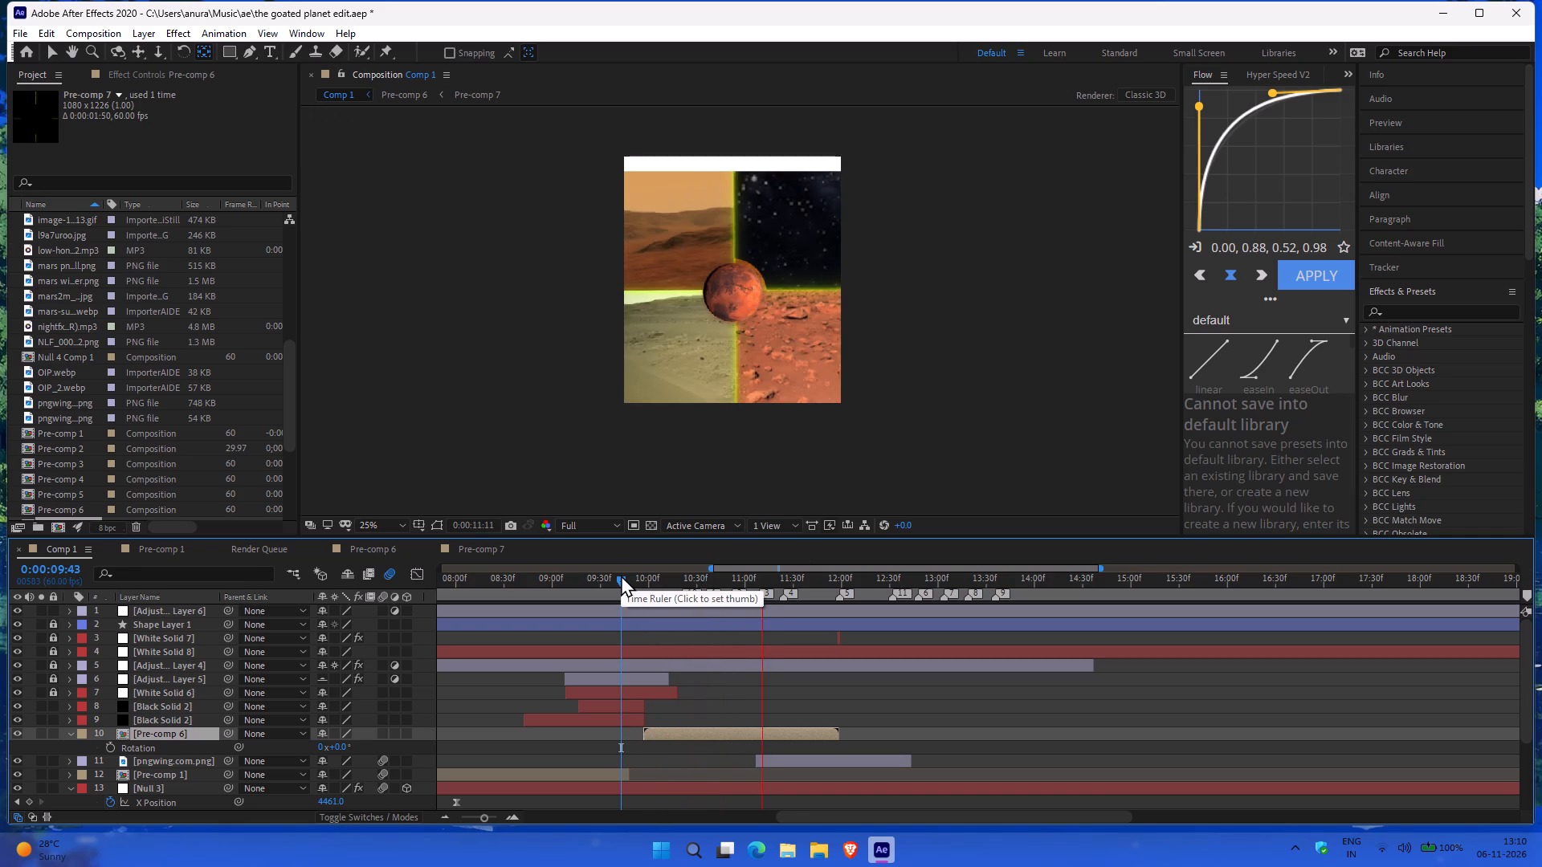
key(space)
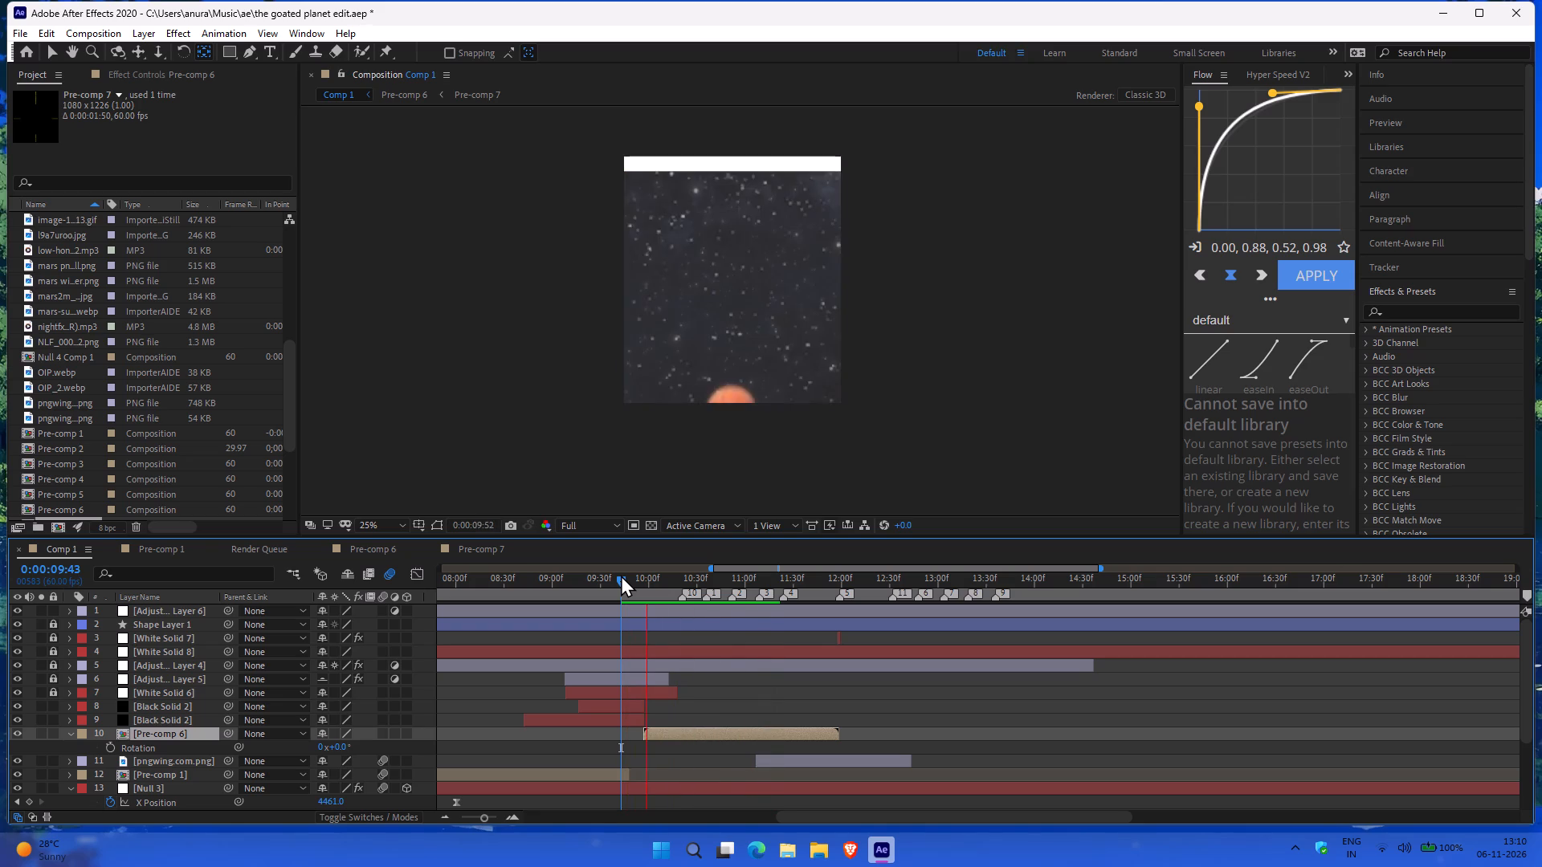
key(space)
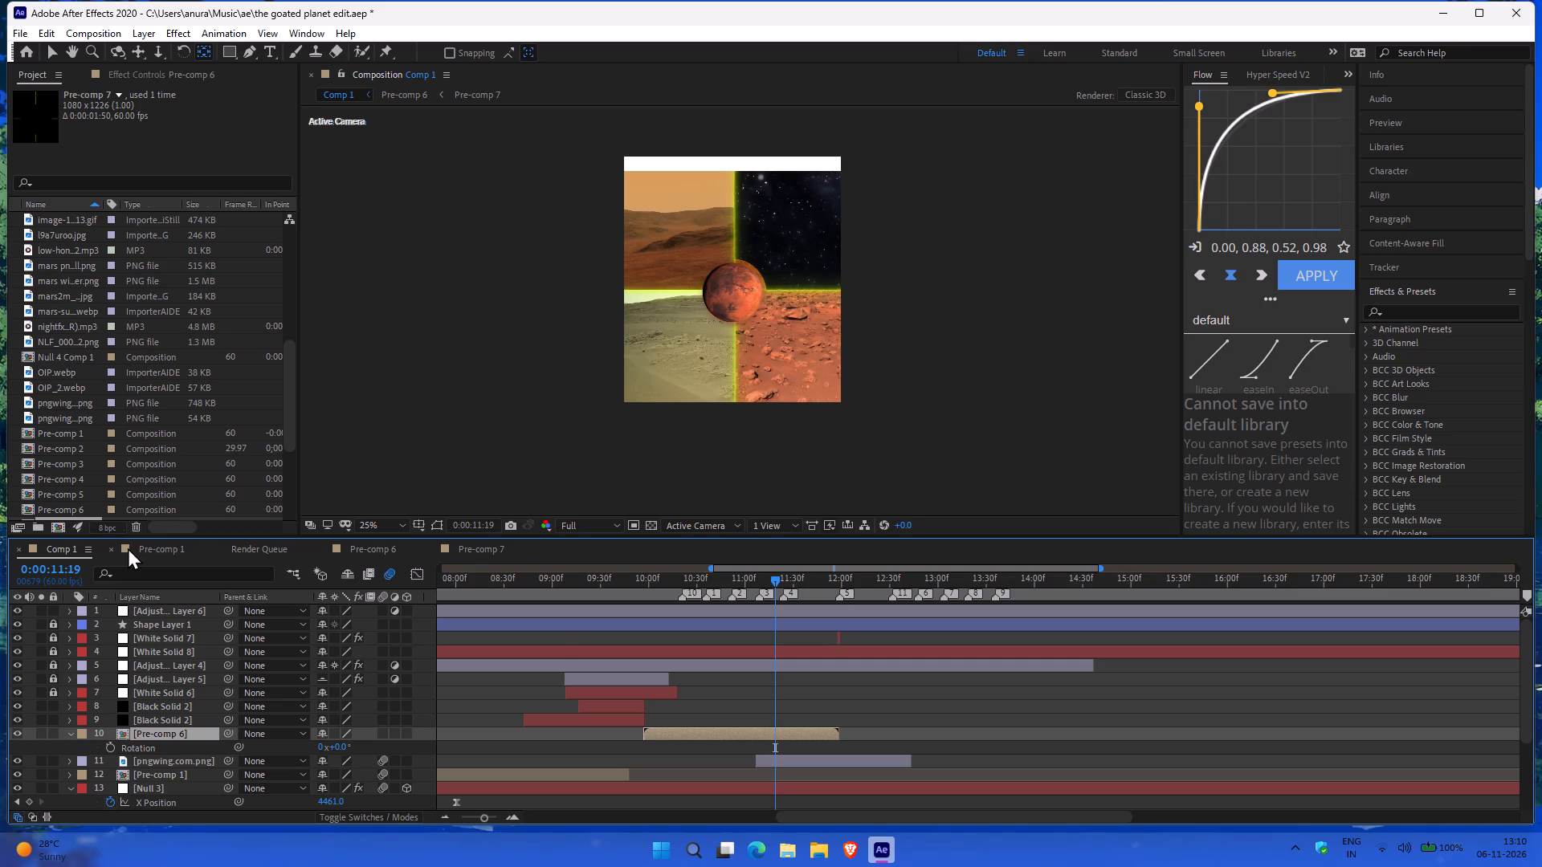
In Pre-comp 6, move Pre-comp 7's ending Rotation keyframe earlier, to 0:00:11:02.
click(165, 547)
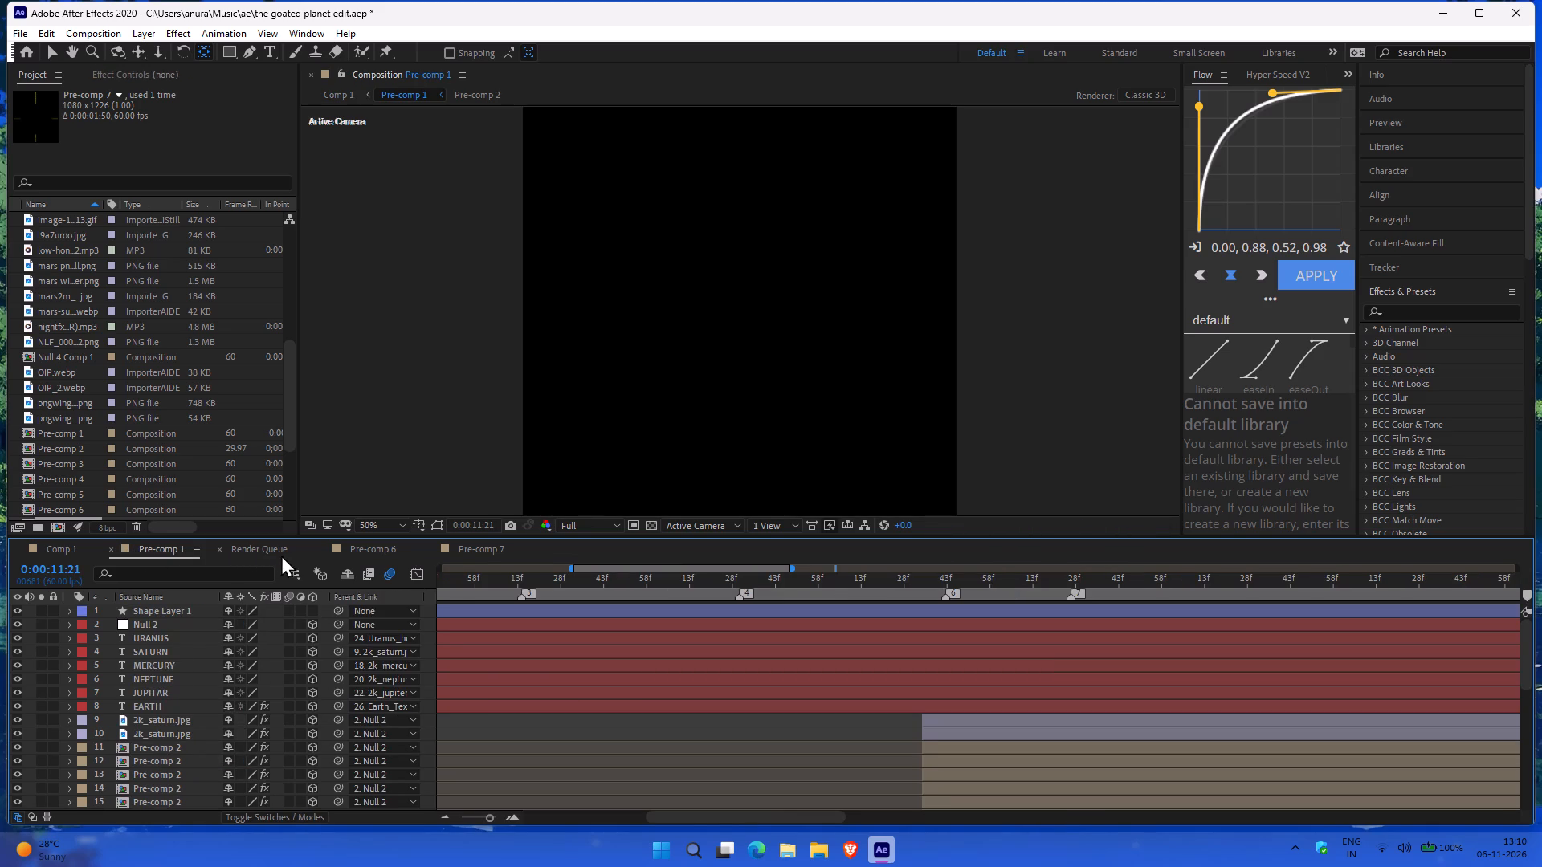
click(288, 554)
click(394, 560)
click(363, 546)
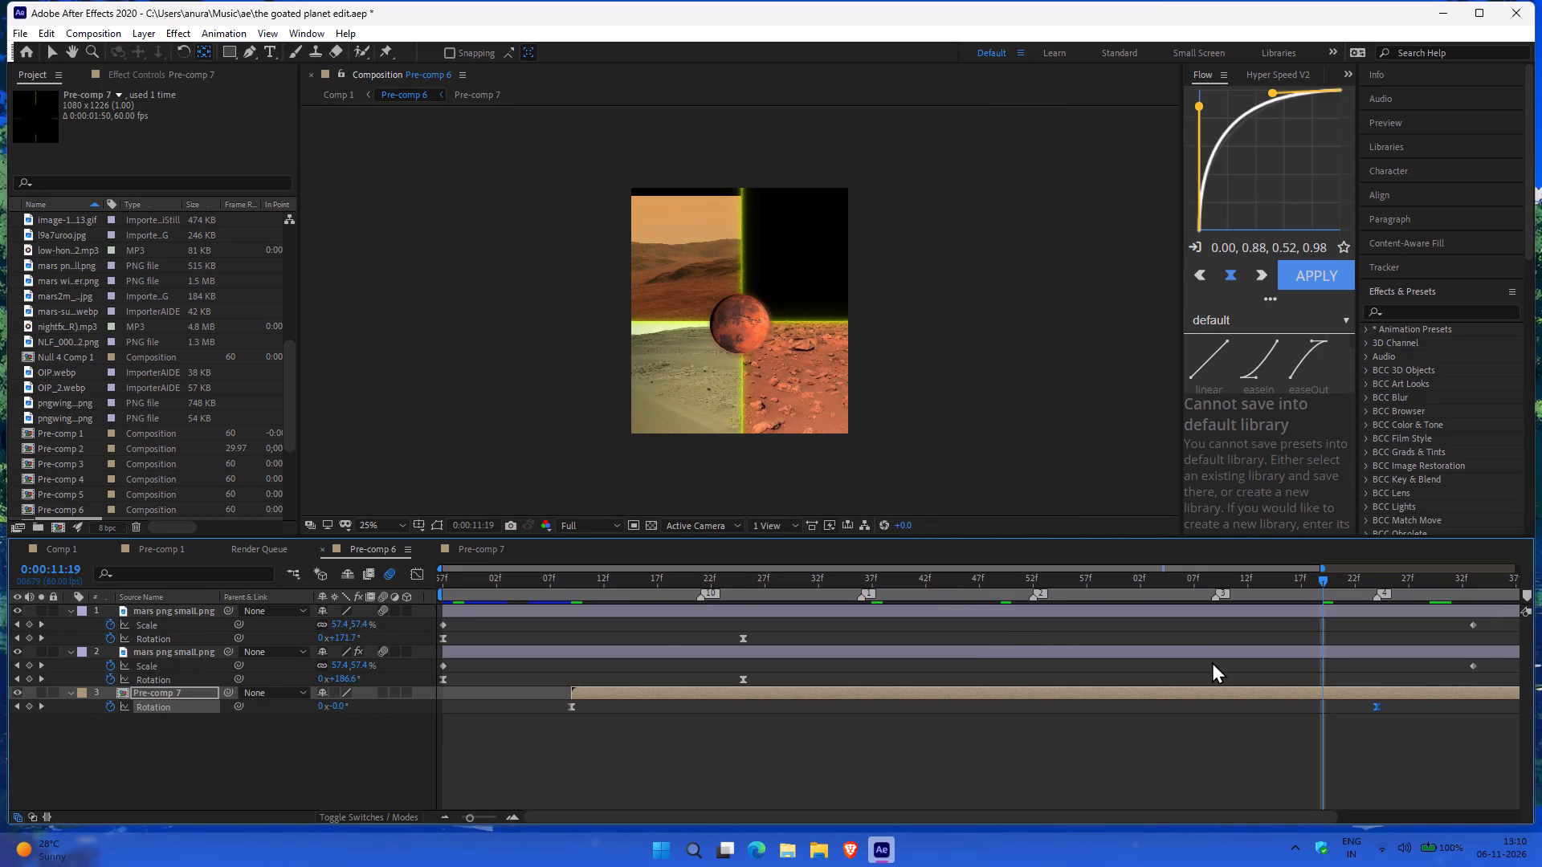
drag(1376, 706, 1148, 709)
drag(1148, 709, 1141, 706)
Play and scrub through Pre-comp 6 to examine how the glowing cross rotates behind the Mars planet.
click(566, 576)
key(space)
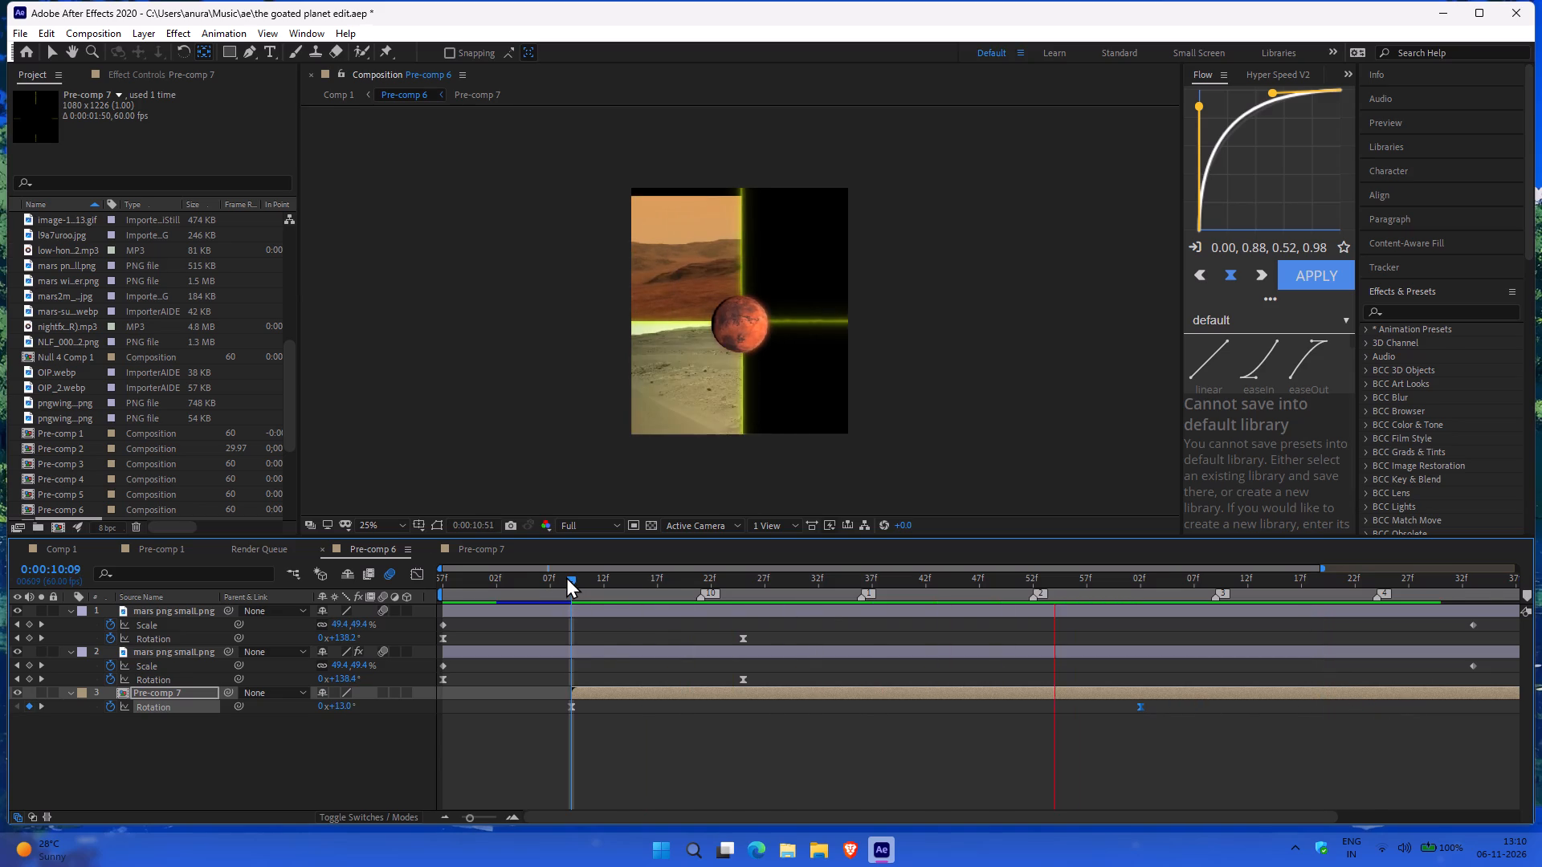
key(space)
key(space)
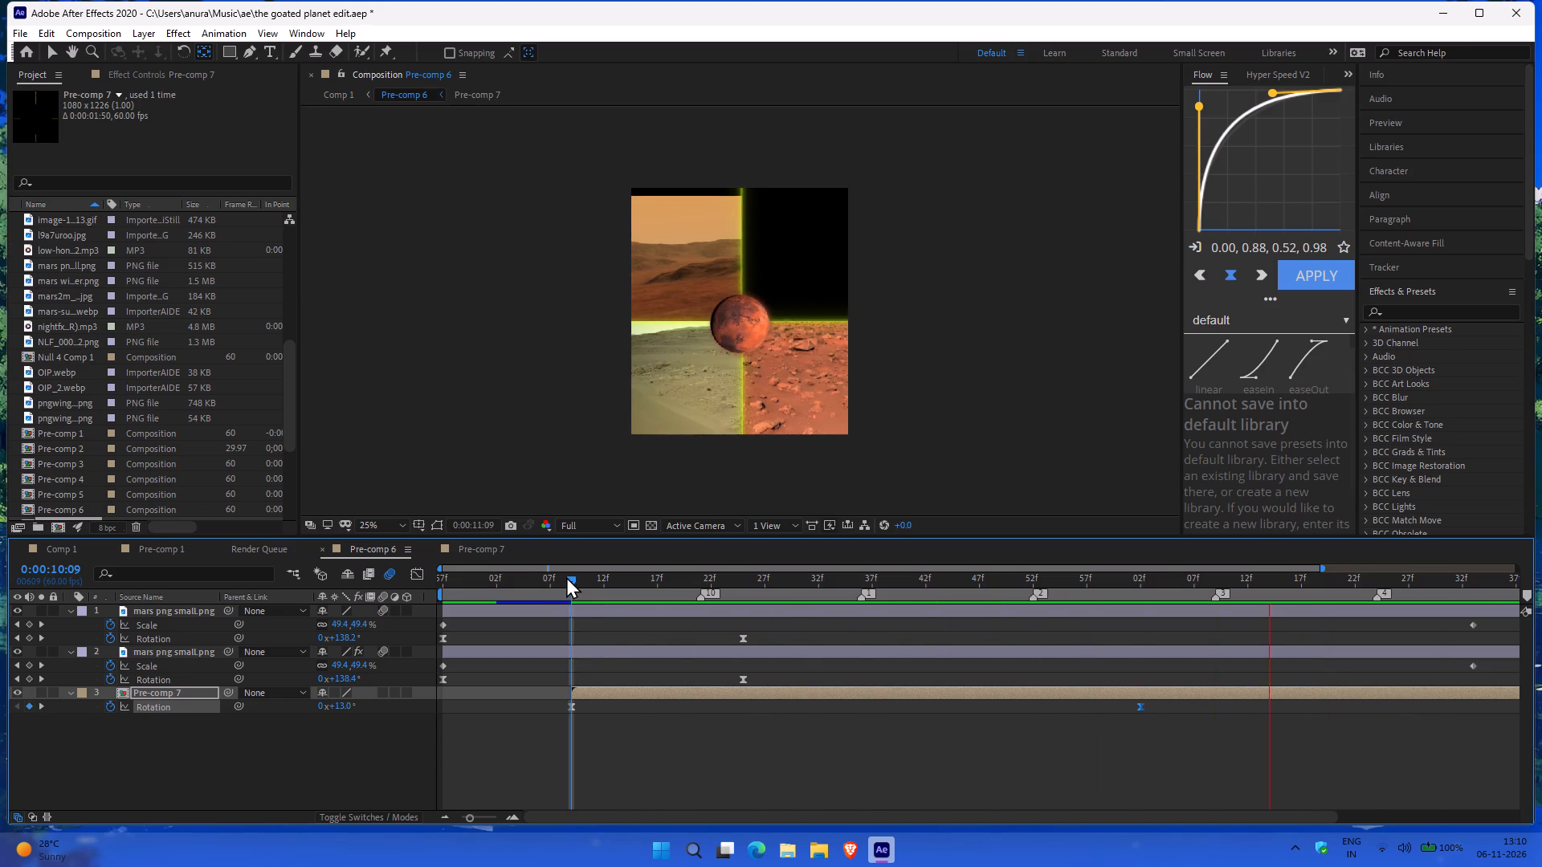
key(space)
key(space)
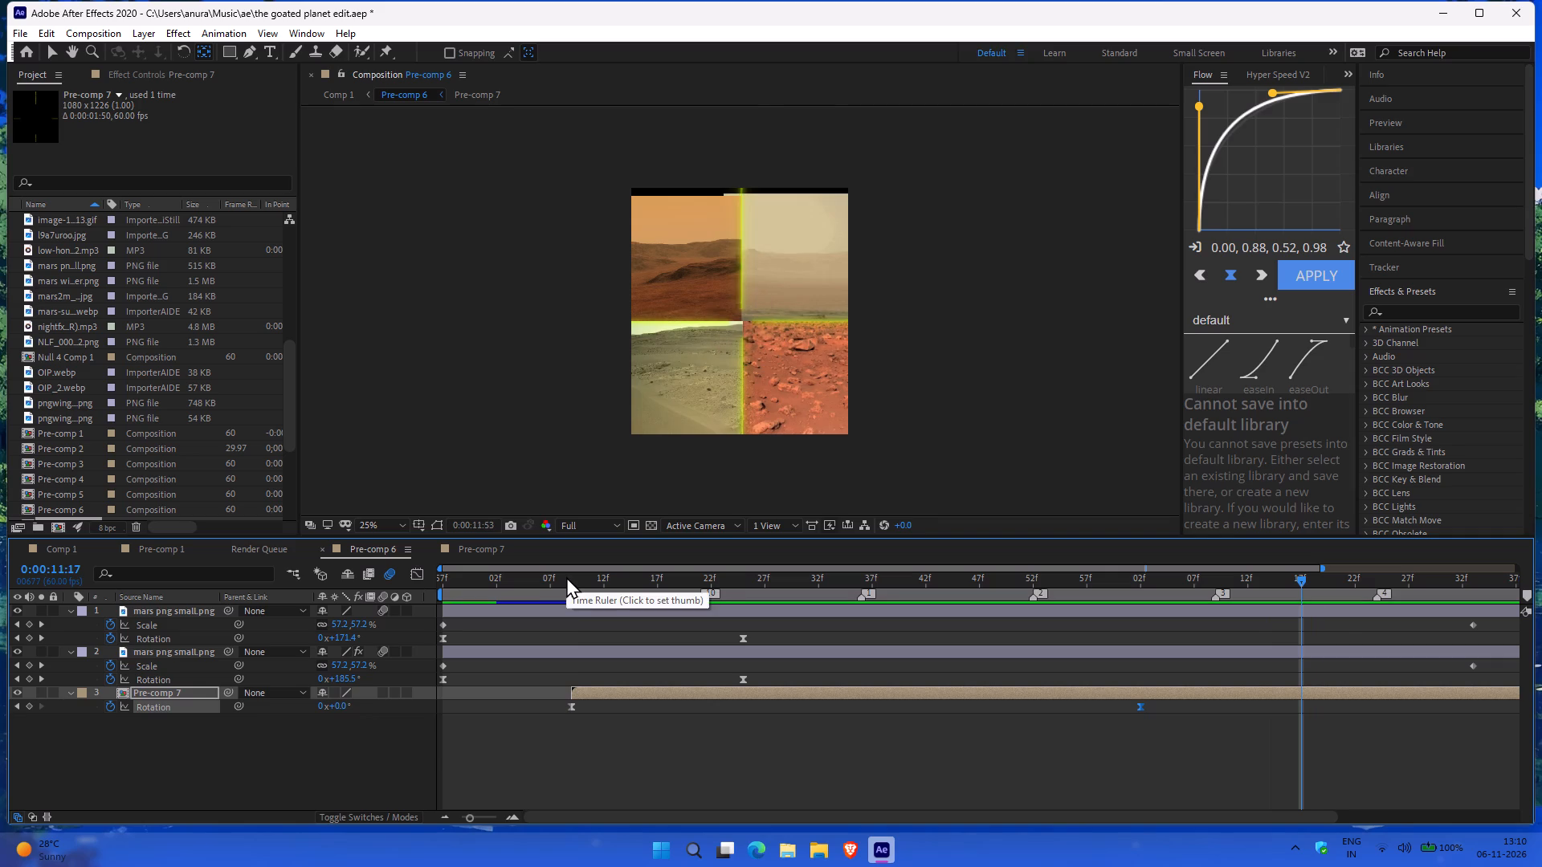
click(557, 578)
key(space)
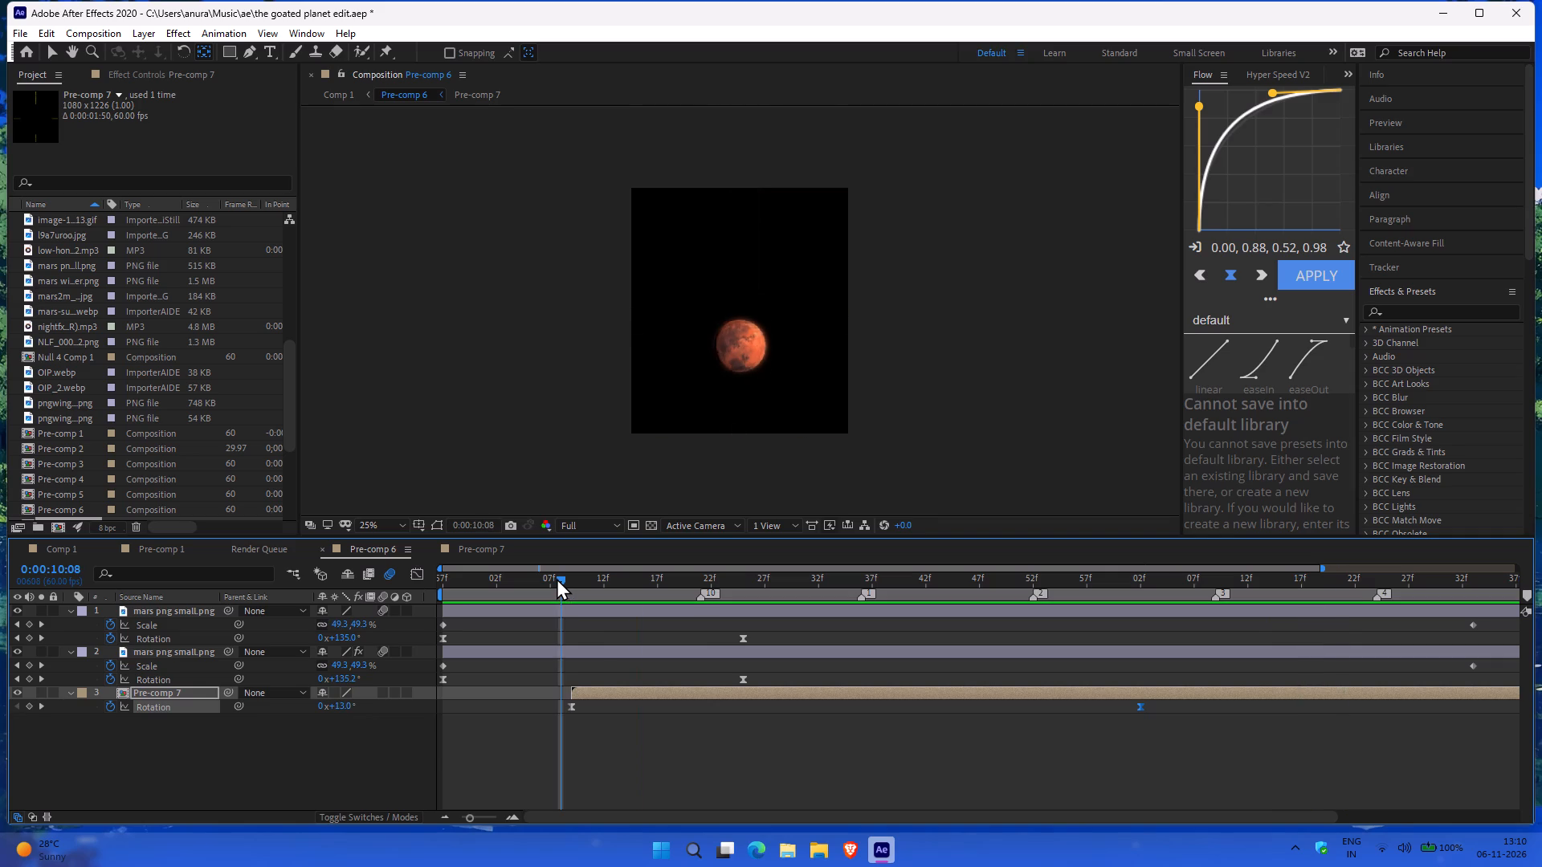
key(space)
key(space)
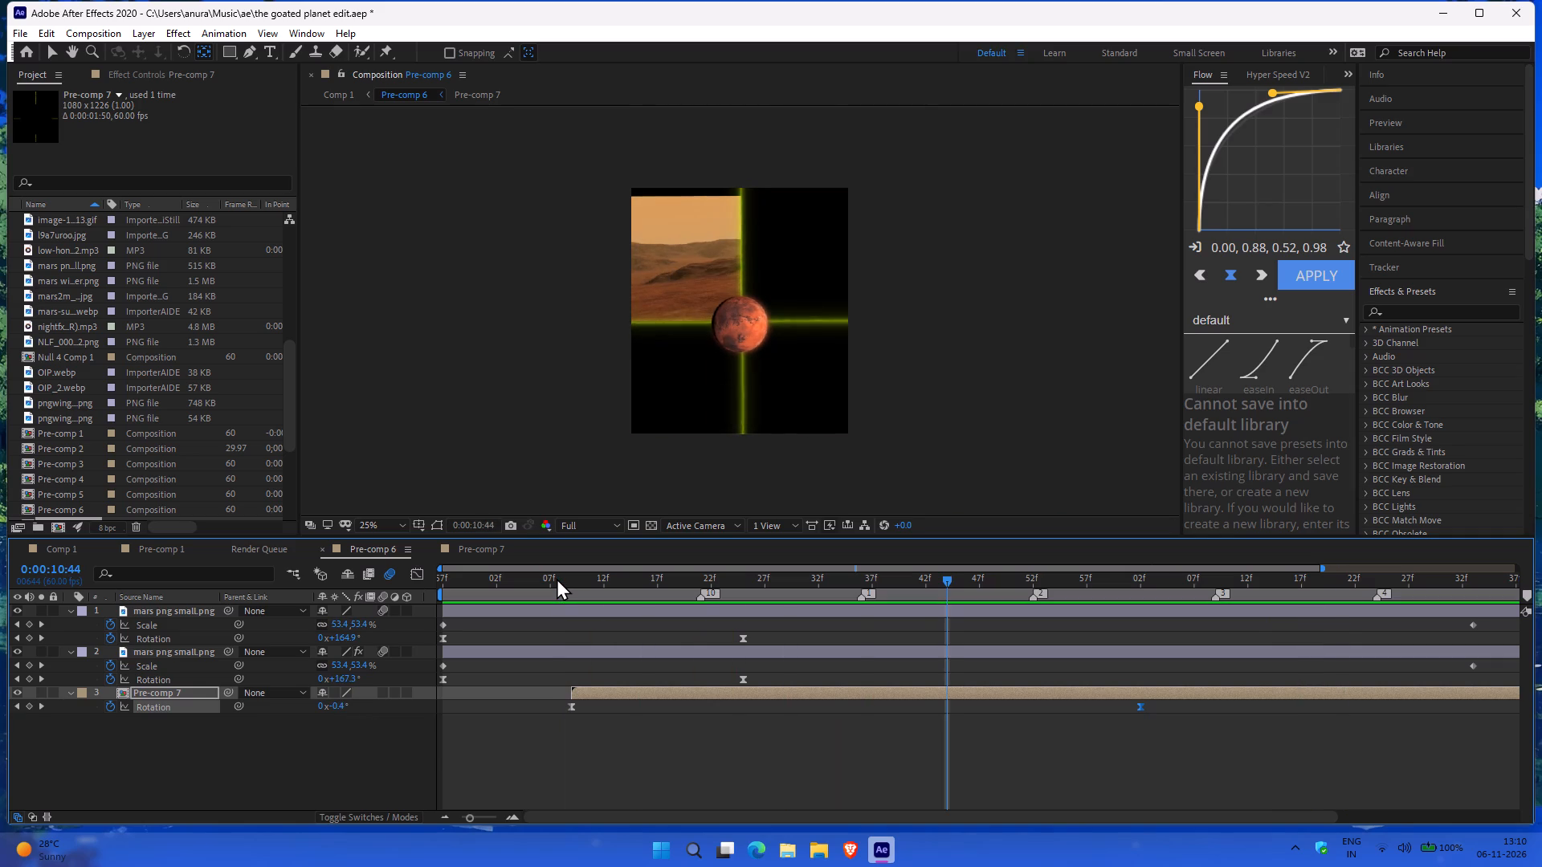
key(space)
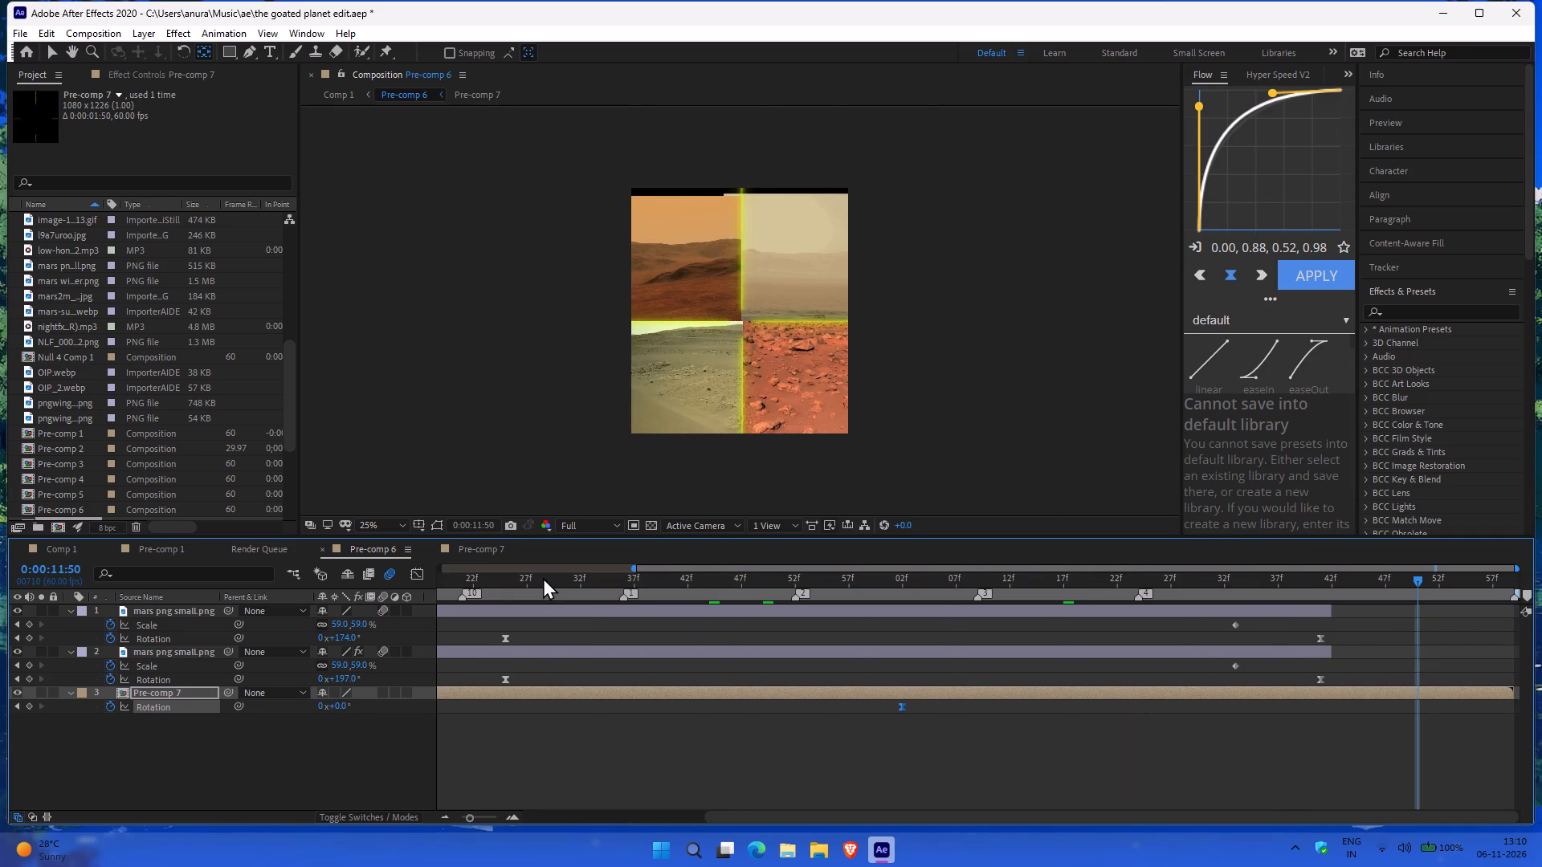
drag(507, 577, 381, 592)
key(space)
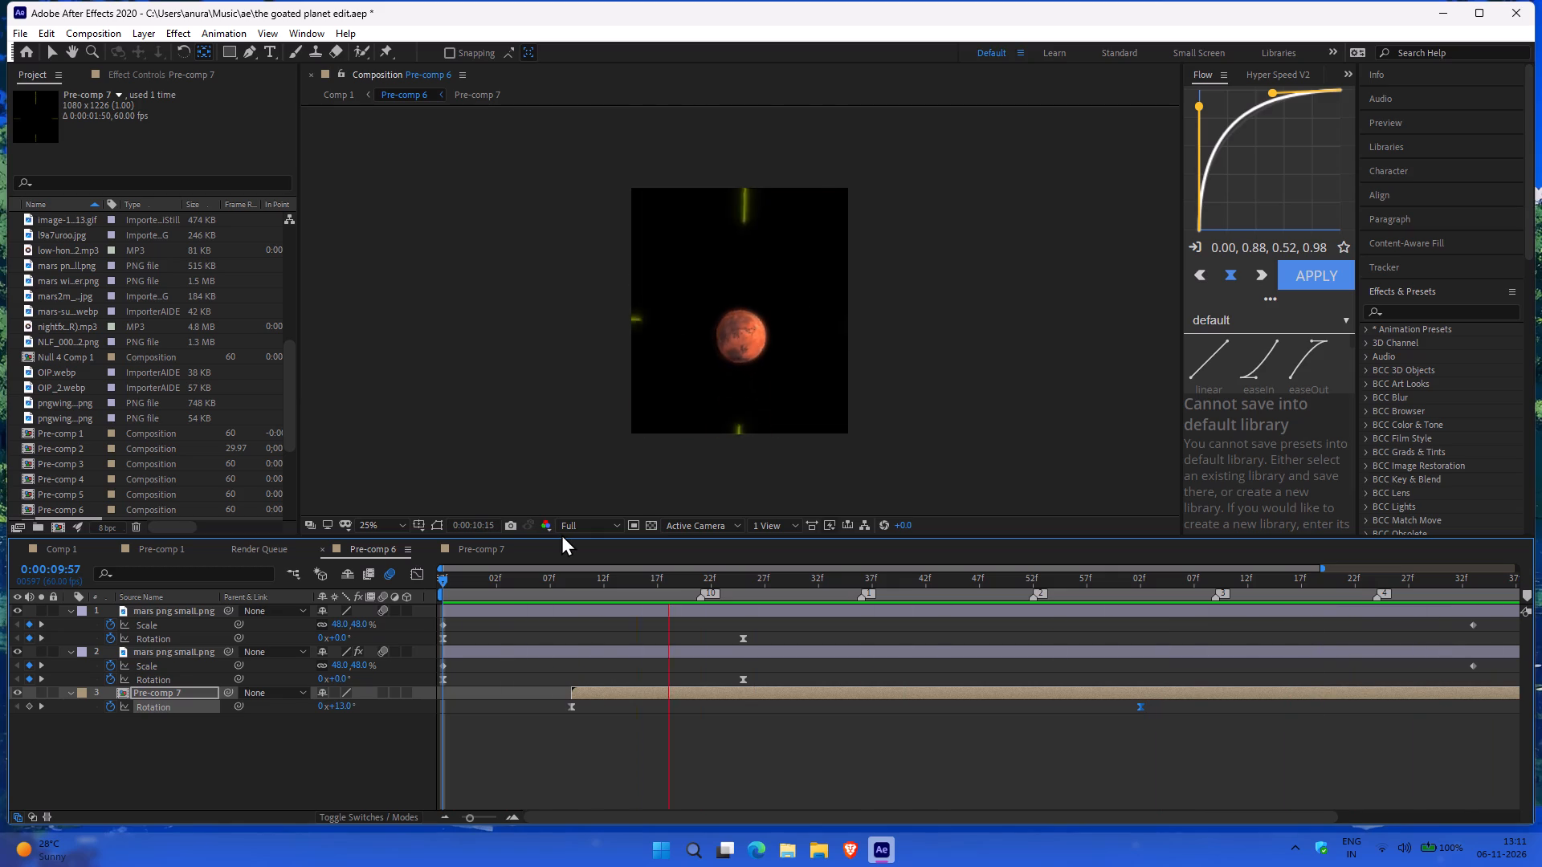
drag(638, 586, 670, 582)
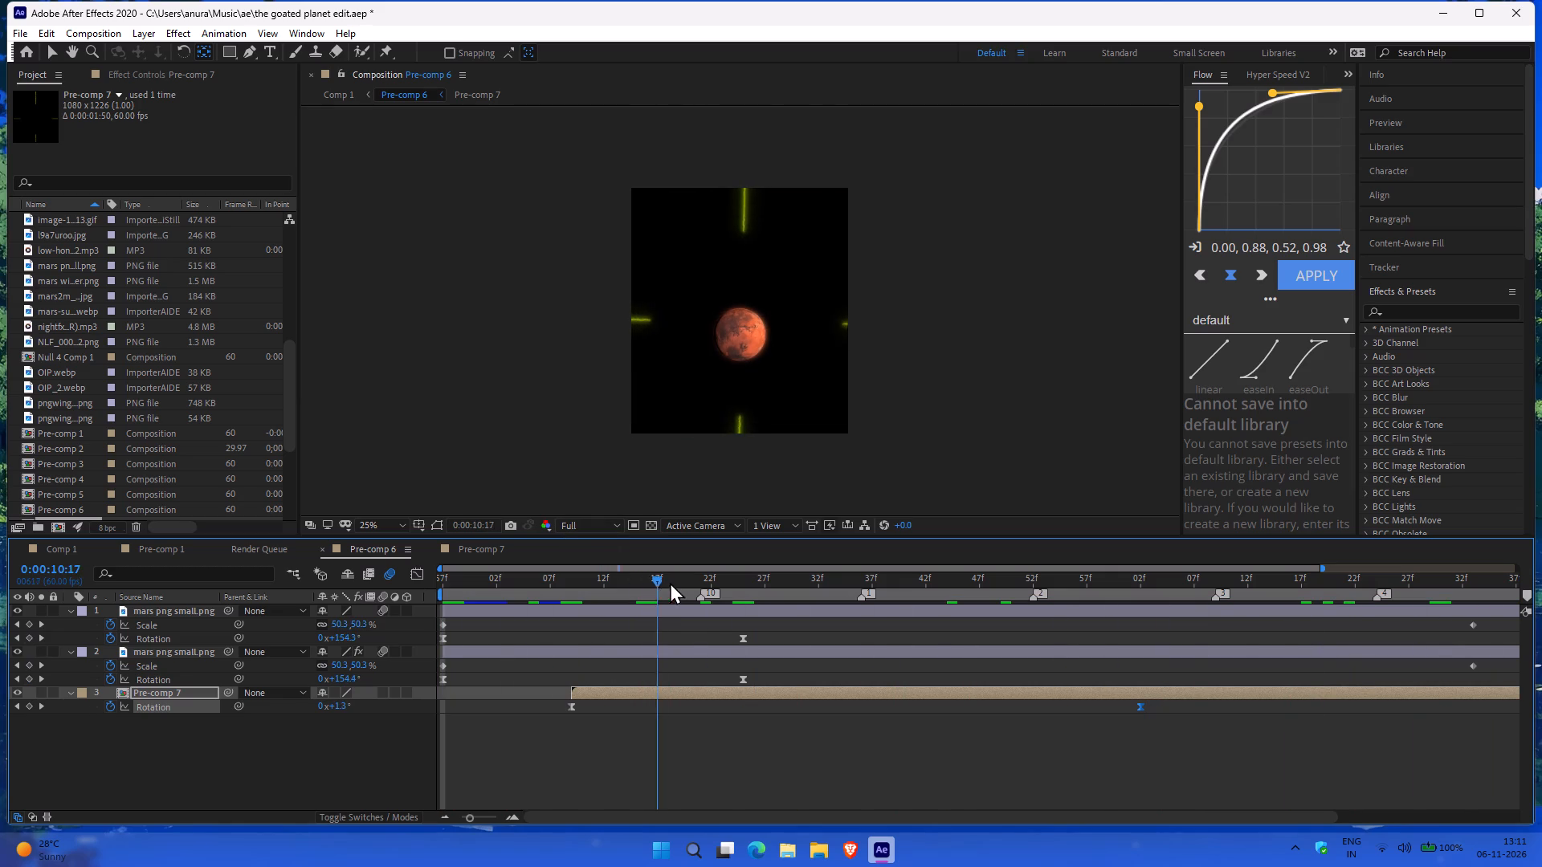
drag(670, 582, 671, 578)
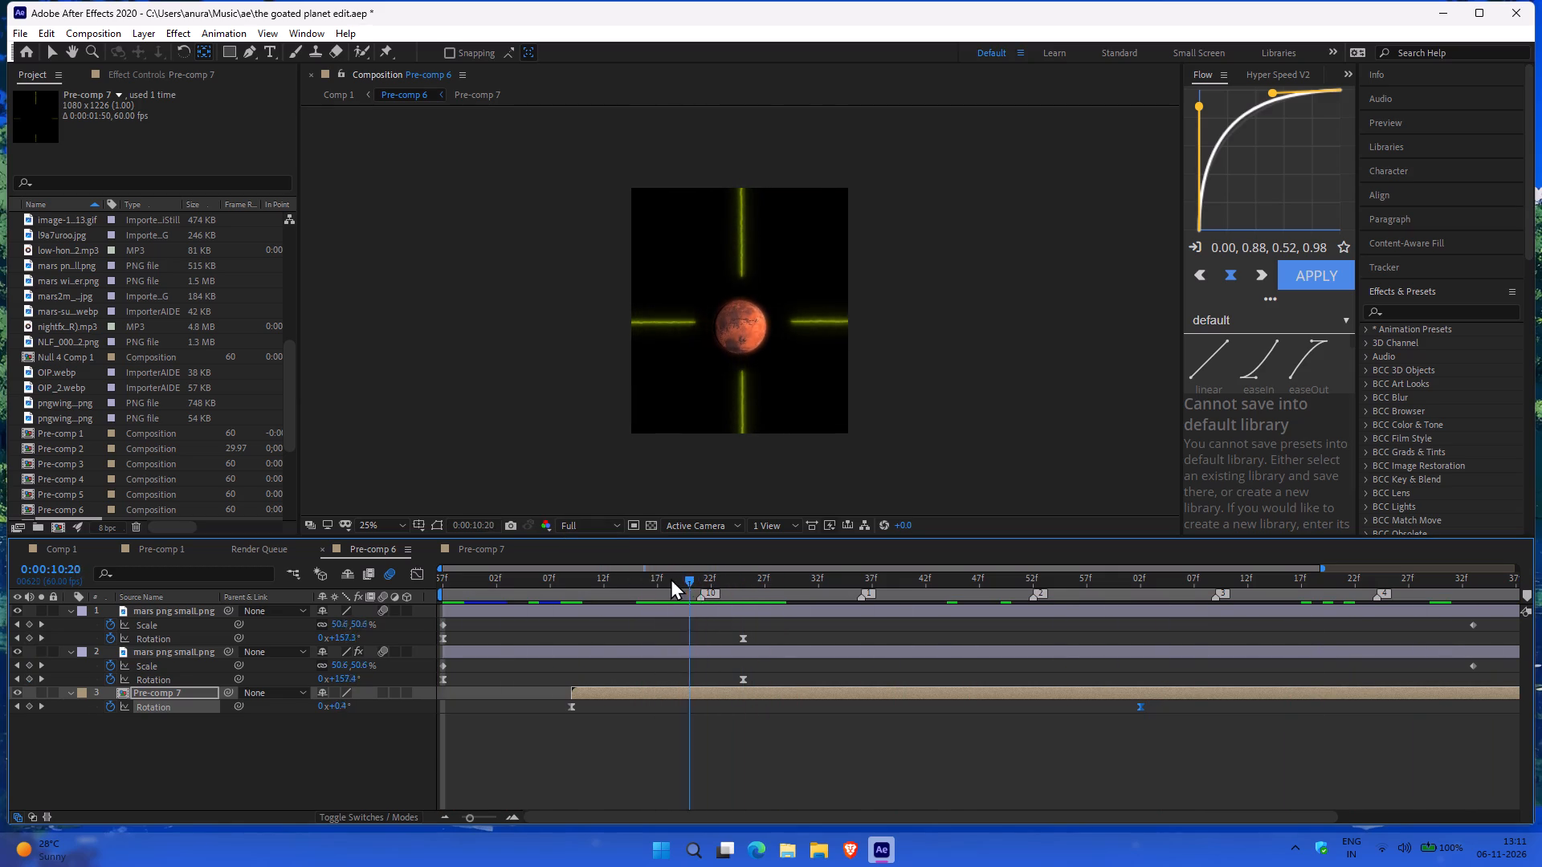
drag(671, 578, 649, 582)
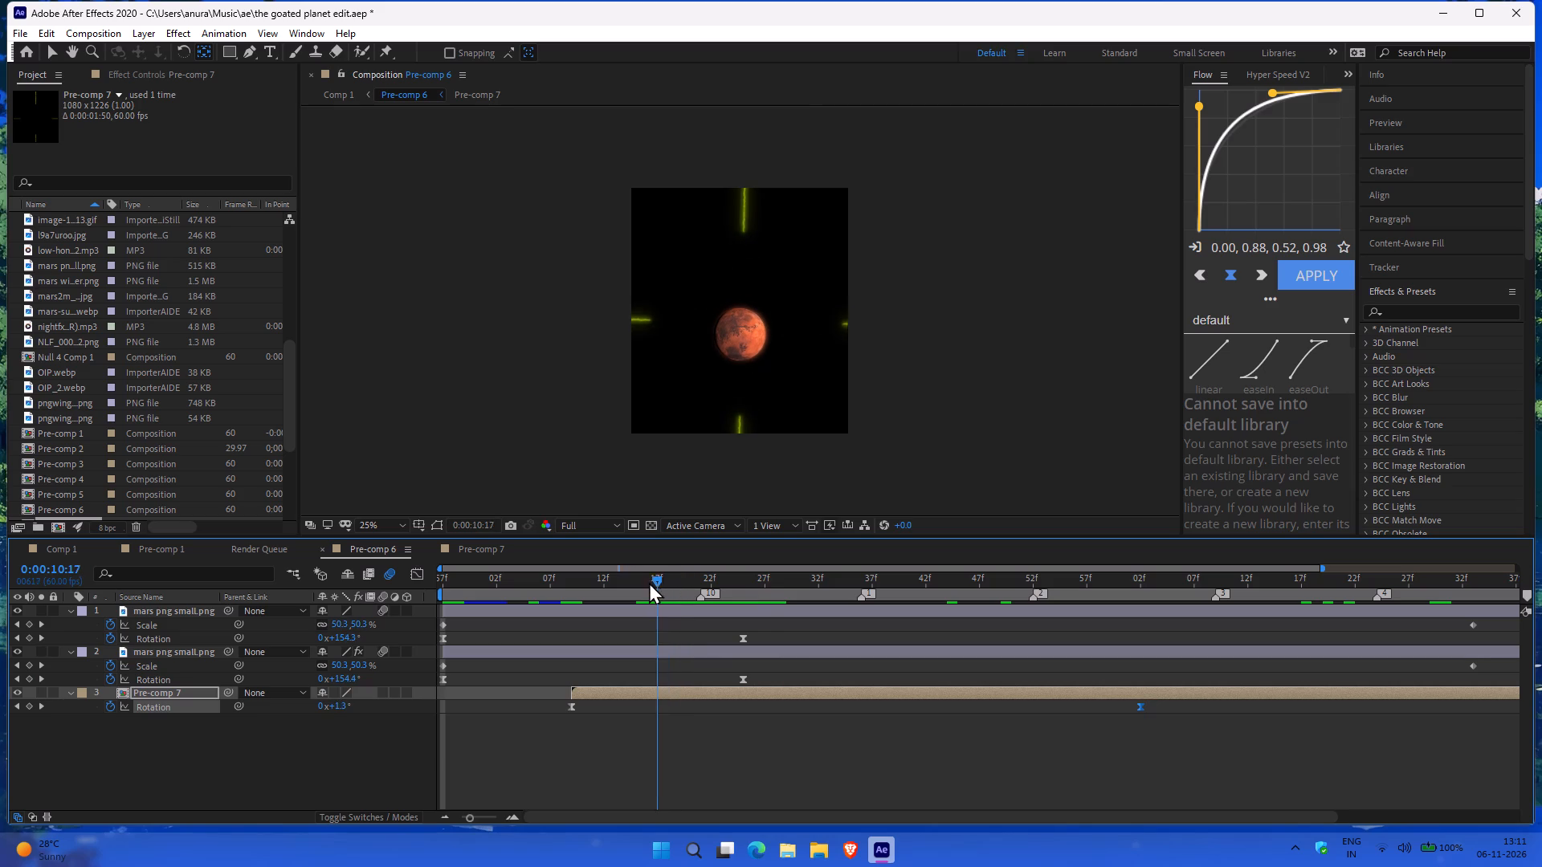
drag(649, 582, 569, 585)
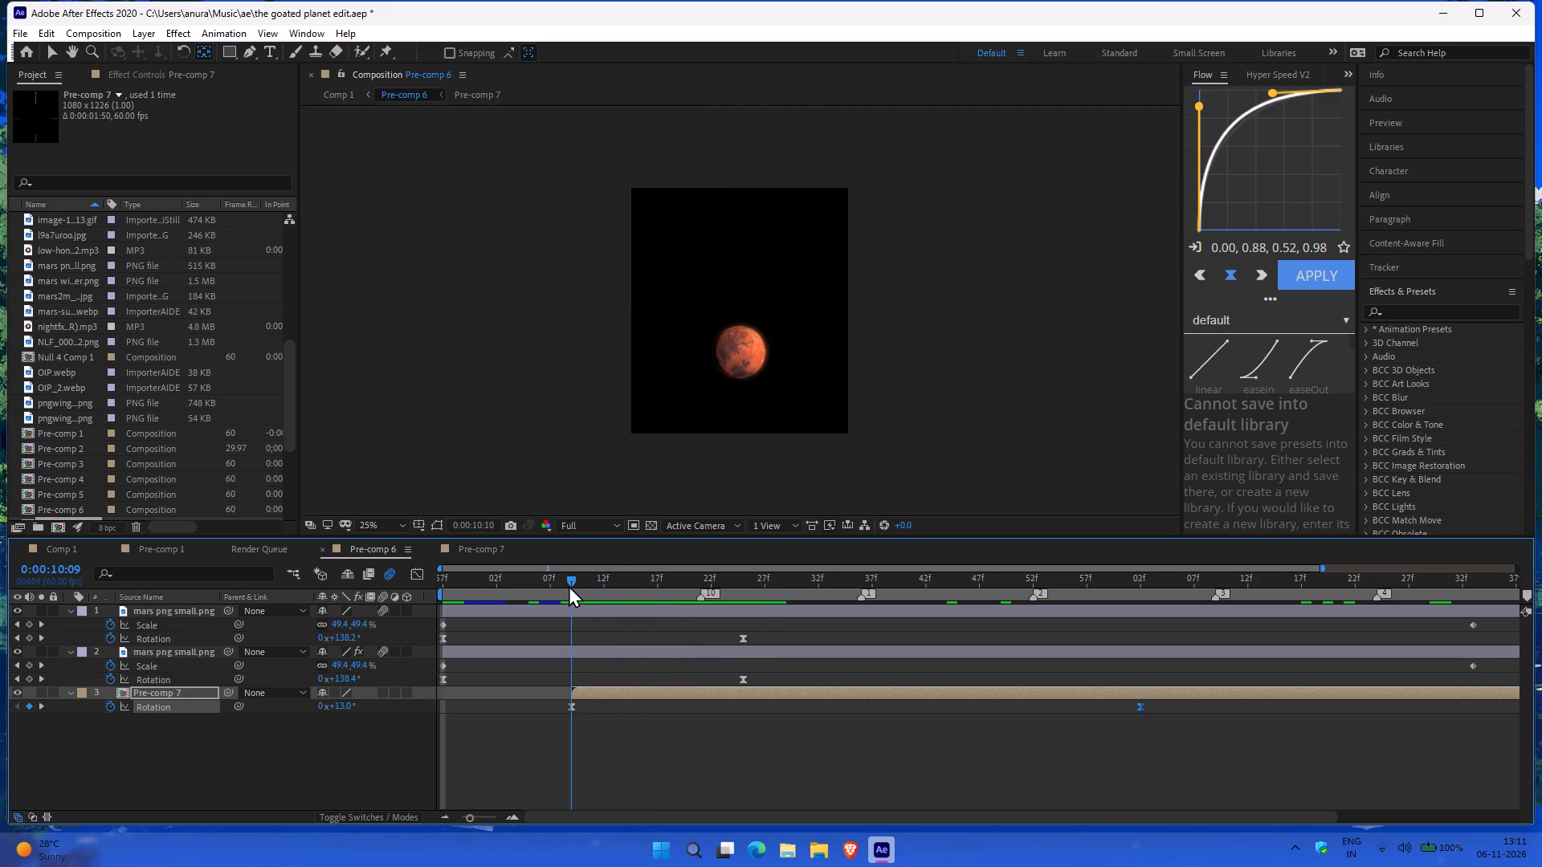
drag(569, 585, 566, 585)
Apply the 0.00, 0.88, 0.52, 0.98 easing curve to both Rotation keyframes of Pre-comp 7 and scrub through the motion.
click(343, 706)
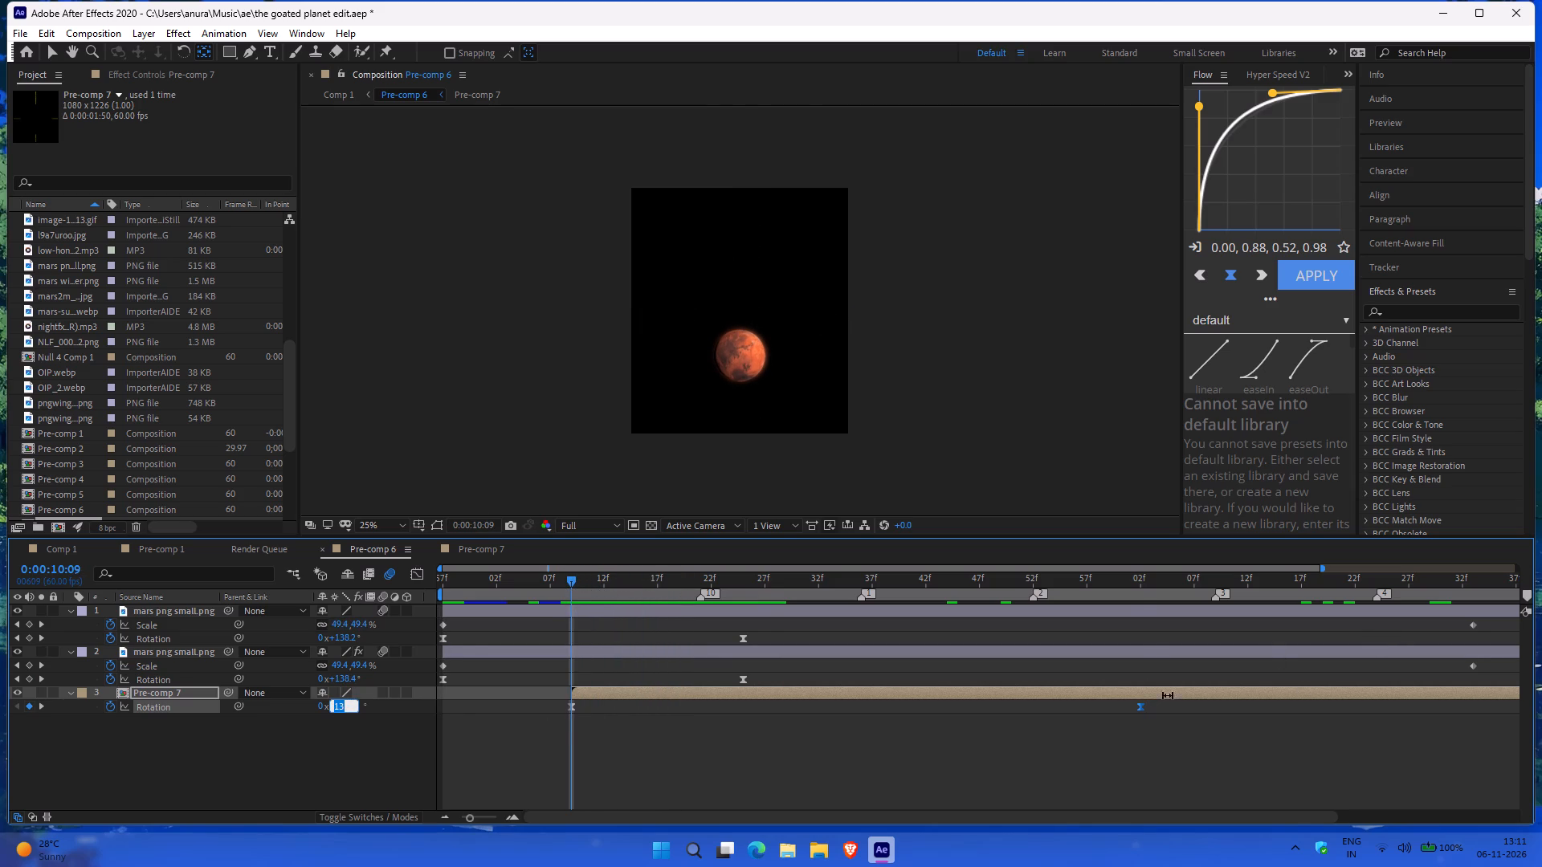
click(1136, 577)
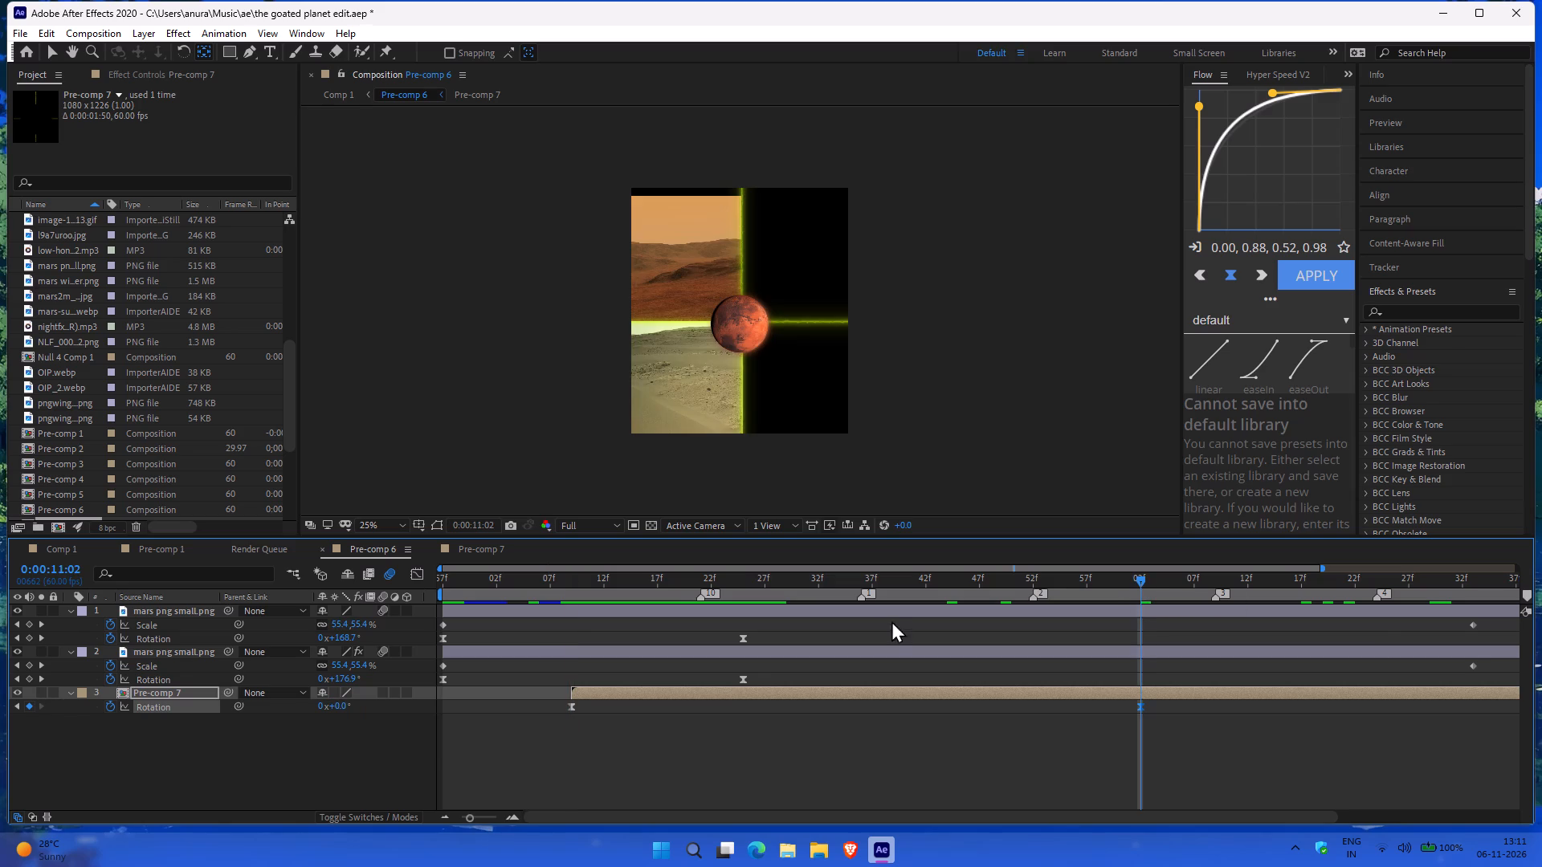
drag(565, 702, 1215, 720)
click(1316, 278)
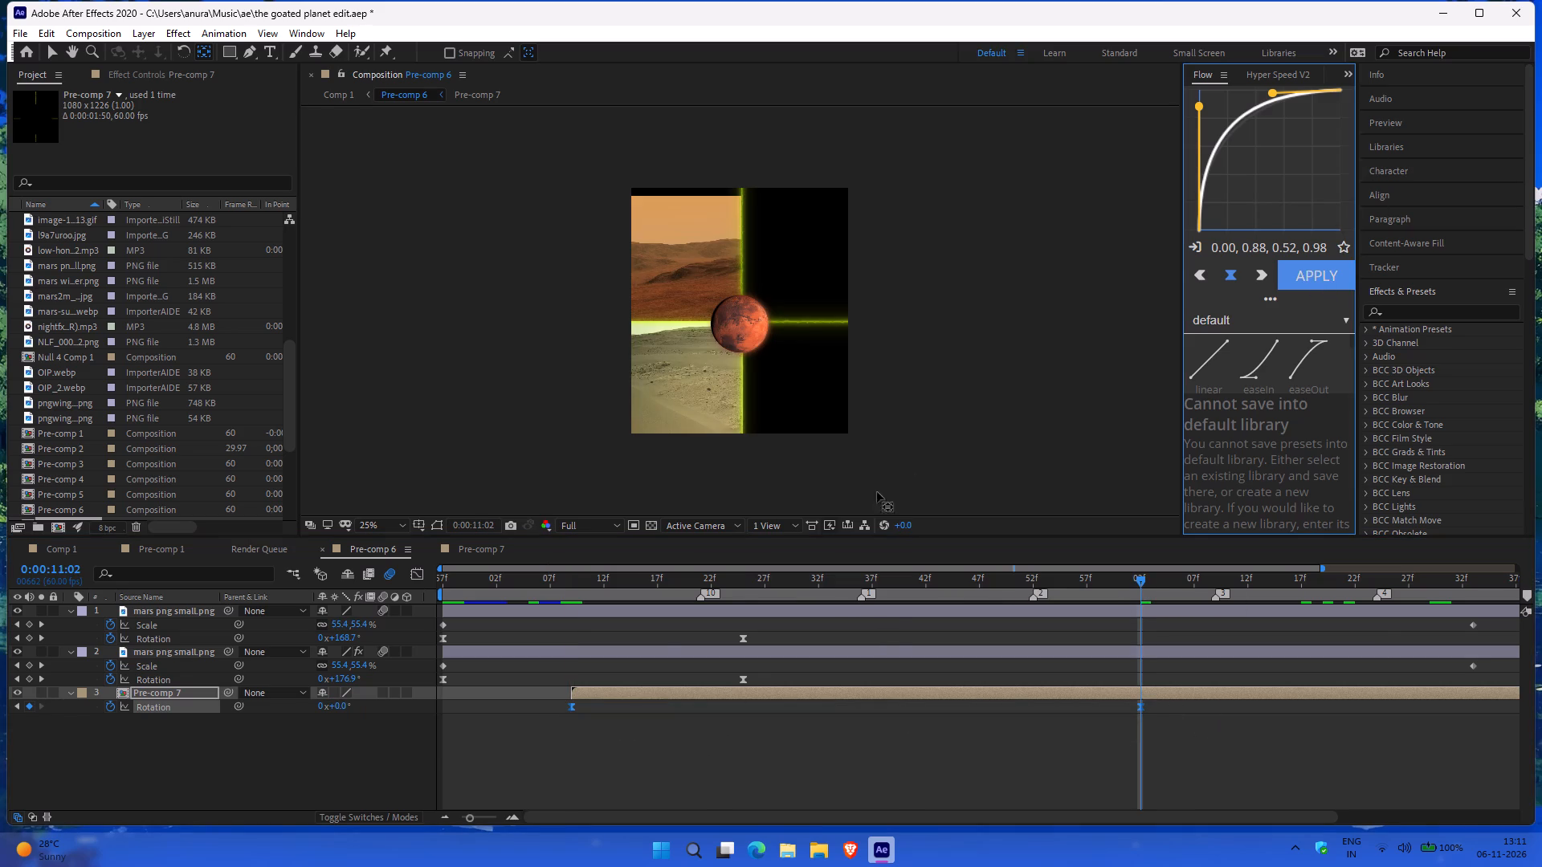
drag(598, 581, 837, 593)
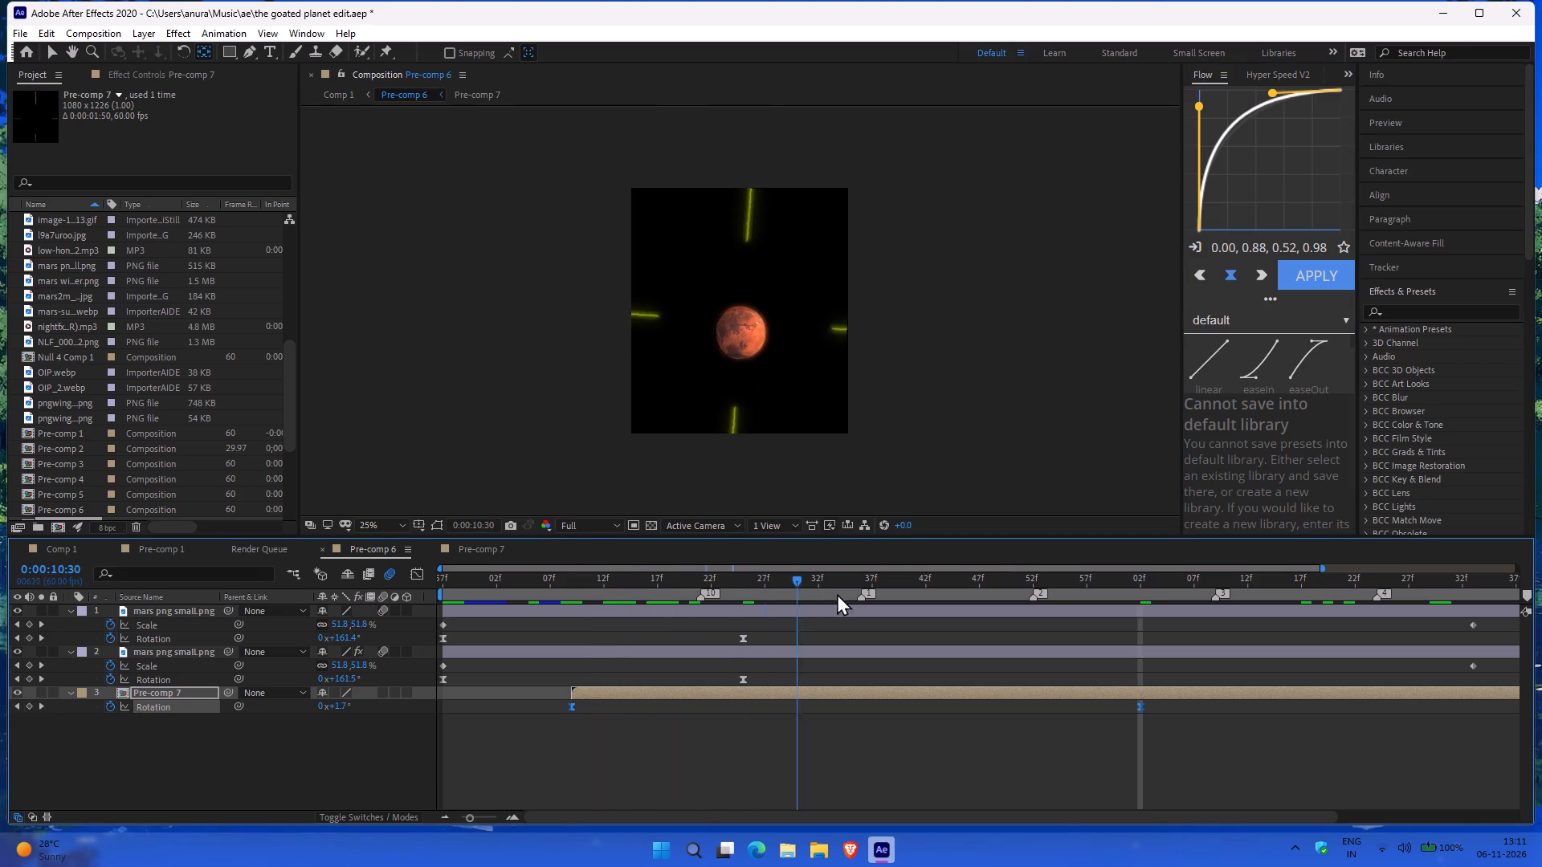
drag(837, 593, 997, 608)
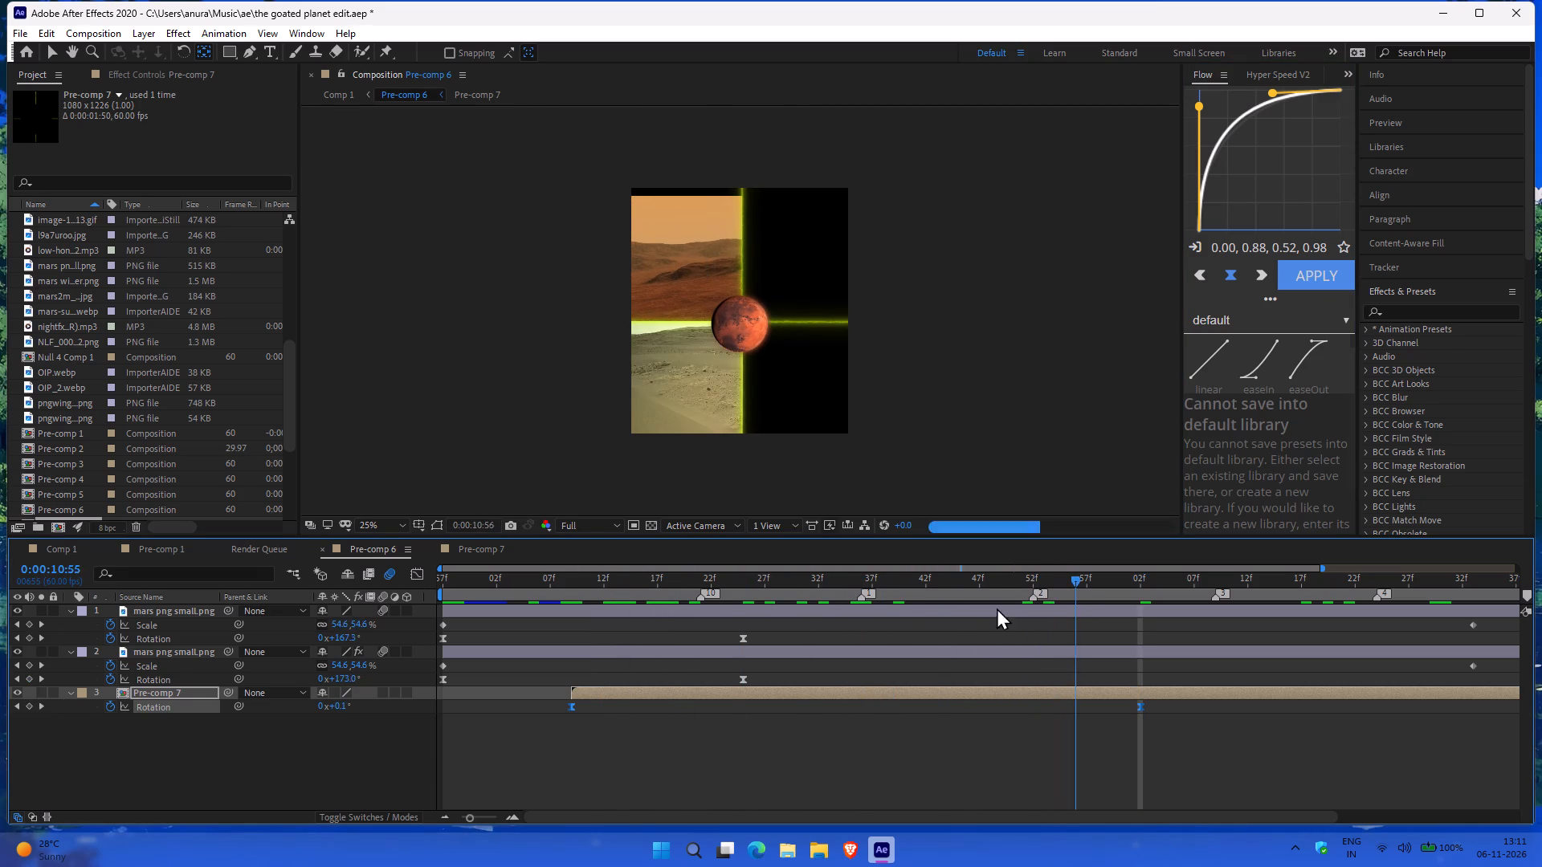
drag(997, 608, 569, 594)
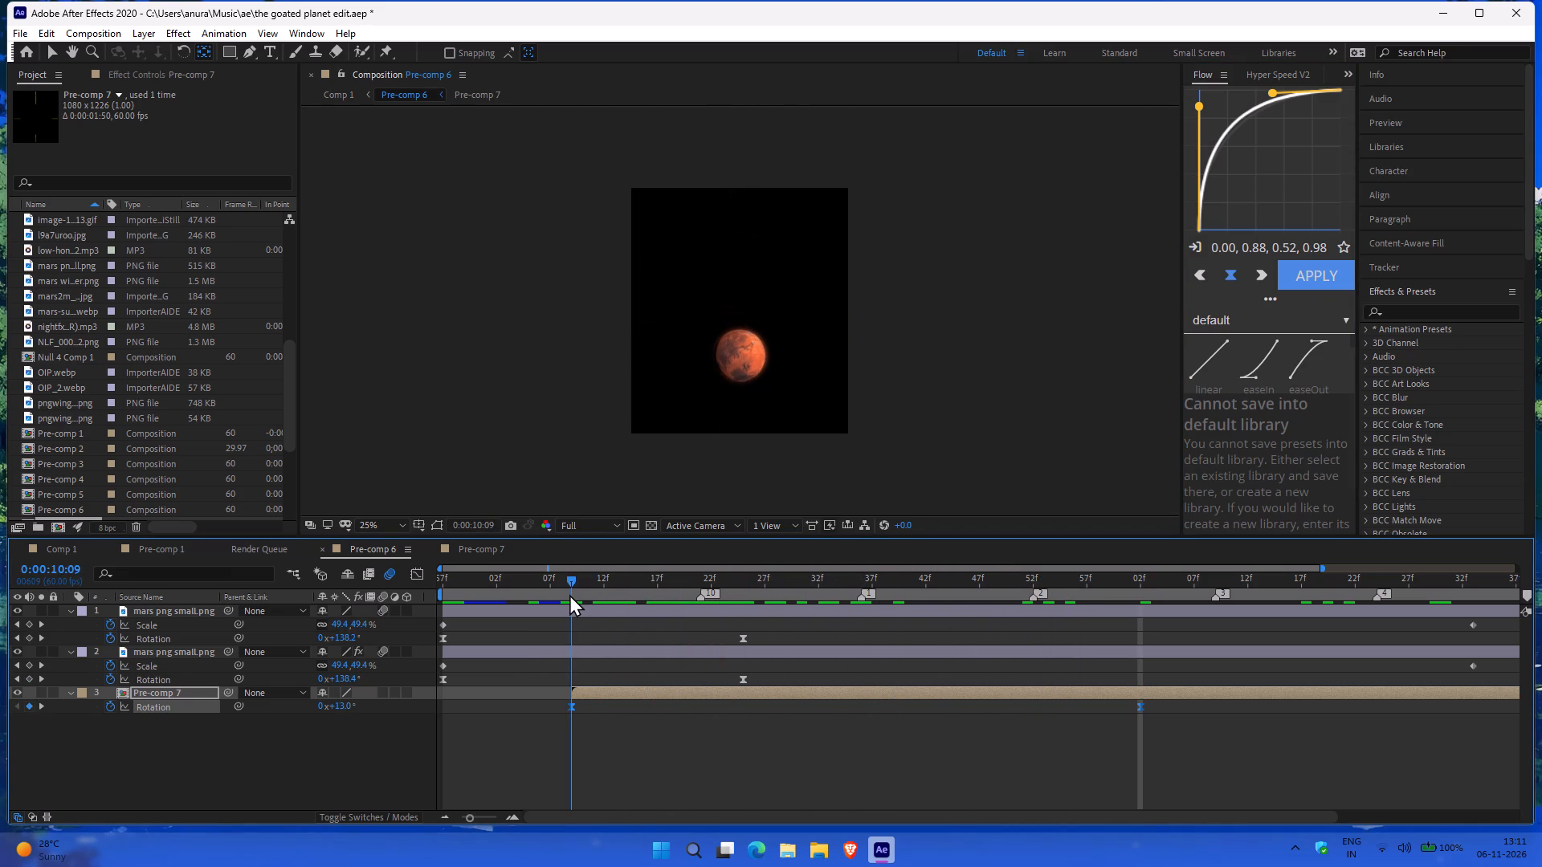
Play back the eased cross rotation in Pre-comp 6, and in Comp 1 from 0:00:10:09, 0:00:10:13 and 0:00:10:18, to examine the motion.
key(space)
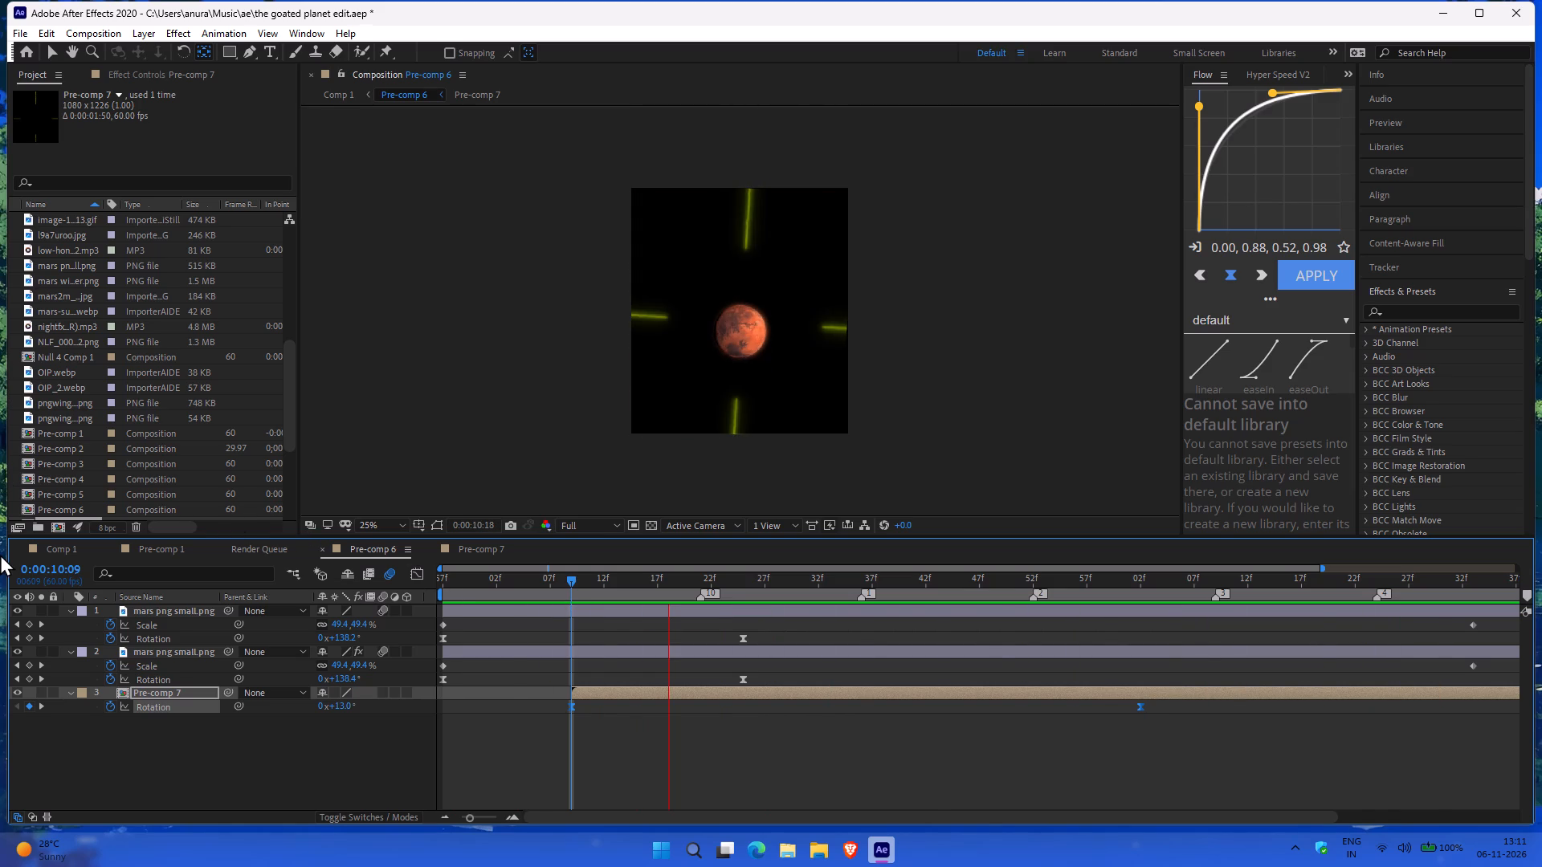
click(70, 556)
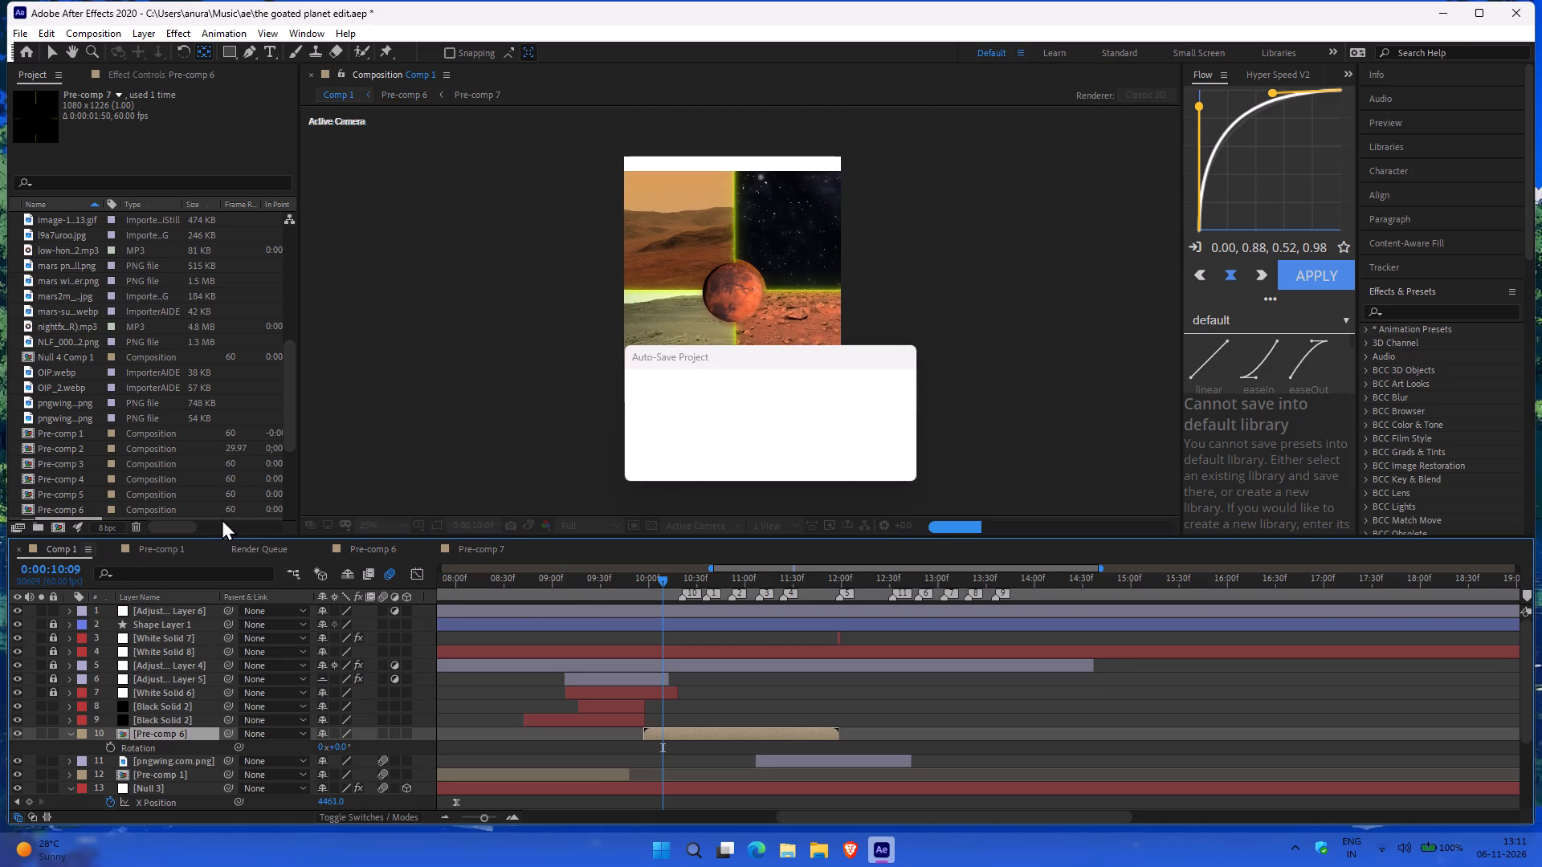
key(space)
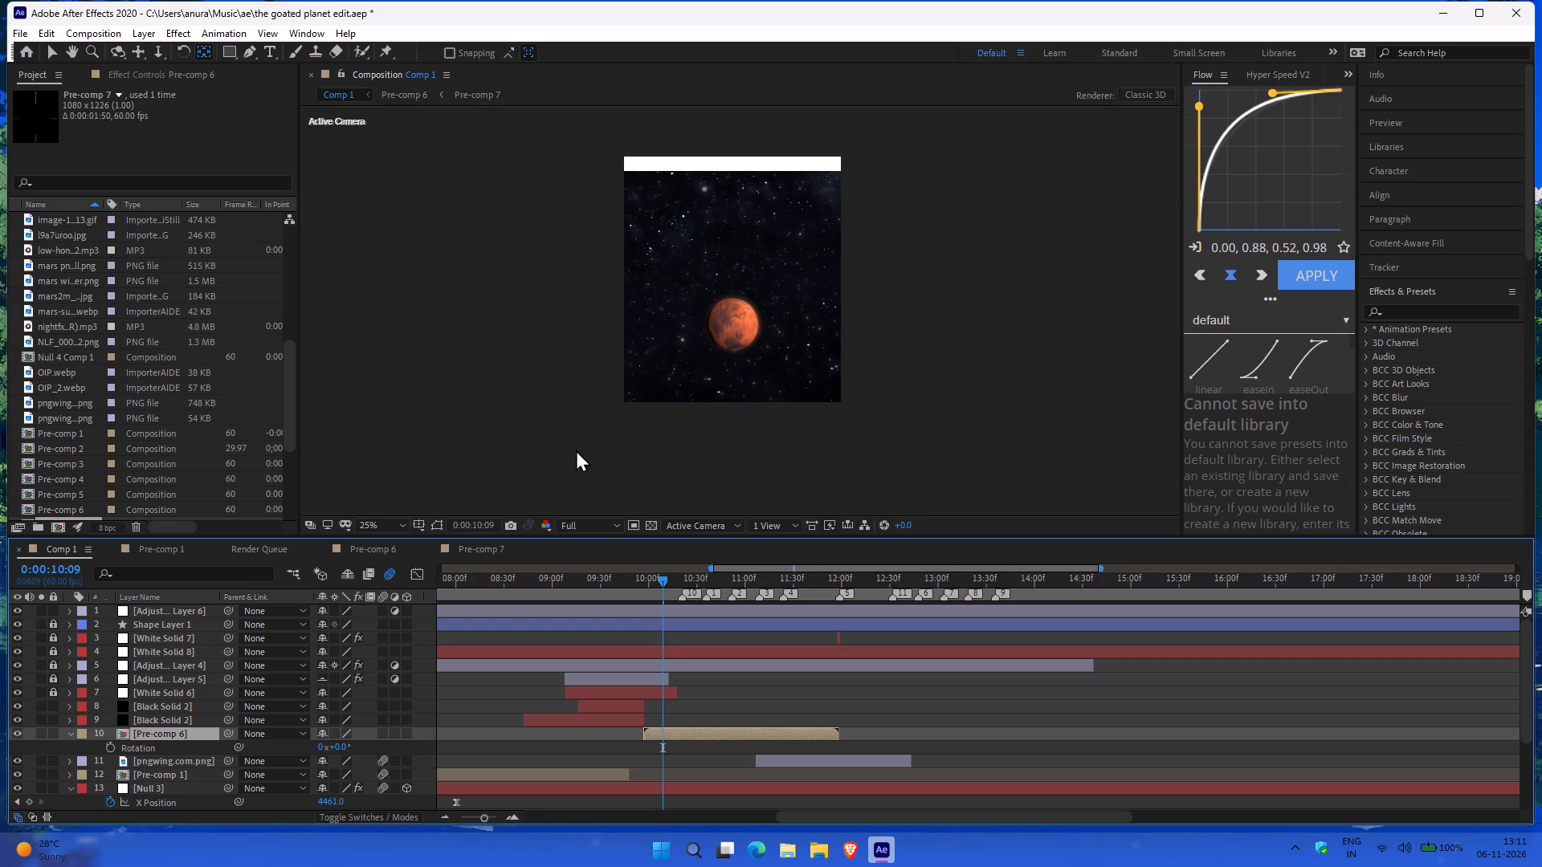
key(space)
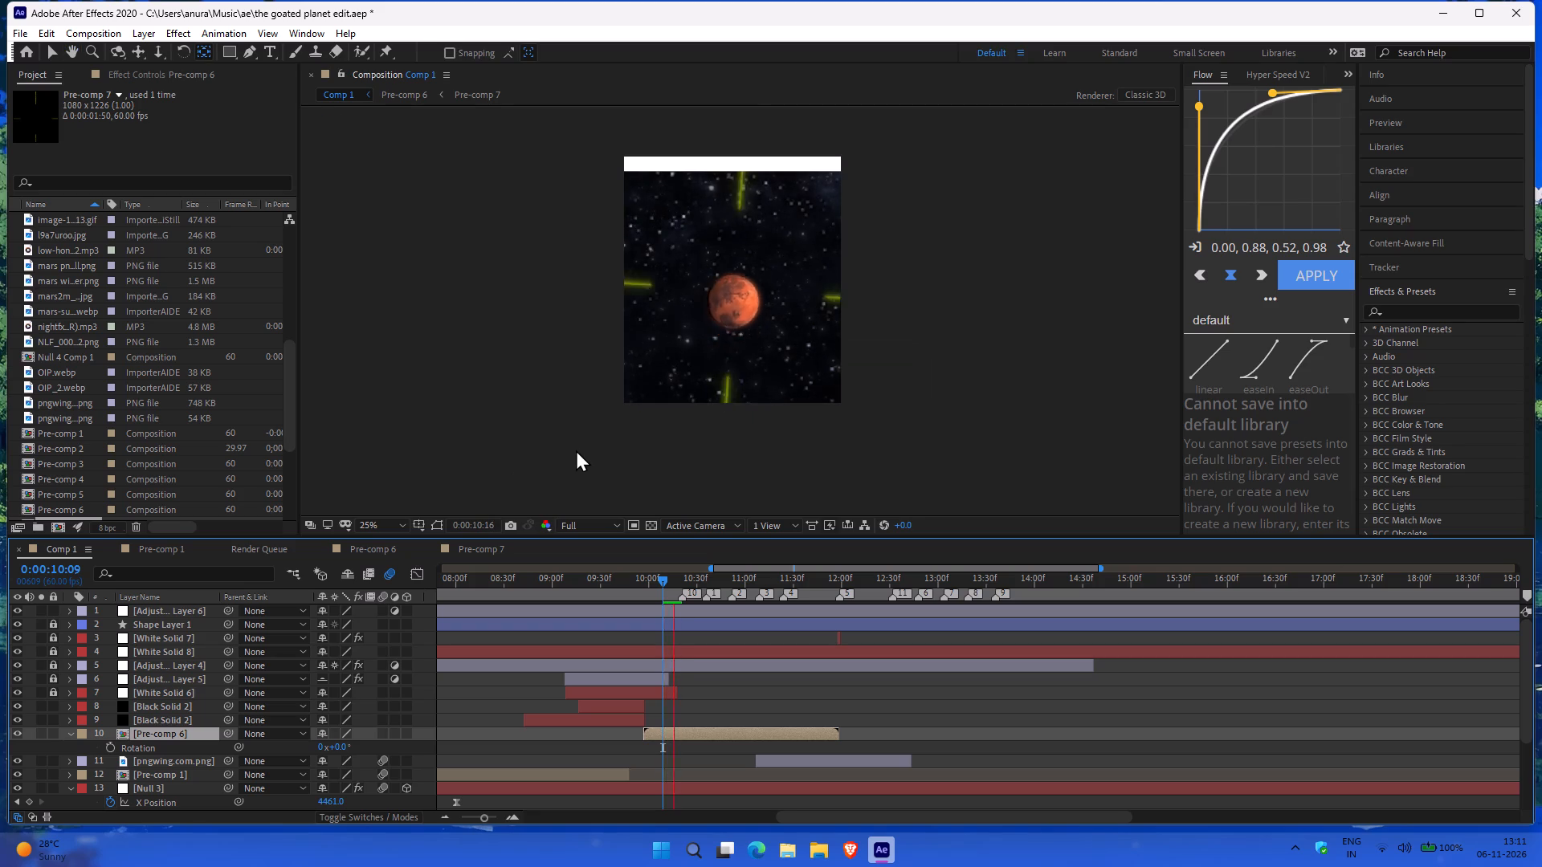
key(space)
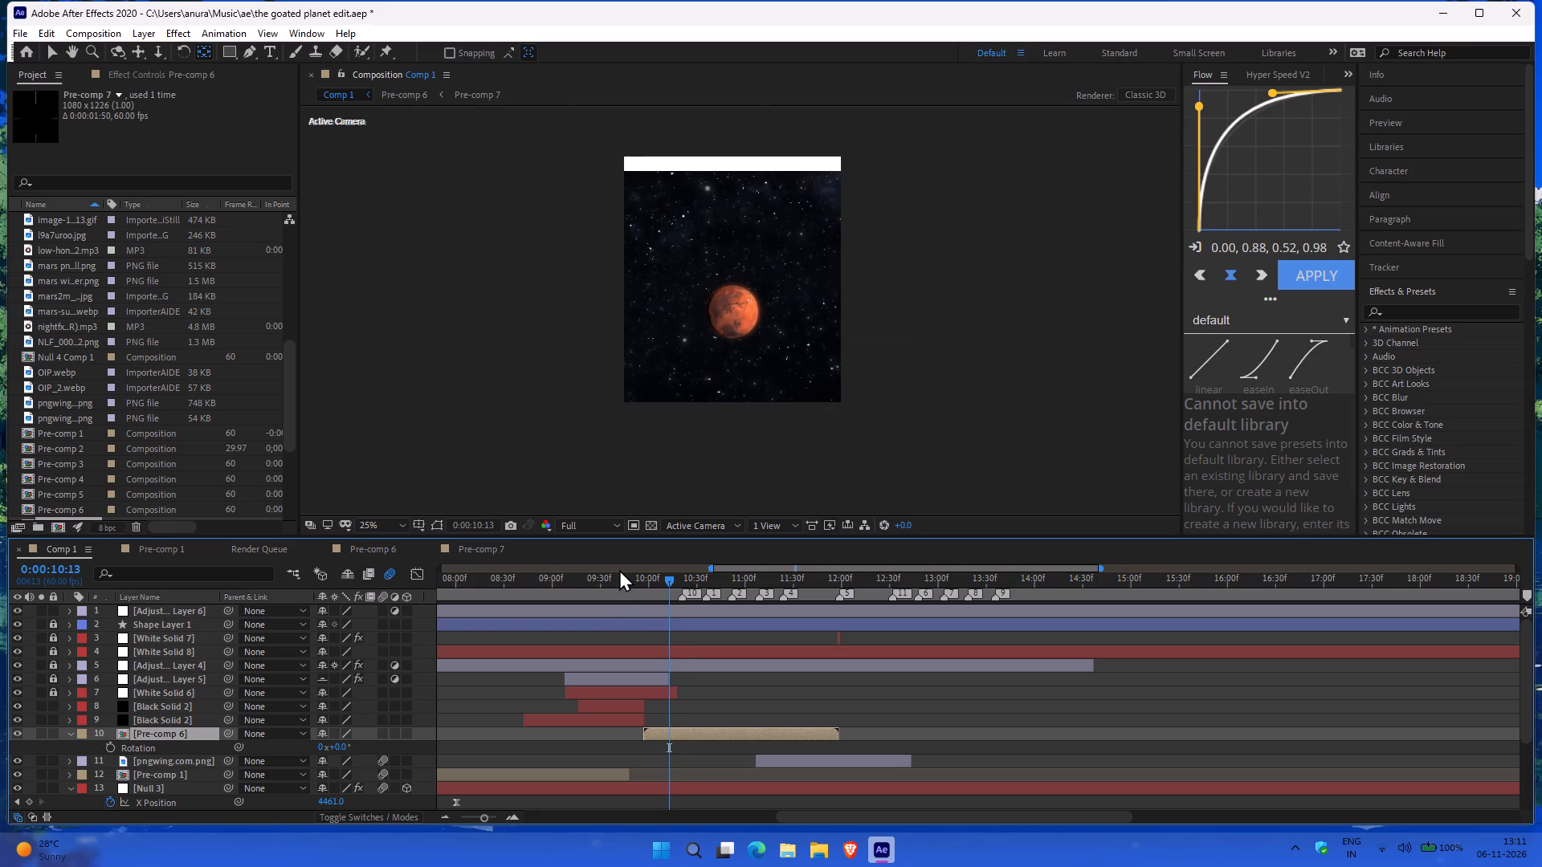
key(space)
key(space)
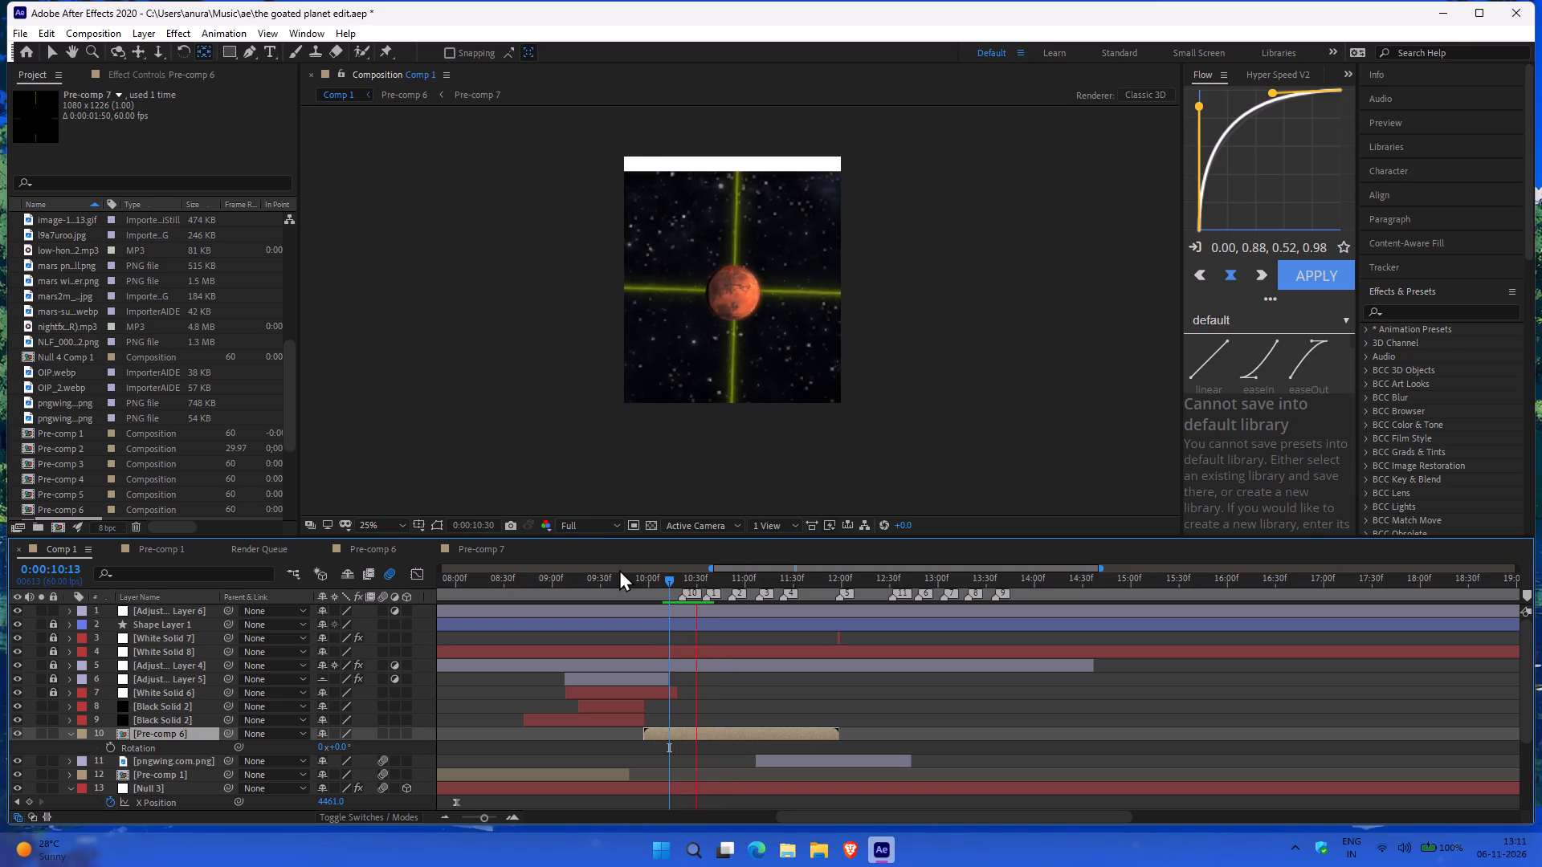
key(space)
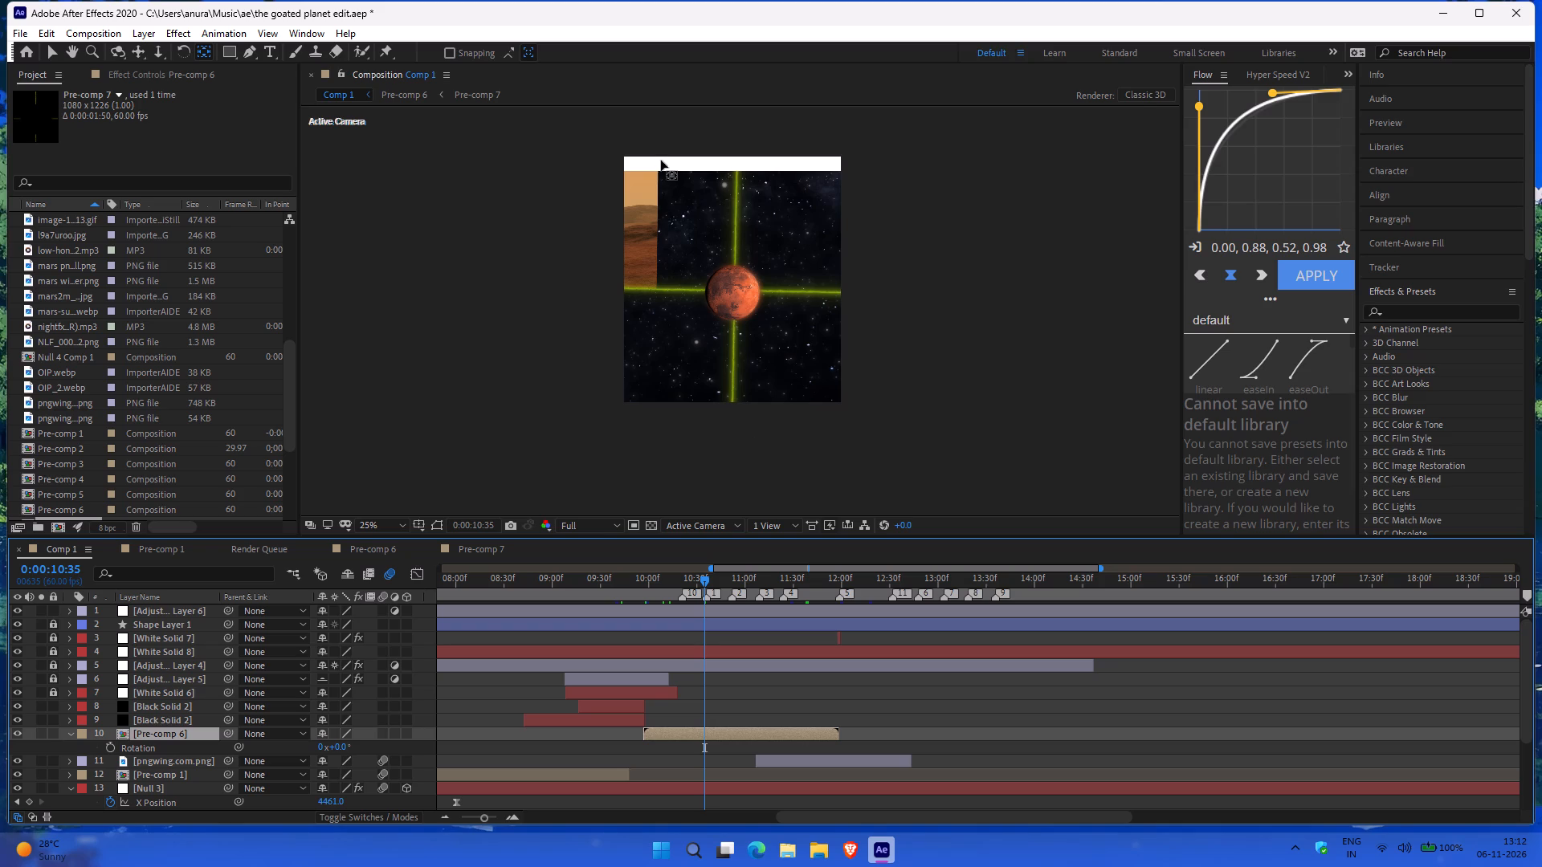
ctrl+scroll(661, 161, up, 2)
ctrl+scroll(661, 161, down, 1)
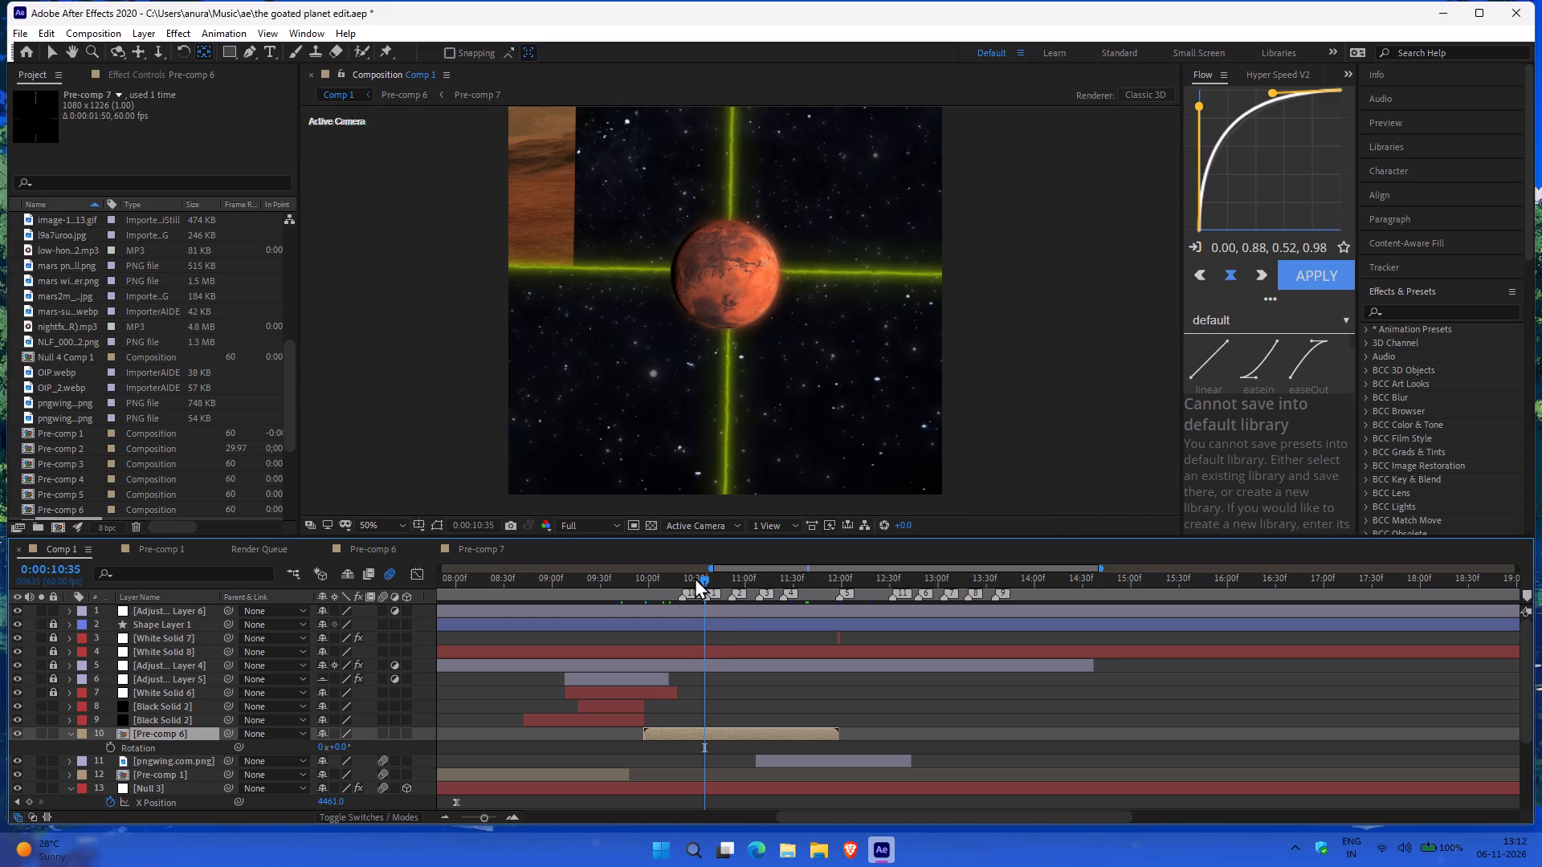
drag(705, 576, 678, 576)
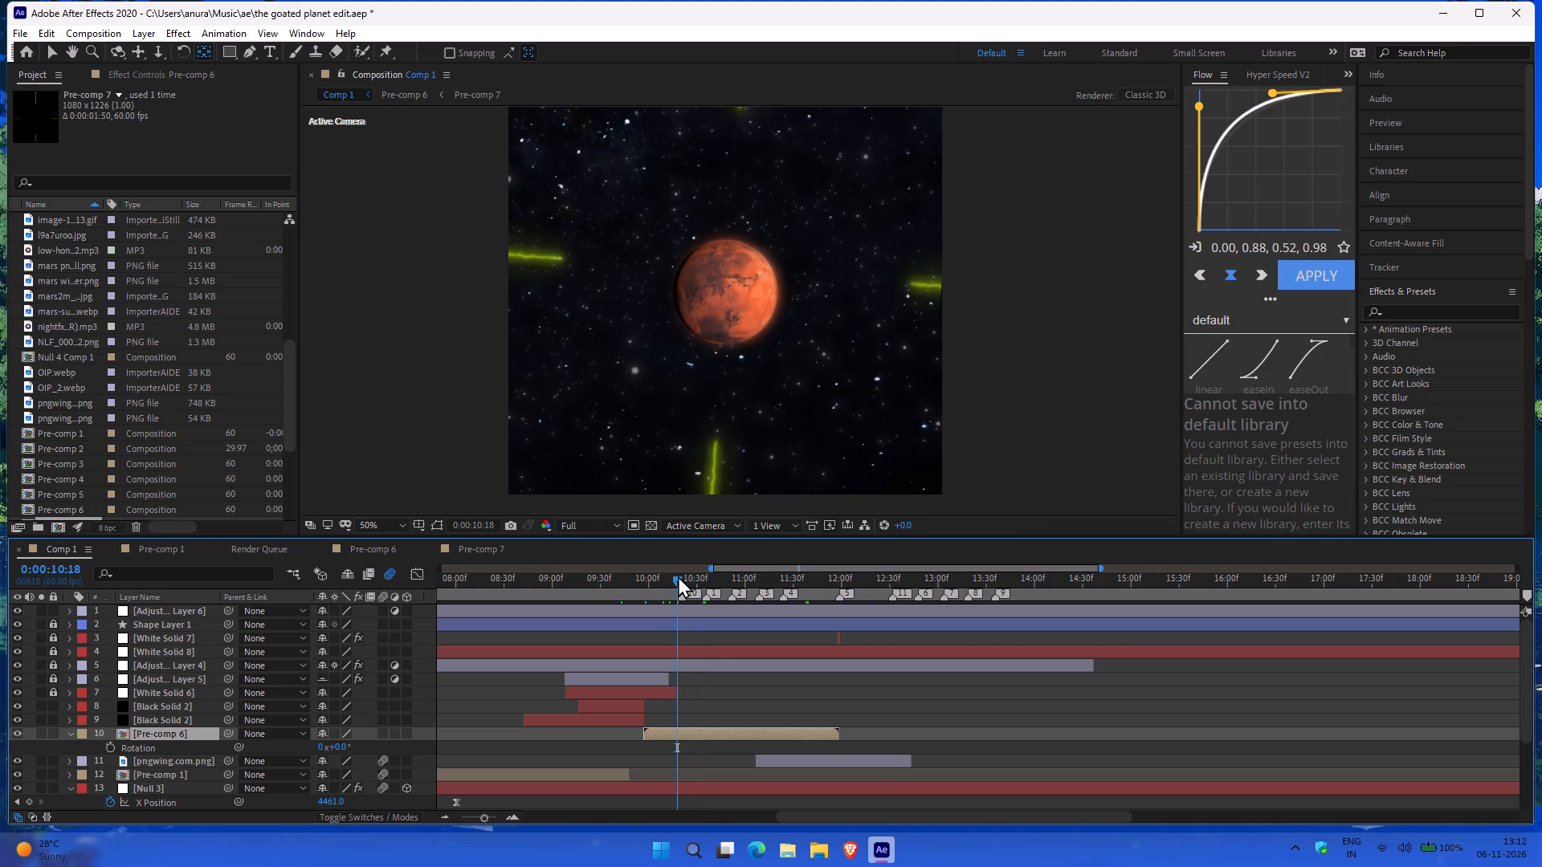
key(space)
key(space)
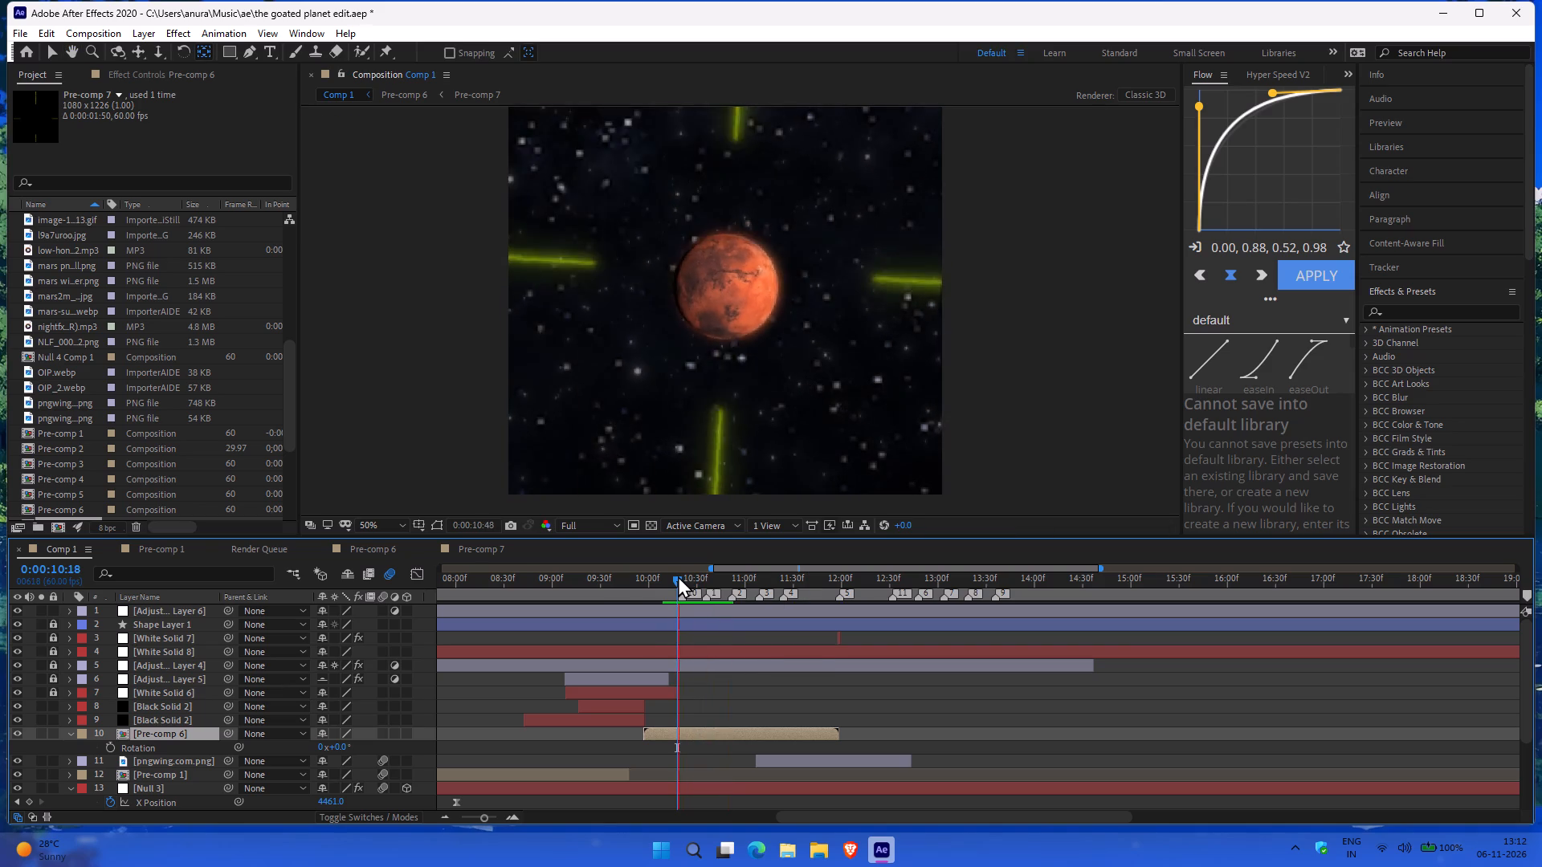
key(space)
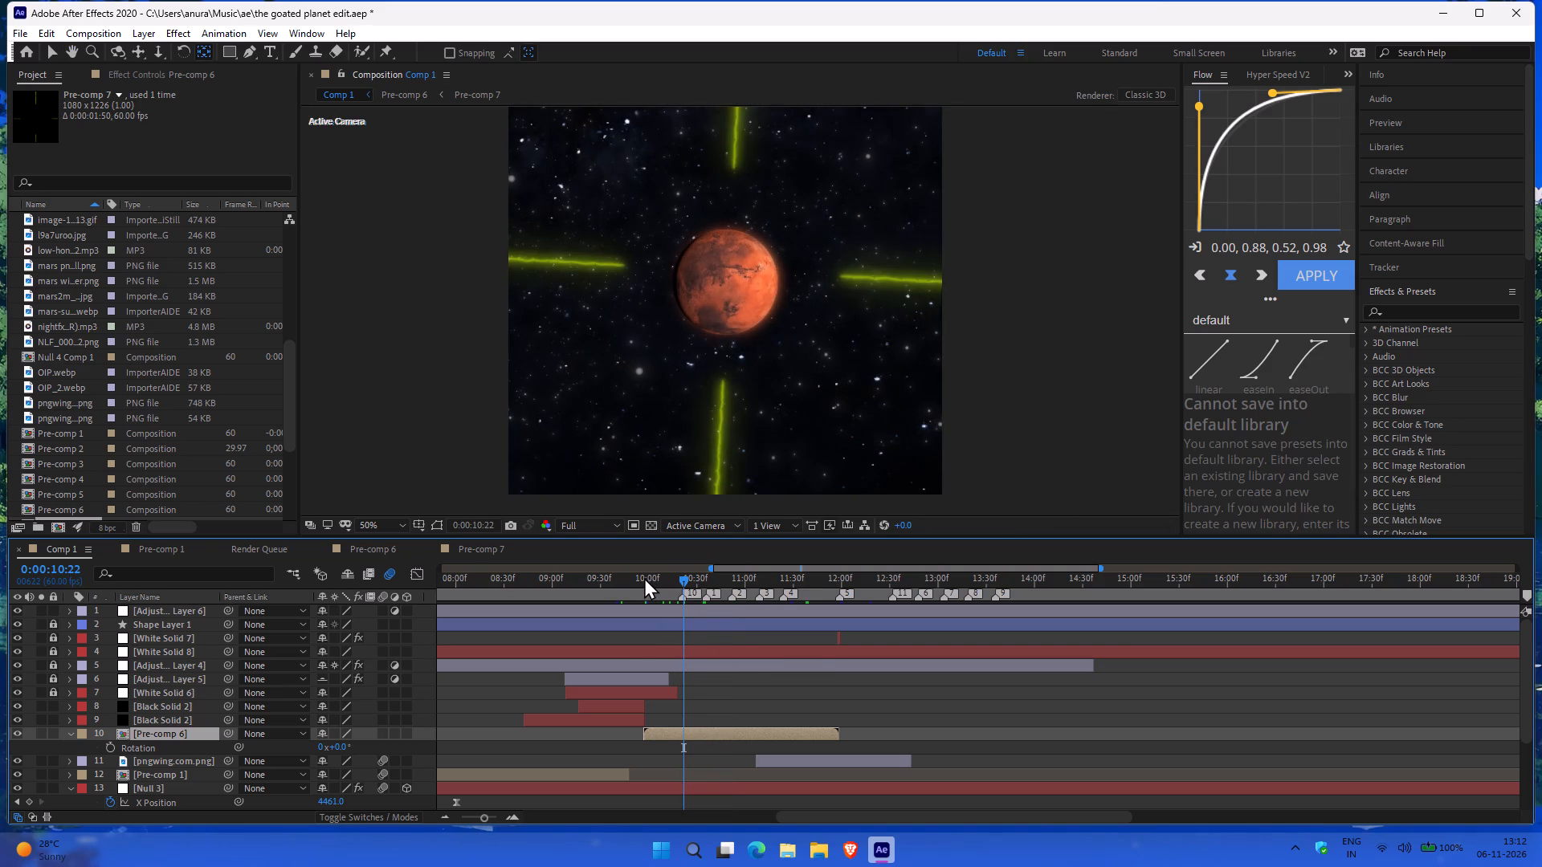
Search the effects library for "shake" and find the Sapphire S_Shake effect.
click(1419, 319)
text(shak)
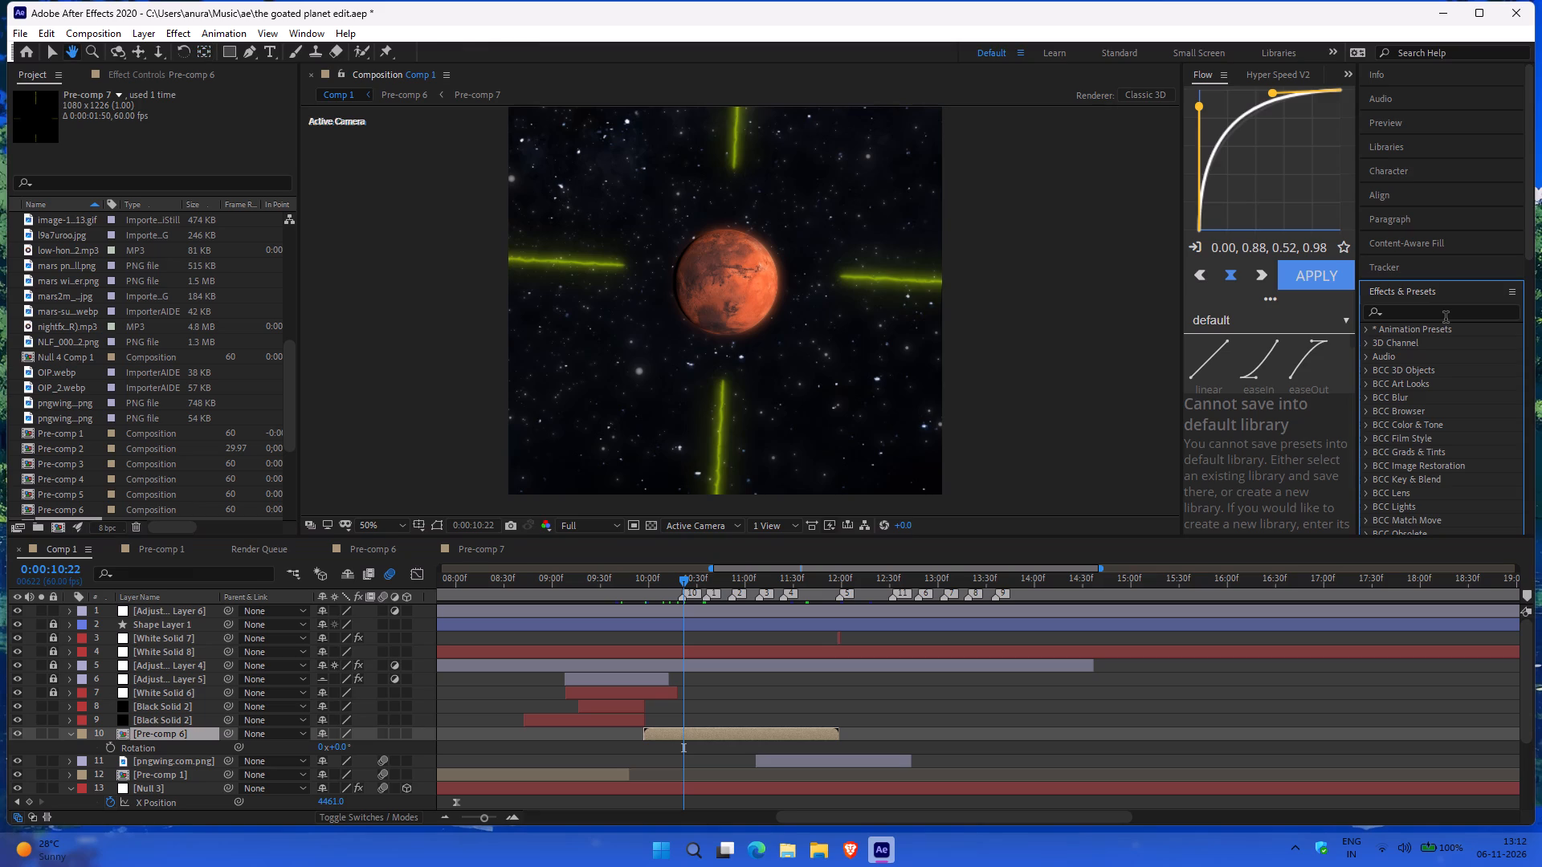
click(1446, 319)
click(1434, 312)
text(sk)
key(BackSpace)
text(ah)
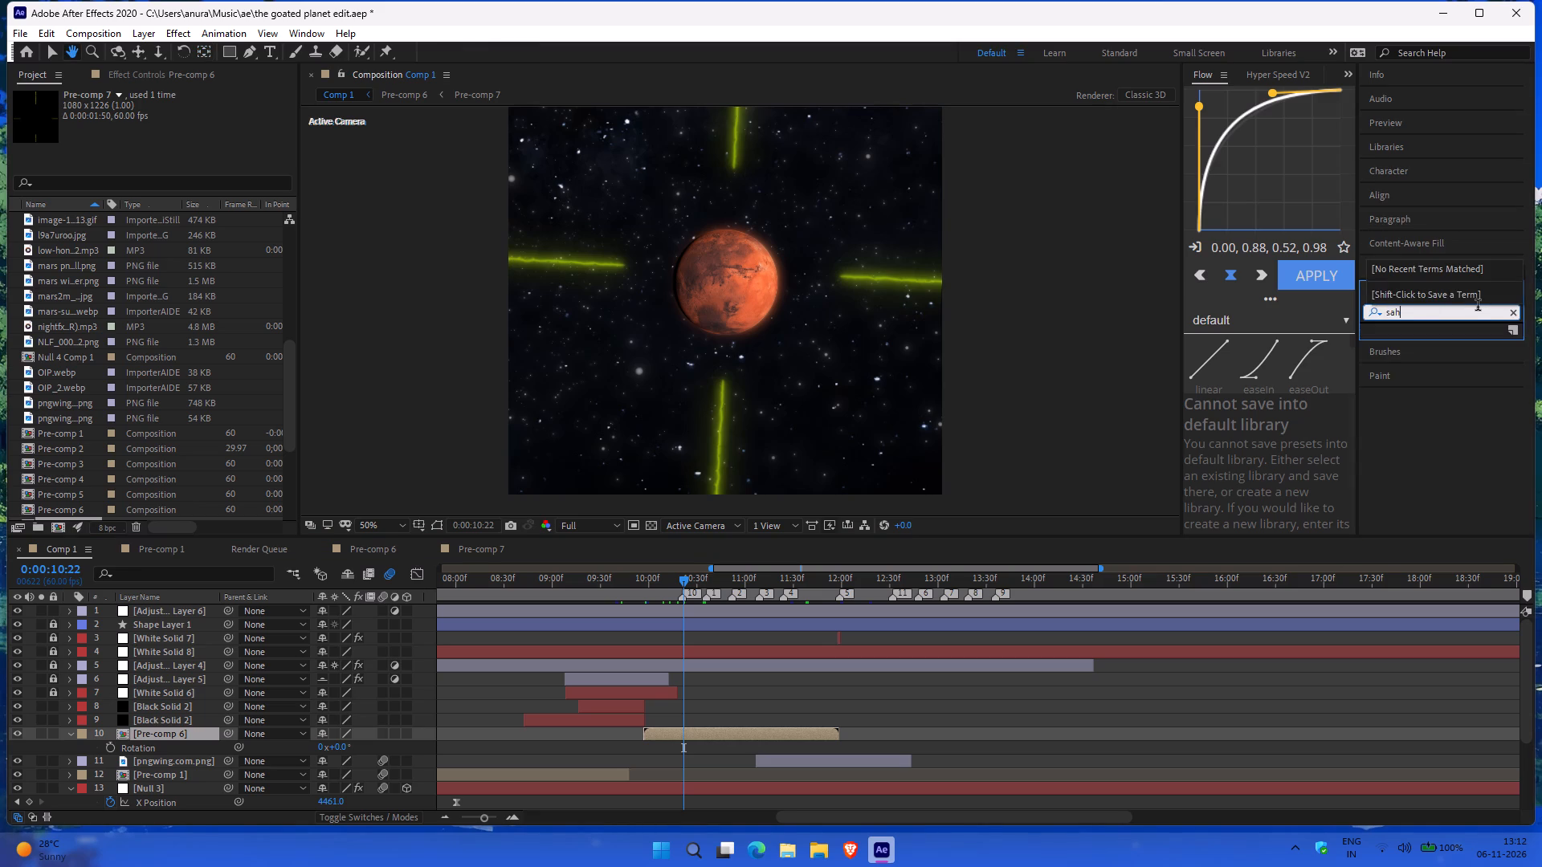
key(BackSpace)
key(BackSpace)
text(hake)
scroll(1449, 408, down, 3)
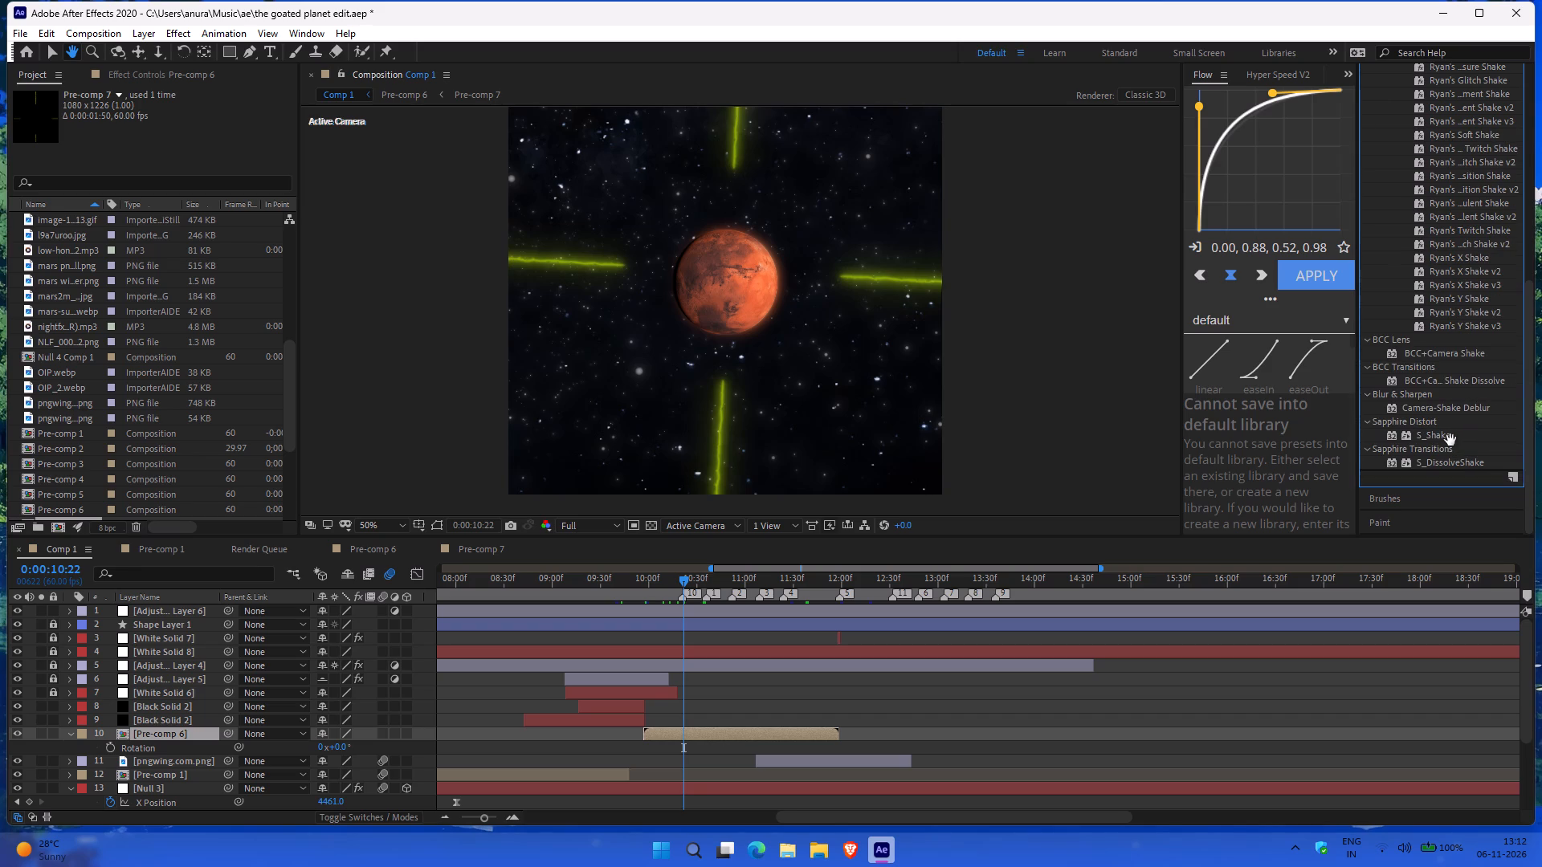
drag(1450, 440, 1388, 445)
drag(1388, 445, 1258, 427)
Add a new adjustment layer to Comp 1 and move it to the top of the layer stack.
scroll(121, 737, up, 5)
right_click(28, 612)
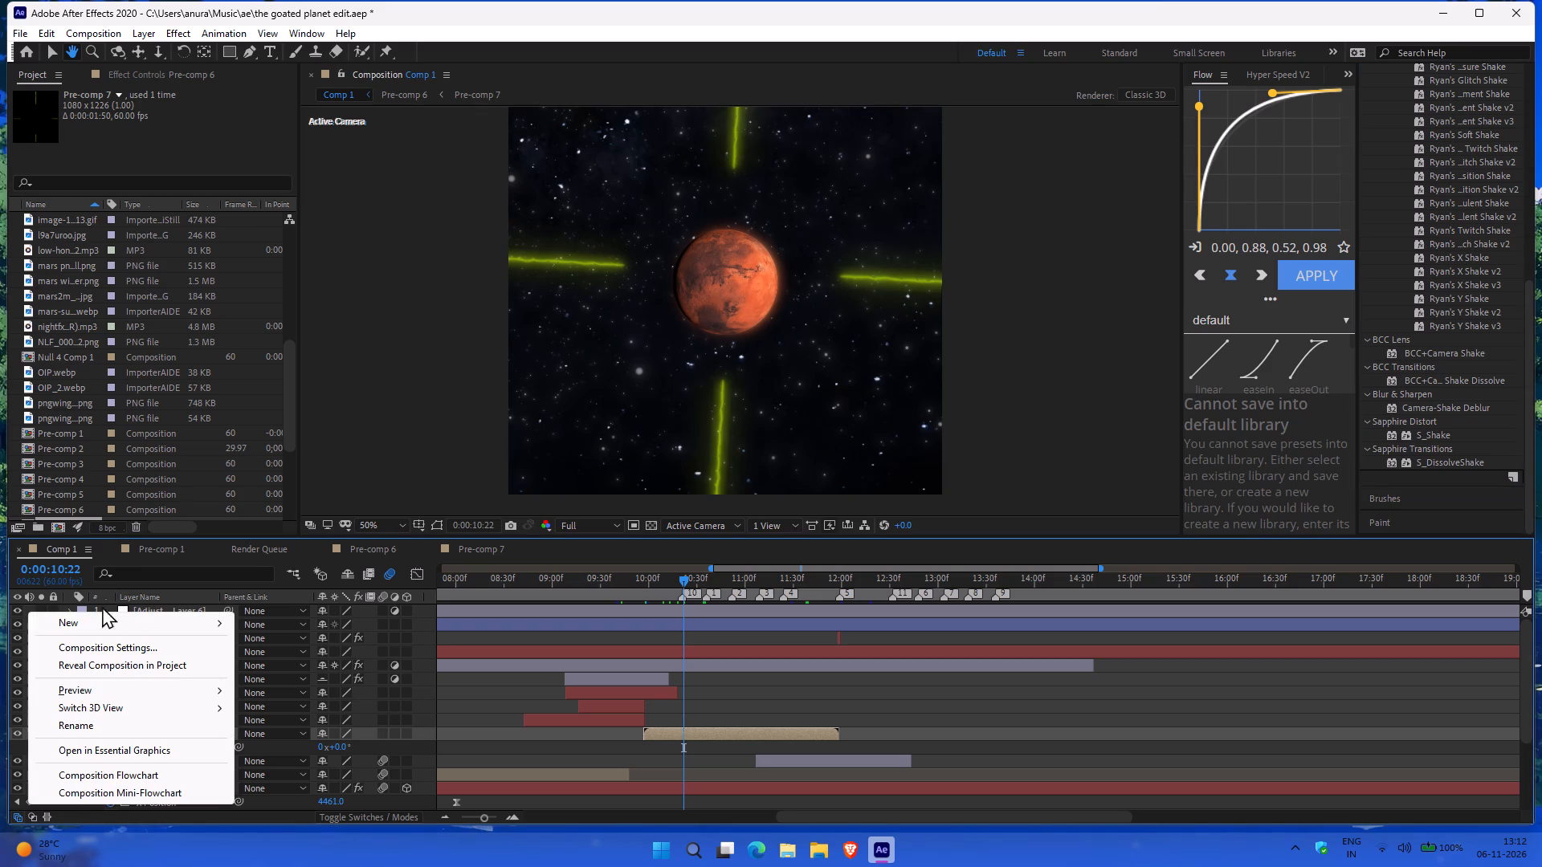
click(121, 624)
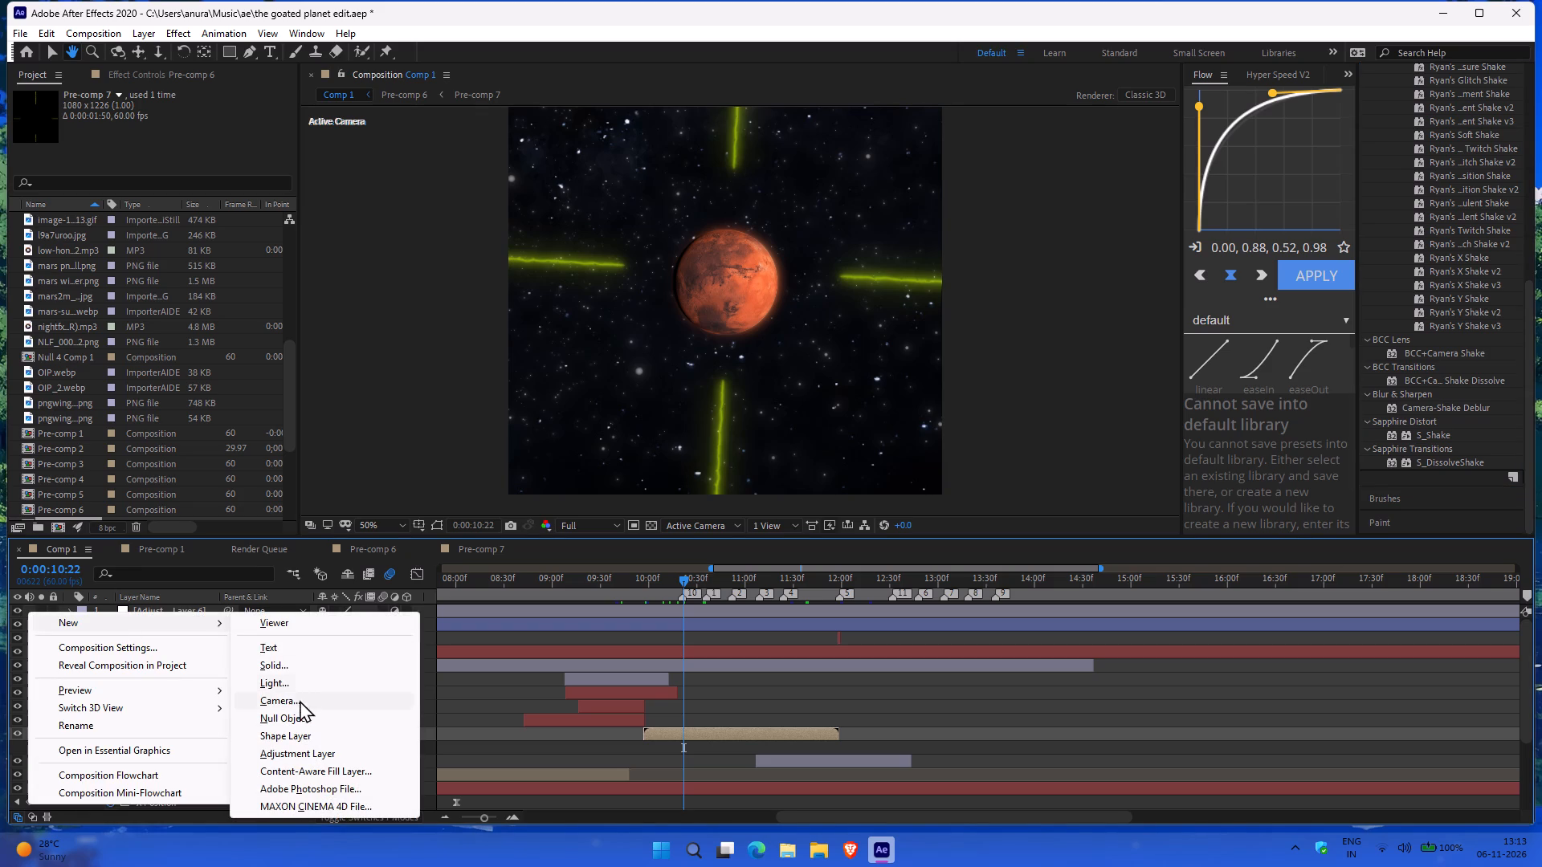
click(291, 752)
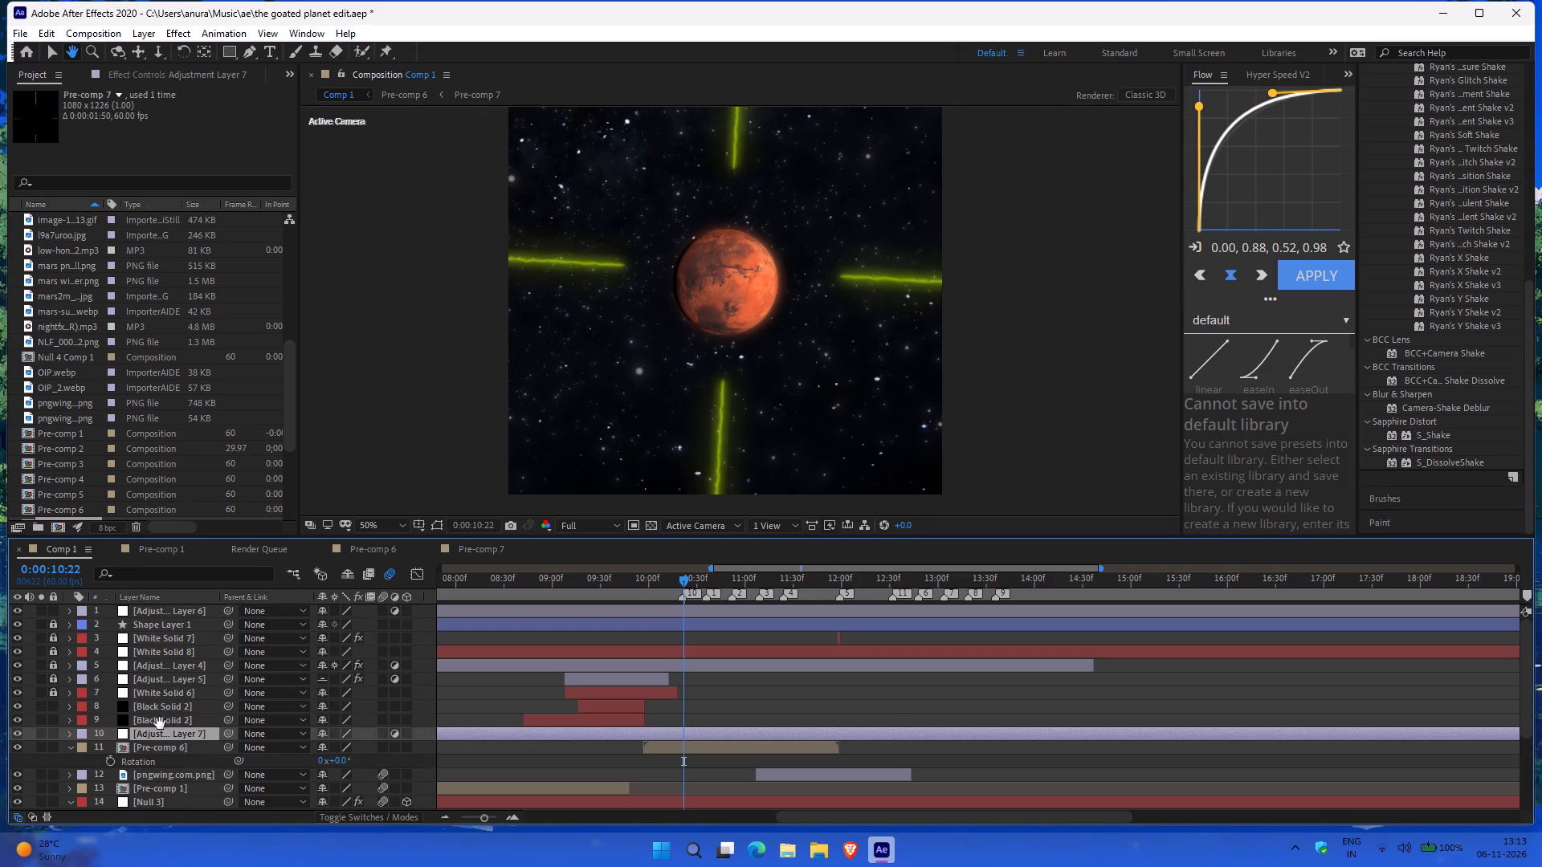
drag(155, 739, 156, 680)
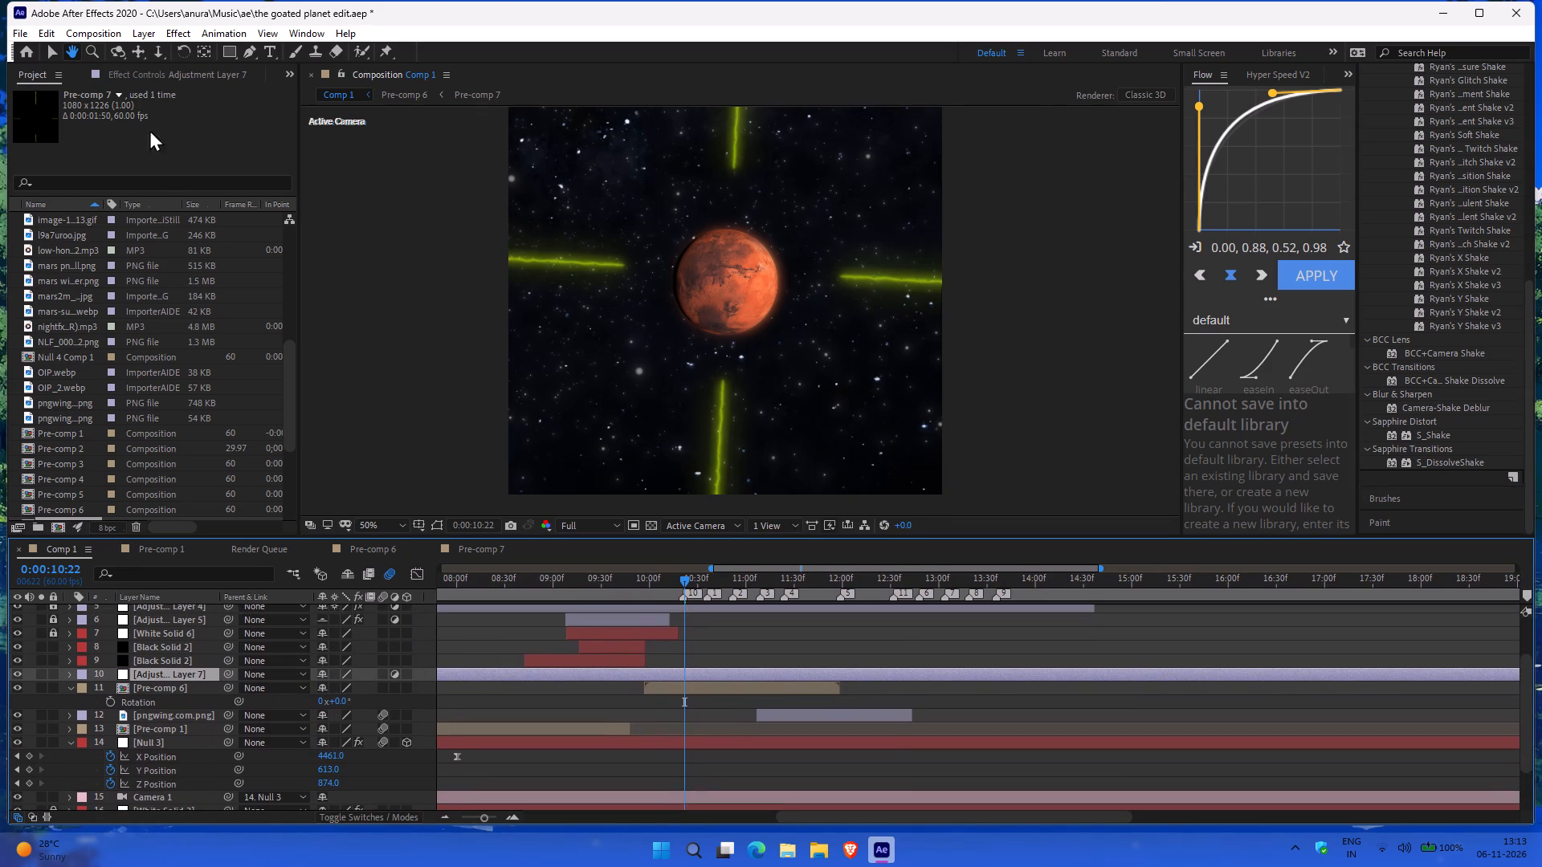
click(52, 51)
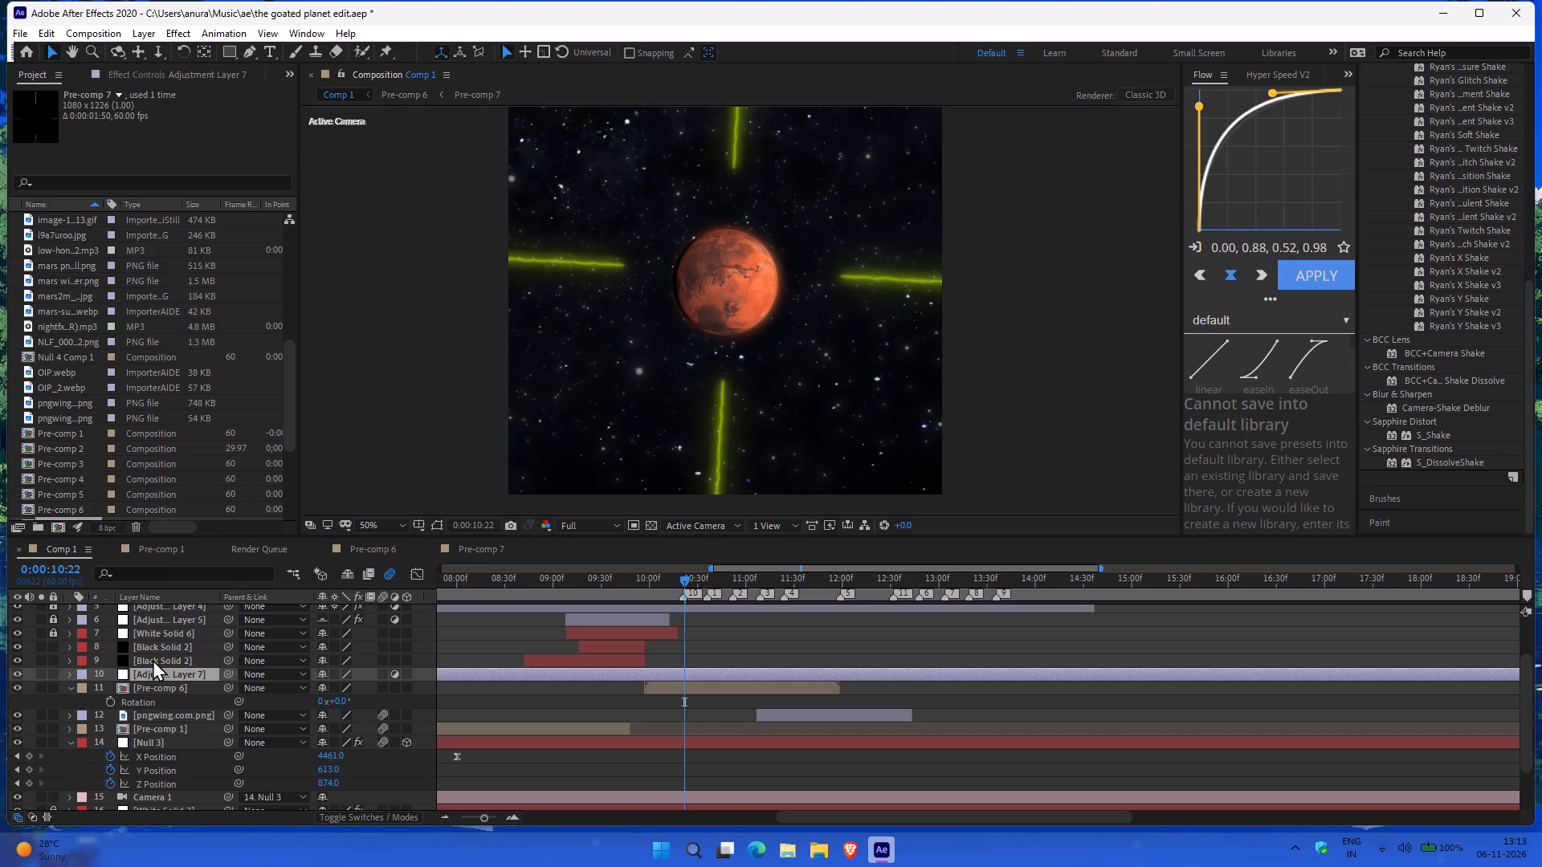
drag(152, 673, 156, 617)
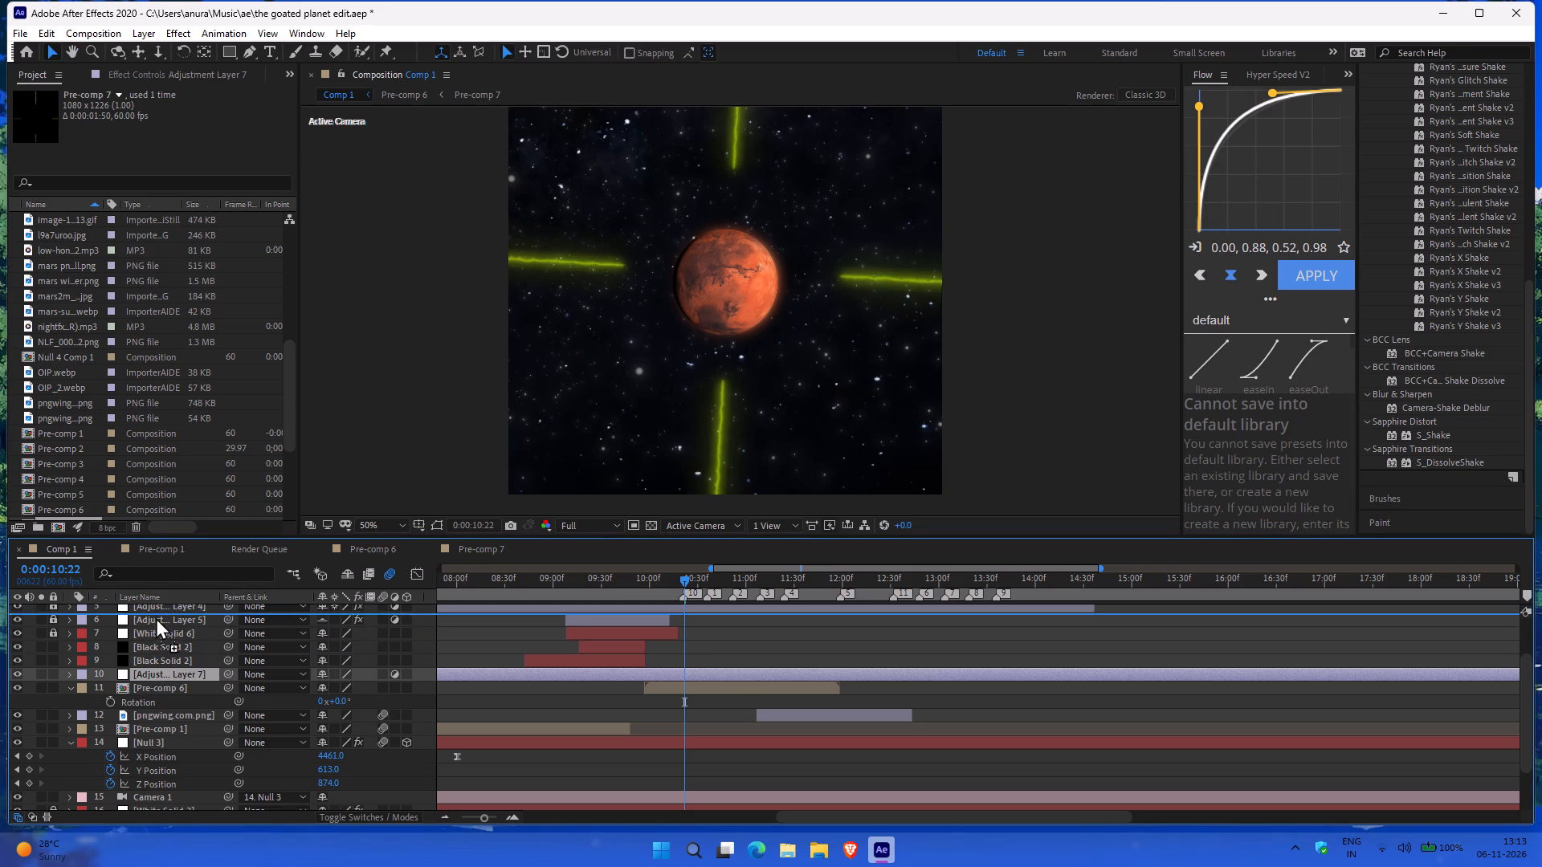
drag(156, 617, 158, 610)
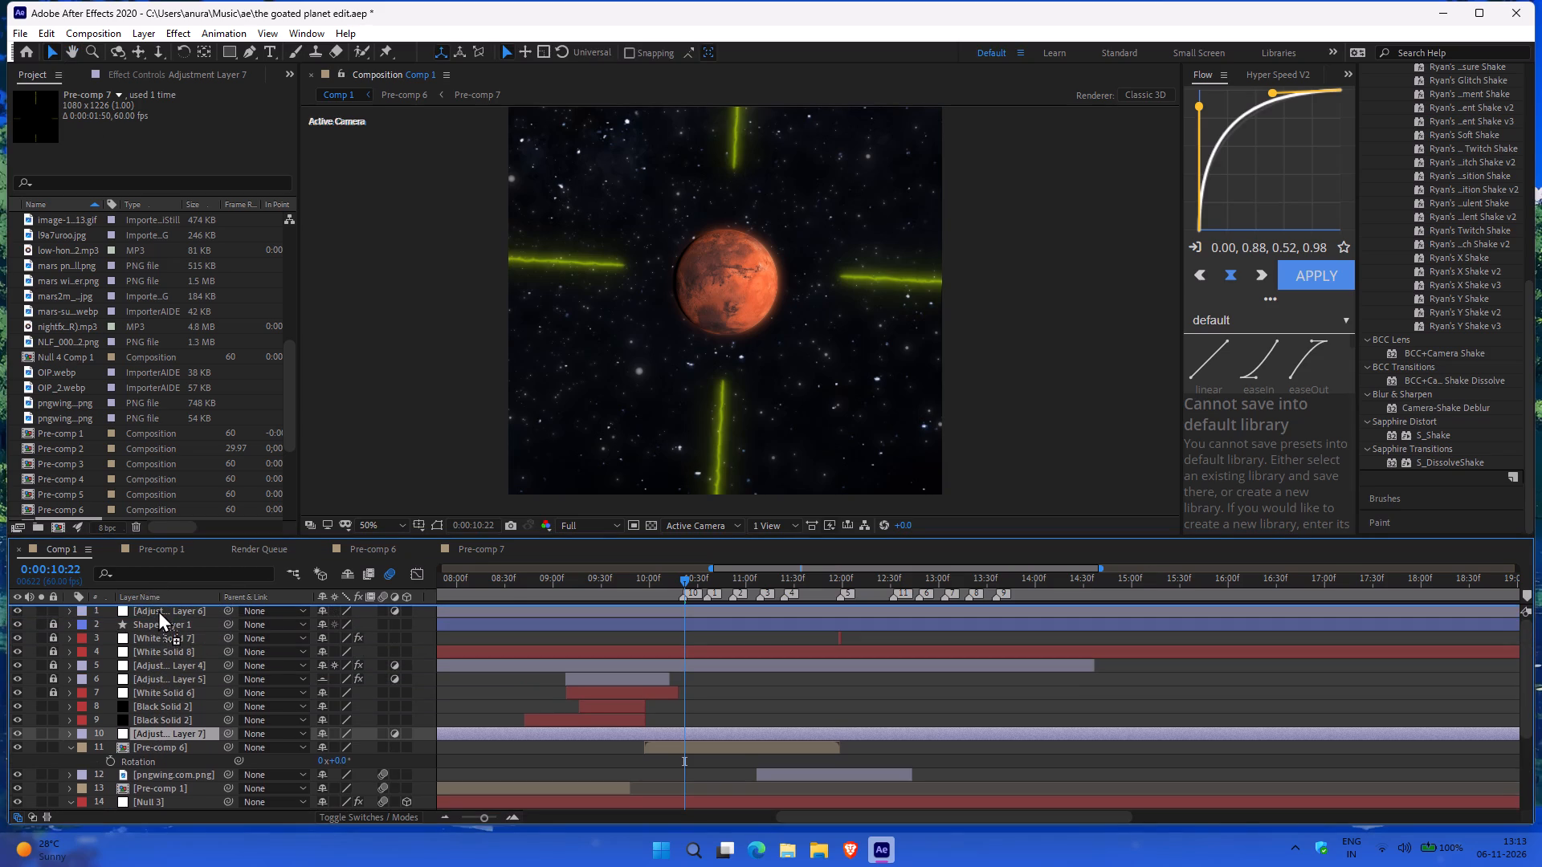
drag(158, 610, 154, 608)
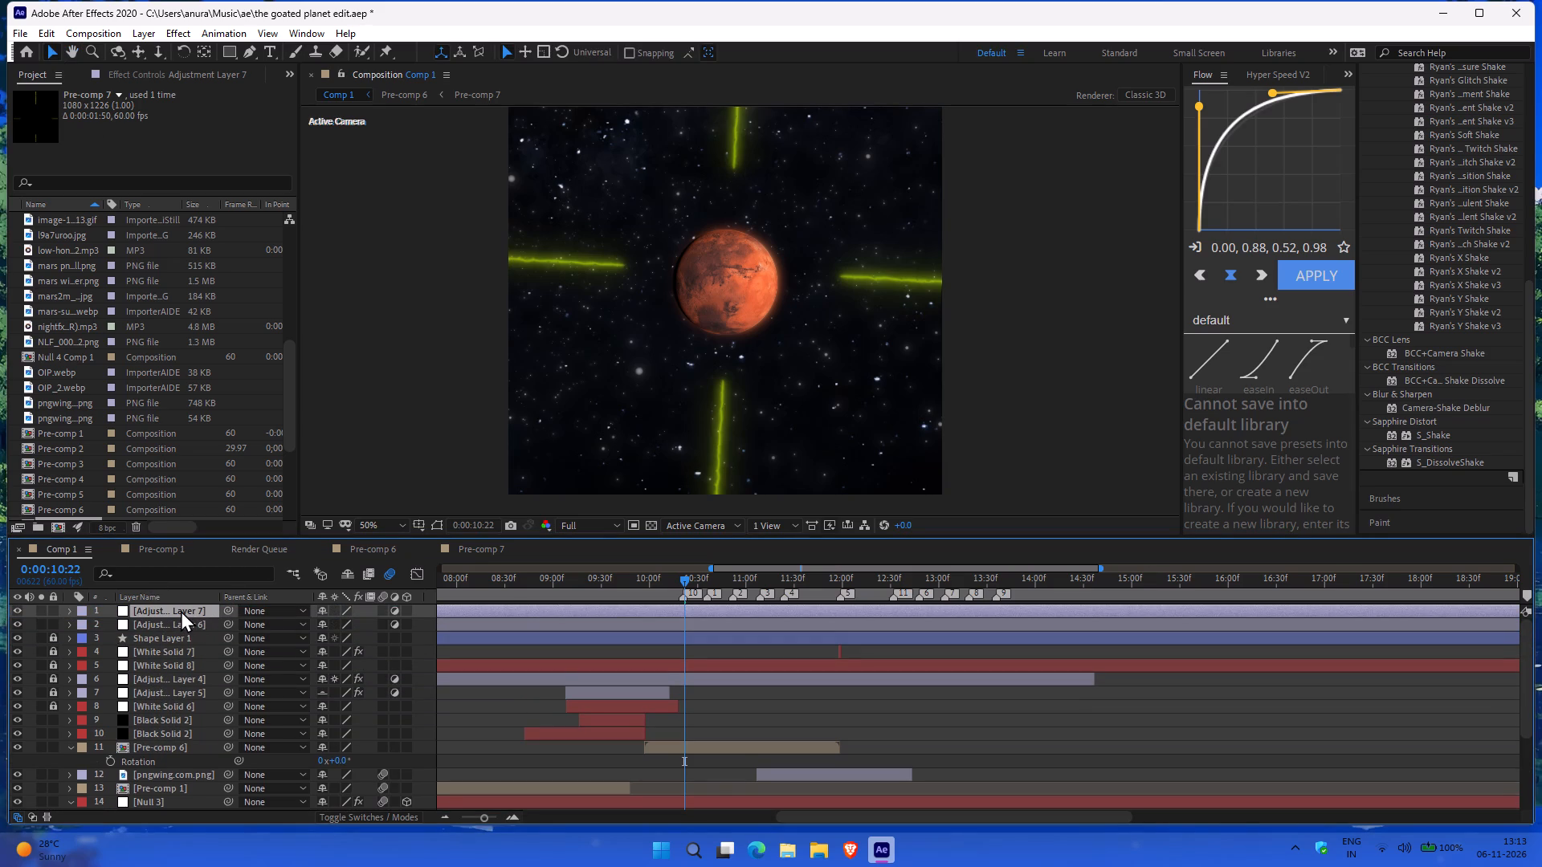
Rename the new adjustment layer as "shake for mars".
right_click(181, 609)
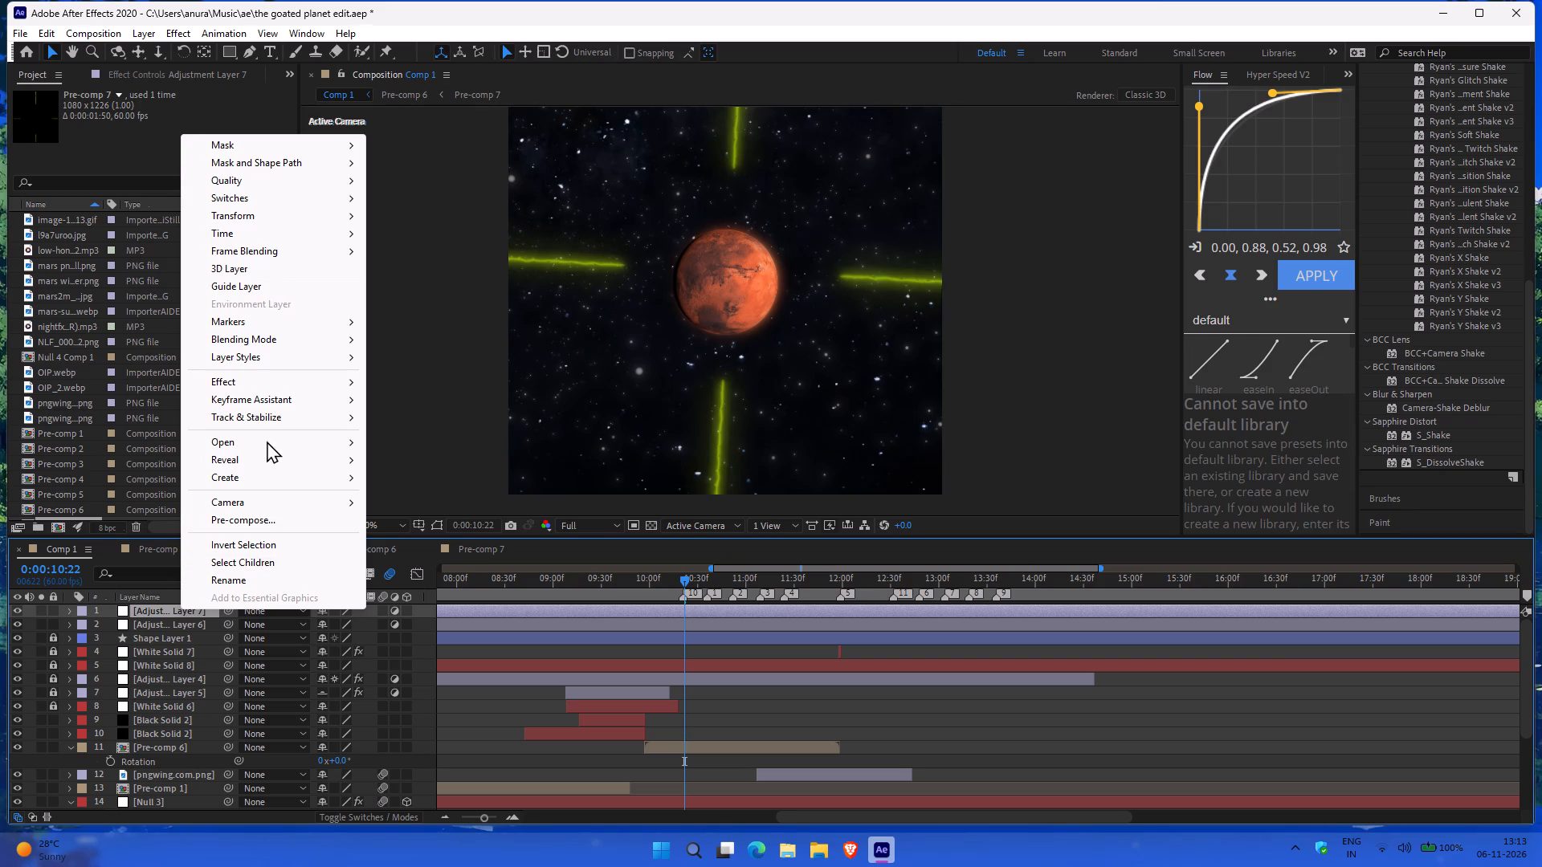
click(243, 577)
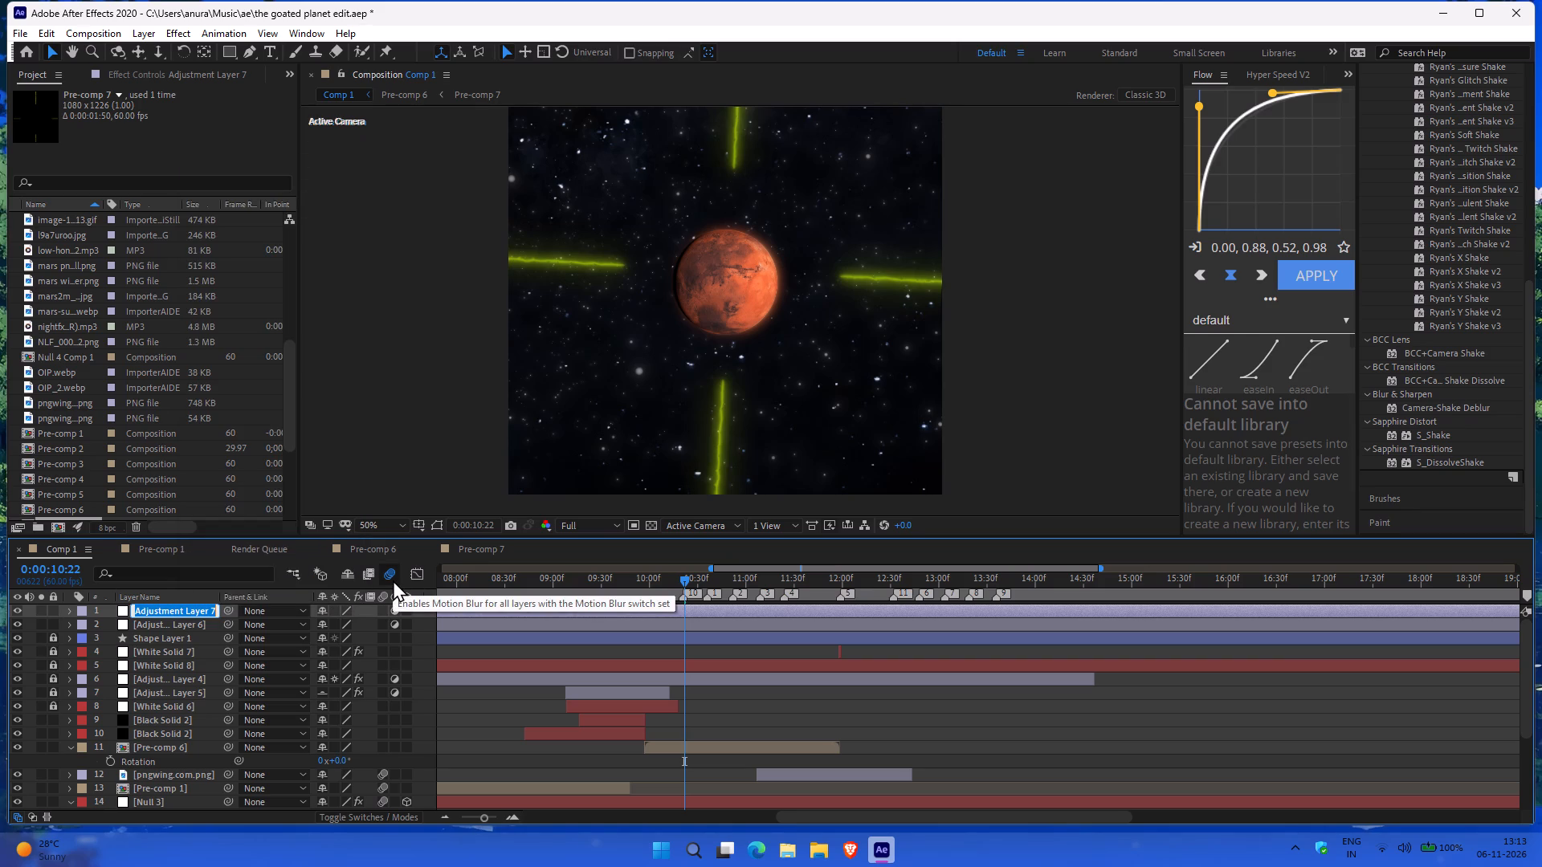
text(shake)
key(space)
text(for)
key(space)
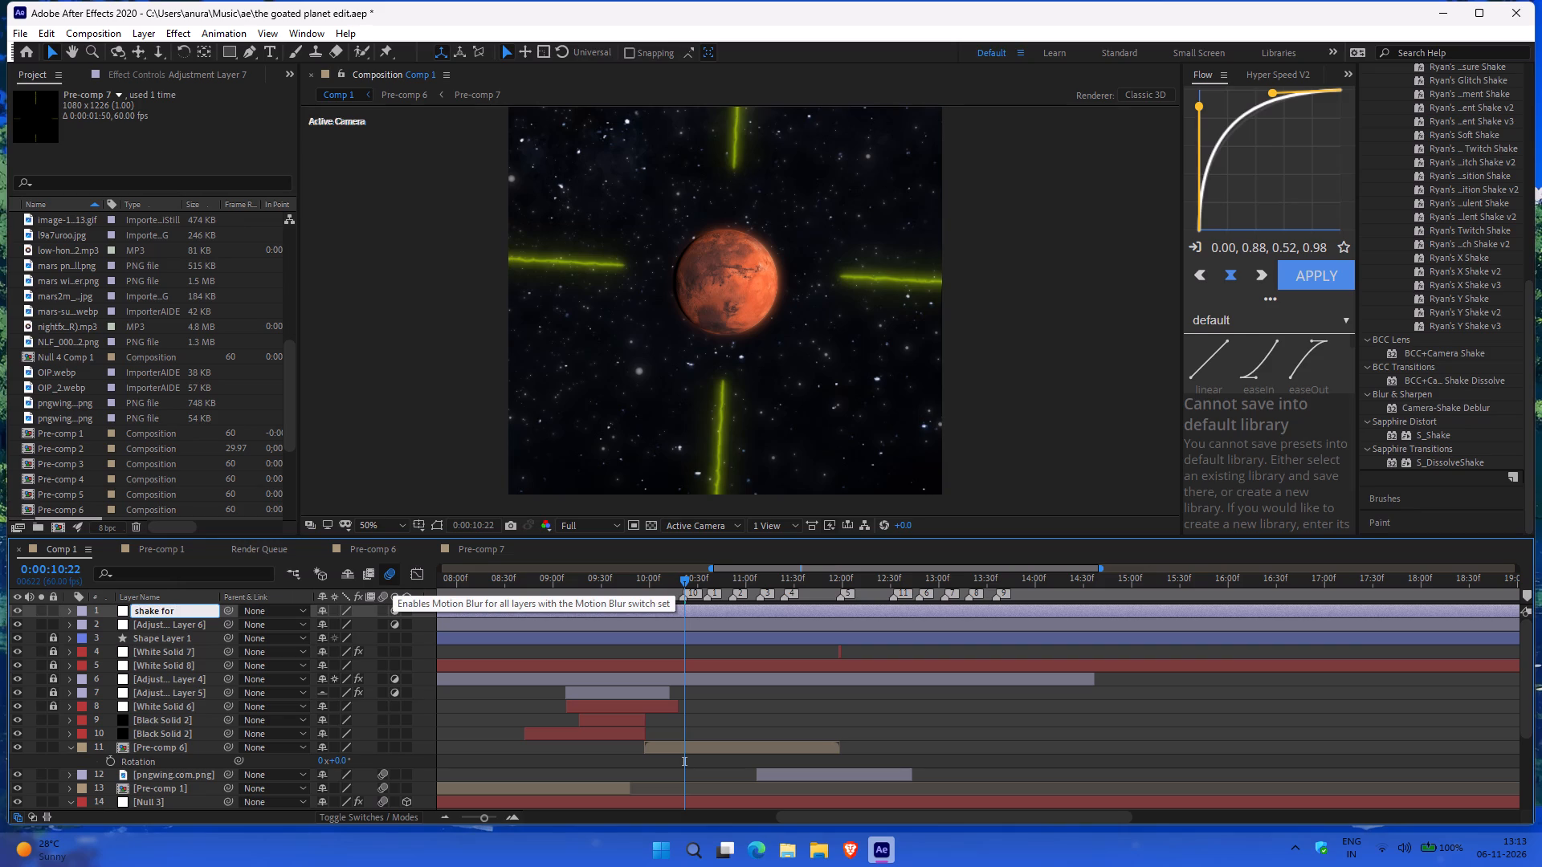
text(mars)
key(Return)
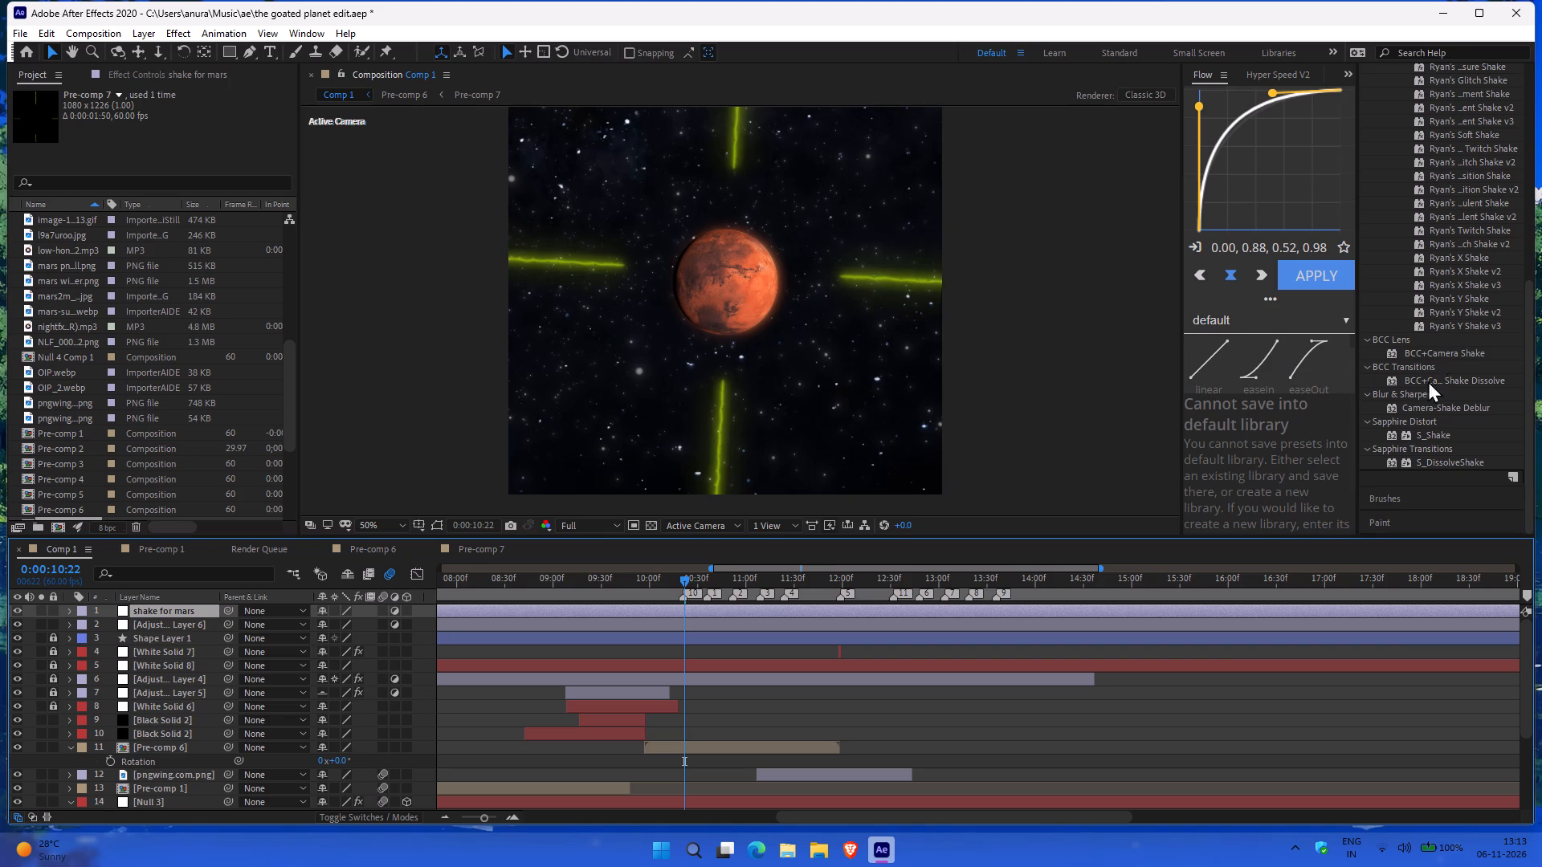
Apply the Sapphire S_Shake effect to the "shake for mars" adjustment layer.
scroll(1459, 413, down, 1)
drag(1448, 431, 173, 625)
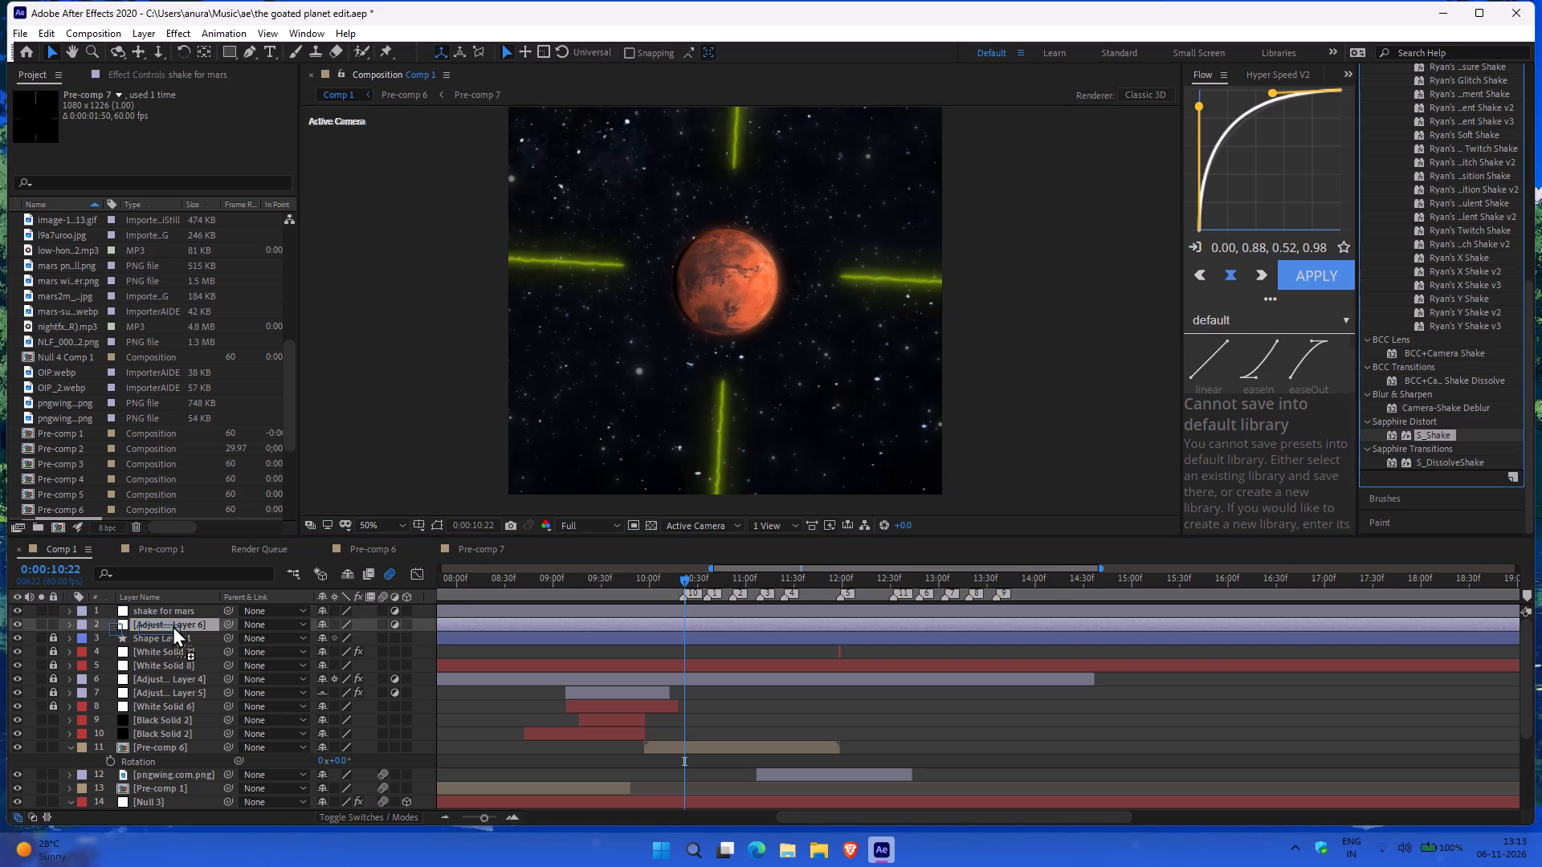
drag(173, 625, 190, 612)
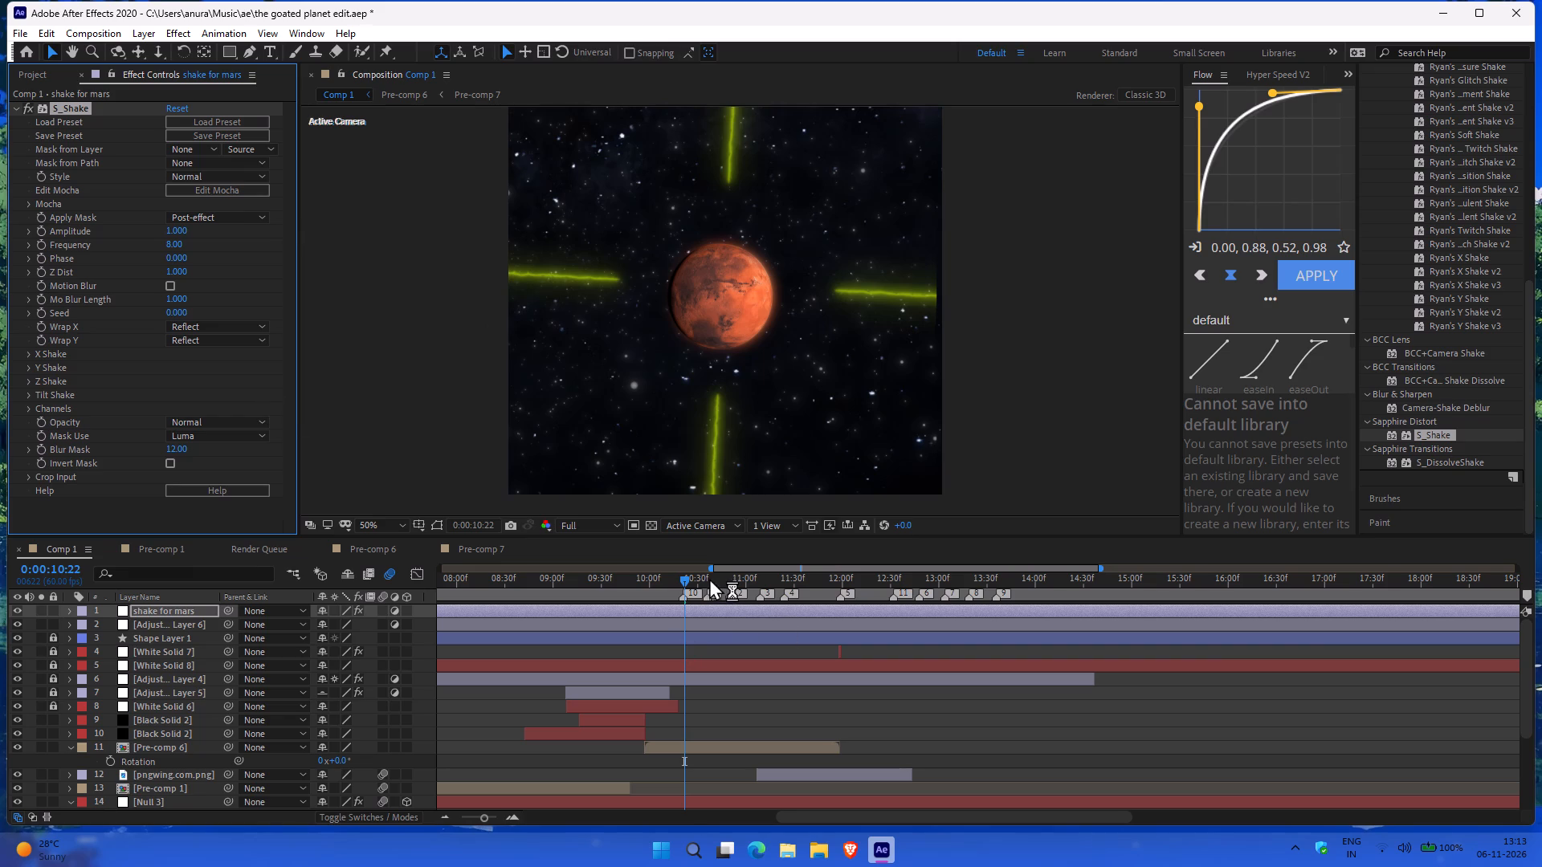
Split the "shake for mars" adjustment layer at 0:00:09:57, where Pre-comp 6 begins, and delete the part before the split.
drag(679, 577, 643, 579)
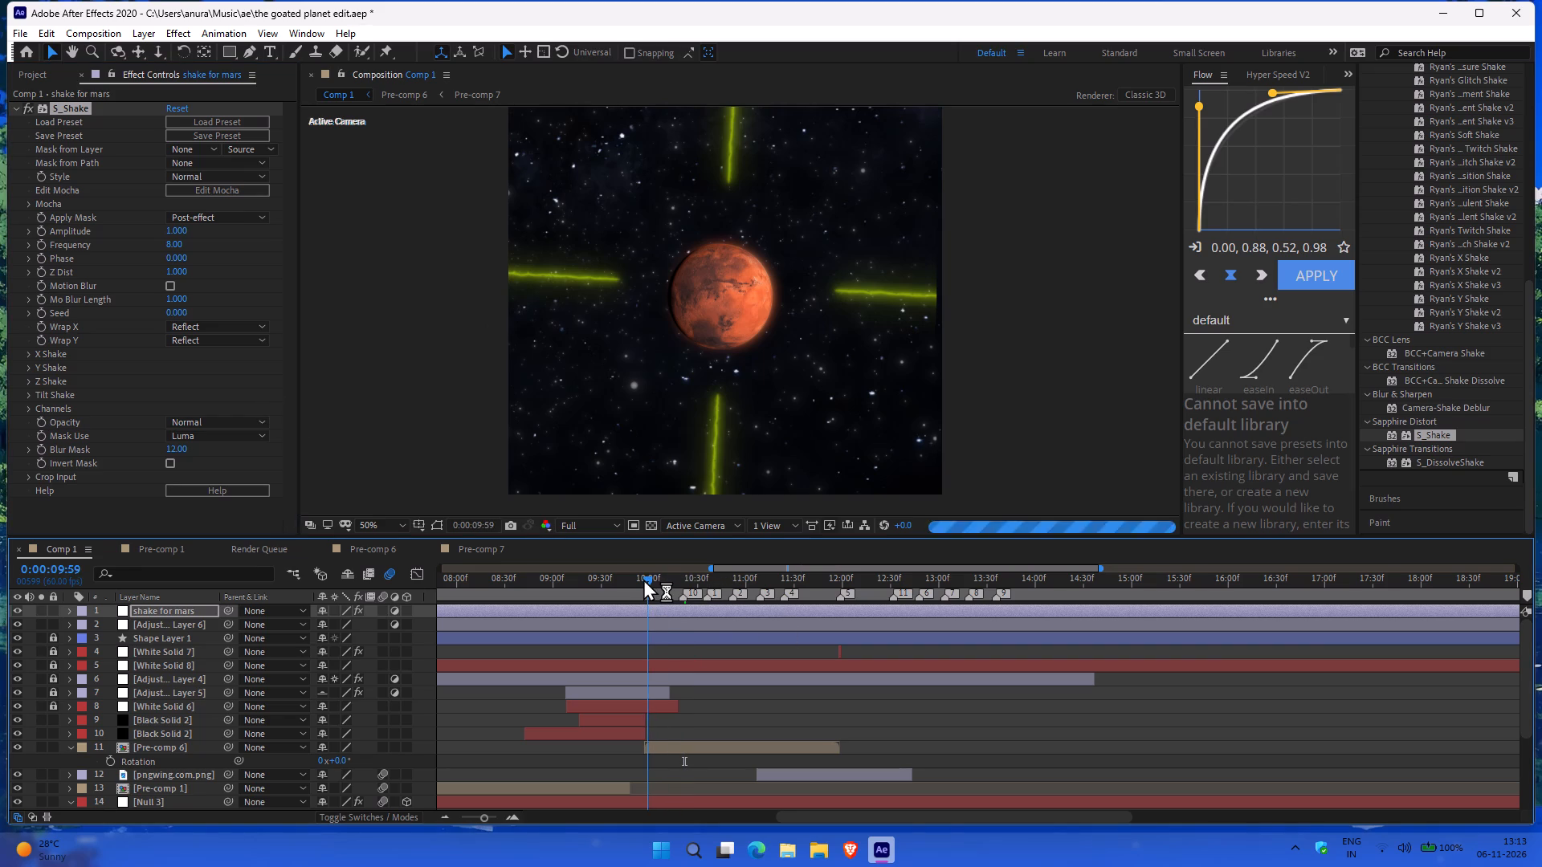
drag(643, 579, 637, 583)
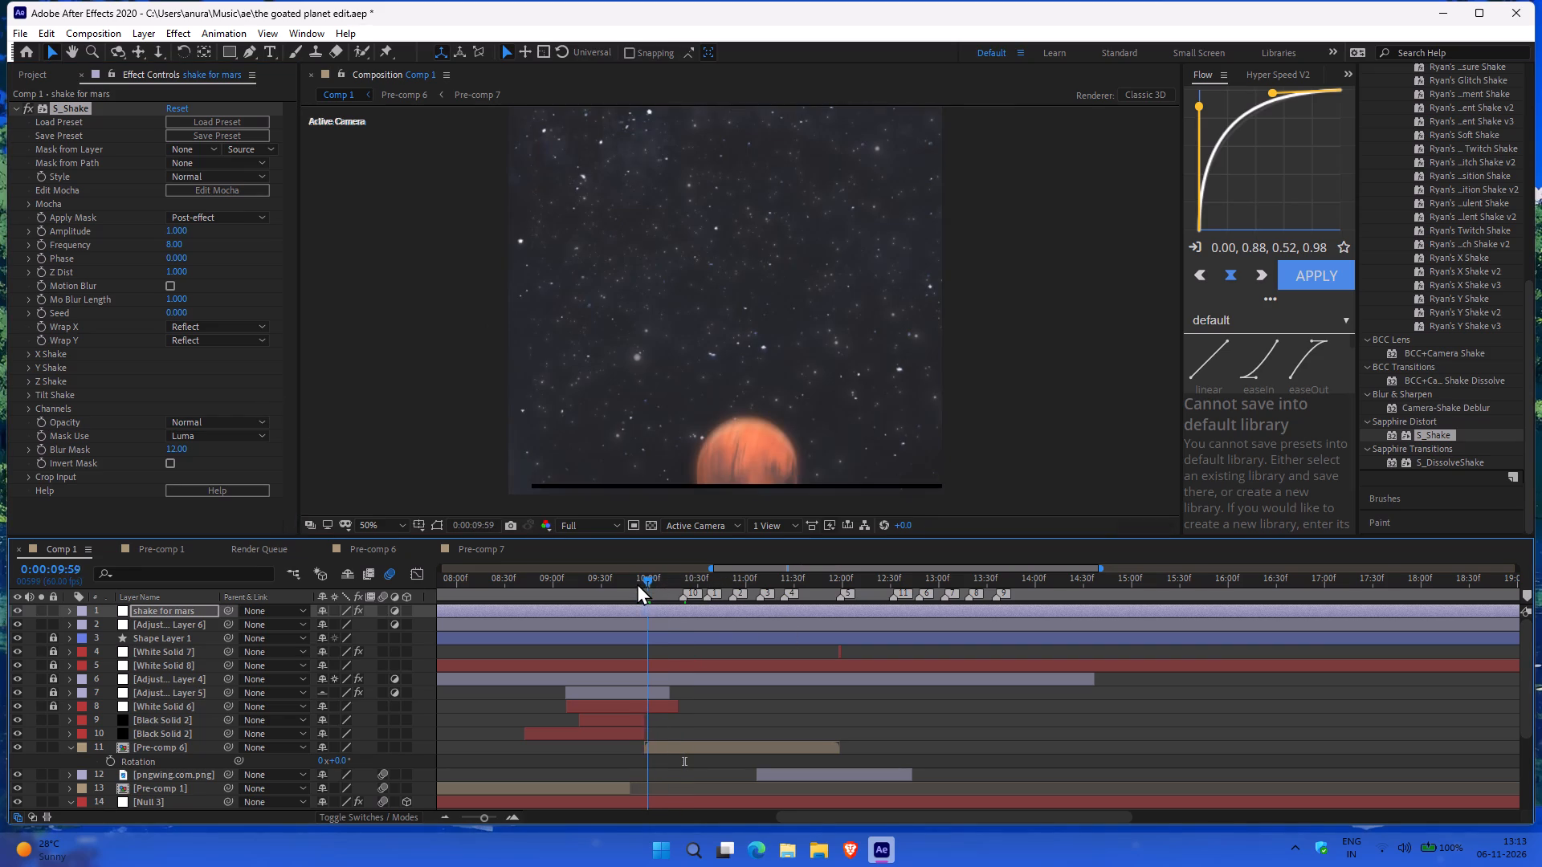
drag(637, 583, 639, 583)
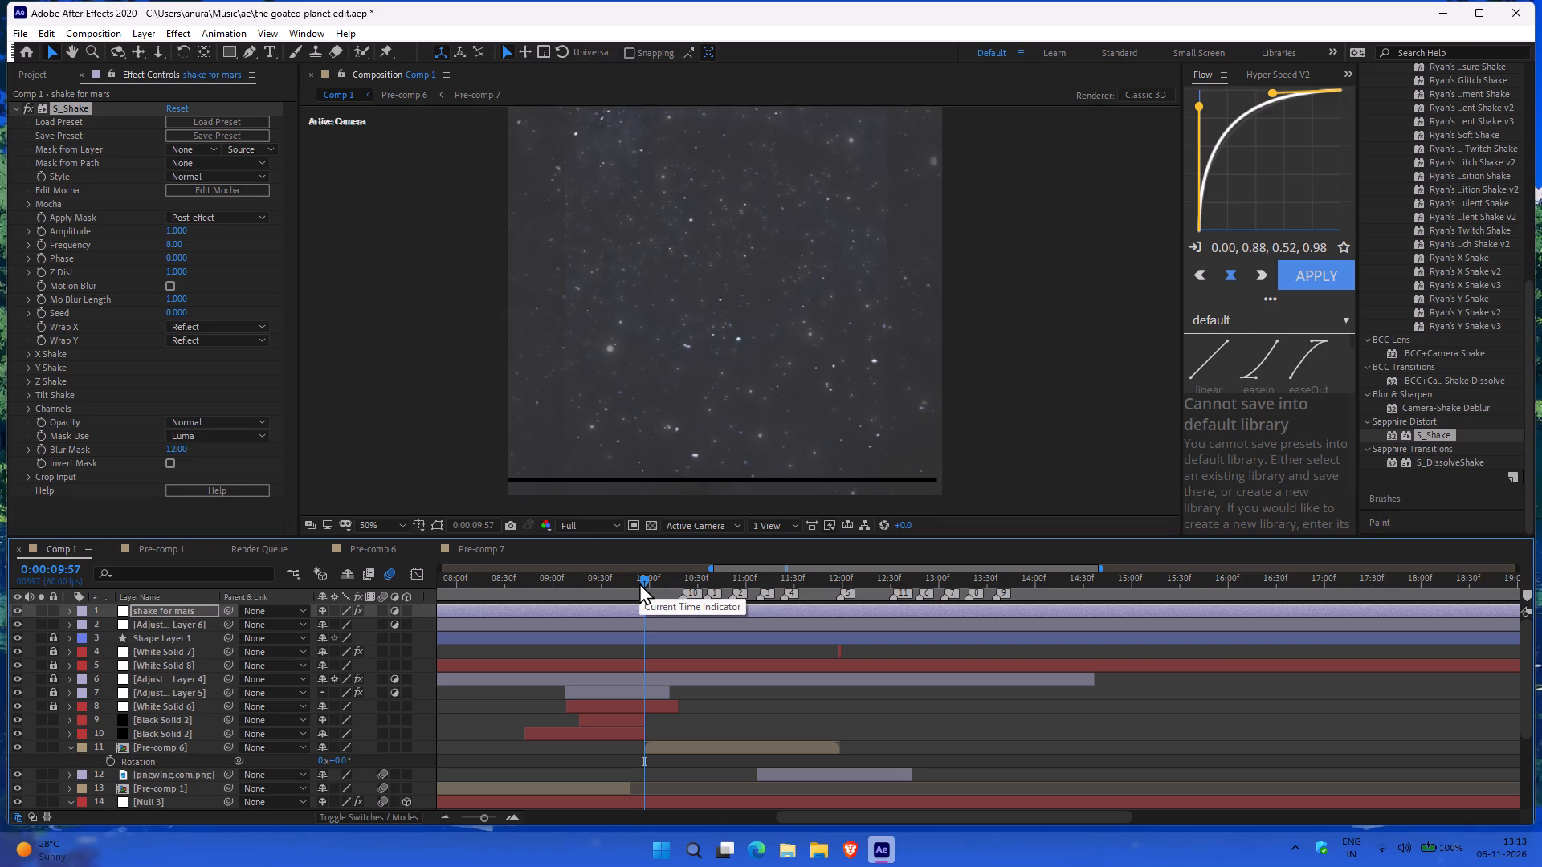
key(shift+d)
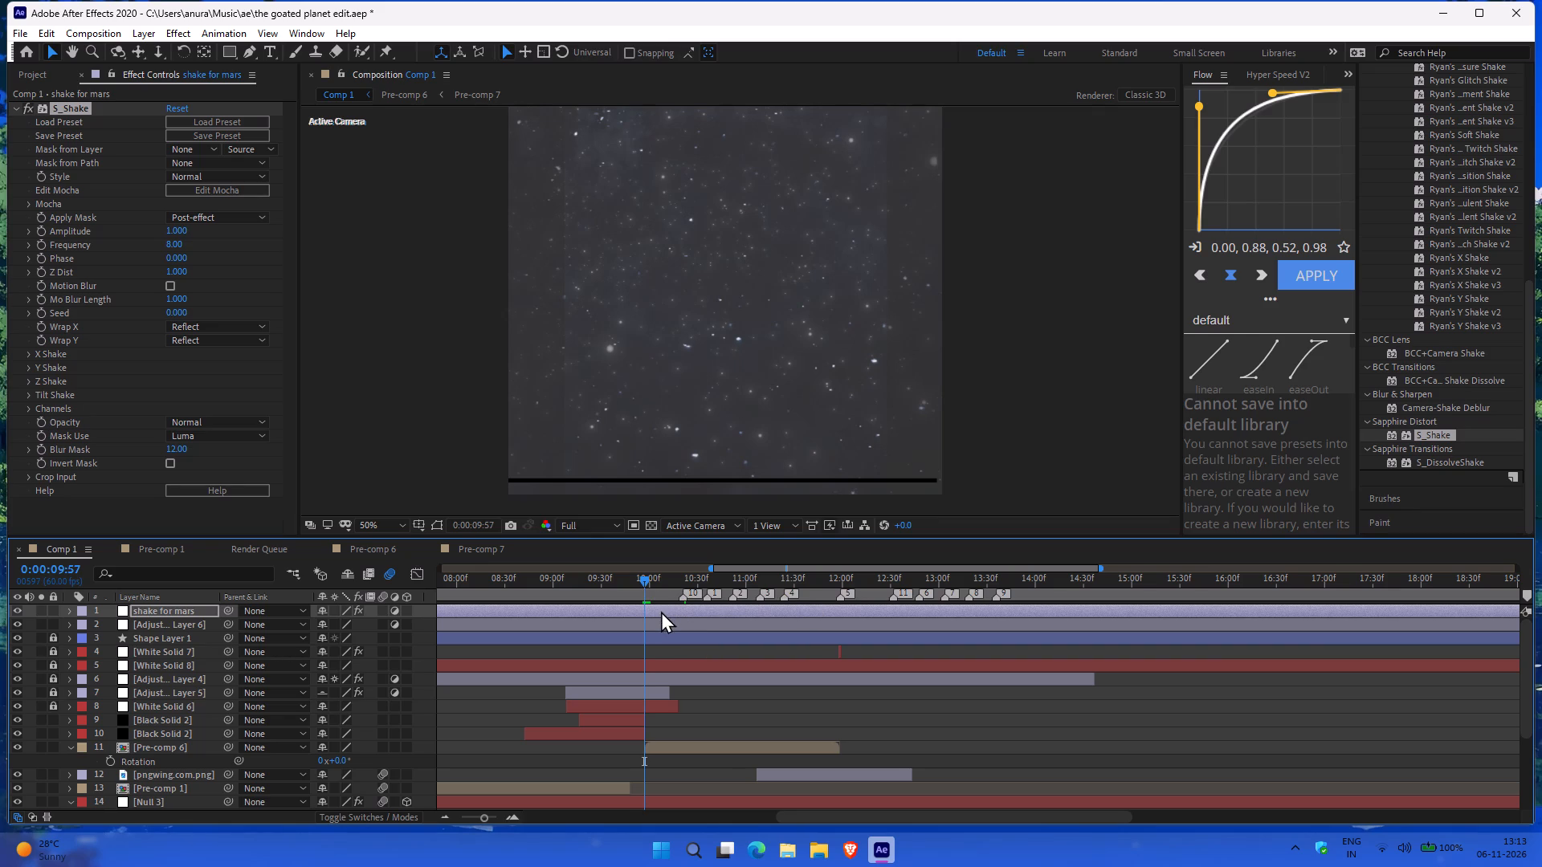
click(655, 610)
key(shift+d)
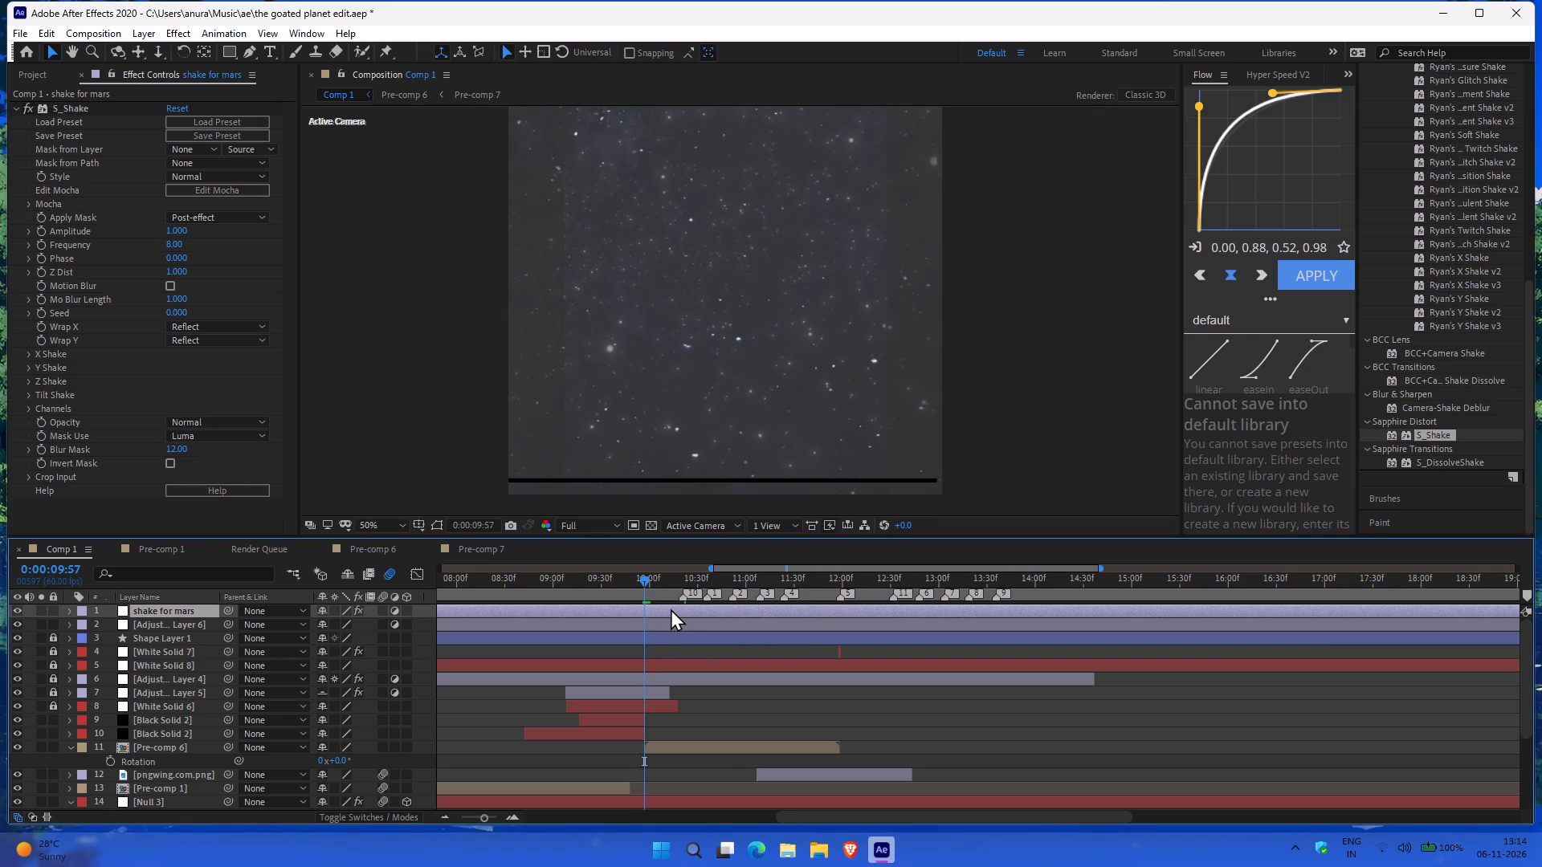
click(648, 630)
click(666, 613)
key(ctrl+shift+d)
click(632, 626)
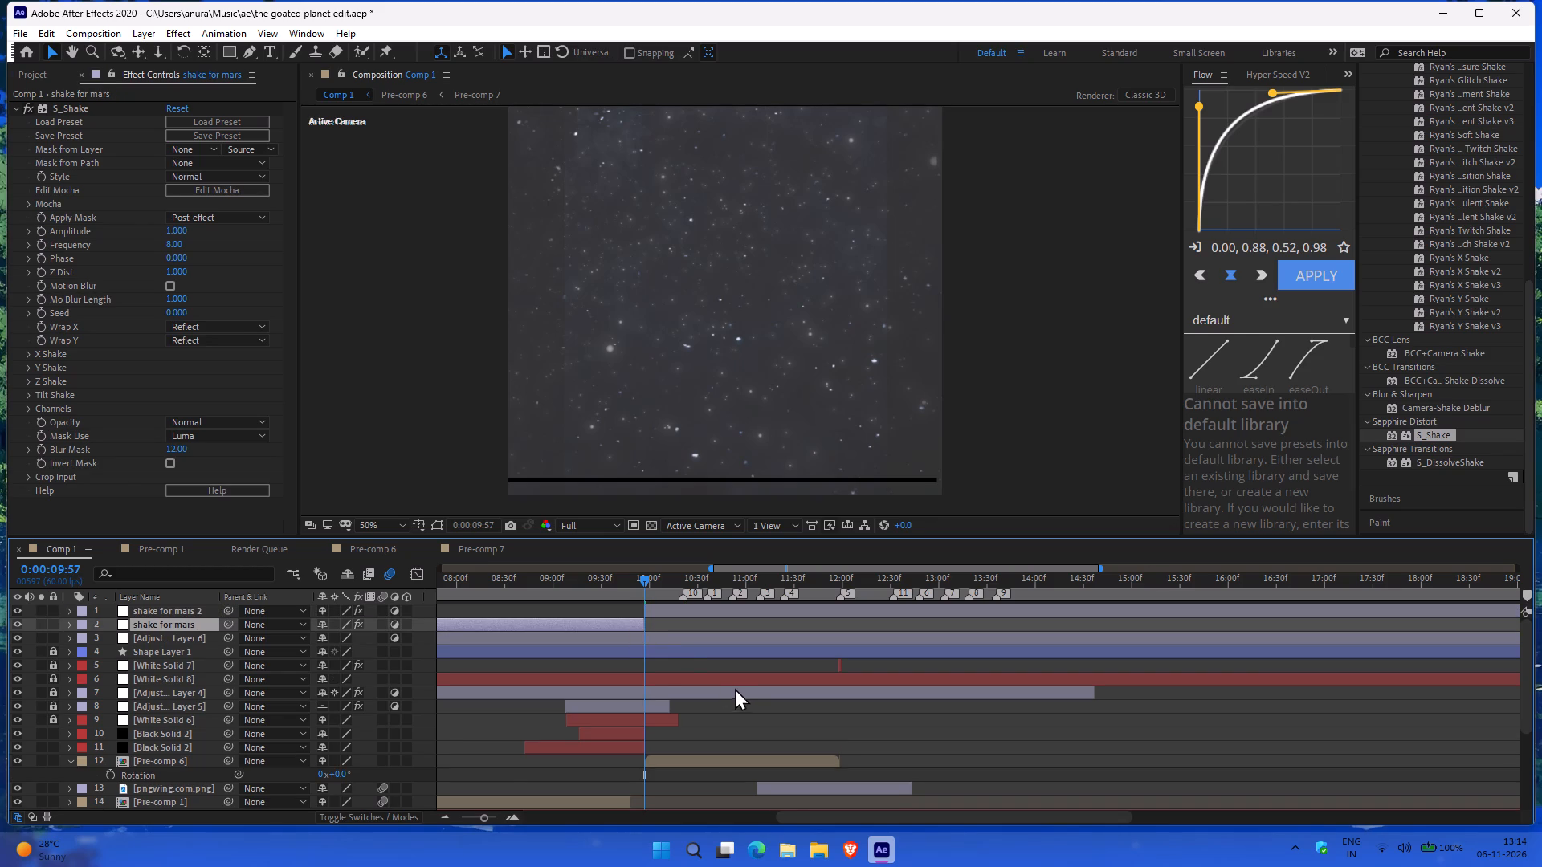
key(BackSpace)
click(711, 583)
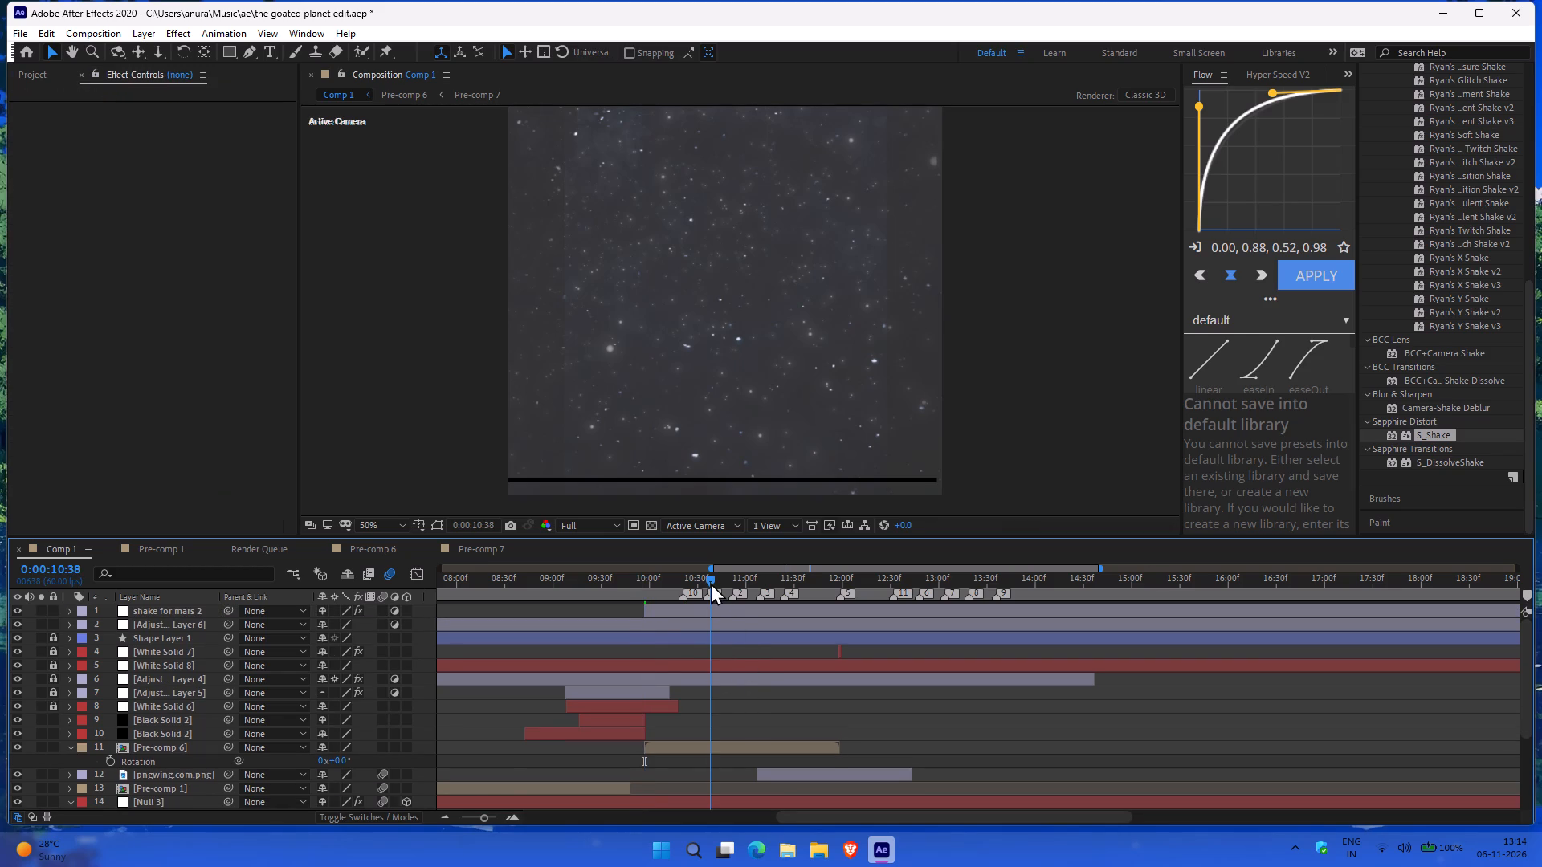
drag(711, 583, 720, 581)
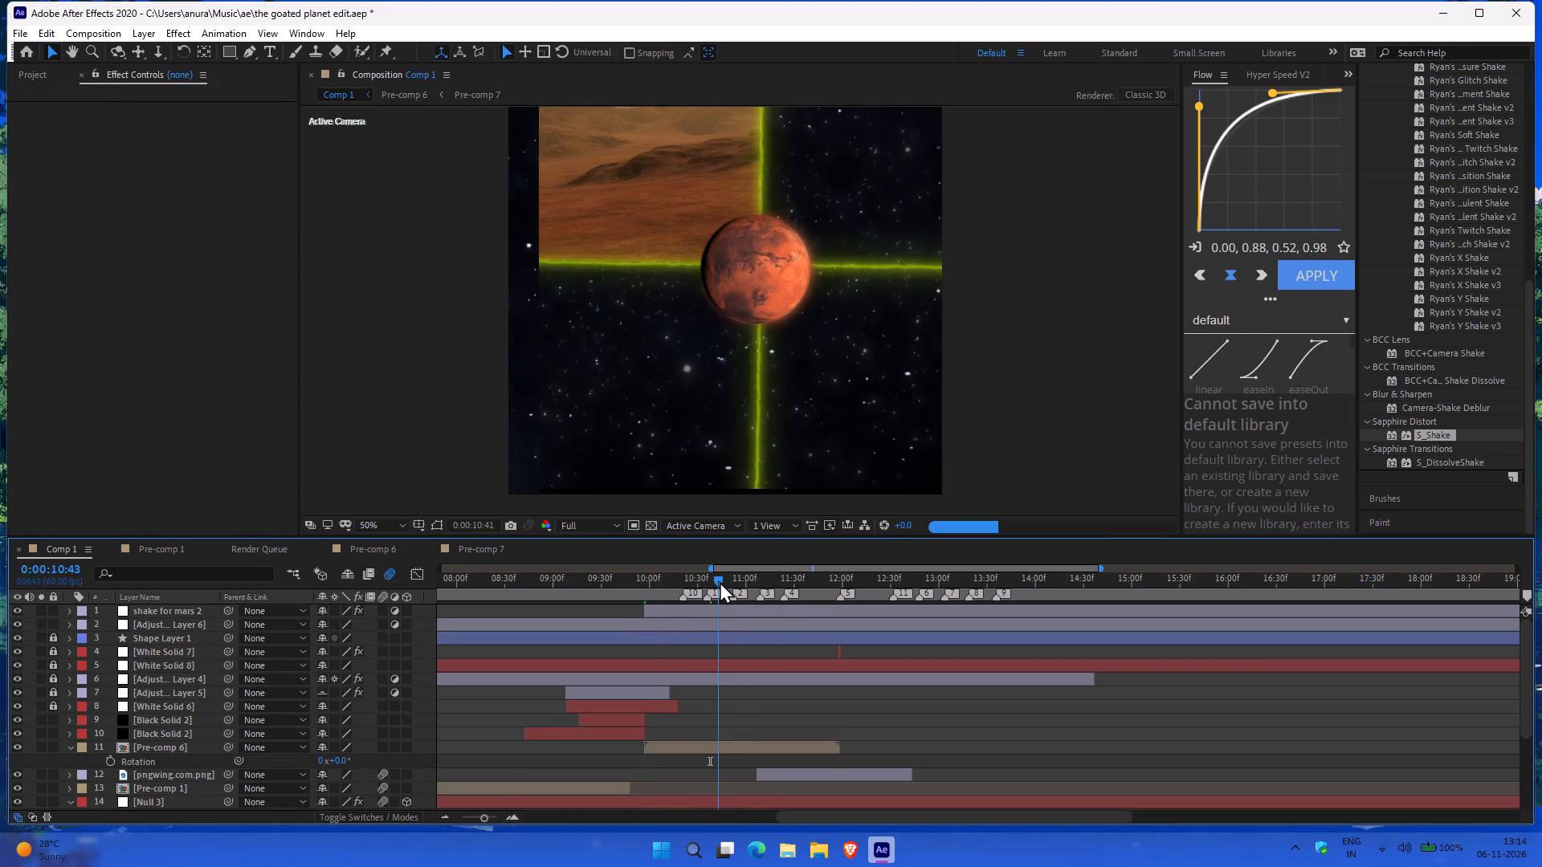
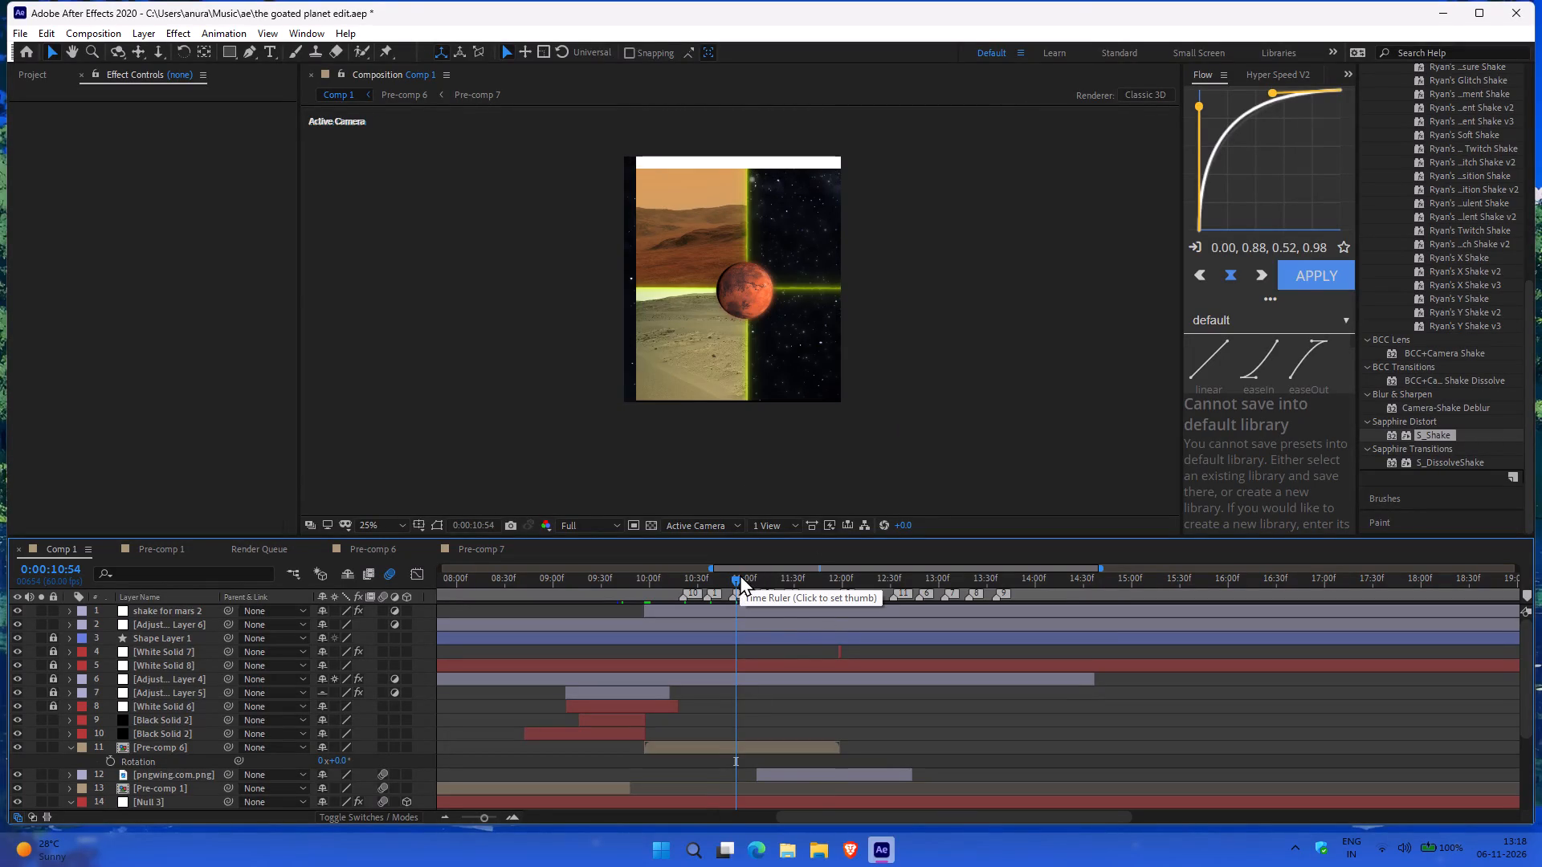
drag(736, 584, 779, 581)
scroll(233, 635, up, 1)
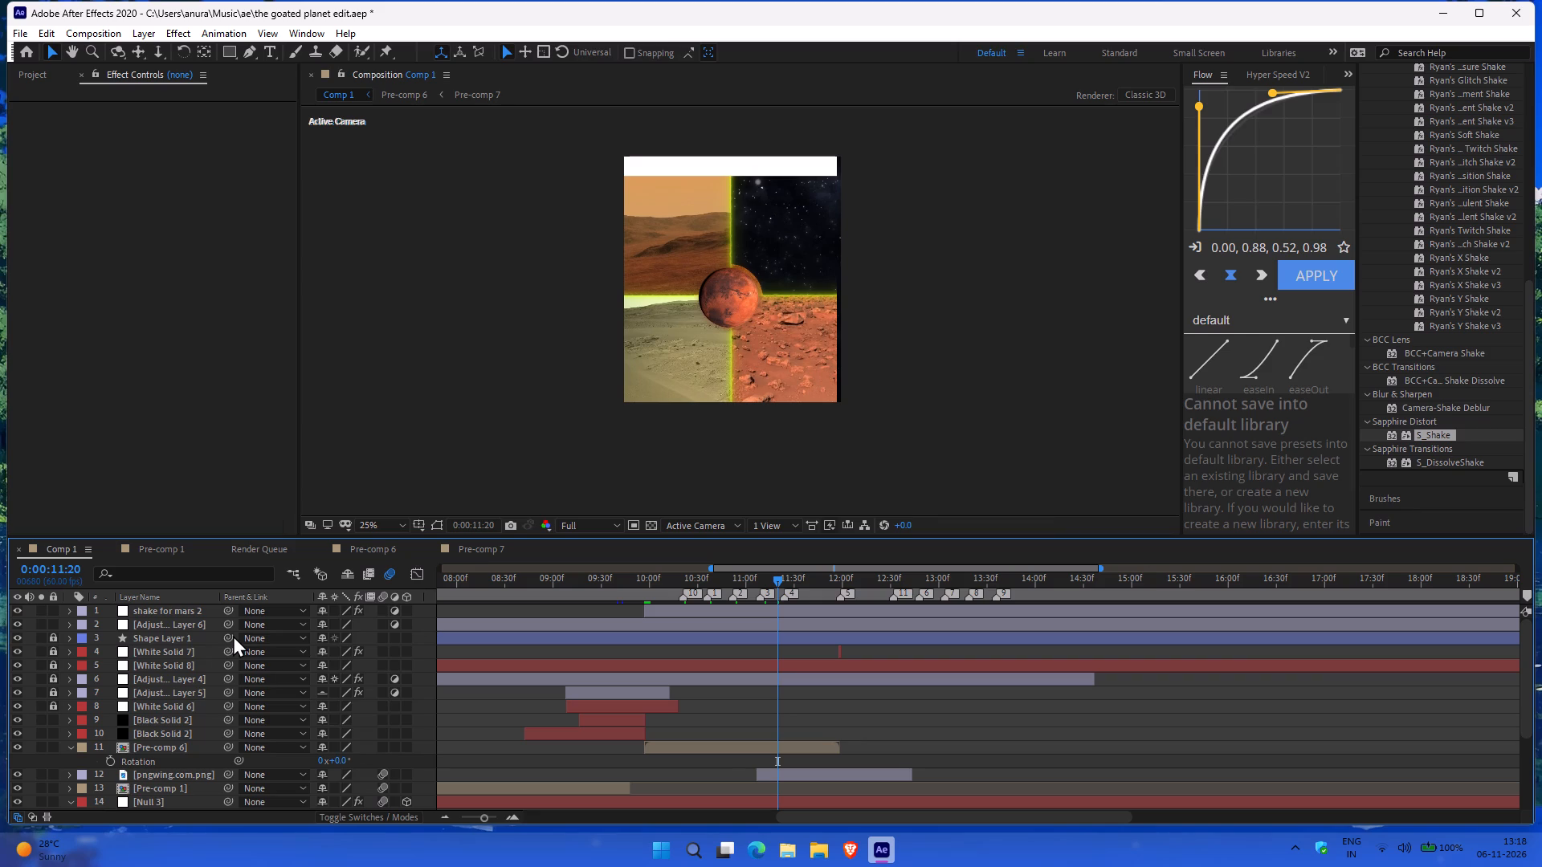
click(179, 606)
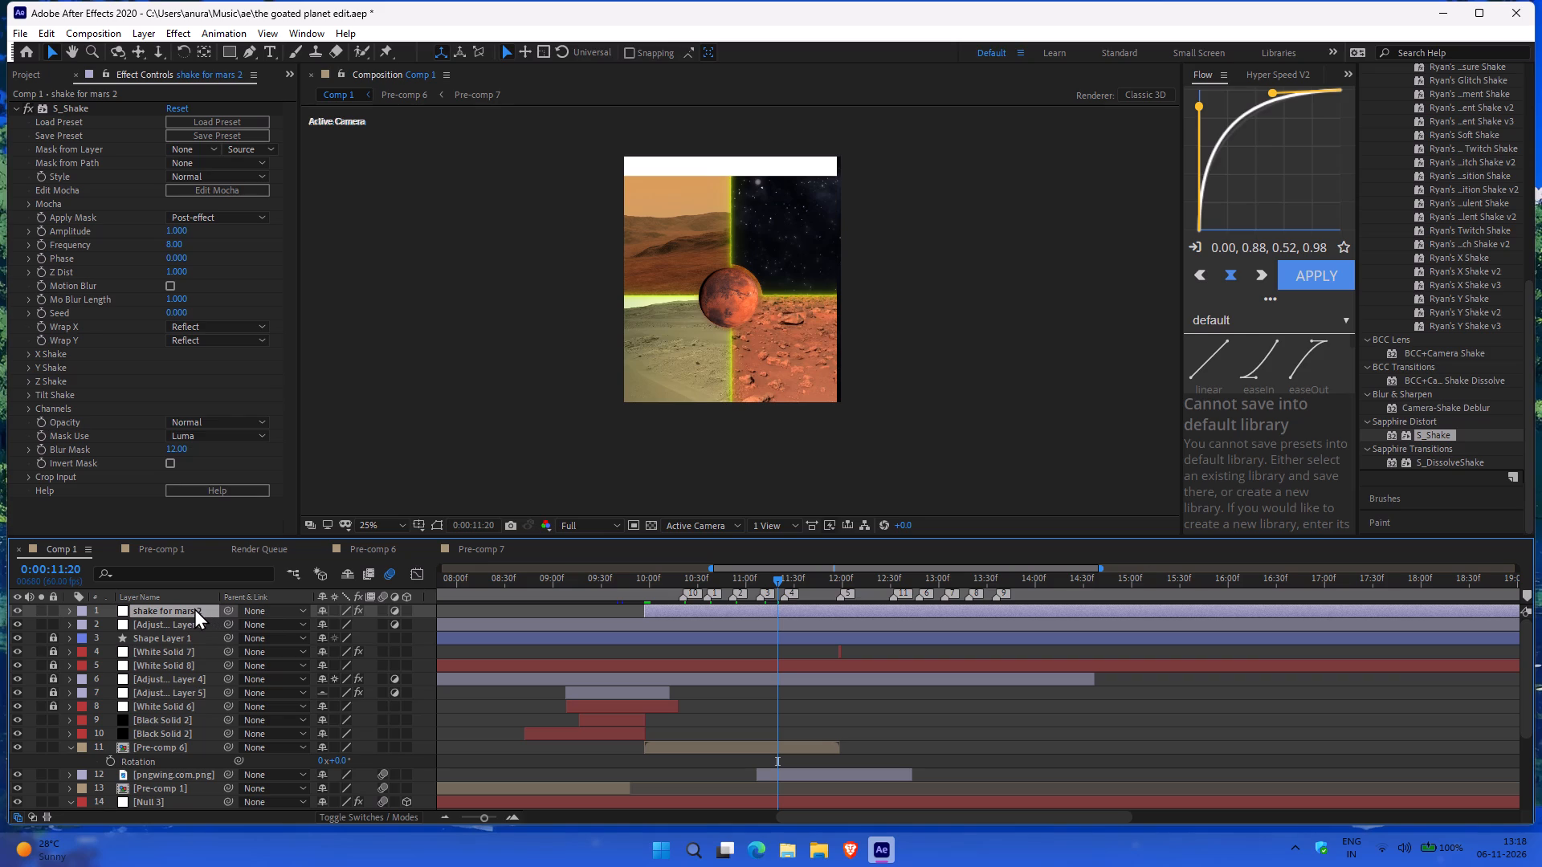
drag(777, 581, 859, 584)
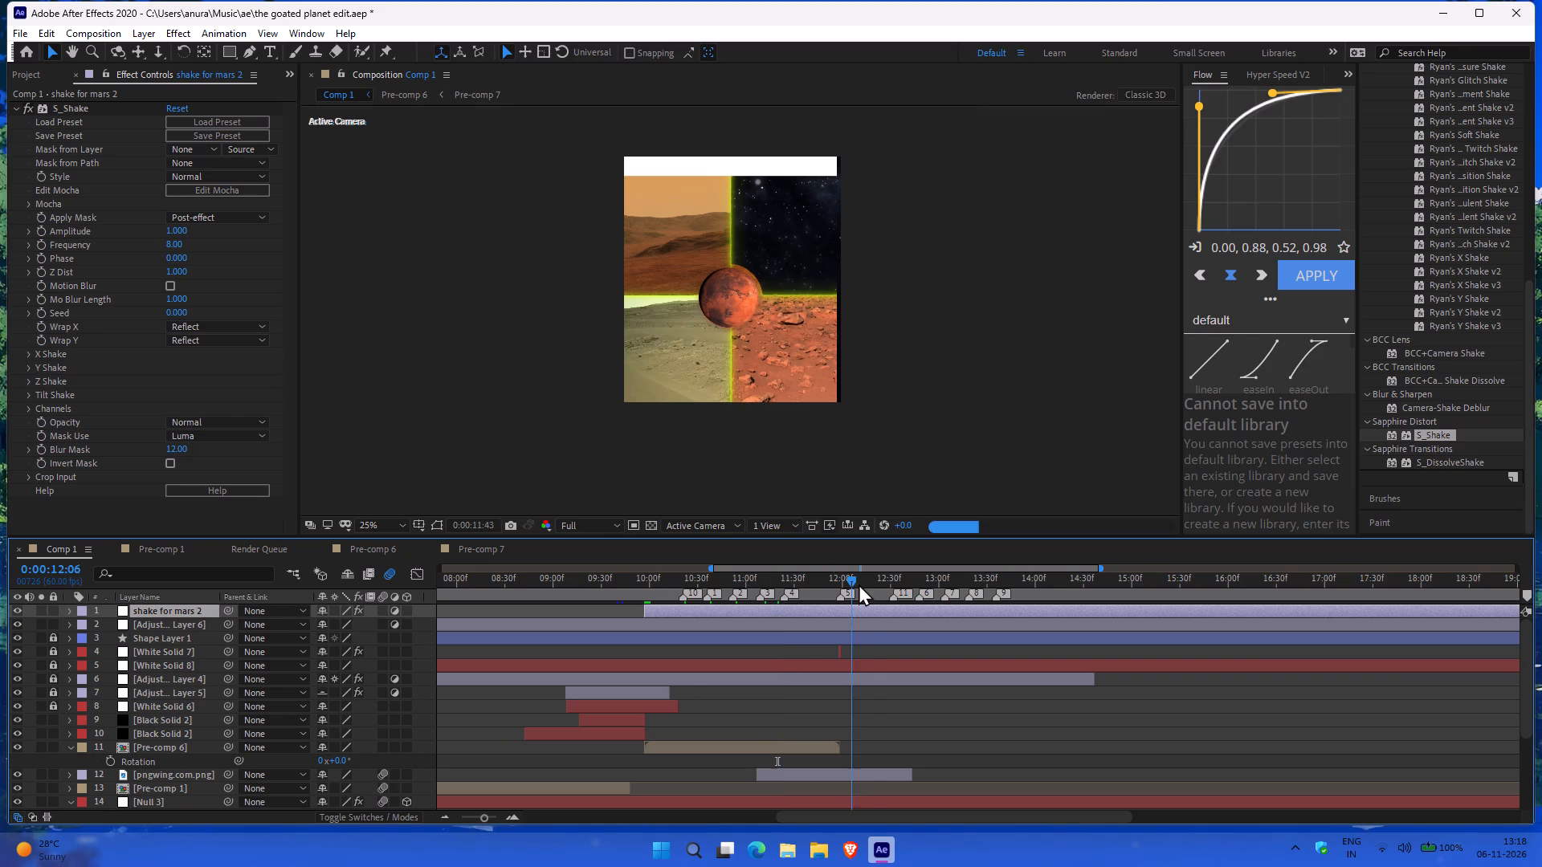
drag(859, 584, 859, 583)
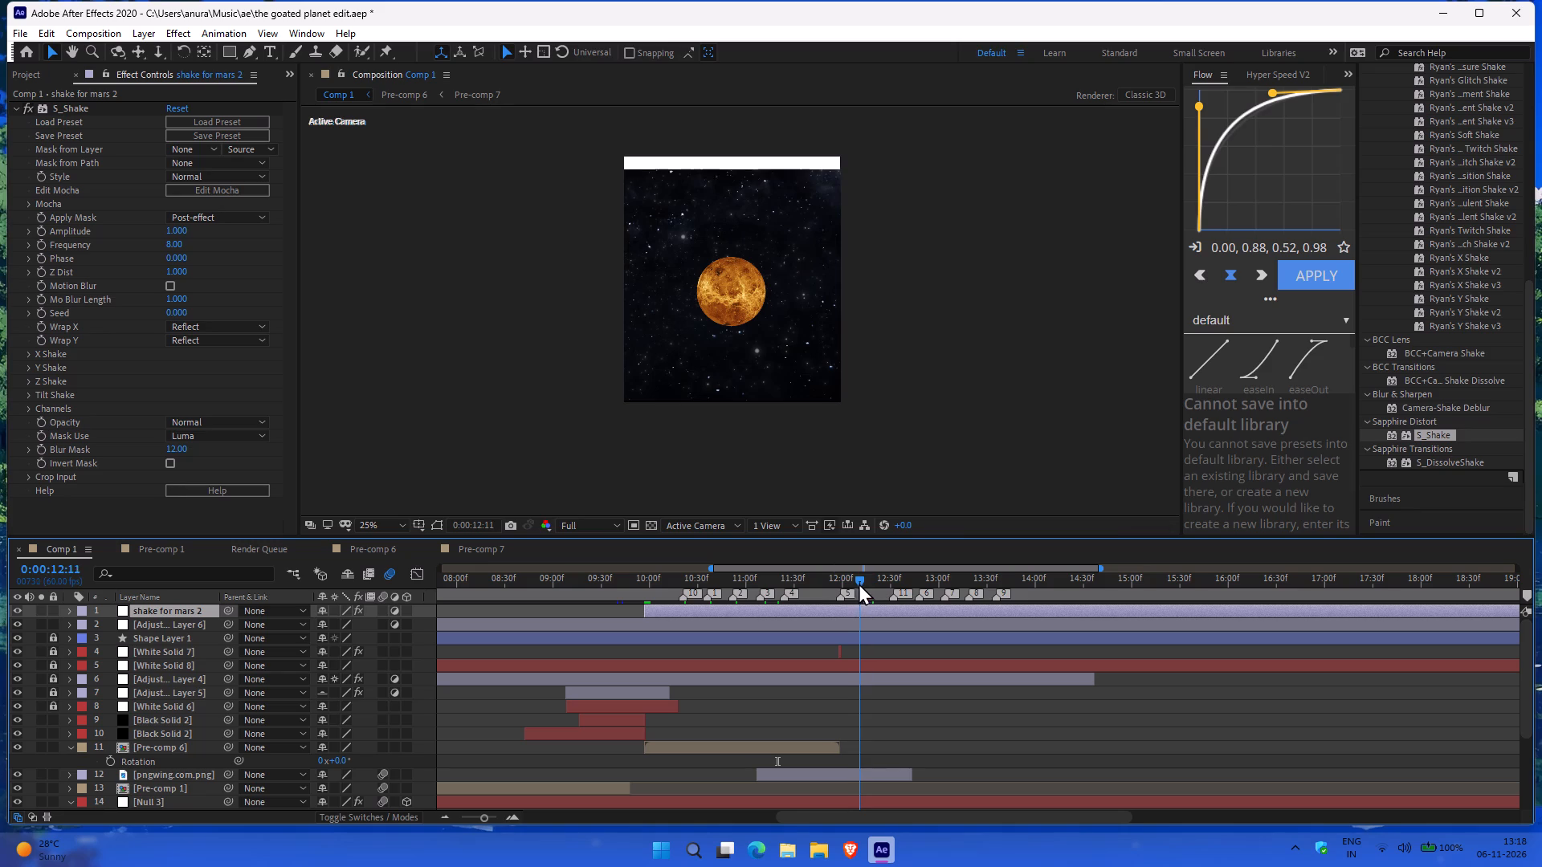
drag(859, 583, 840, 582)
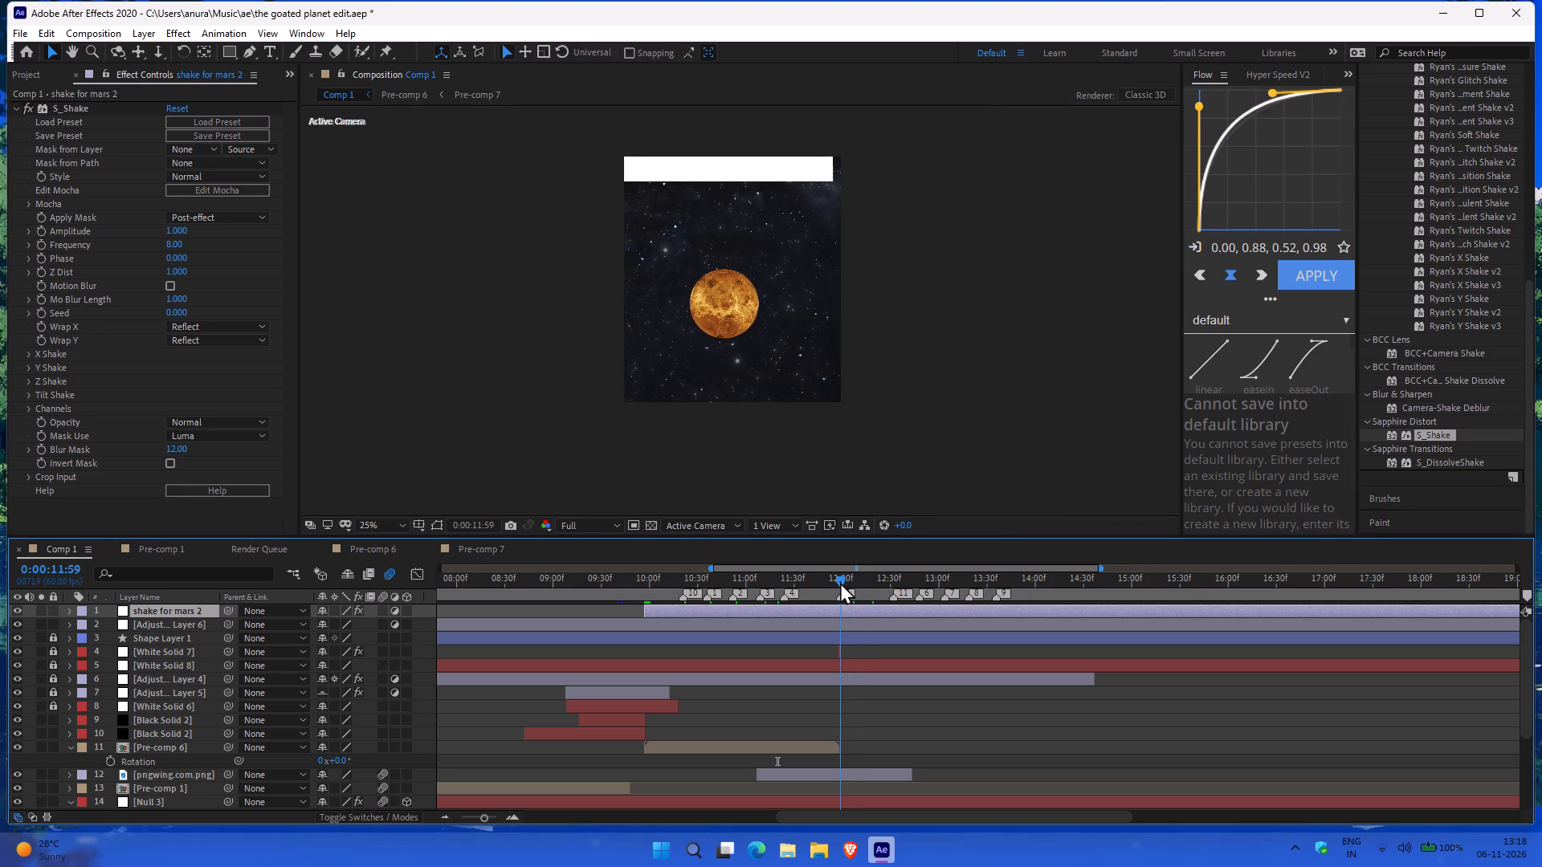
drag(840, 582, 830, 582)
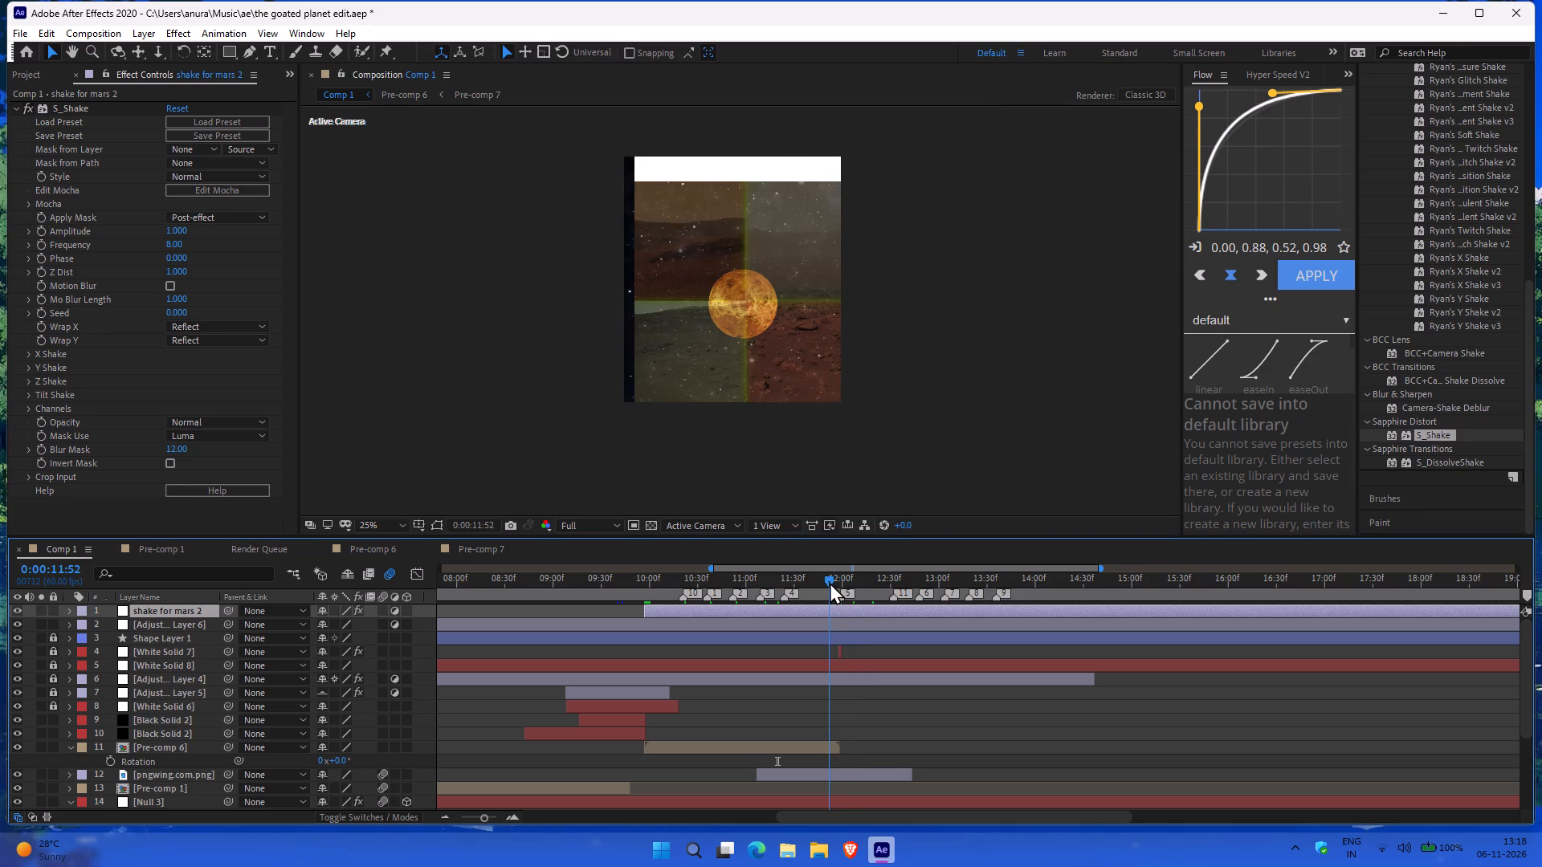
drag(830, 582, 812, 585)
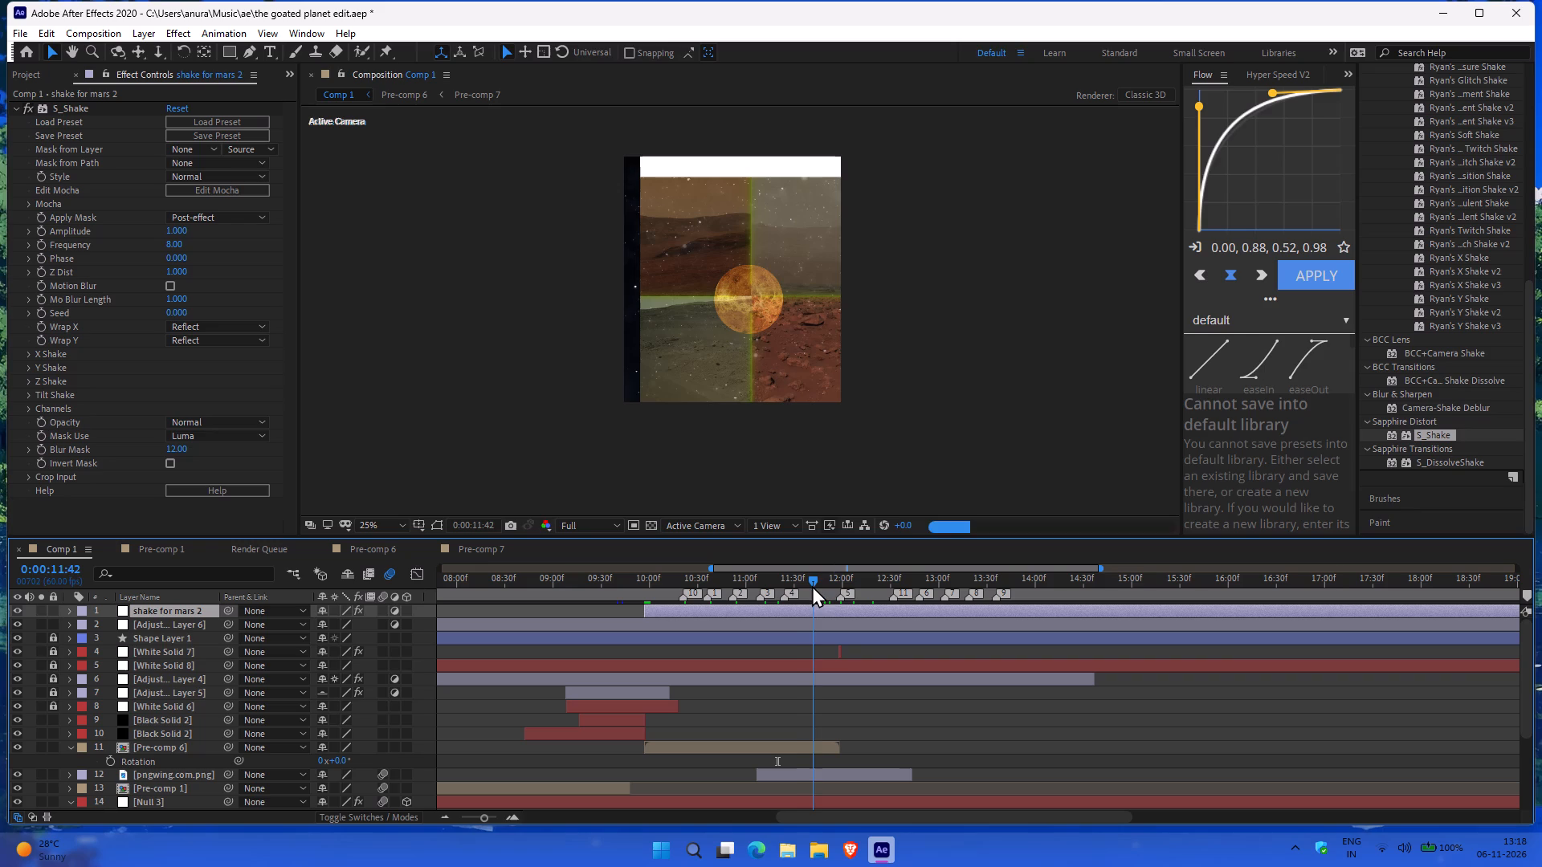
drag(812, 585, 806, 588)
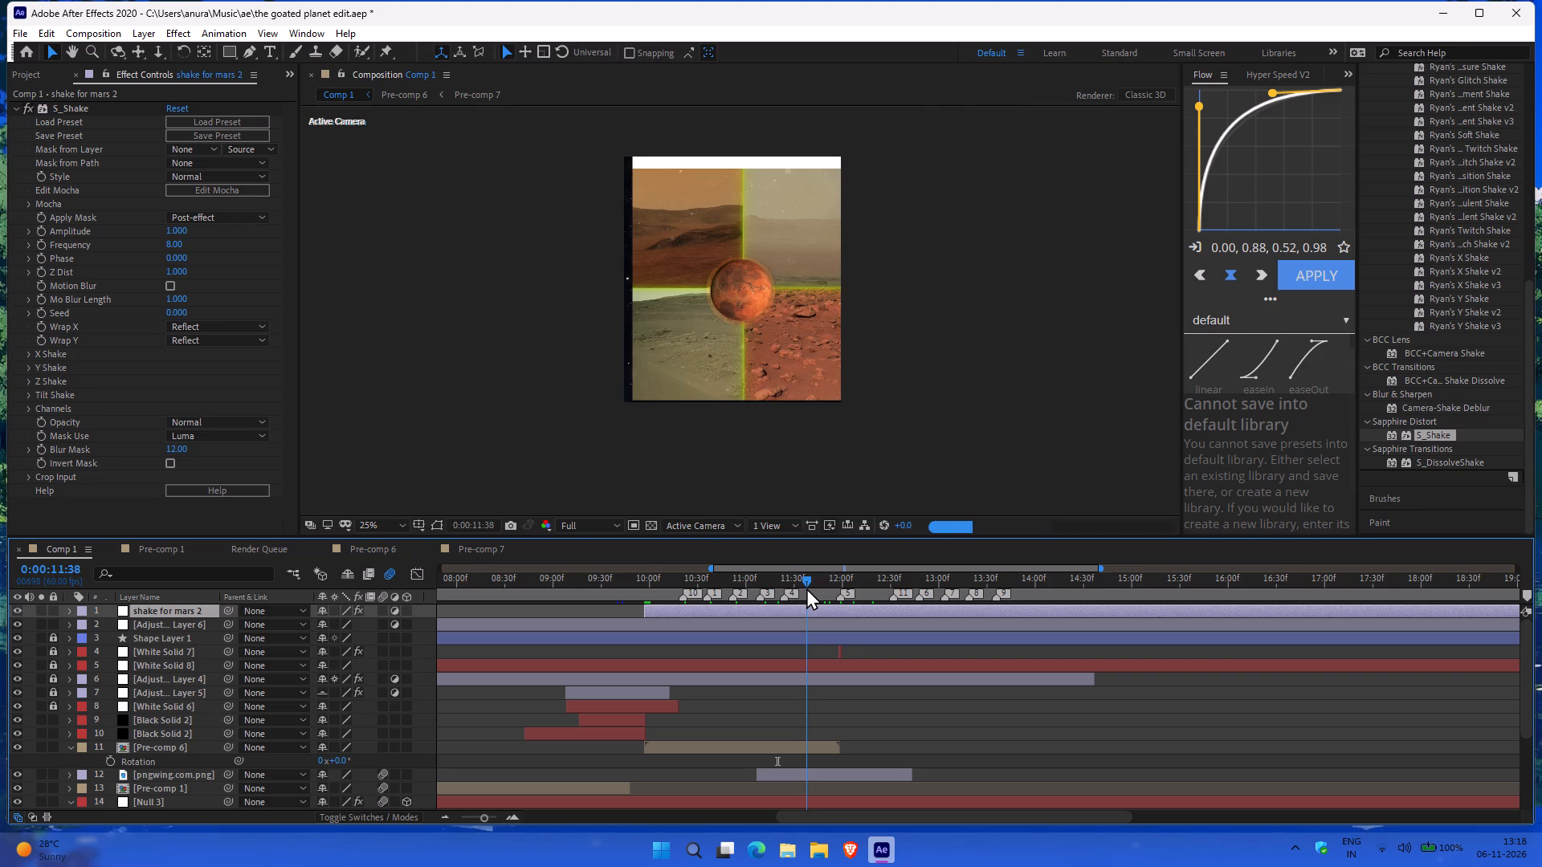
drag(806, 588, 793, 588)
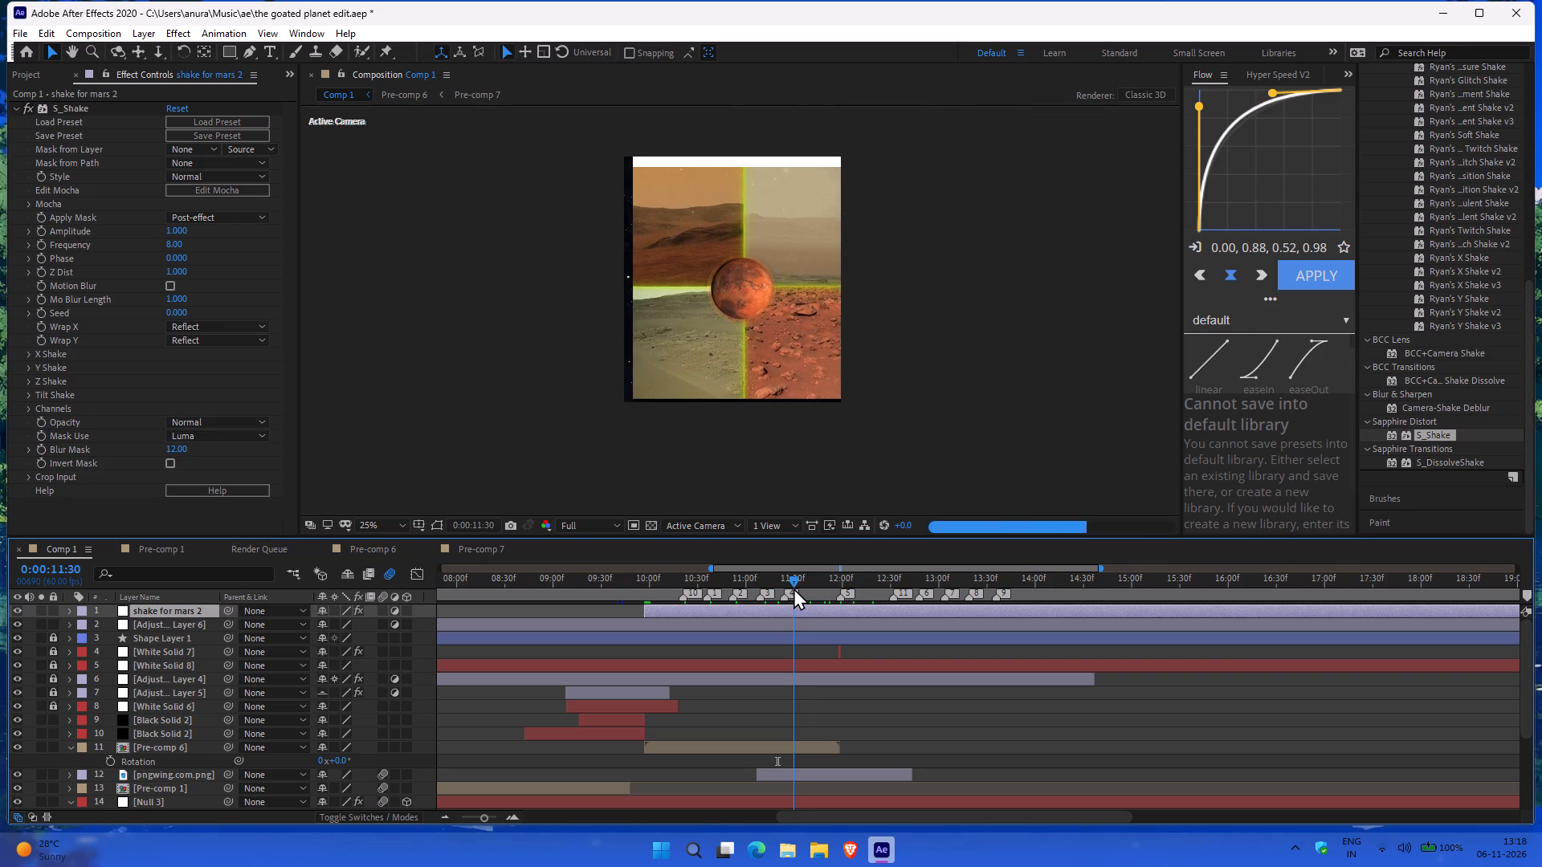
drag(793, 588, 792, 588)
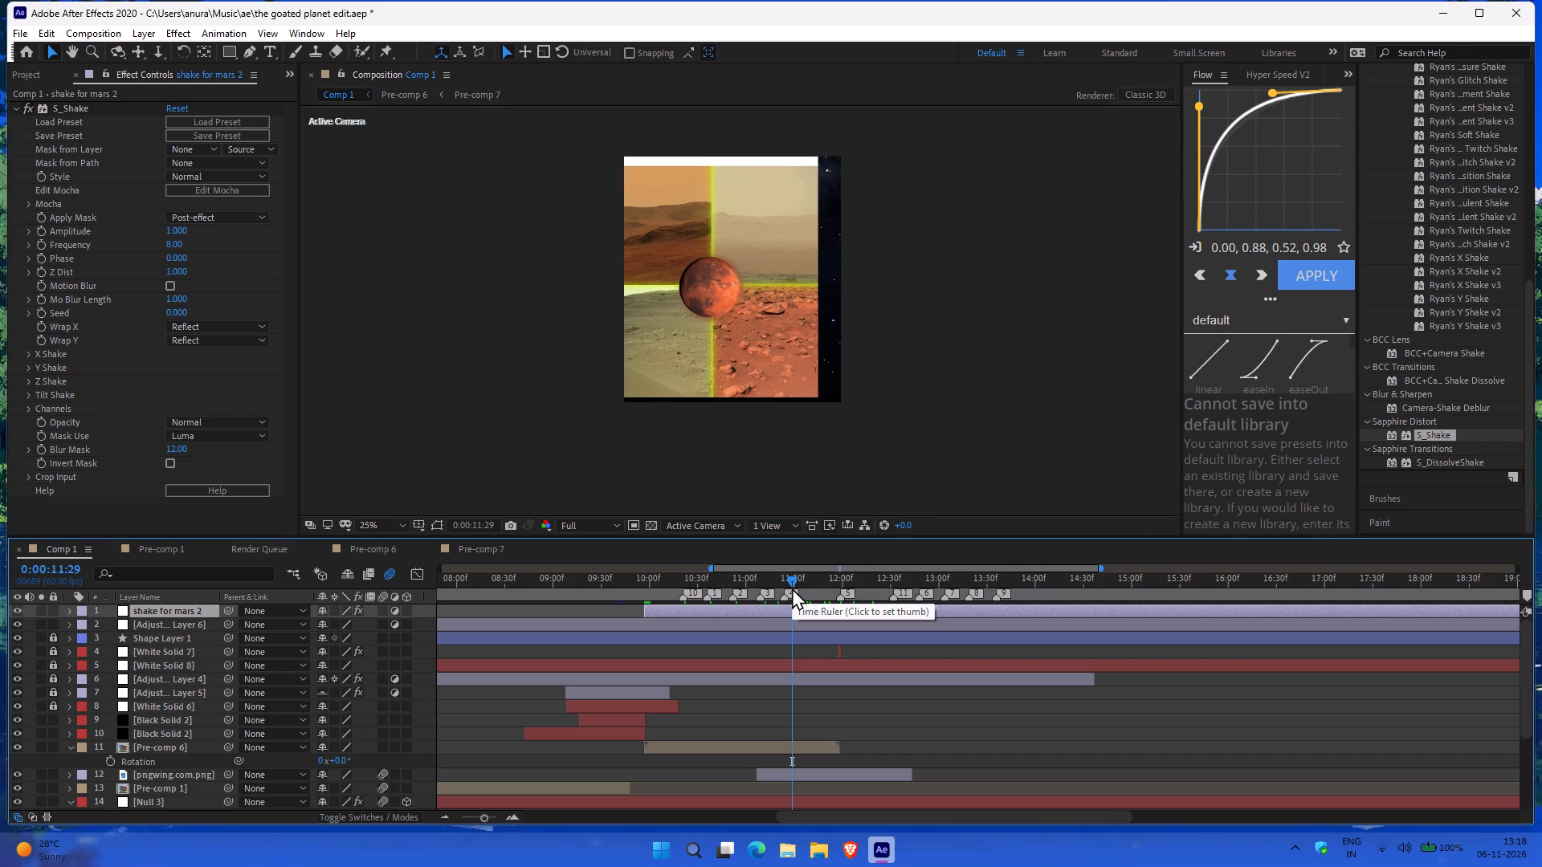
key(ctrl+shift+d)
key(BackSpace)
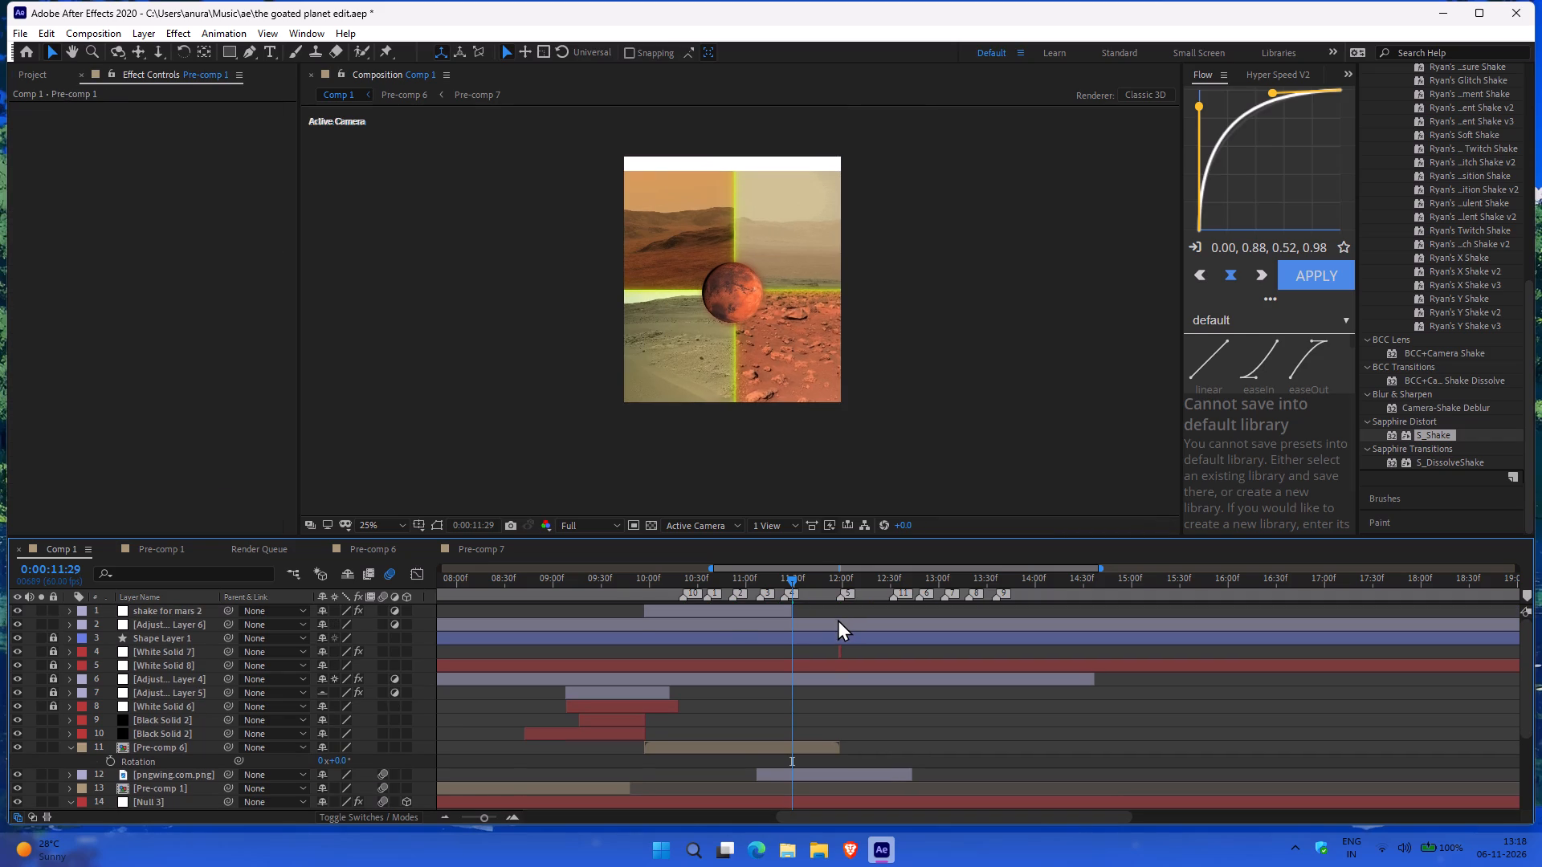
Set the S_Shake Amplitude on the "shake for mars 2" layer to 0.100.
click(715, 576)
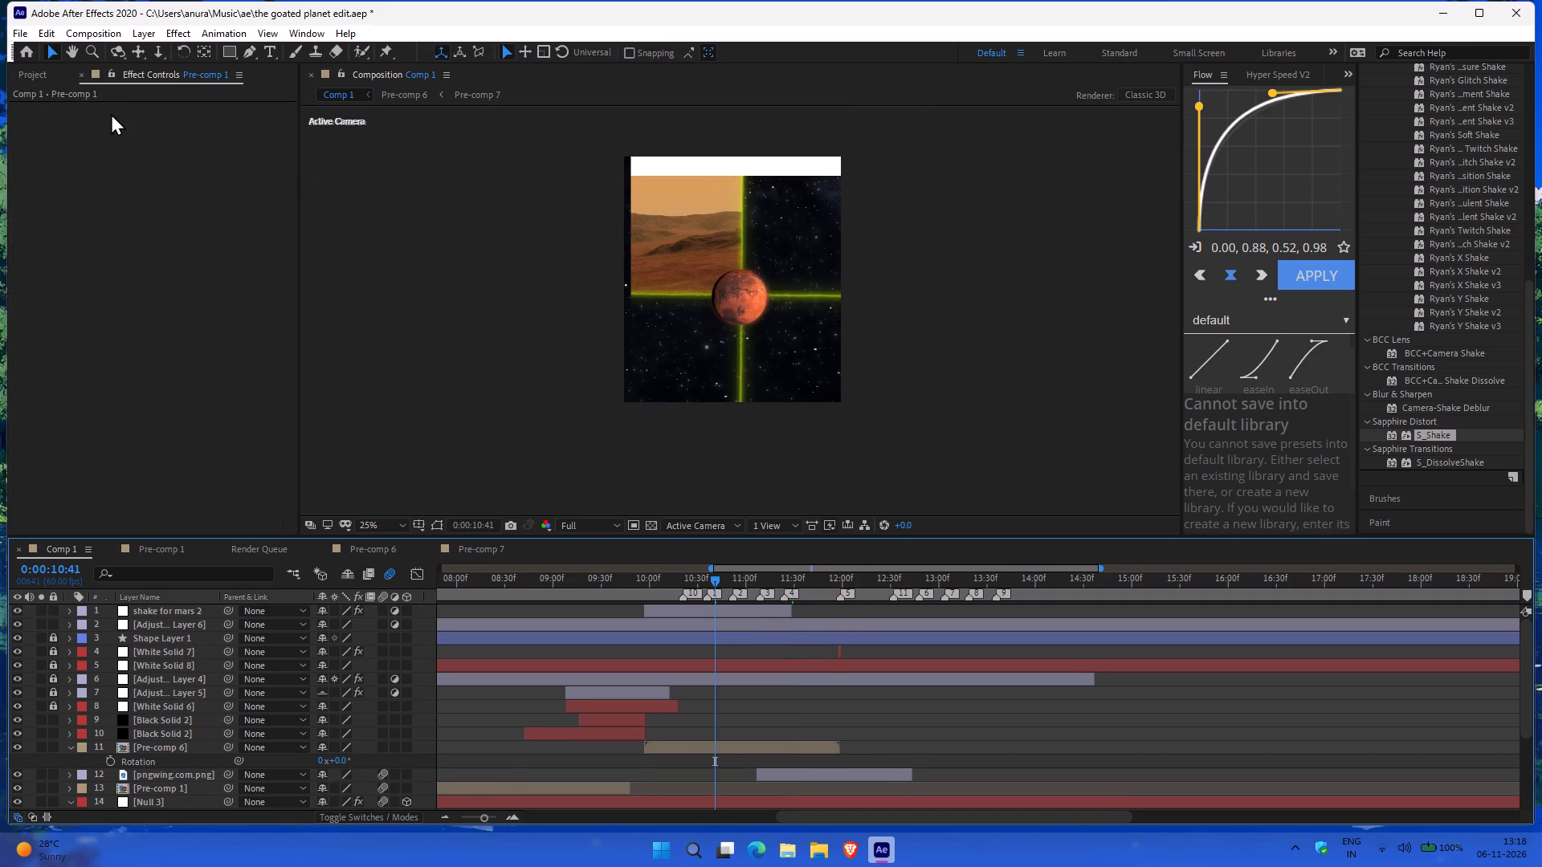
click(165, 609)
drag(178, 233, 112, 235)
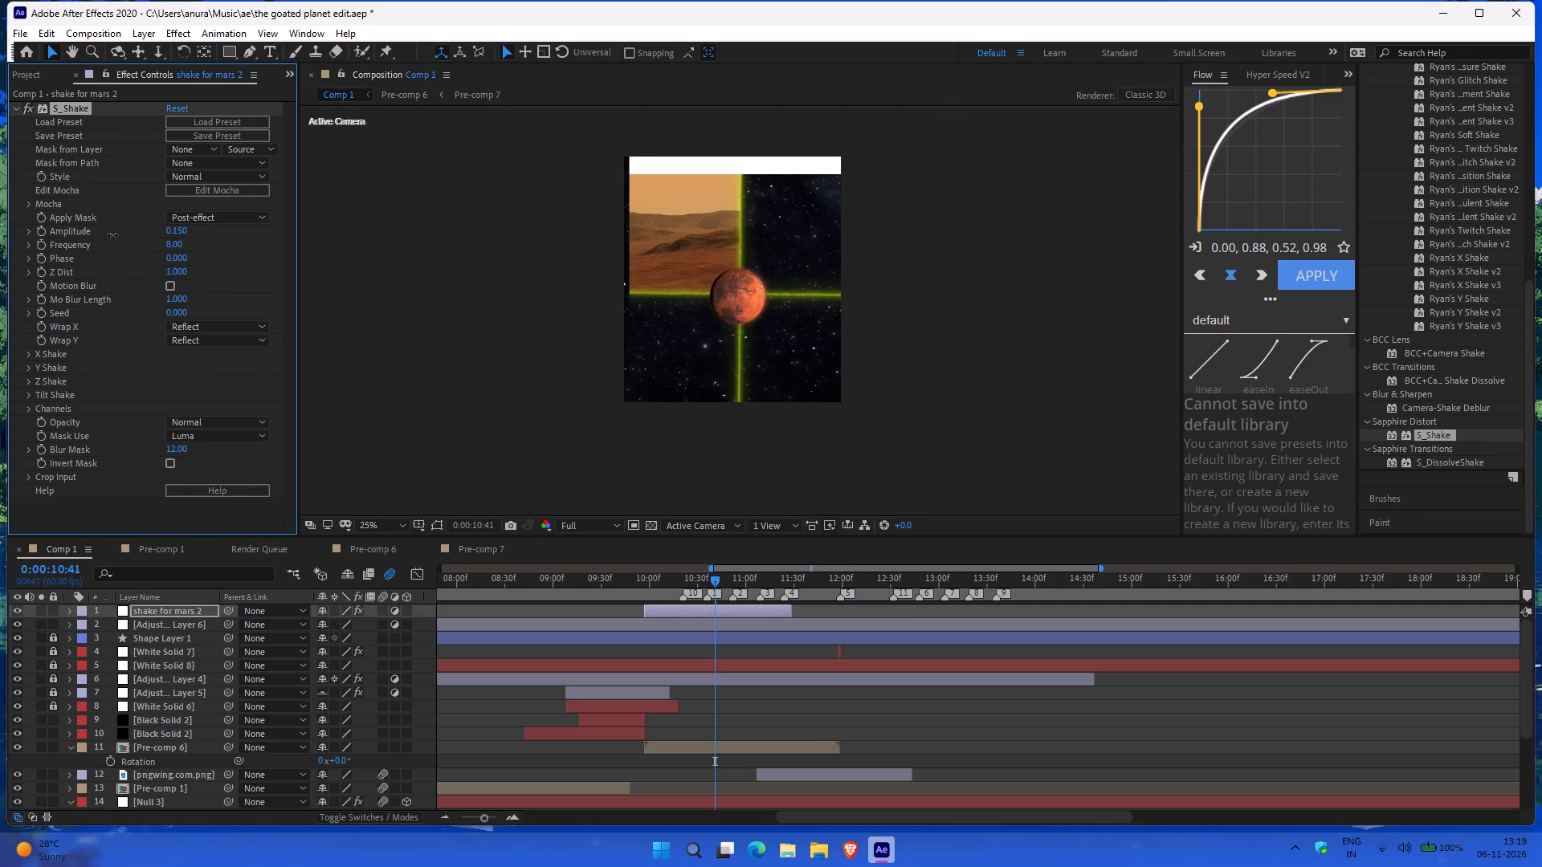
drag(112, 235, 82, 238)
drag(82, 238, 126, 238)
drag(175, 250, 166, 249)
drag(166, 249, 193, 240)
Set the S_Shake Frequency on the "shake for mars 2" layer to 3.20.
drag(178, 245, 169, 245)
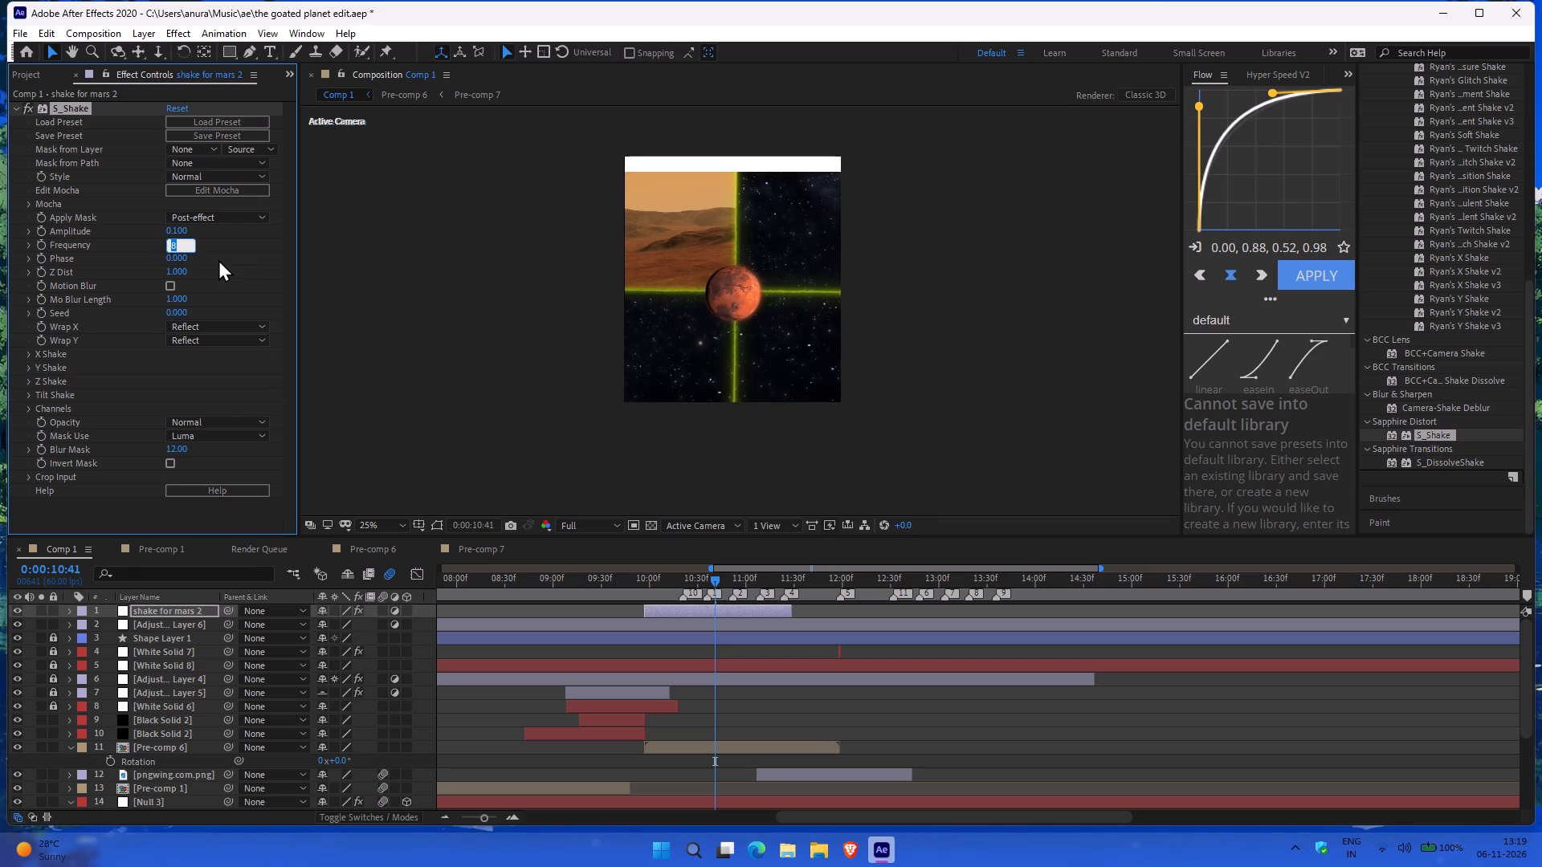
click(214, 249)
drag(178, 246, 143, 252)
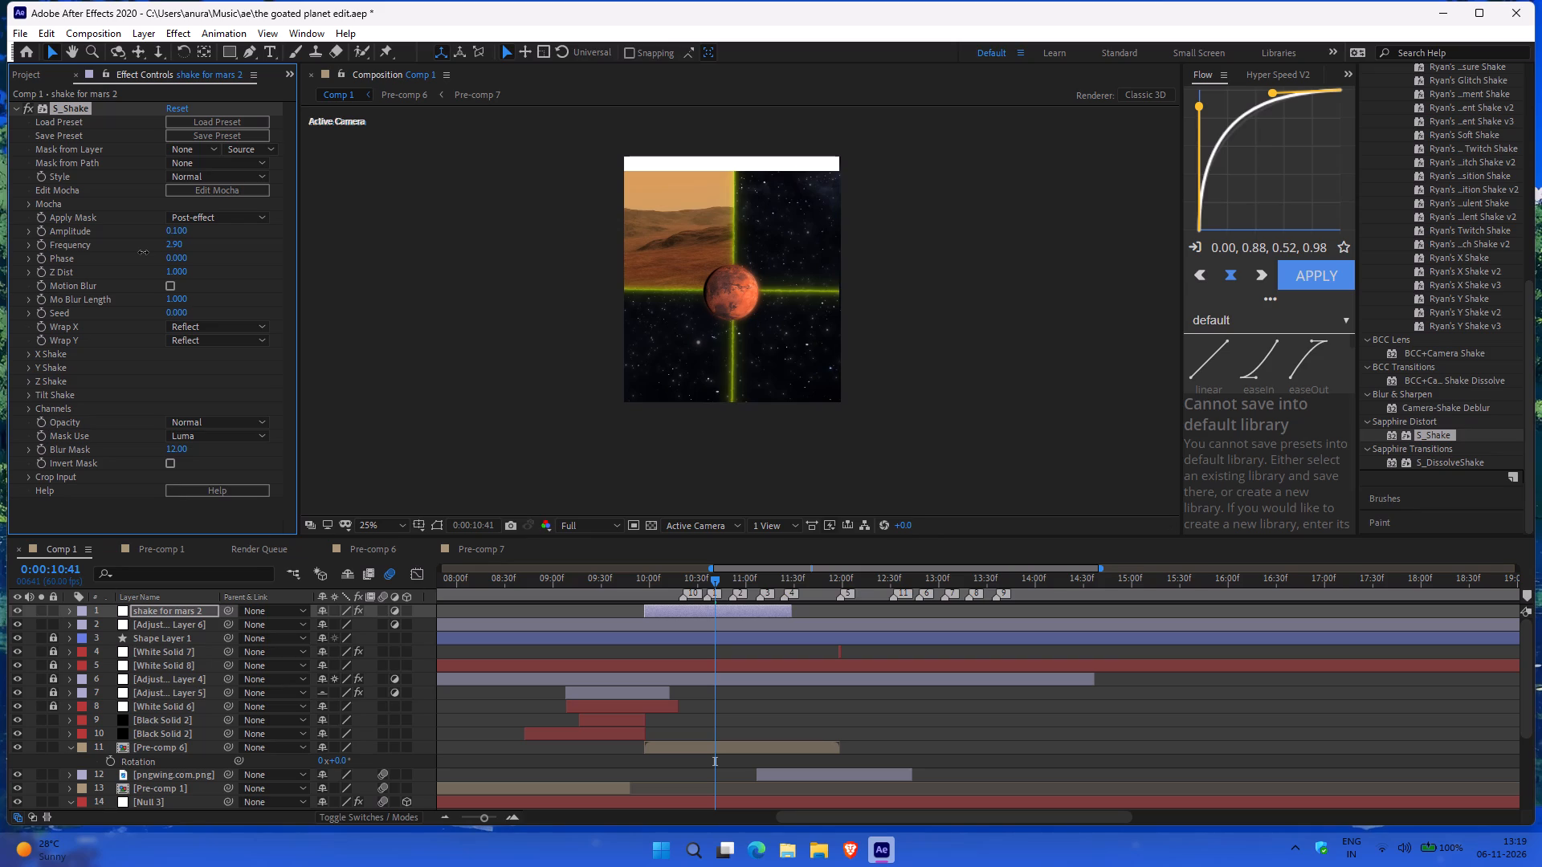
drag(143, 252, 150, 252)
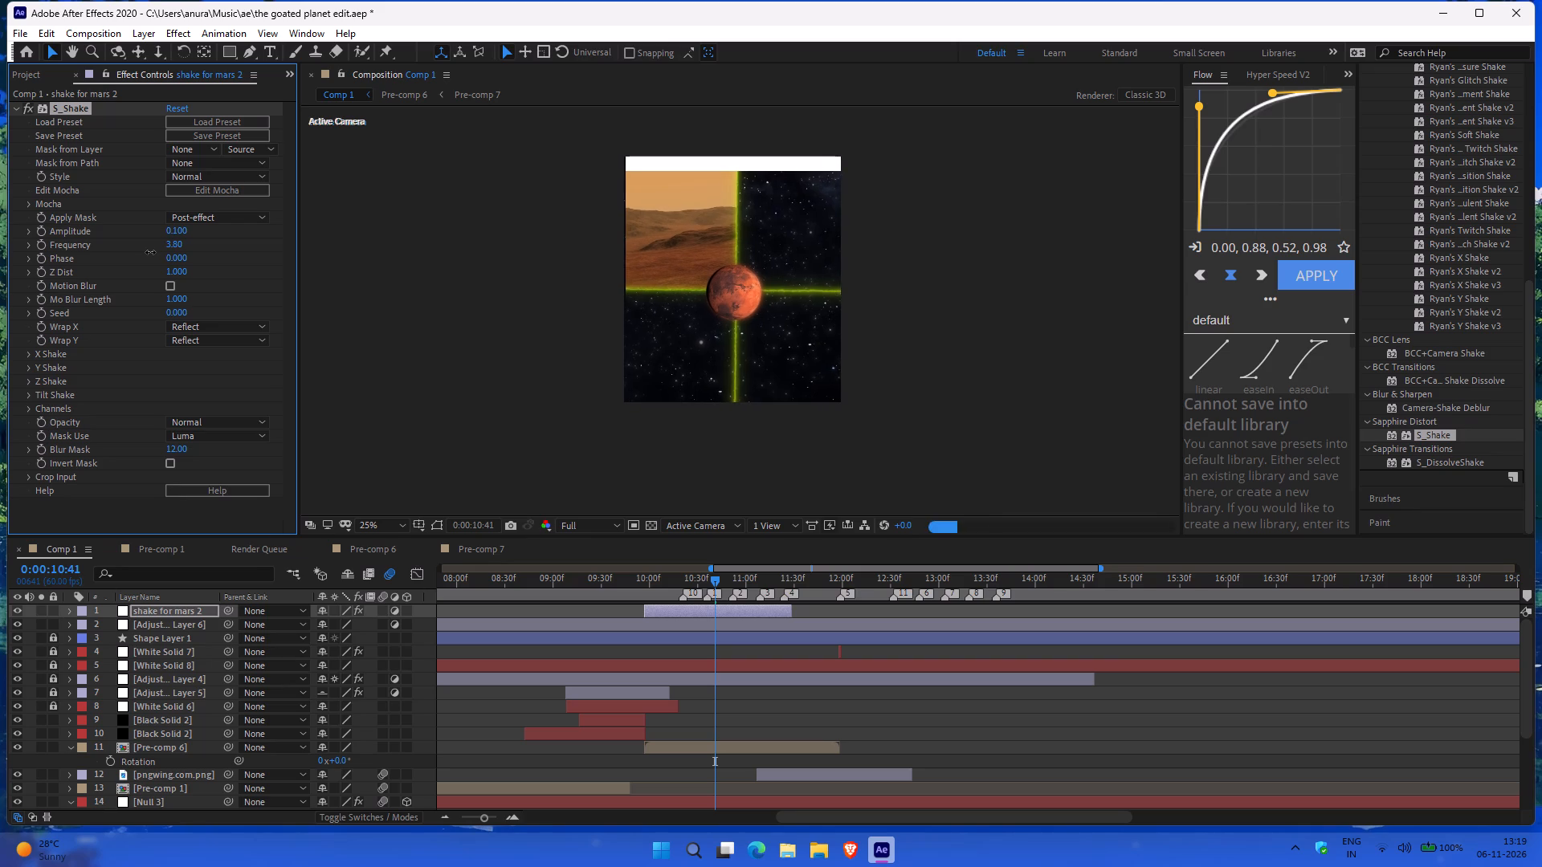
drag(150, 252, 146, 253)
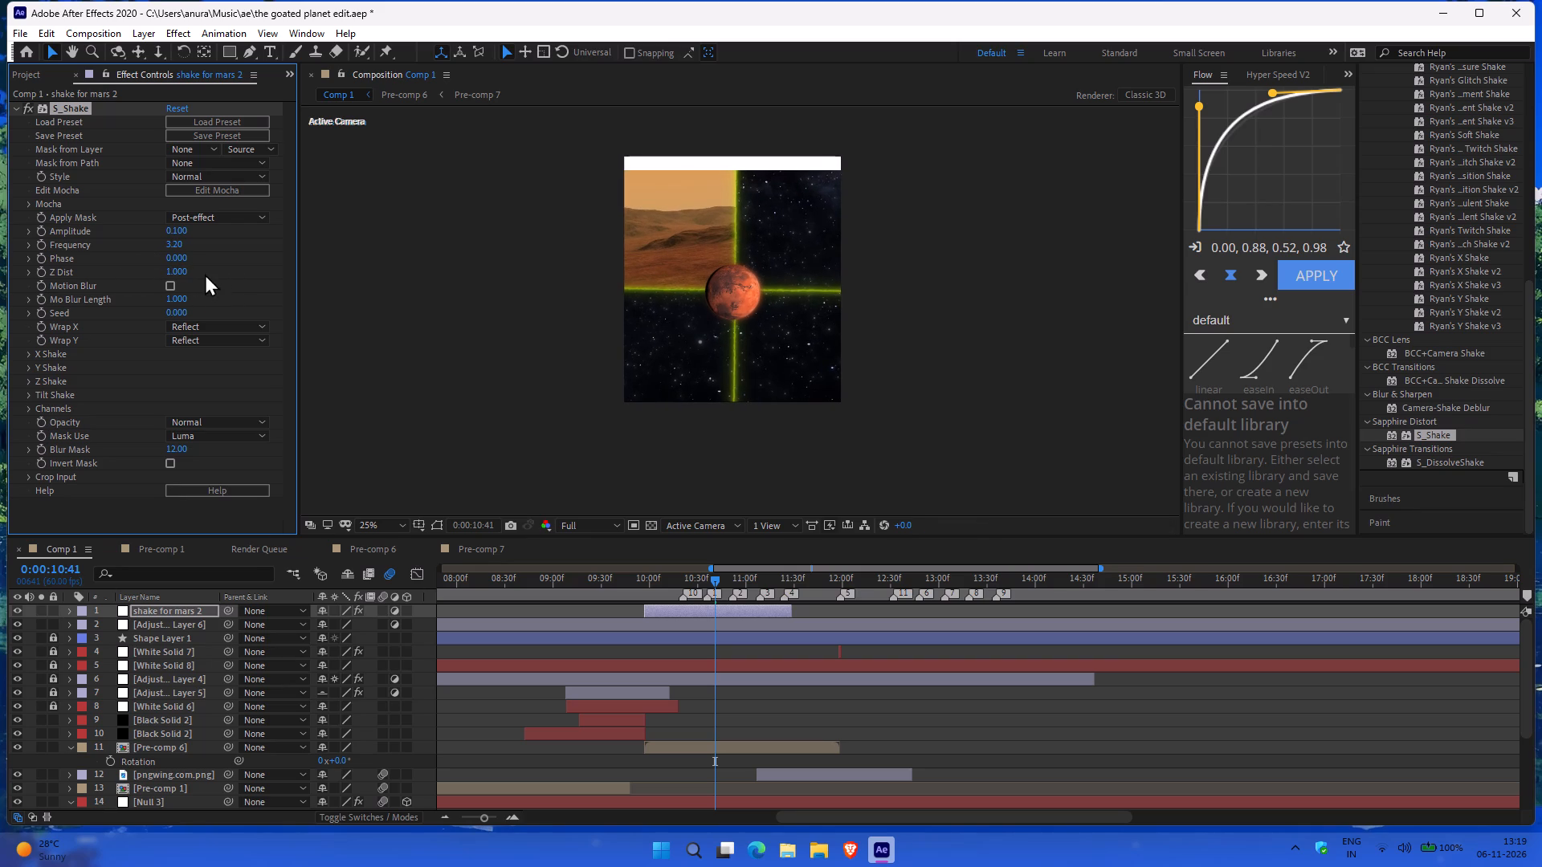
Enable Motion Blur in the S_Shake effect and set its Mo Blur Length to 0.760.
click(169, 288)
drag(179, 296, 164, 300)
Preview the softened shake by playing the composition from 0:00:10:09 and again from 0:00:08:52 in the Saturn section.
drag(712, 583, 685, 584)
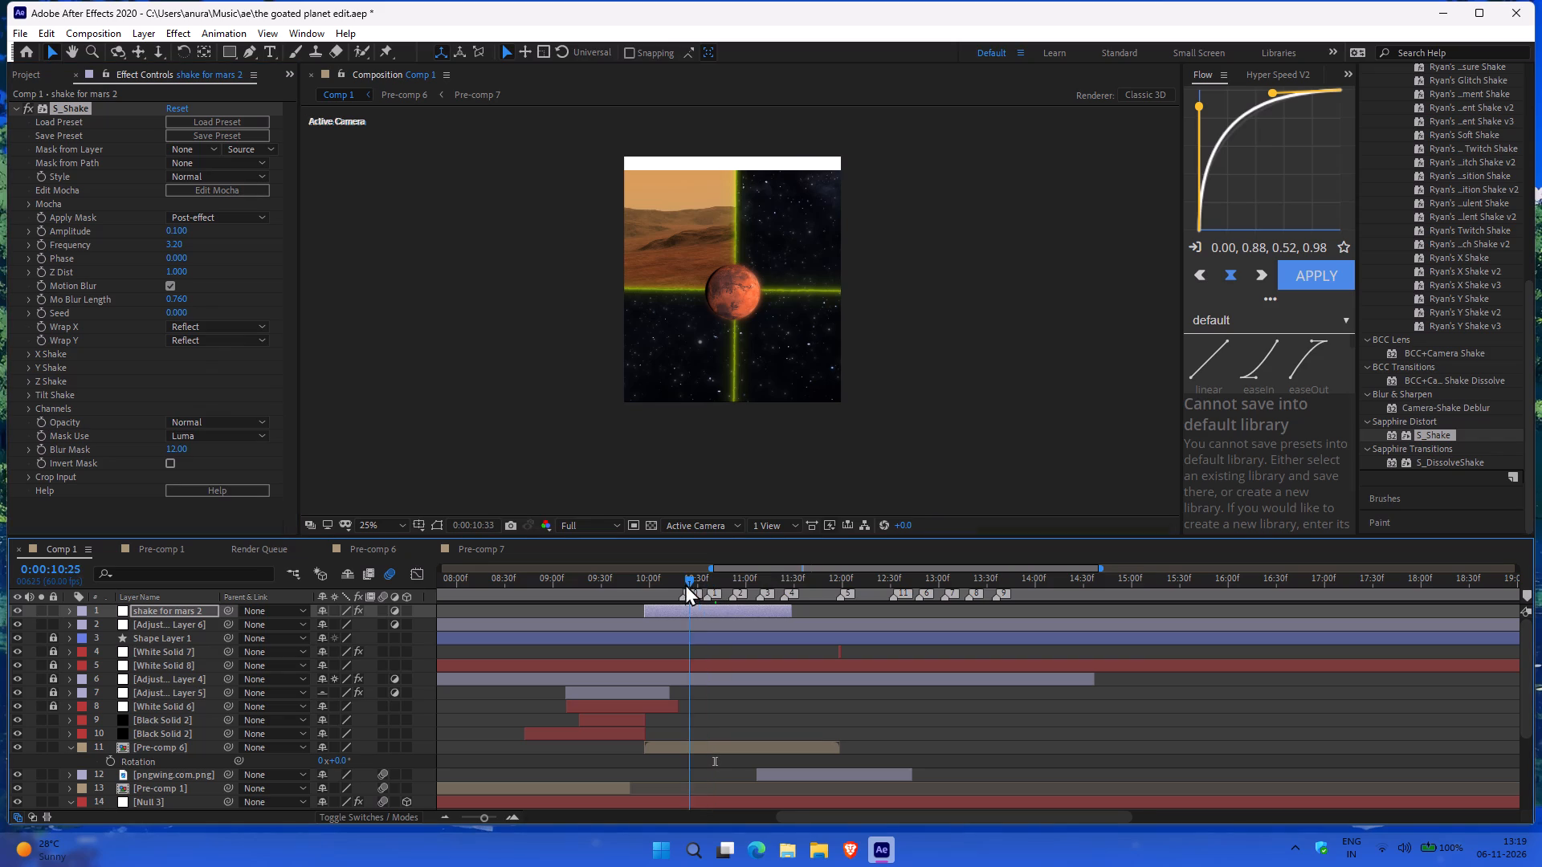
drag(685, 584, 662, 588)
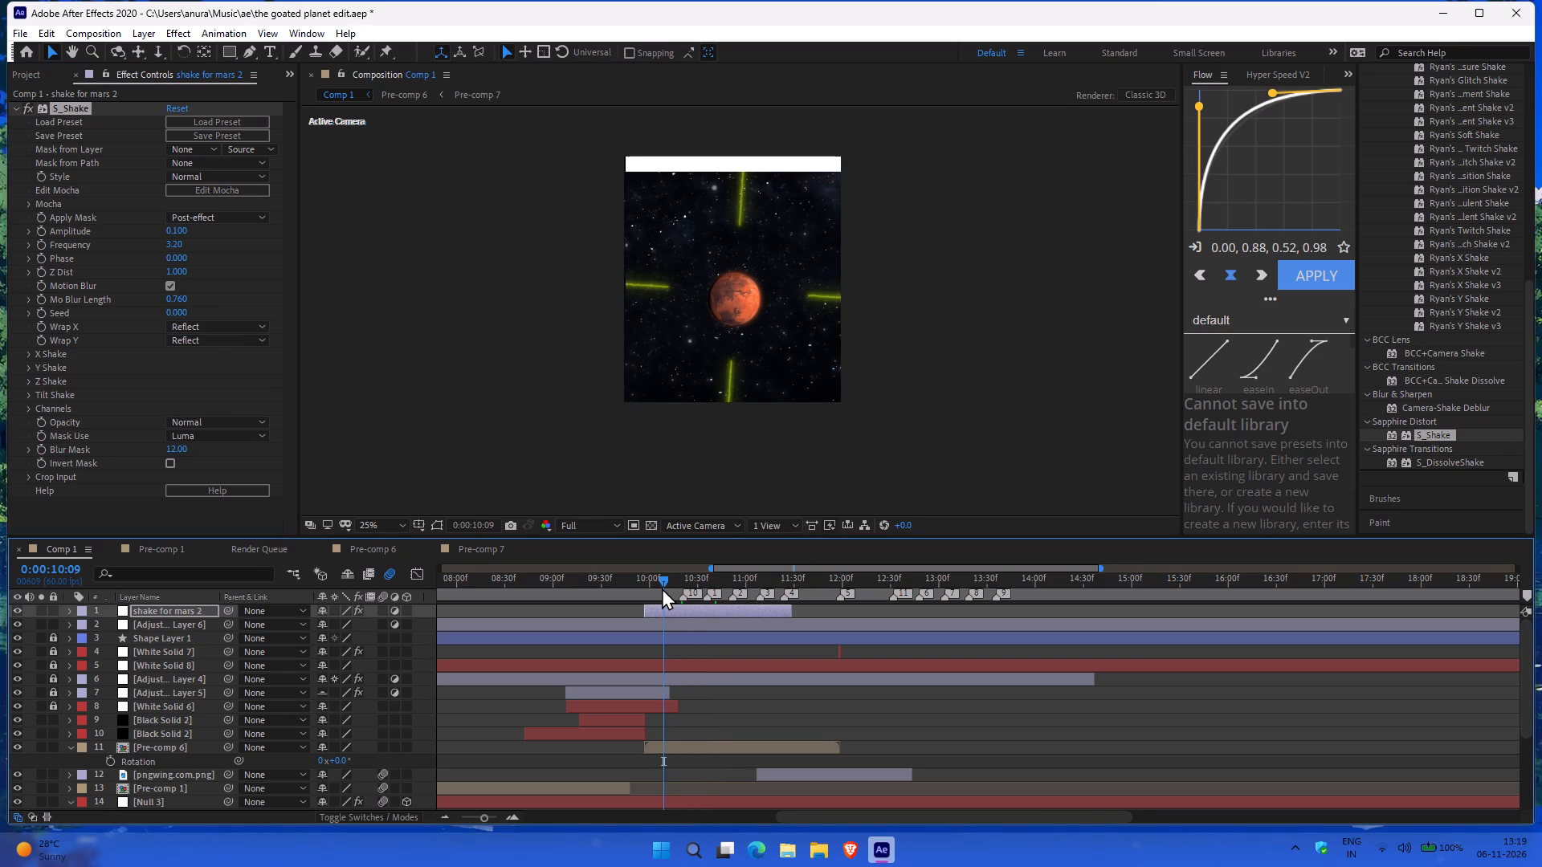
key(space)
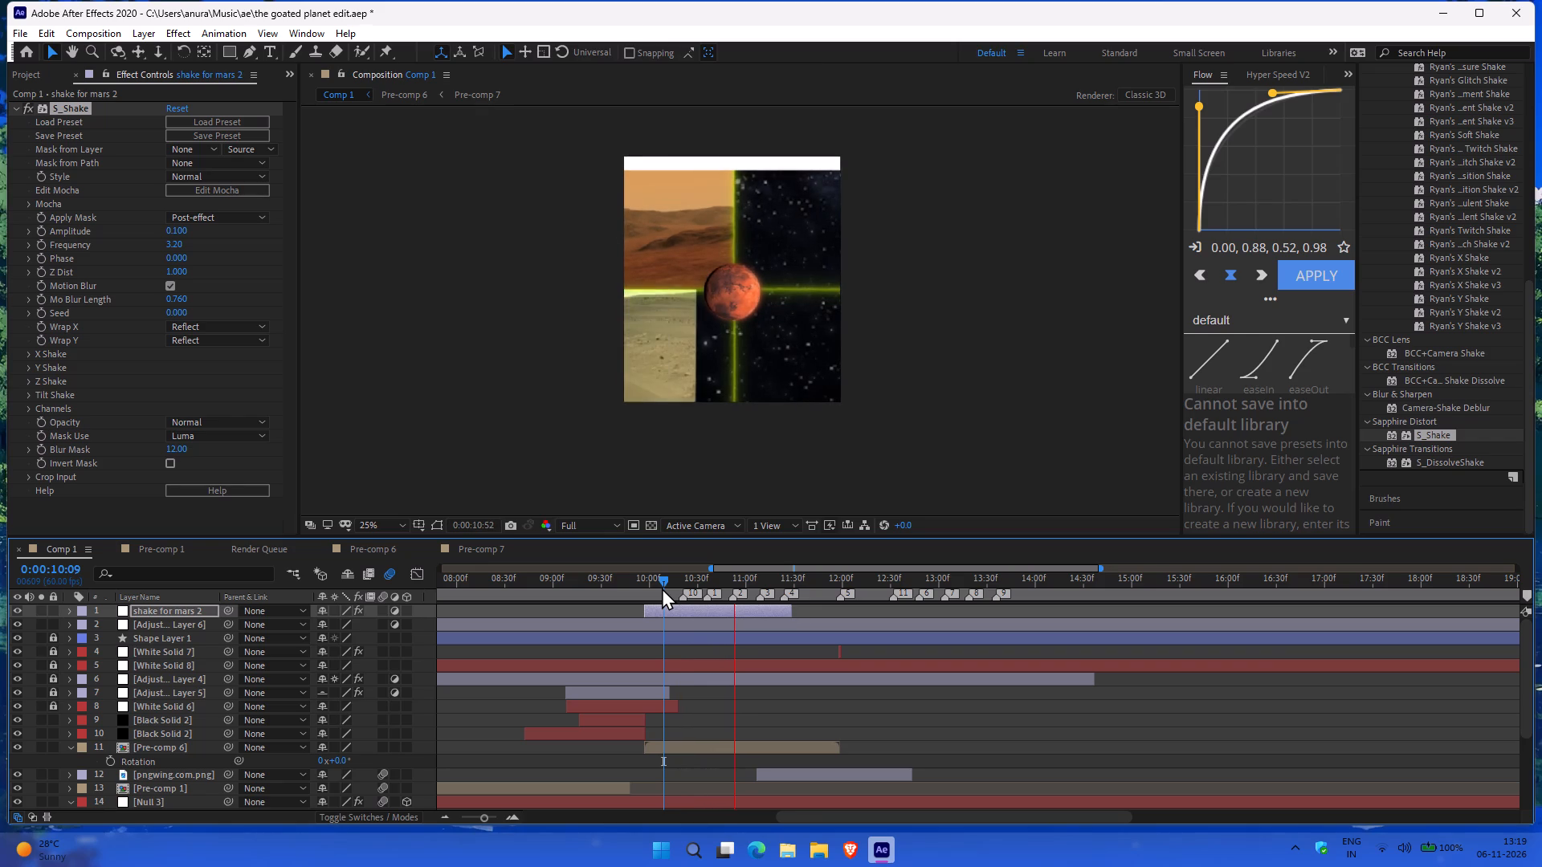
key(space)
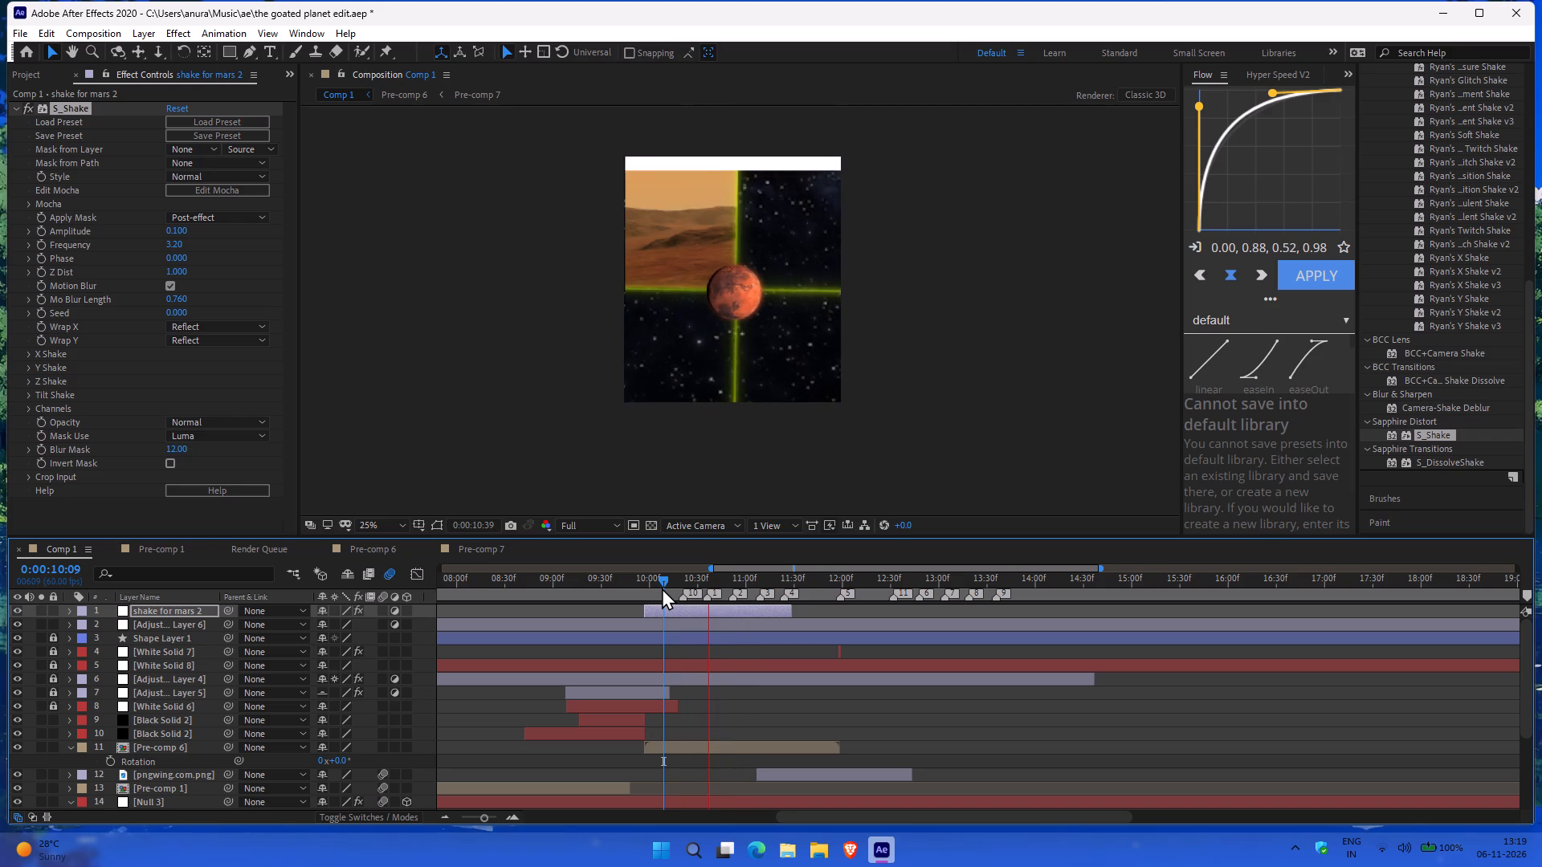
click(541, 575)
key(space)
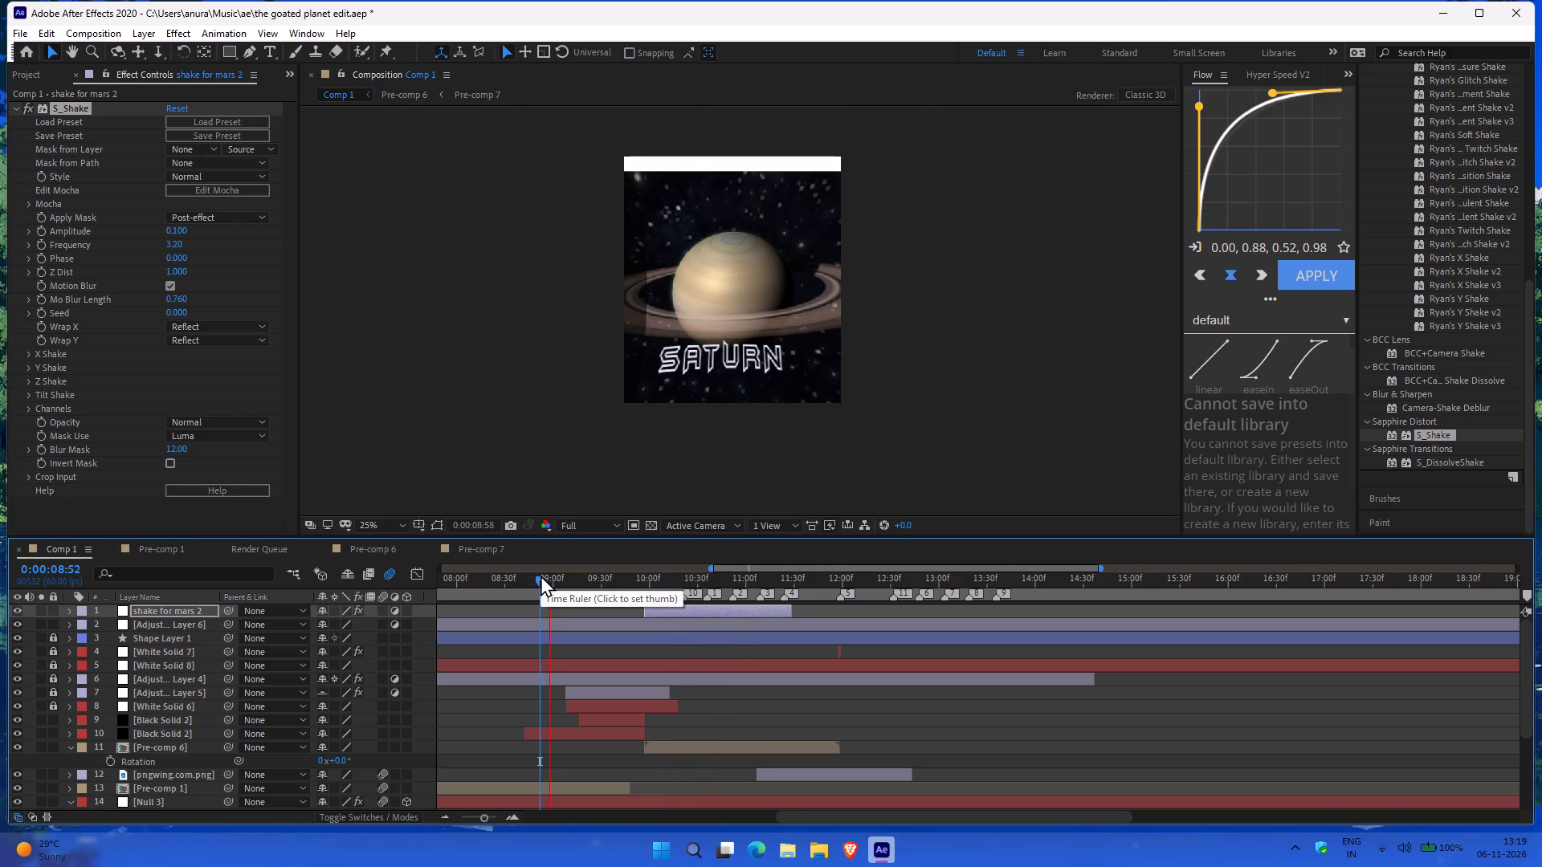
Set the default audio output in the Audio Hardware preferences to Speakers (Realtek(R) Audio).
click(9, 32)
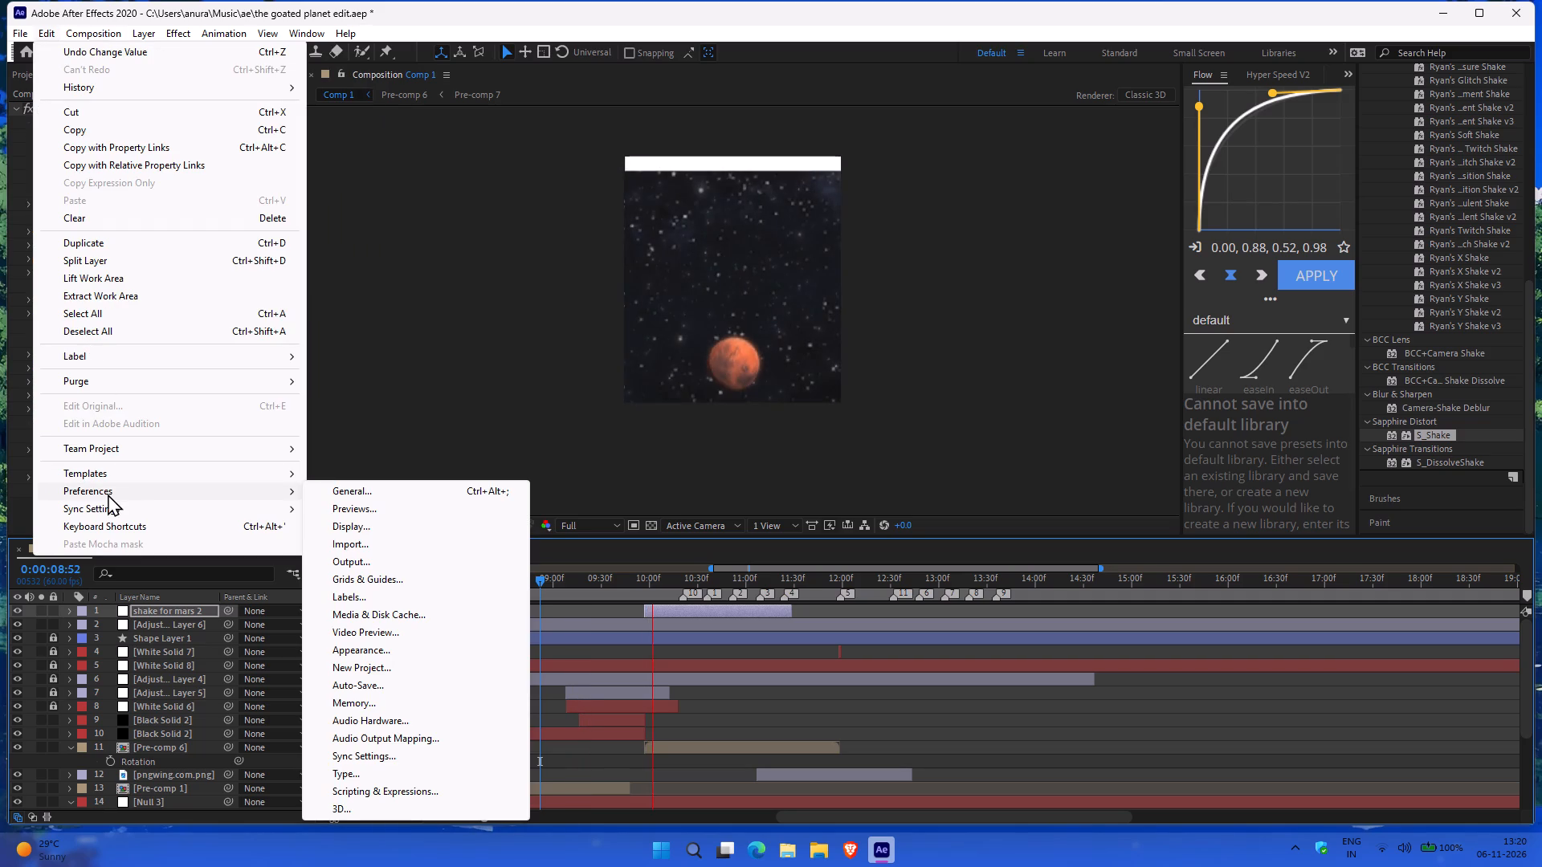
click(384, 719)
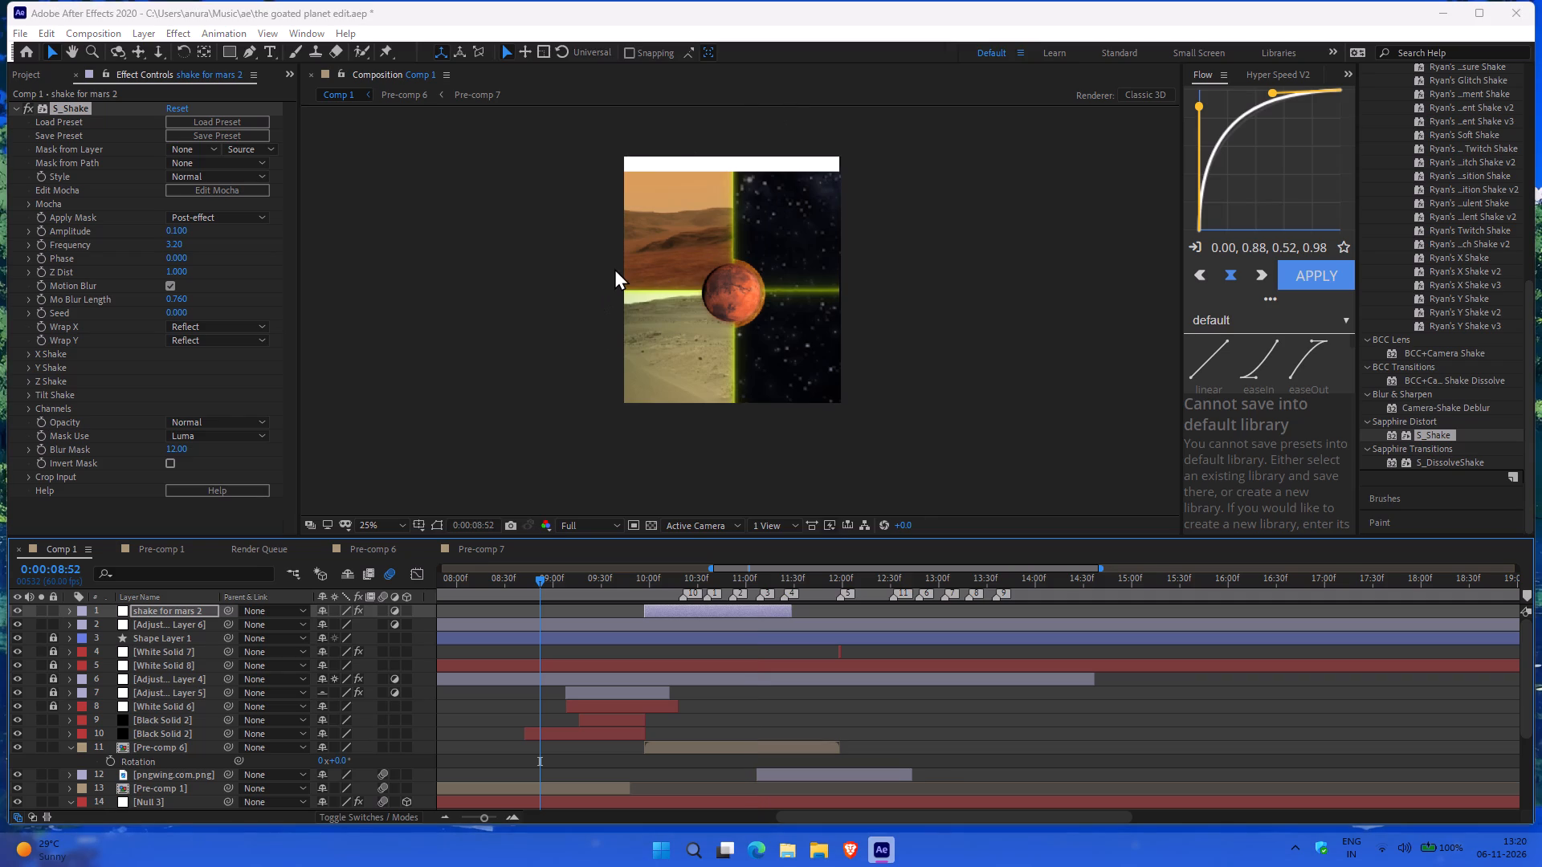
click(611, 169)
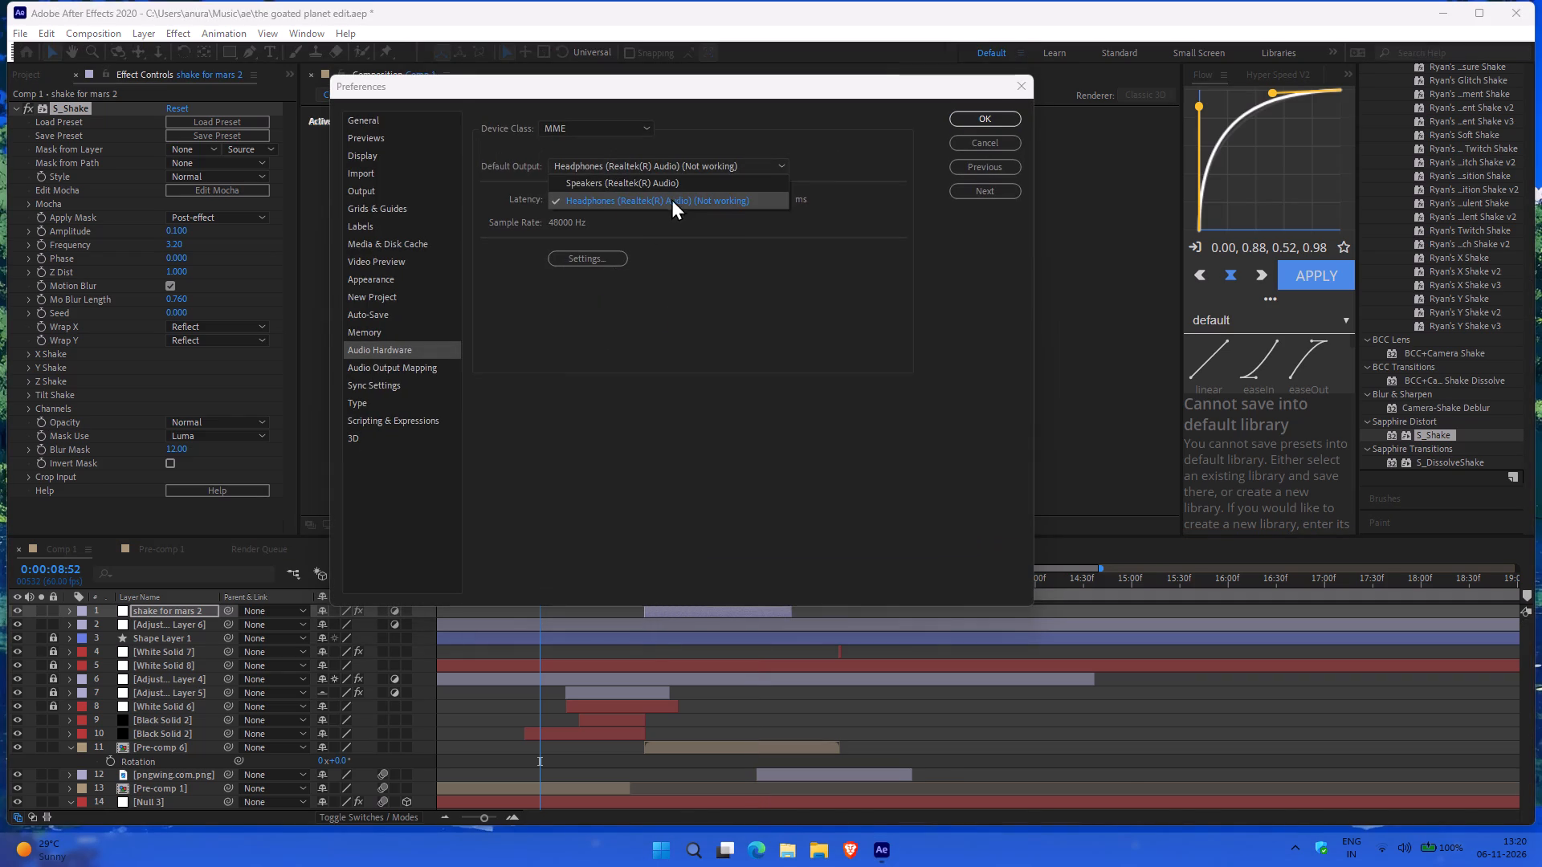
click(568, 178)
click(966, 116)
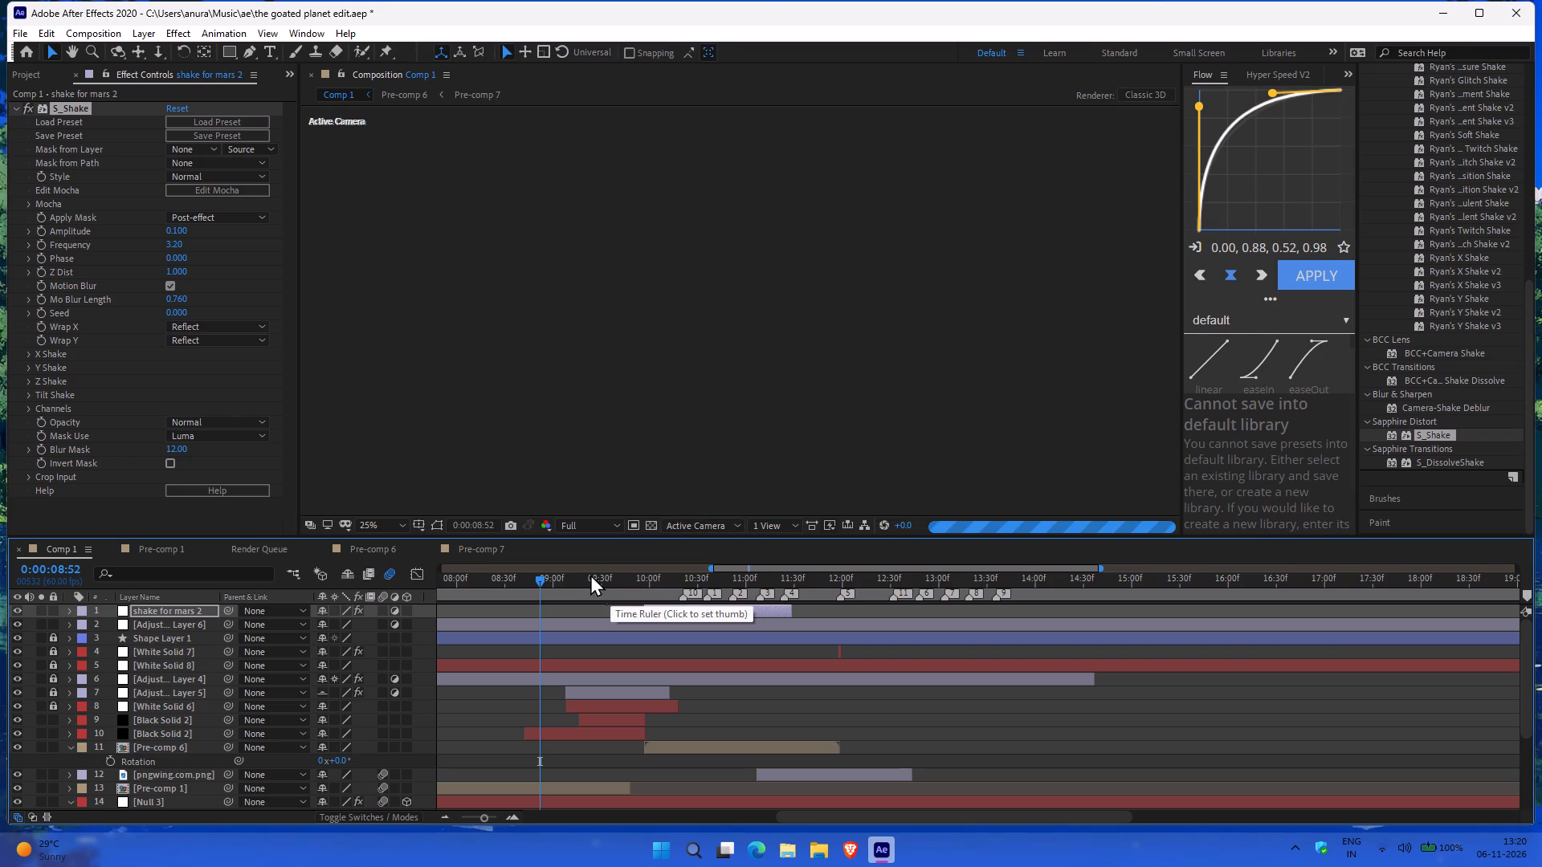
Play the Mars section from 0:00:09:56 and examine how the adjusted shake looks against the audio.
click(643, 582)
key(space)
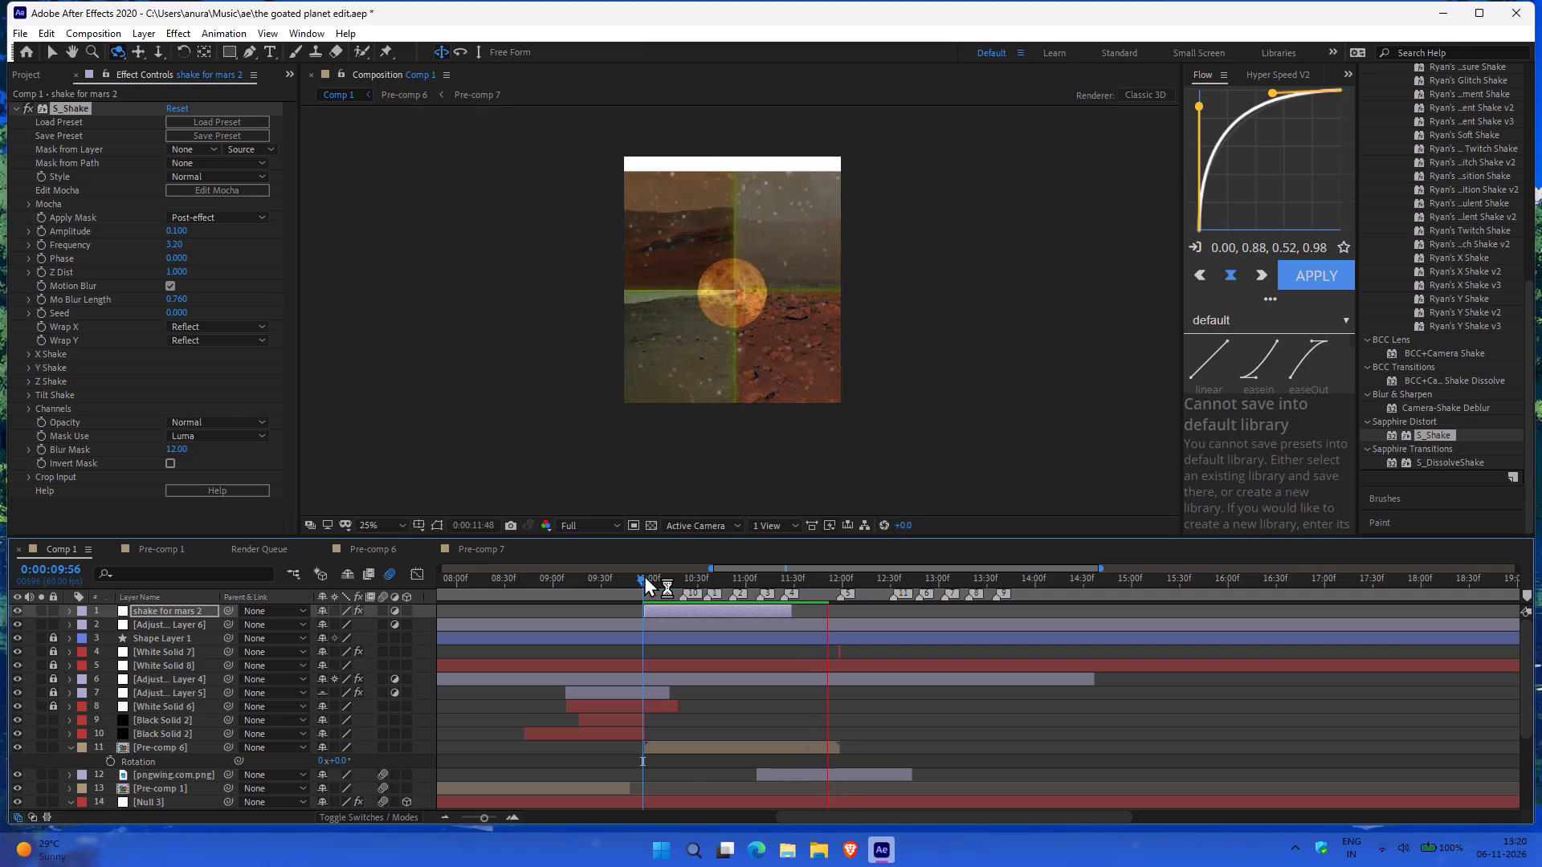
key(space)
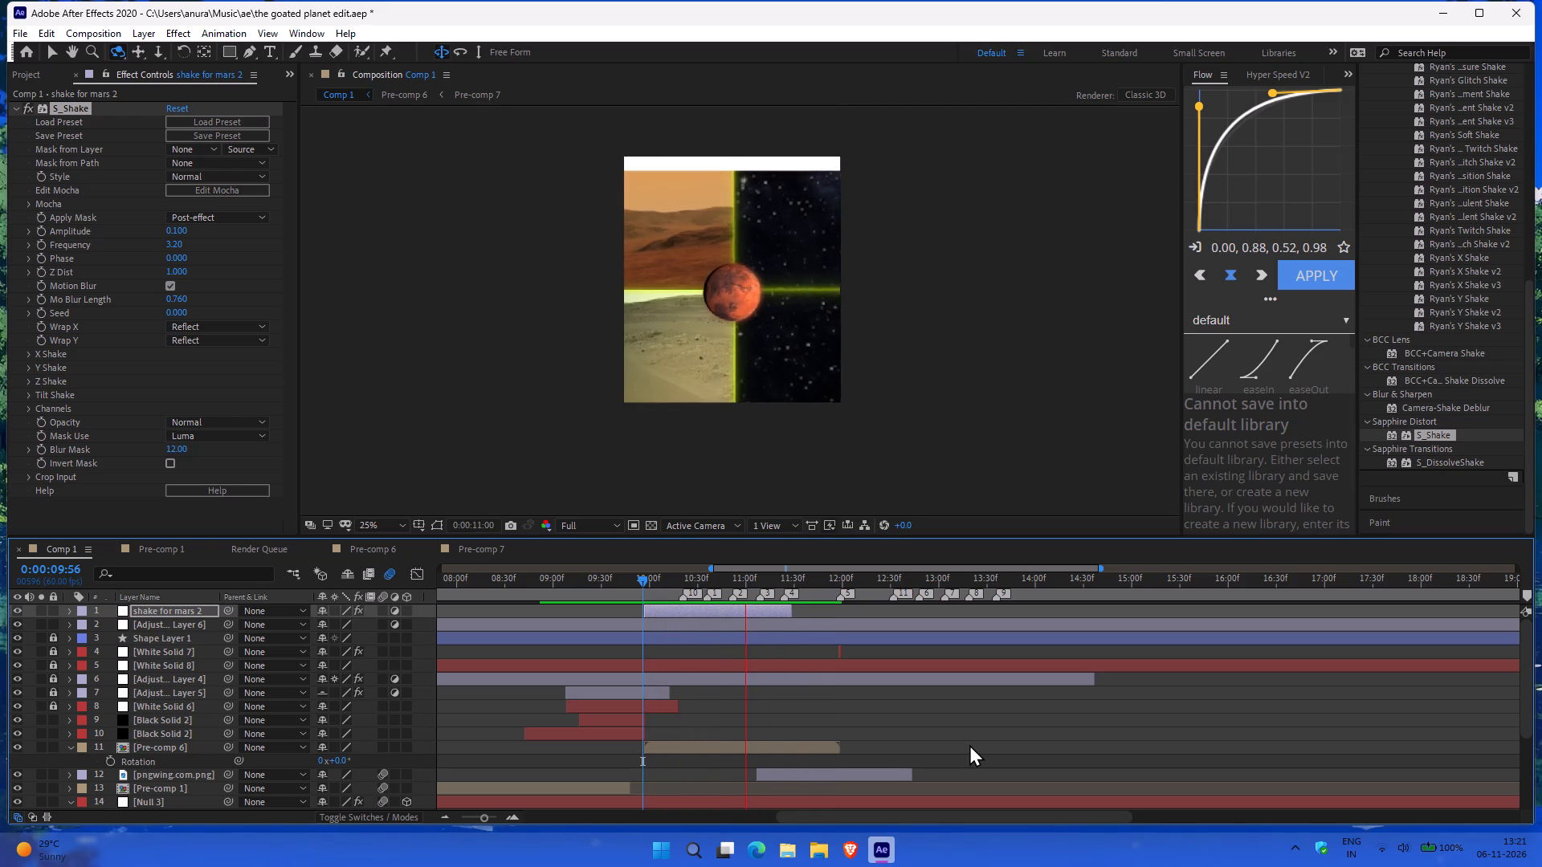
key(space)
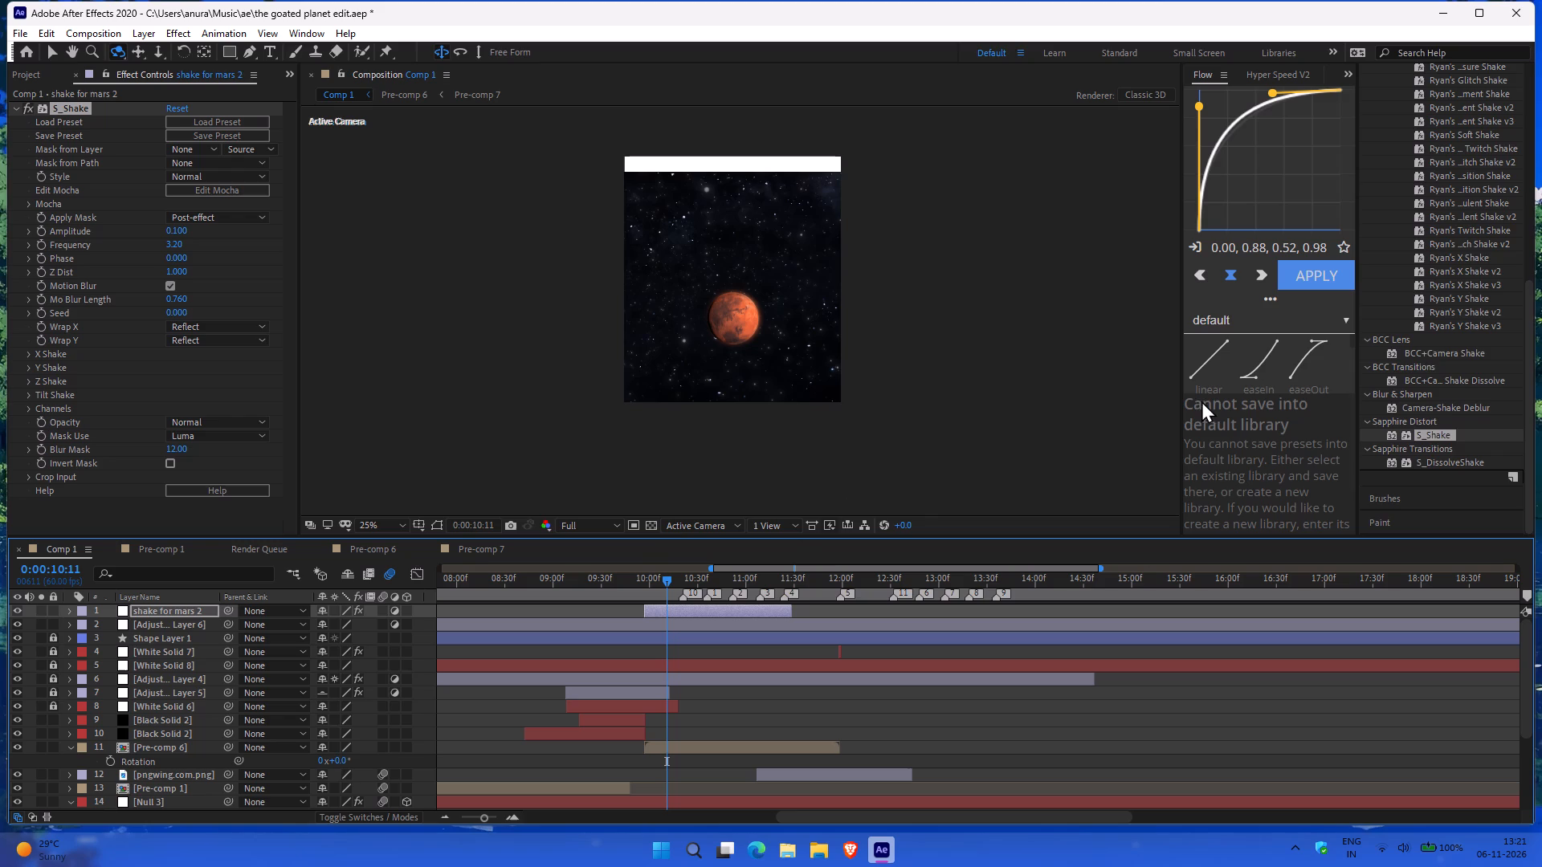
scroll(1445, 348, up, 1)
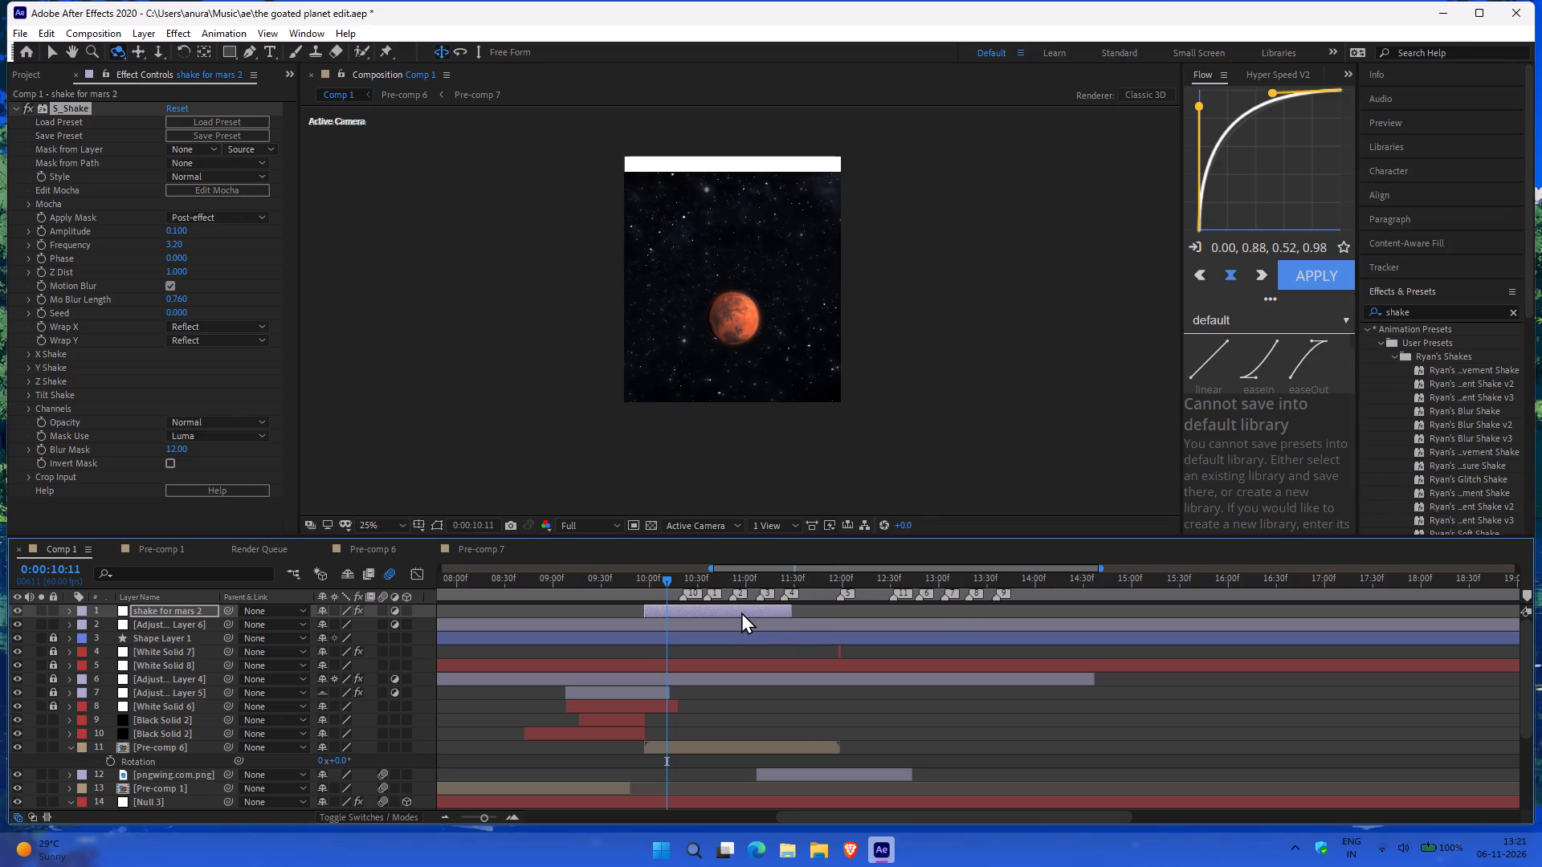
Duplicate the shake for mars 2 adjustment layer, discarding the duplicate S_Shake effect made by mistake.
key(ctrl+d)
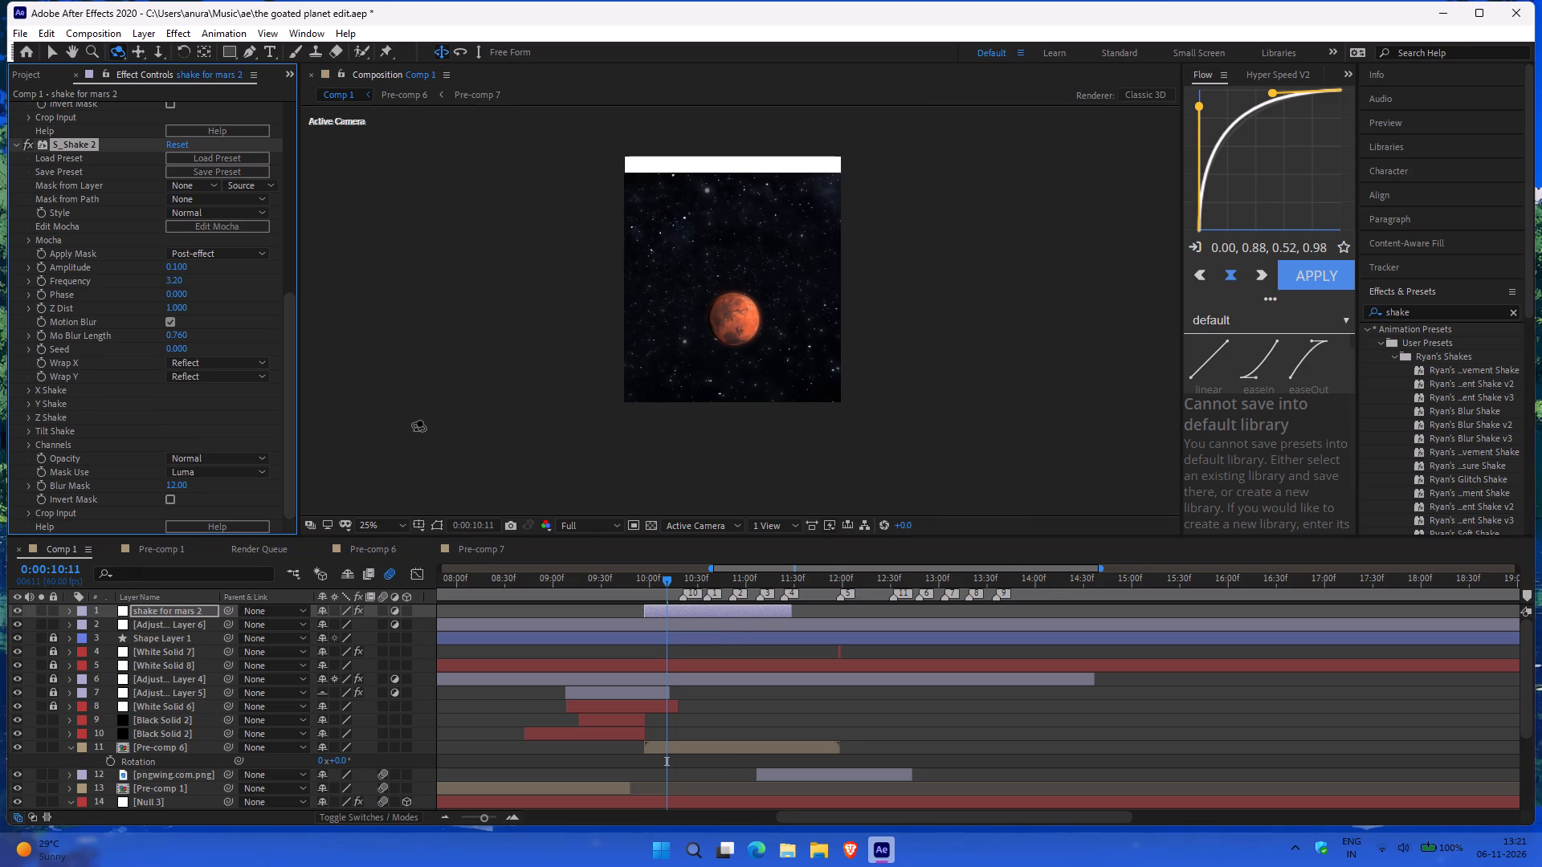
key(BackSpace)
click(692, 615)
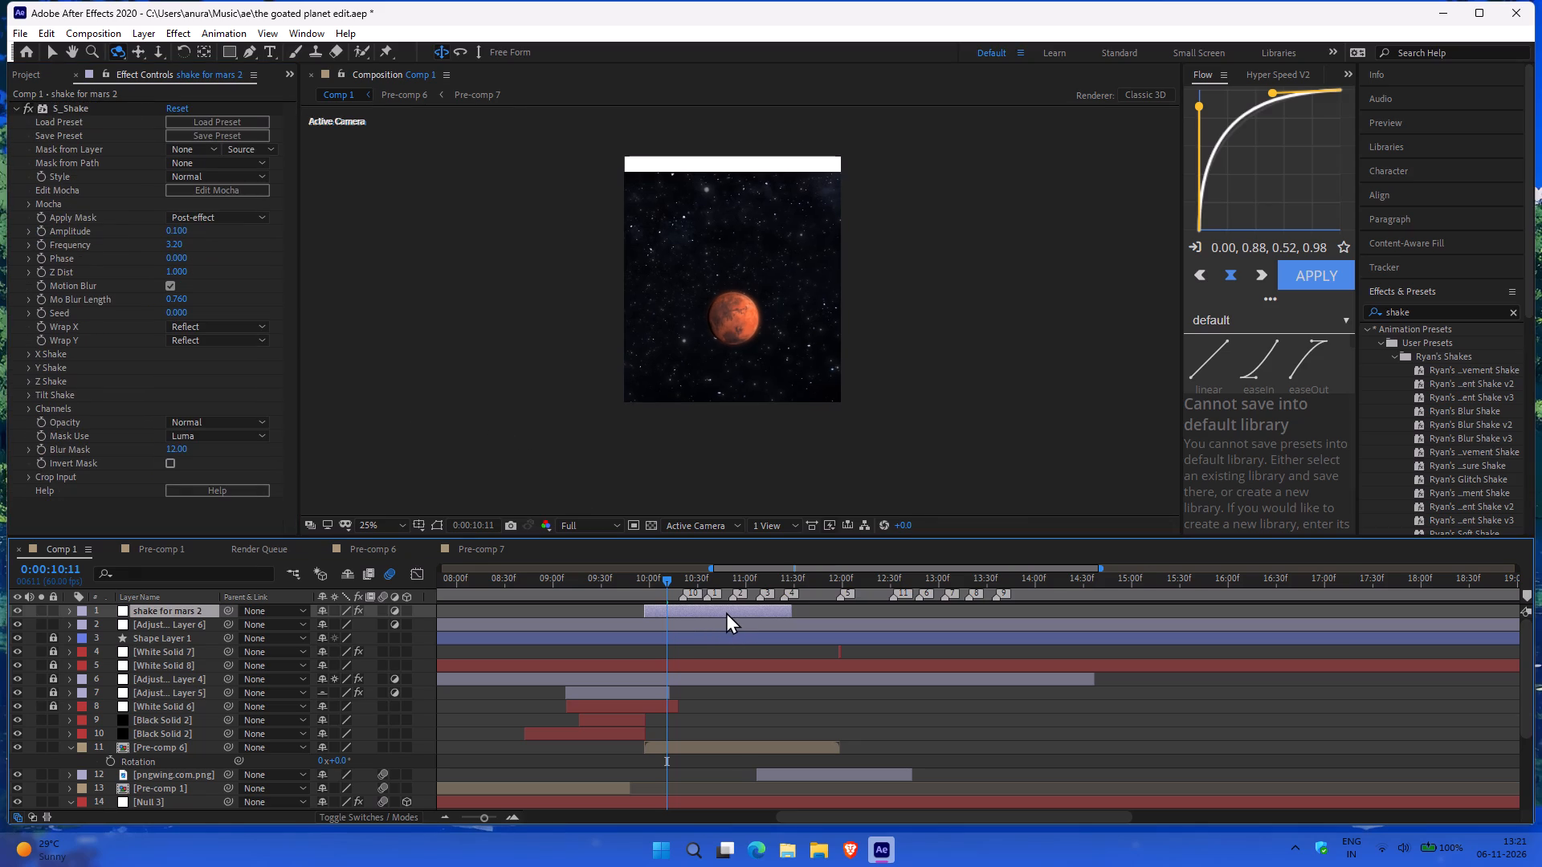
key(ctrl+d)
Delete the S_Shake effect from the shake for mars 2 layer, leaving it on shake for mars 3.
click(179, 619)
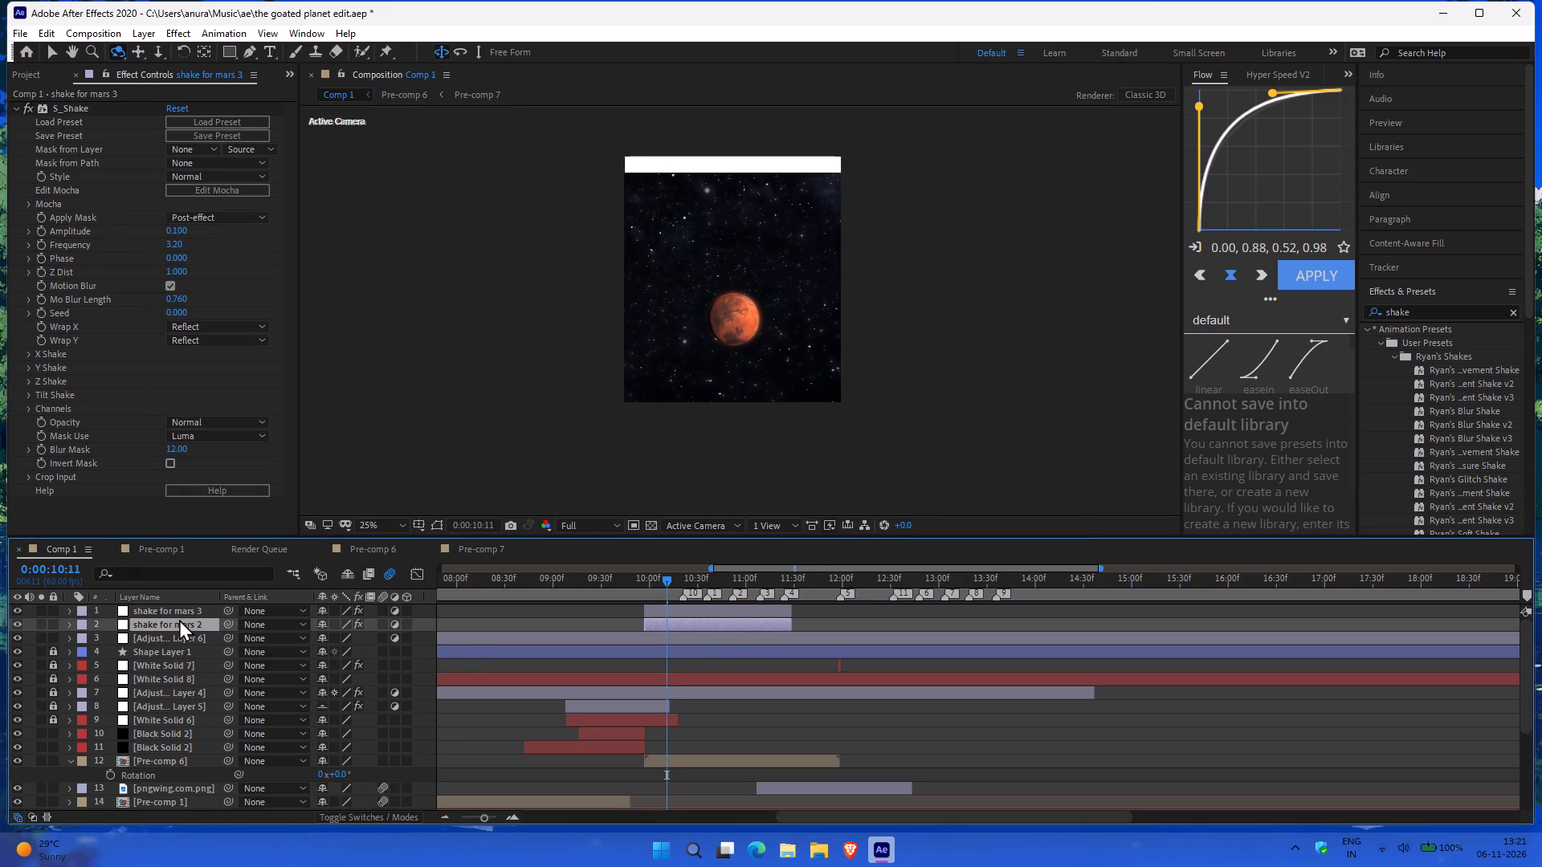
click(67, 111)
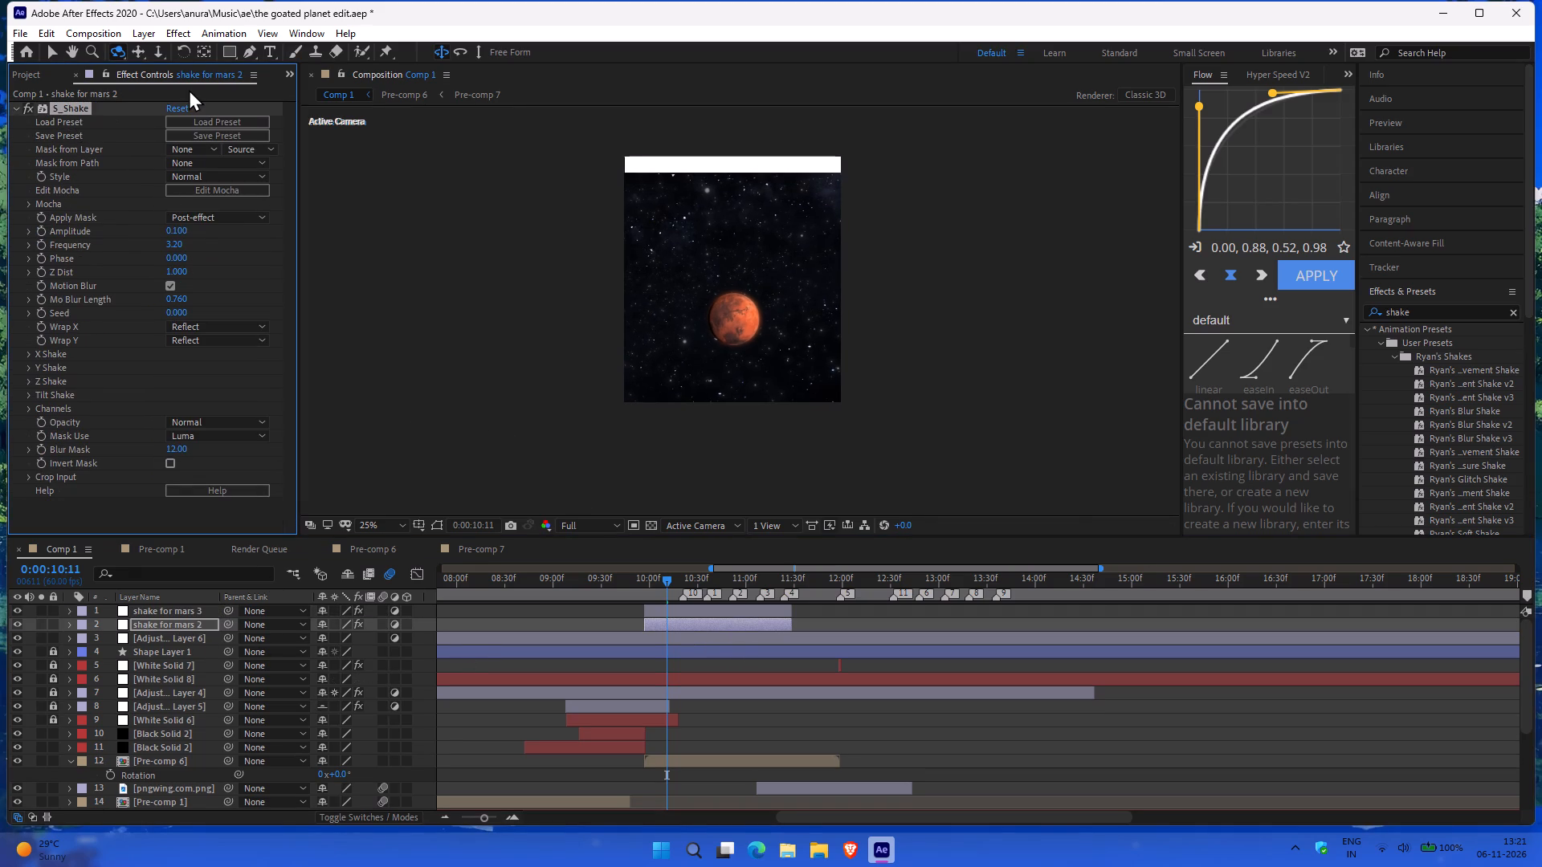
key(BackSpace)
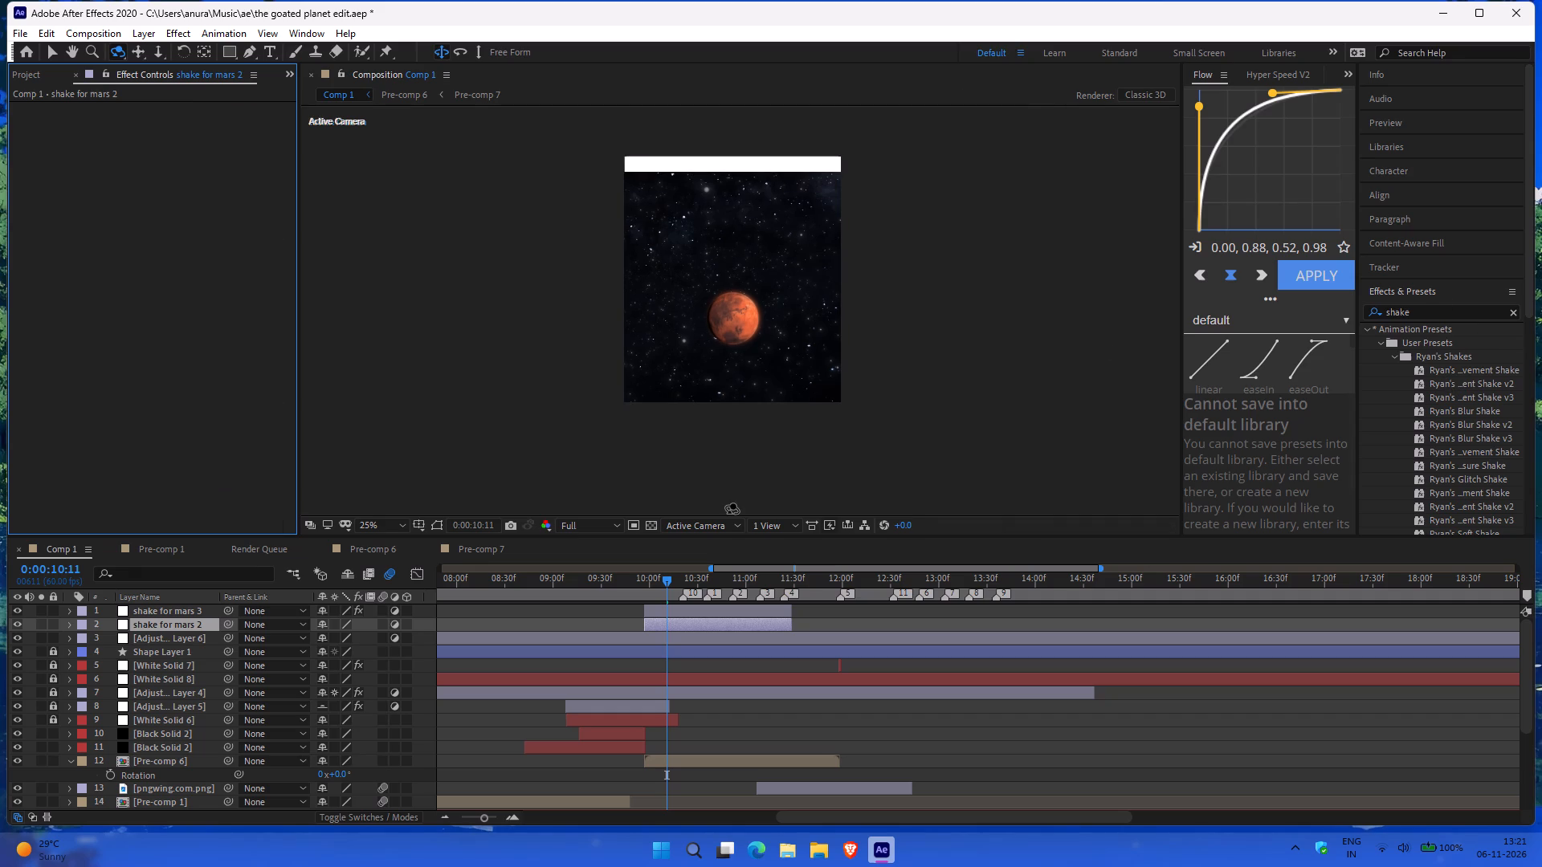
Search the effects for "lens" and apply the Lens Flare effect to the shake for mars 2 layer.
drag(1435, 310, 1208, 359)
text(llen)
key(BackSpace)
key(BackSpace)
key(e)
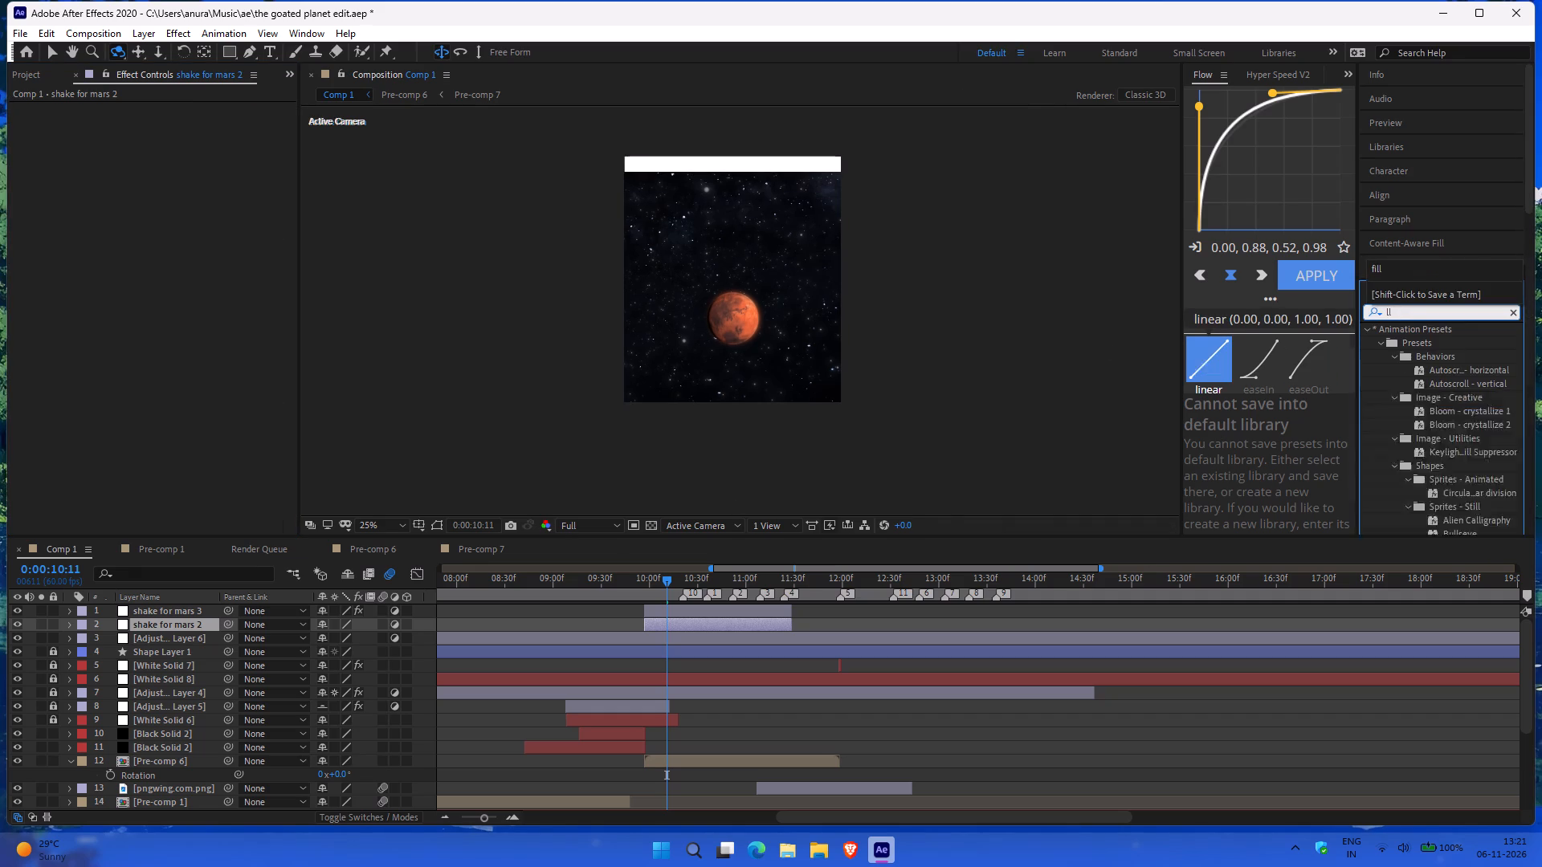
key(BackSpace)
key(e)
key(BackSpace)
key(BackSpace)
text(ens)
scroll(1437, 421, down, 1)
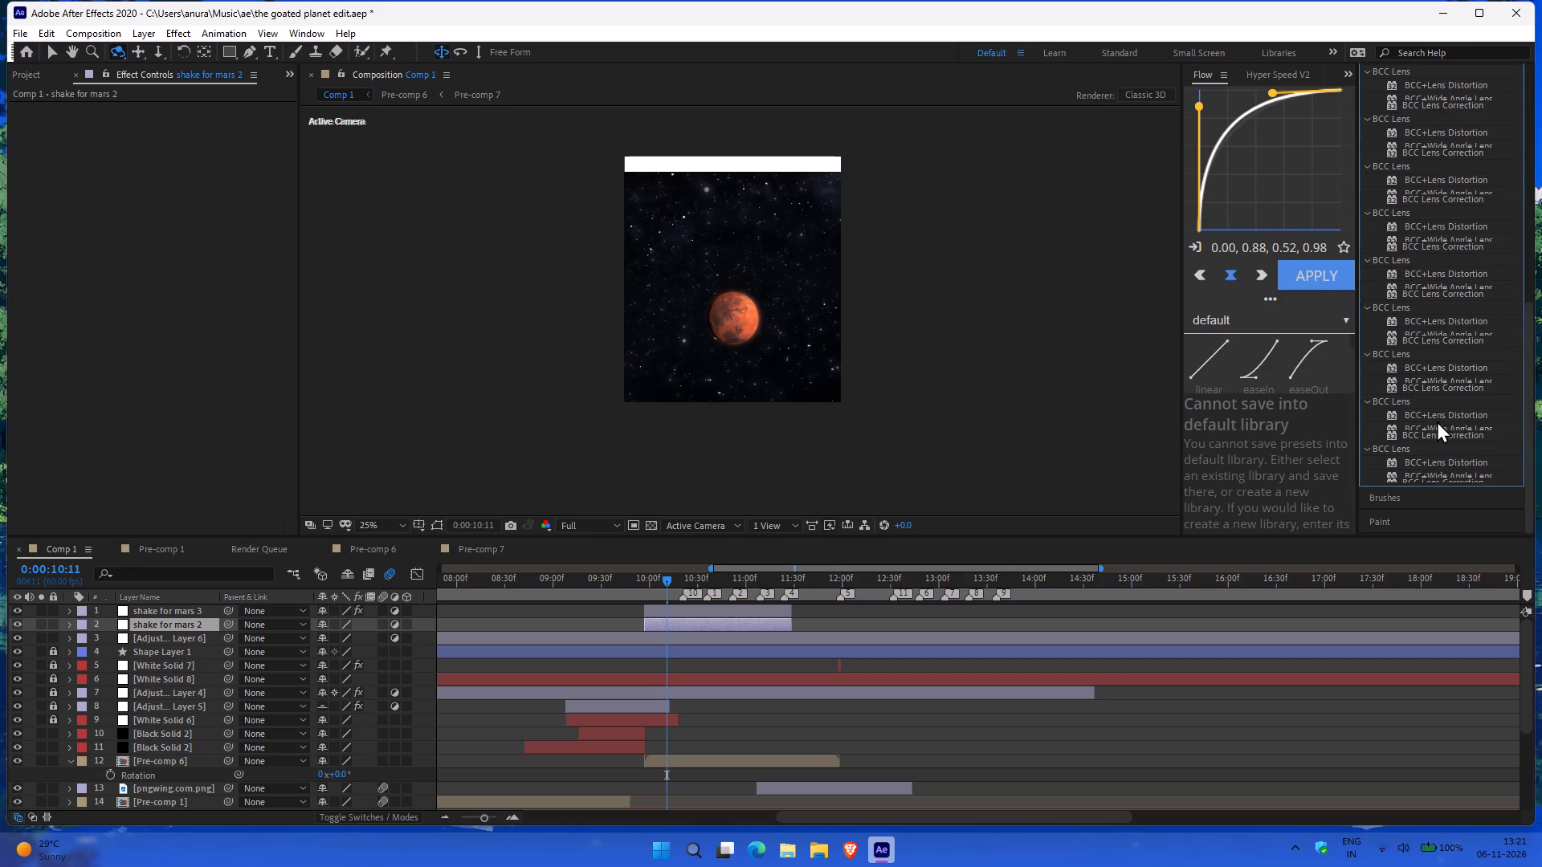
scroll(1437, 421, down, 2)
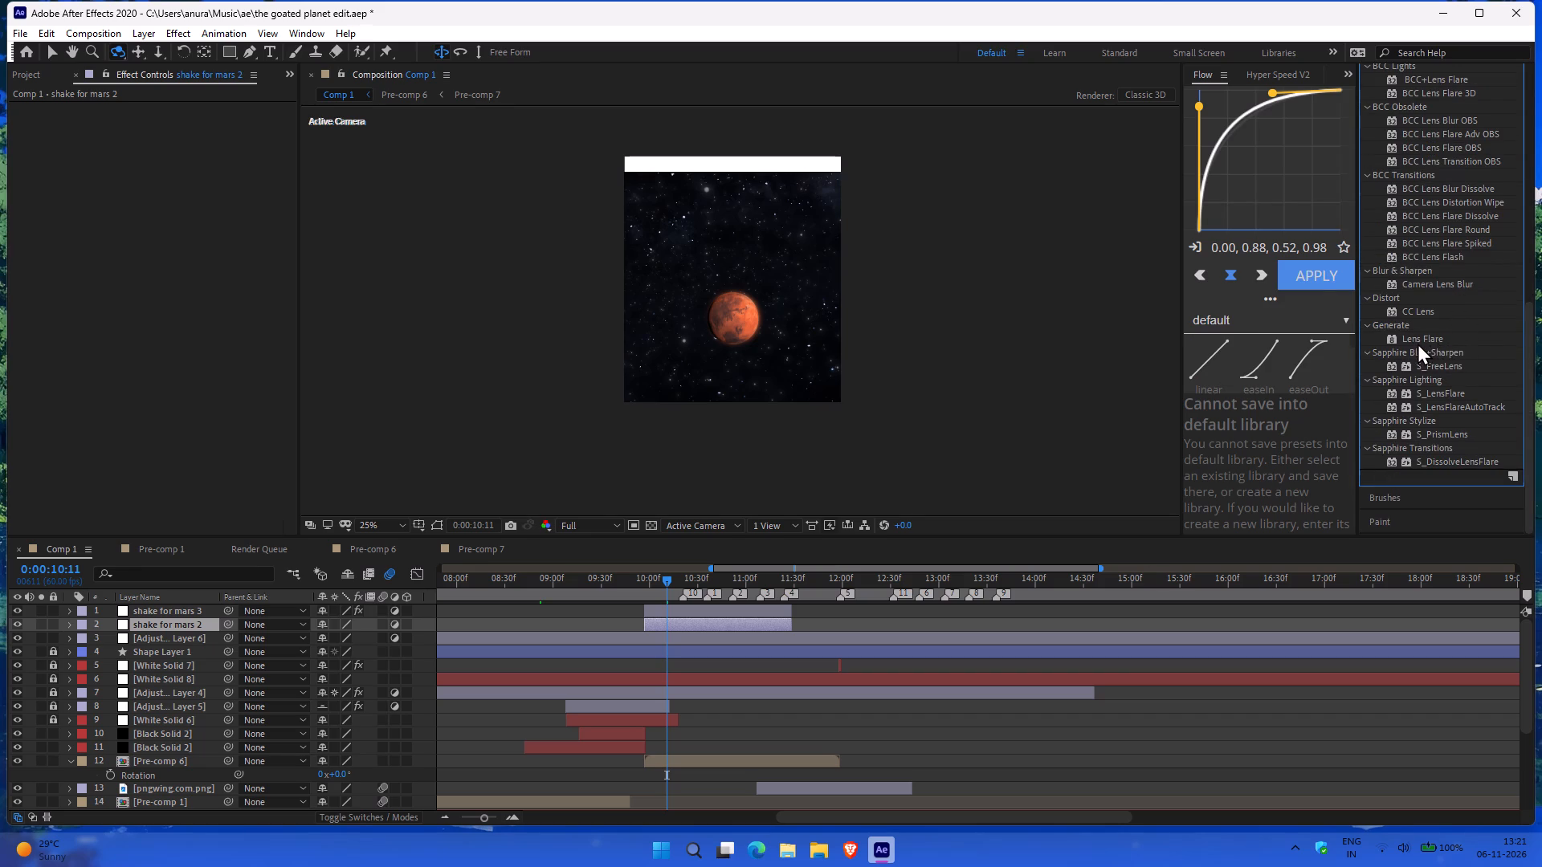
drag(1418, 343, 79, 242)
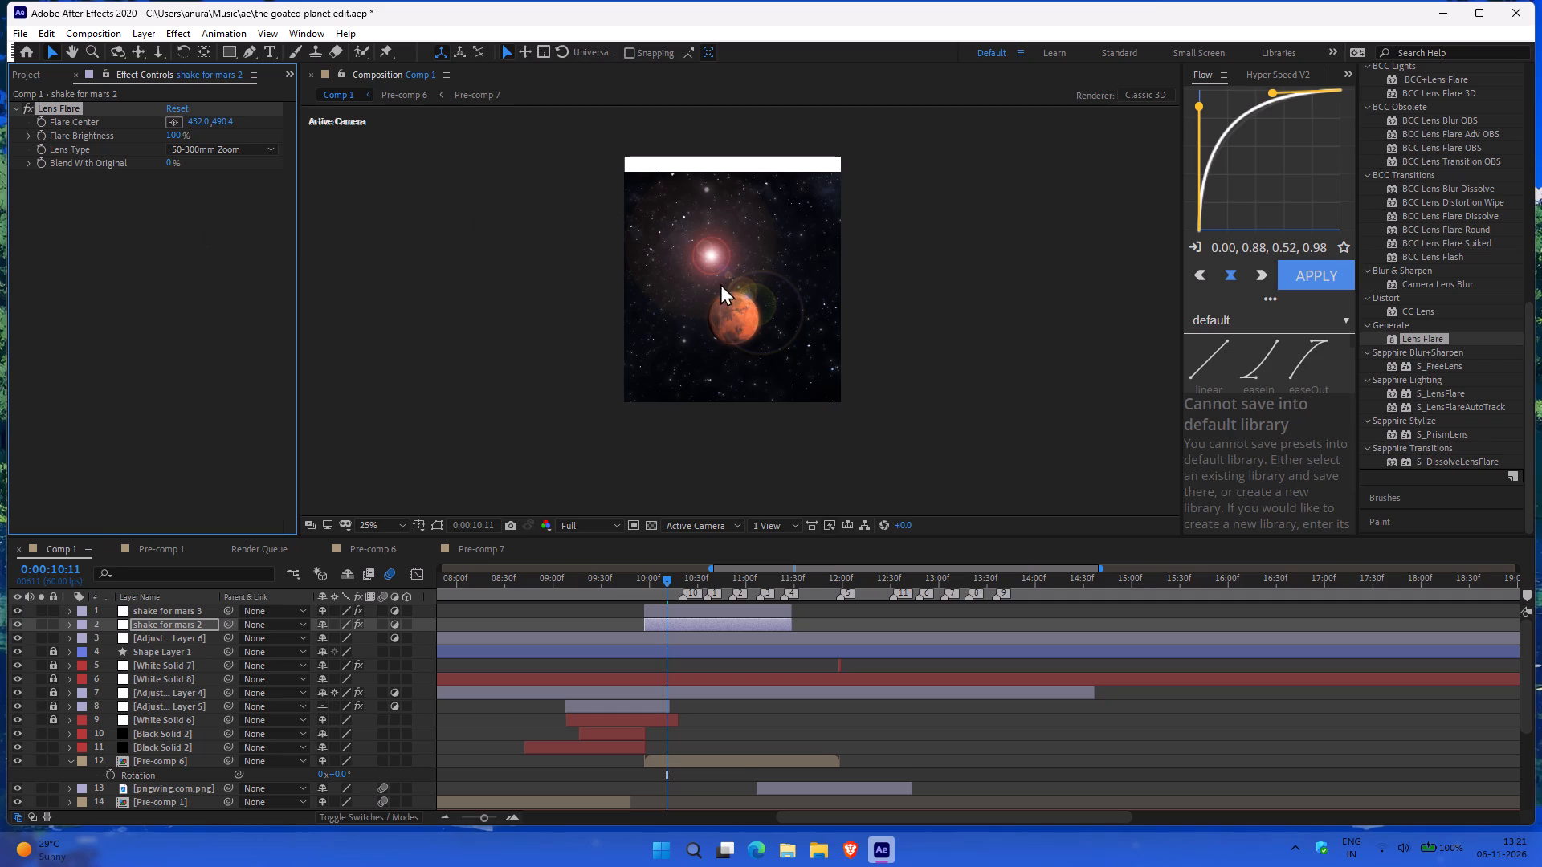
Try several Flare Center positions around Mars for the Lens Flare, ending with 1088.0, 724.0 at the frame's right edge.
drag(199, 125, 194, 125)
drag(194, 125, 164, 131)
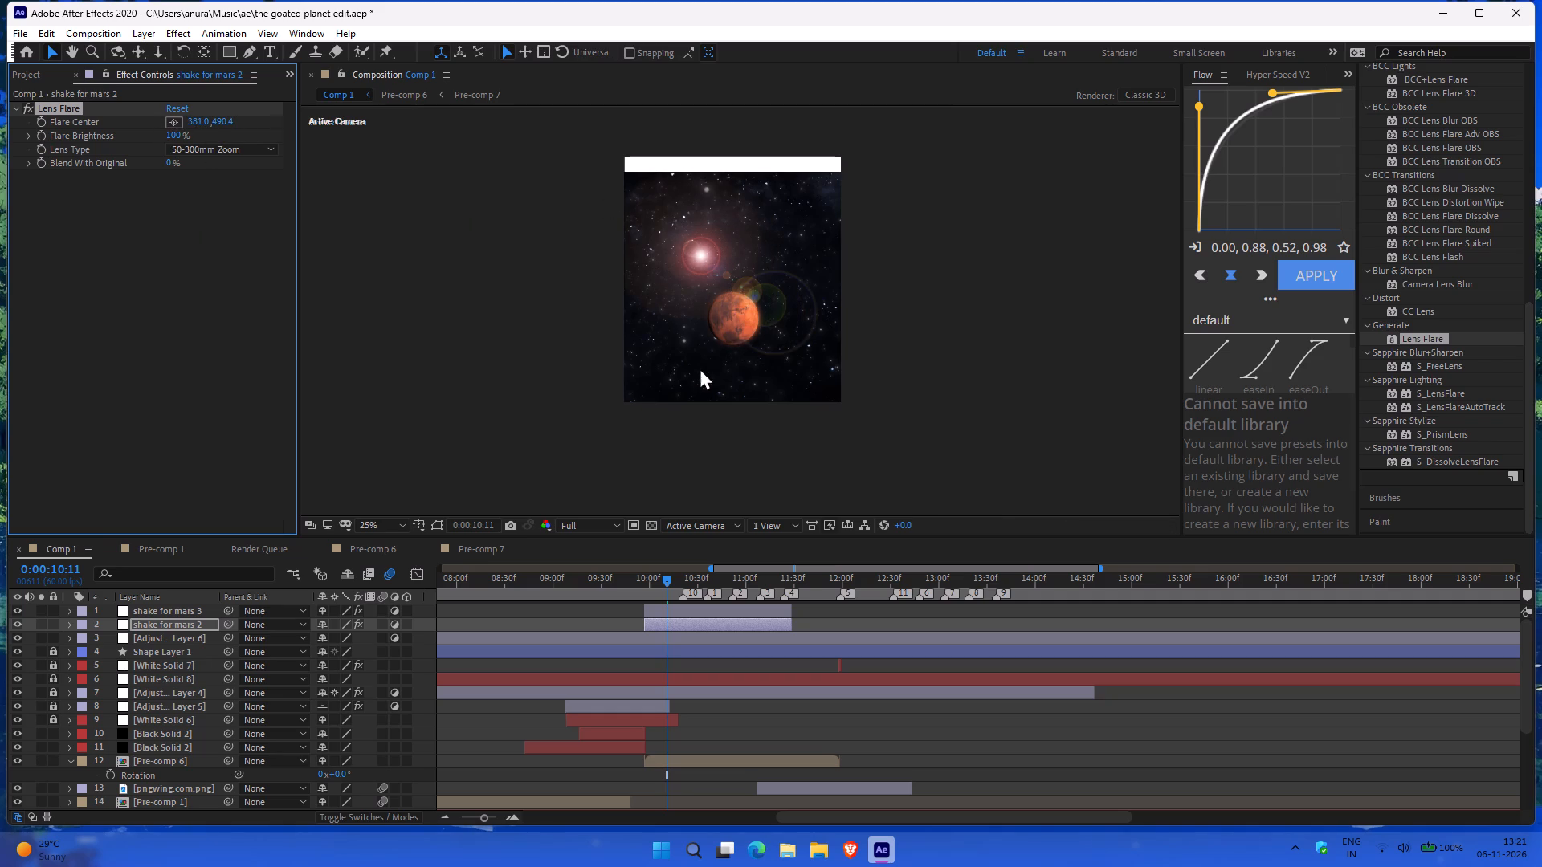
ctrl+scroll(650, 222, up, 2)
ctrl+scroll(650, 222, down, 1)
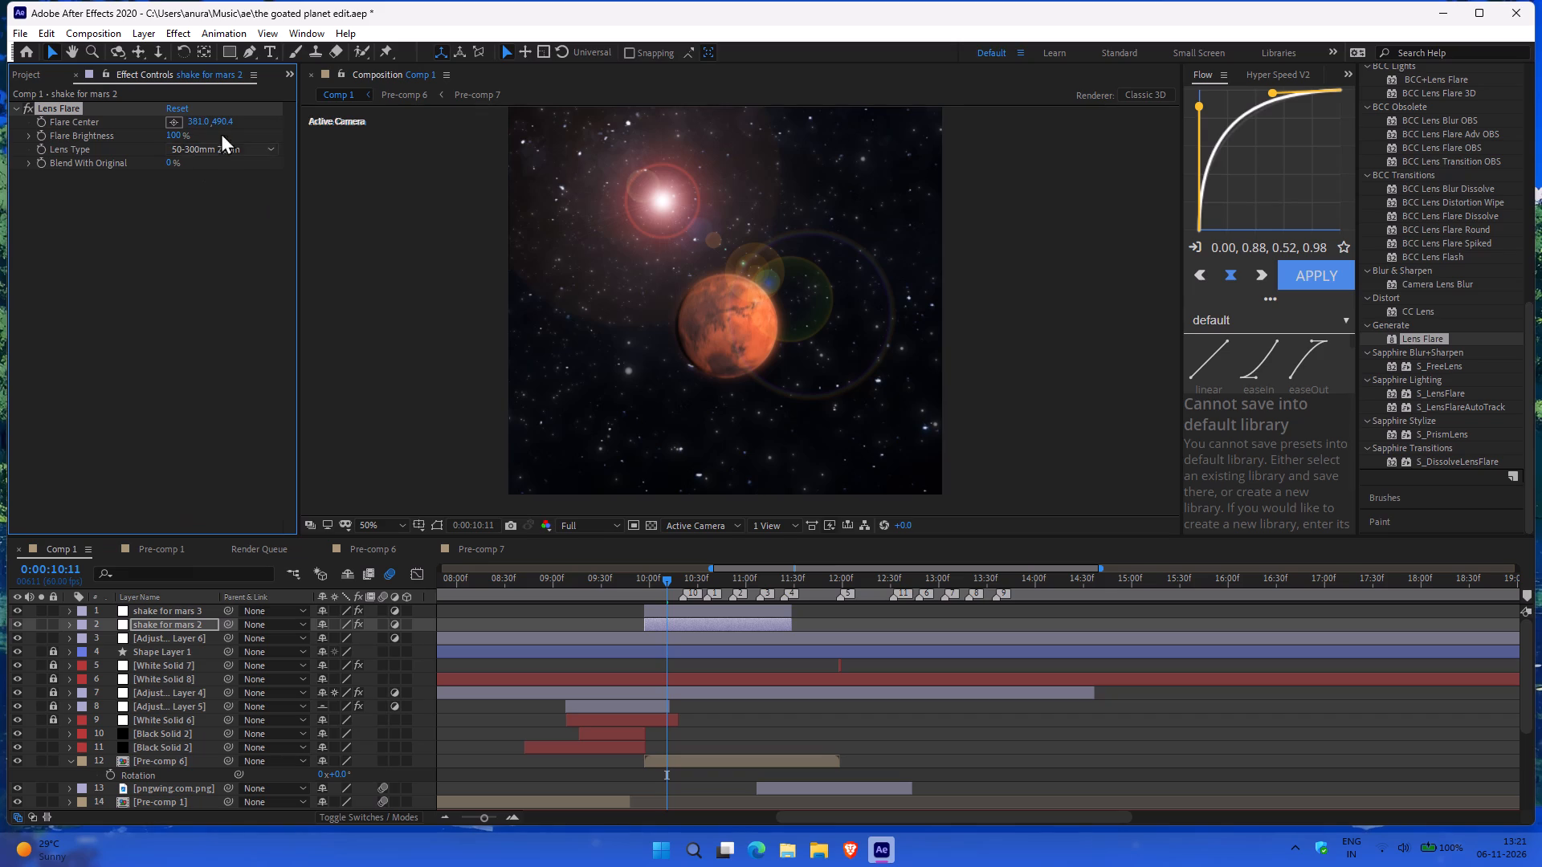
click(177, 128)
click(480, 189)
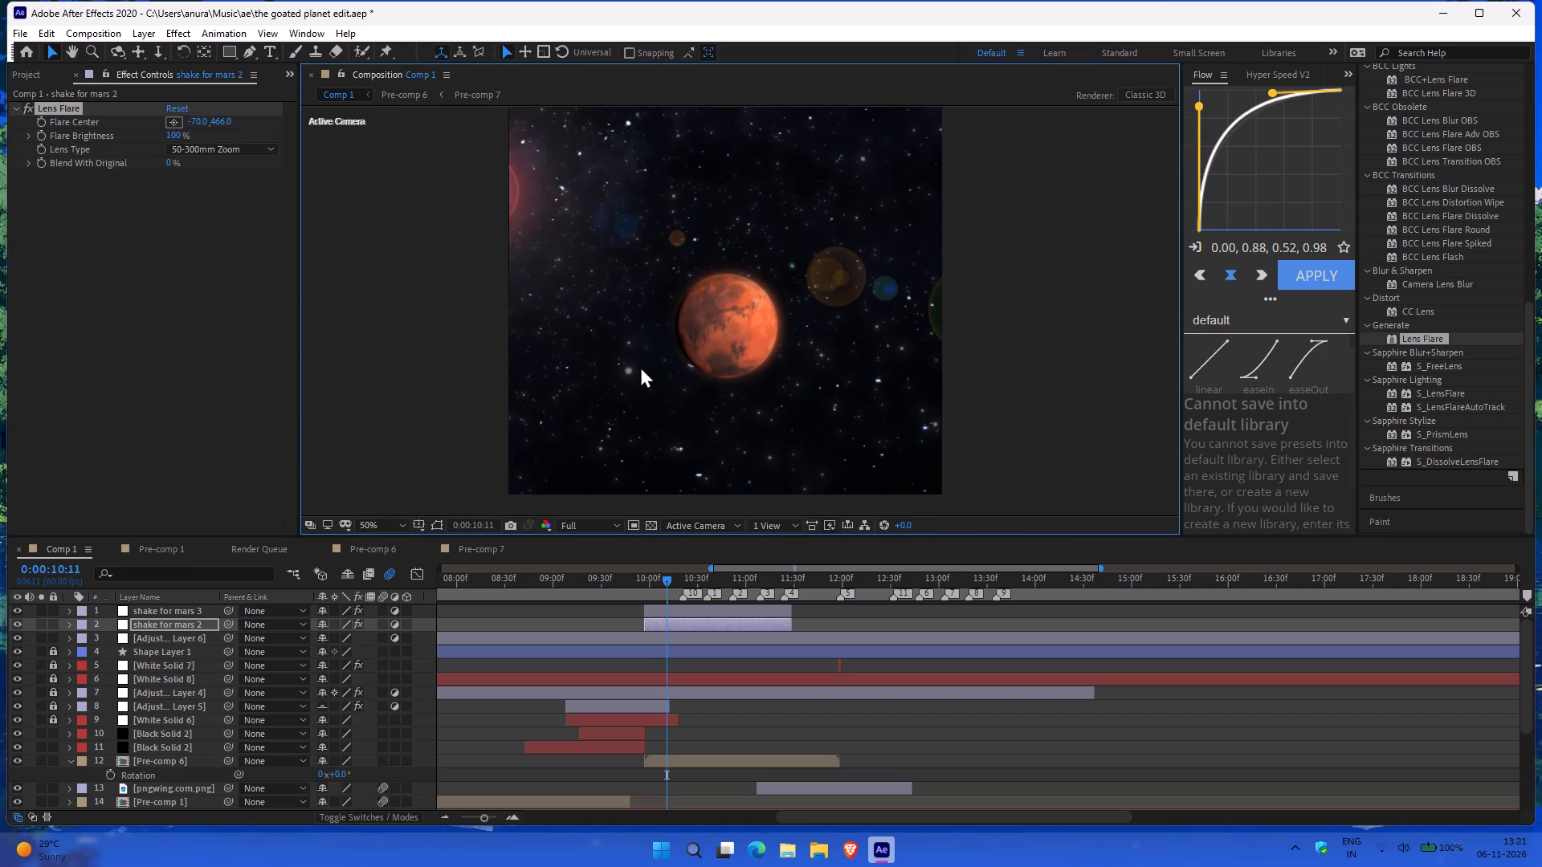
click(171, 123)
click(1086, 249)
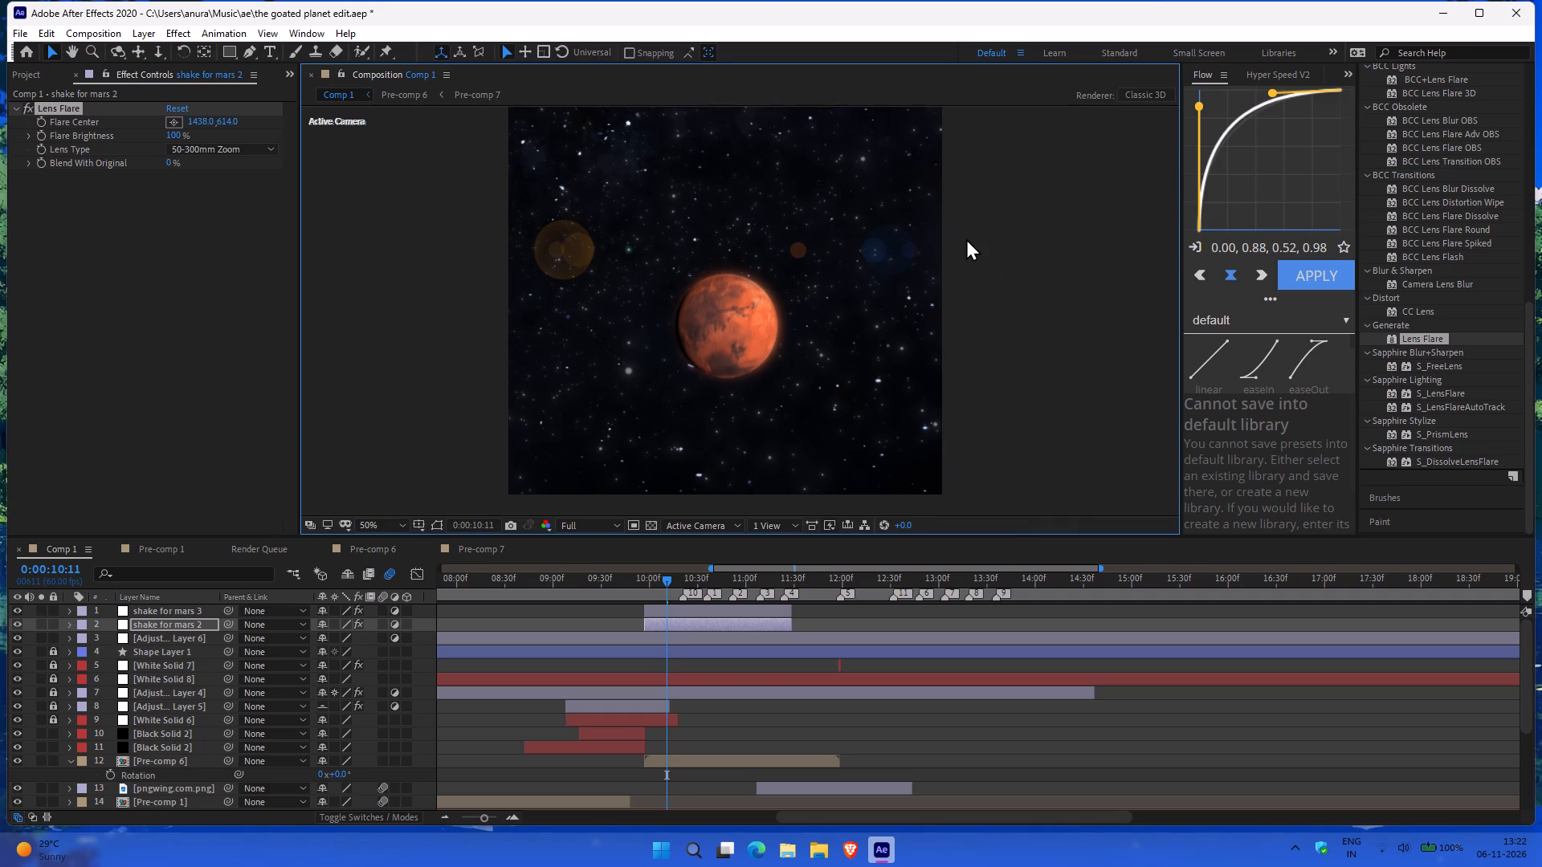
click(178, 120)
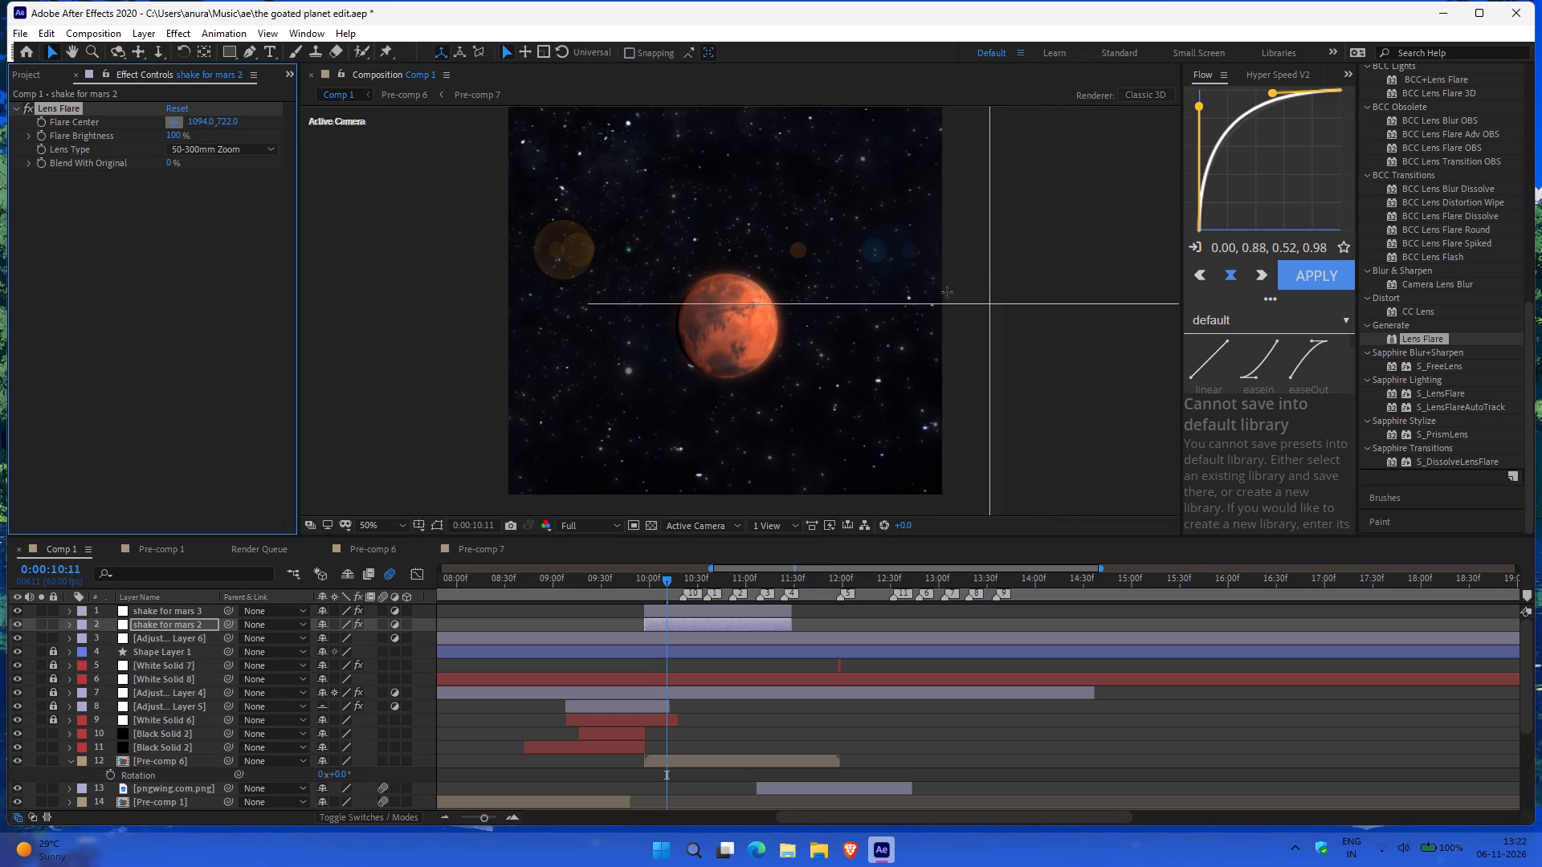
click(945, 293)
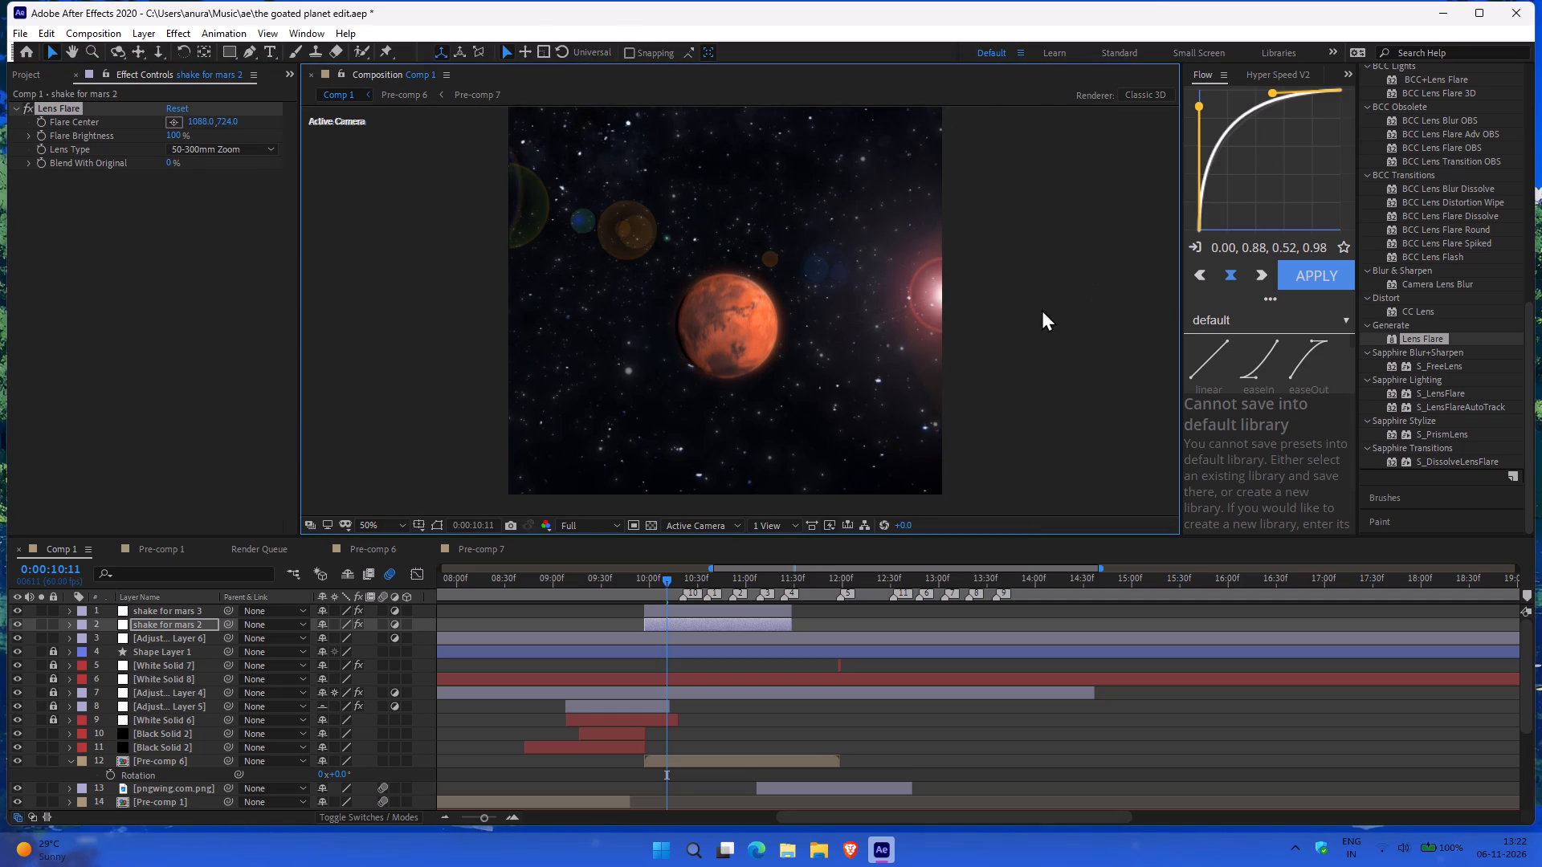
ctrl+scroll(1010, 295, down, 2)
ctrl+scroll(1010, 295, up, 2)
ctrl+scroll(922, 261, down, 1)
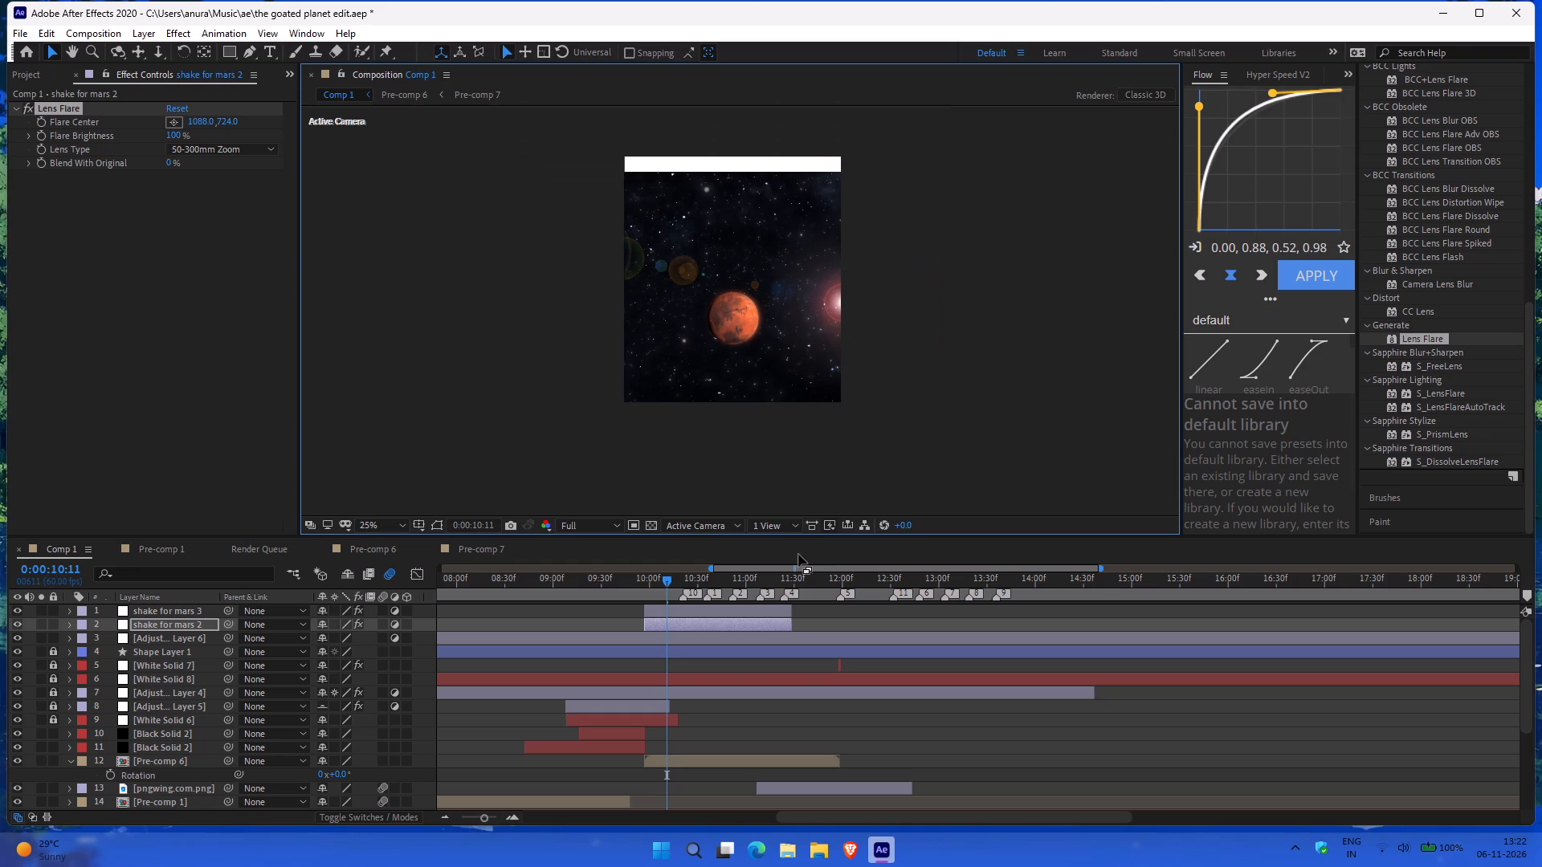
Preview the Mars section from 0:00:10:11 with the lens flare applied.
key(space)
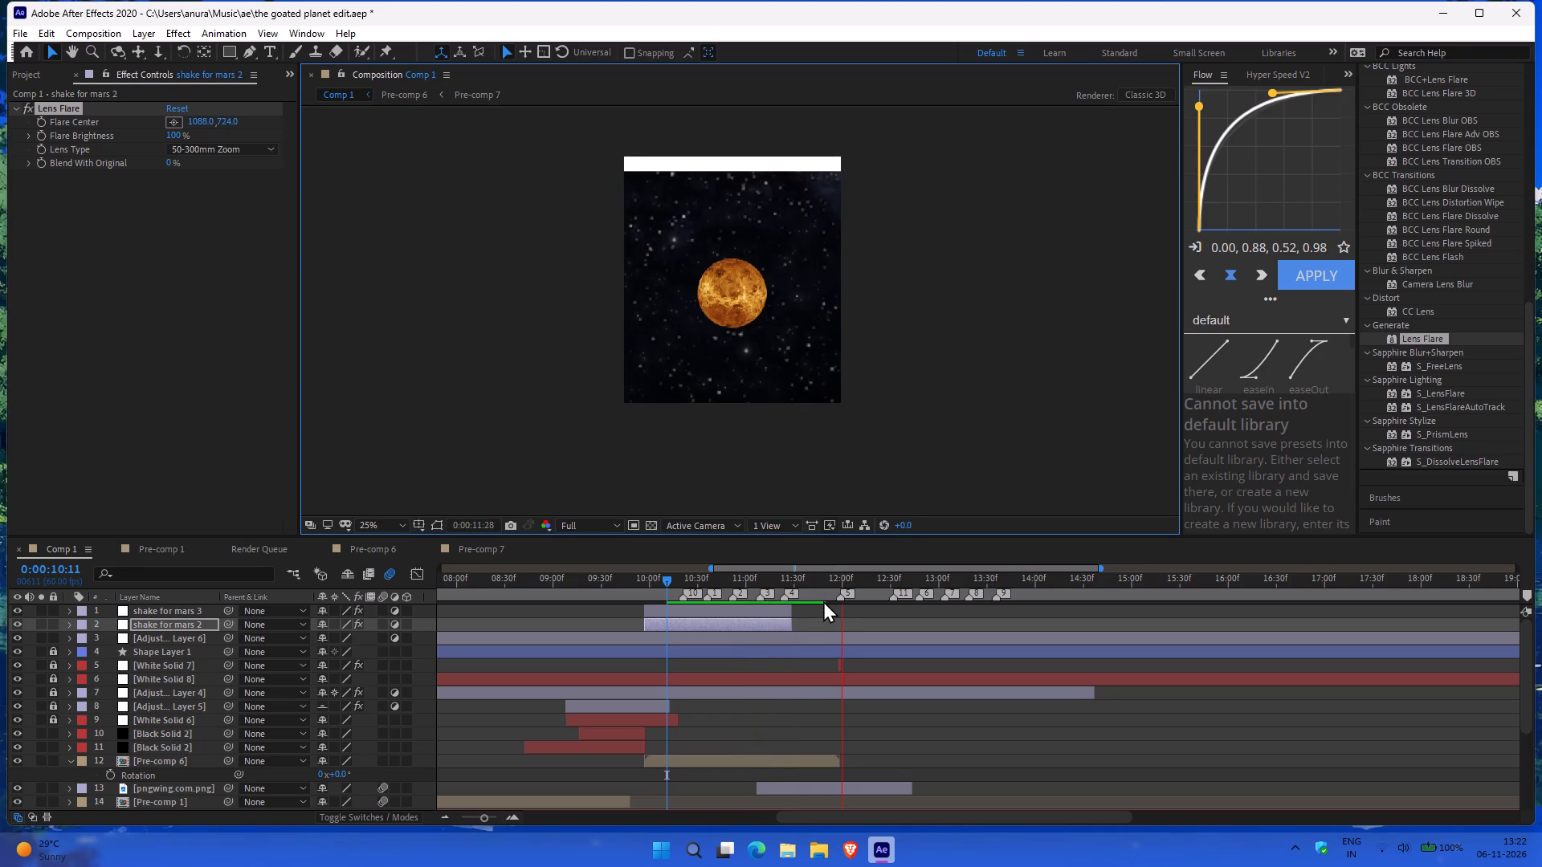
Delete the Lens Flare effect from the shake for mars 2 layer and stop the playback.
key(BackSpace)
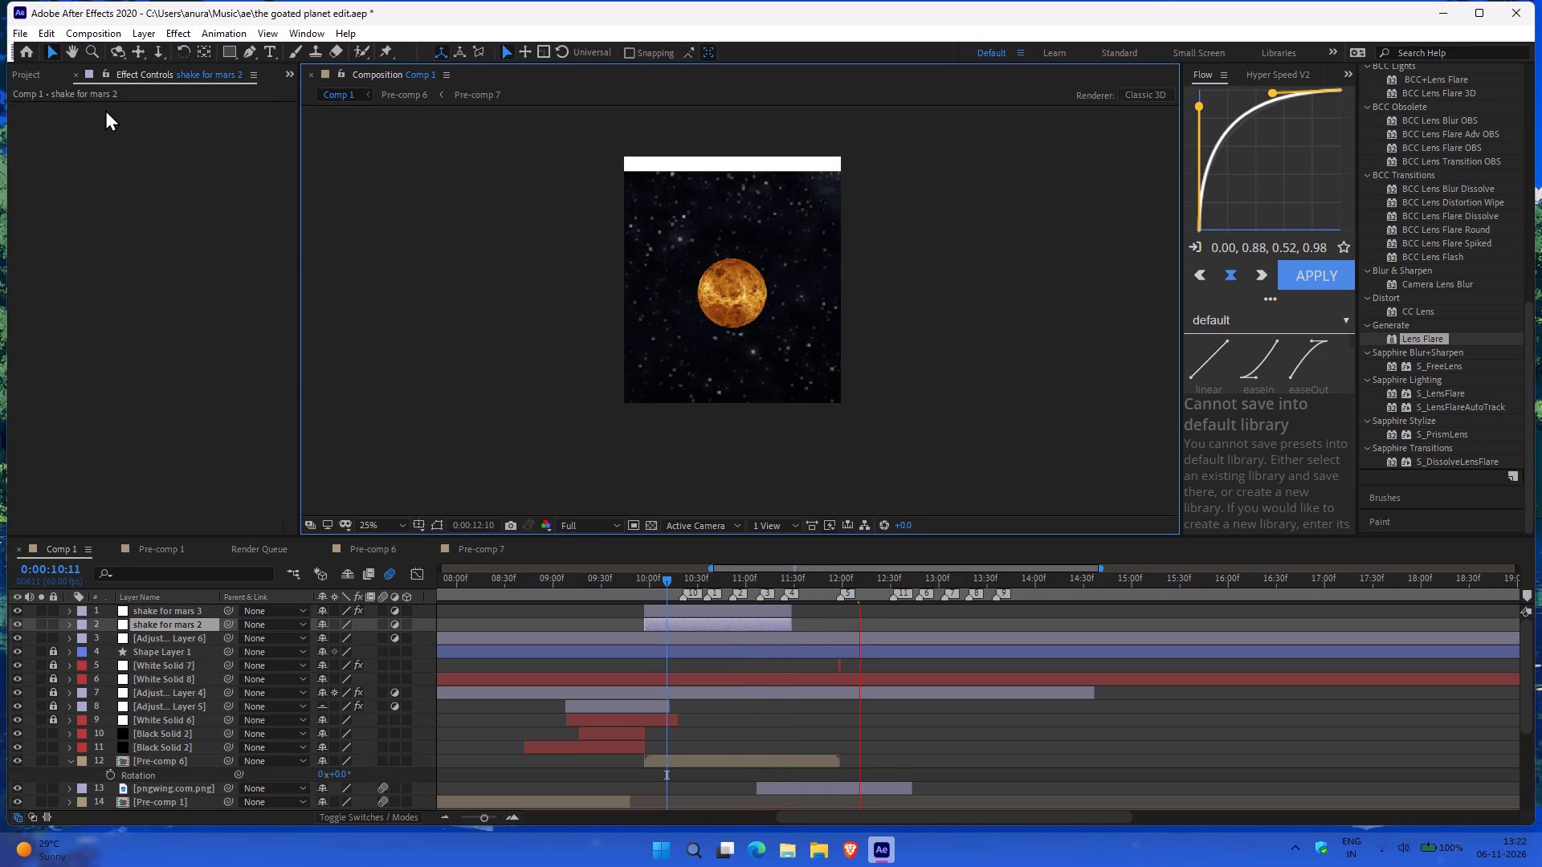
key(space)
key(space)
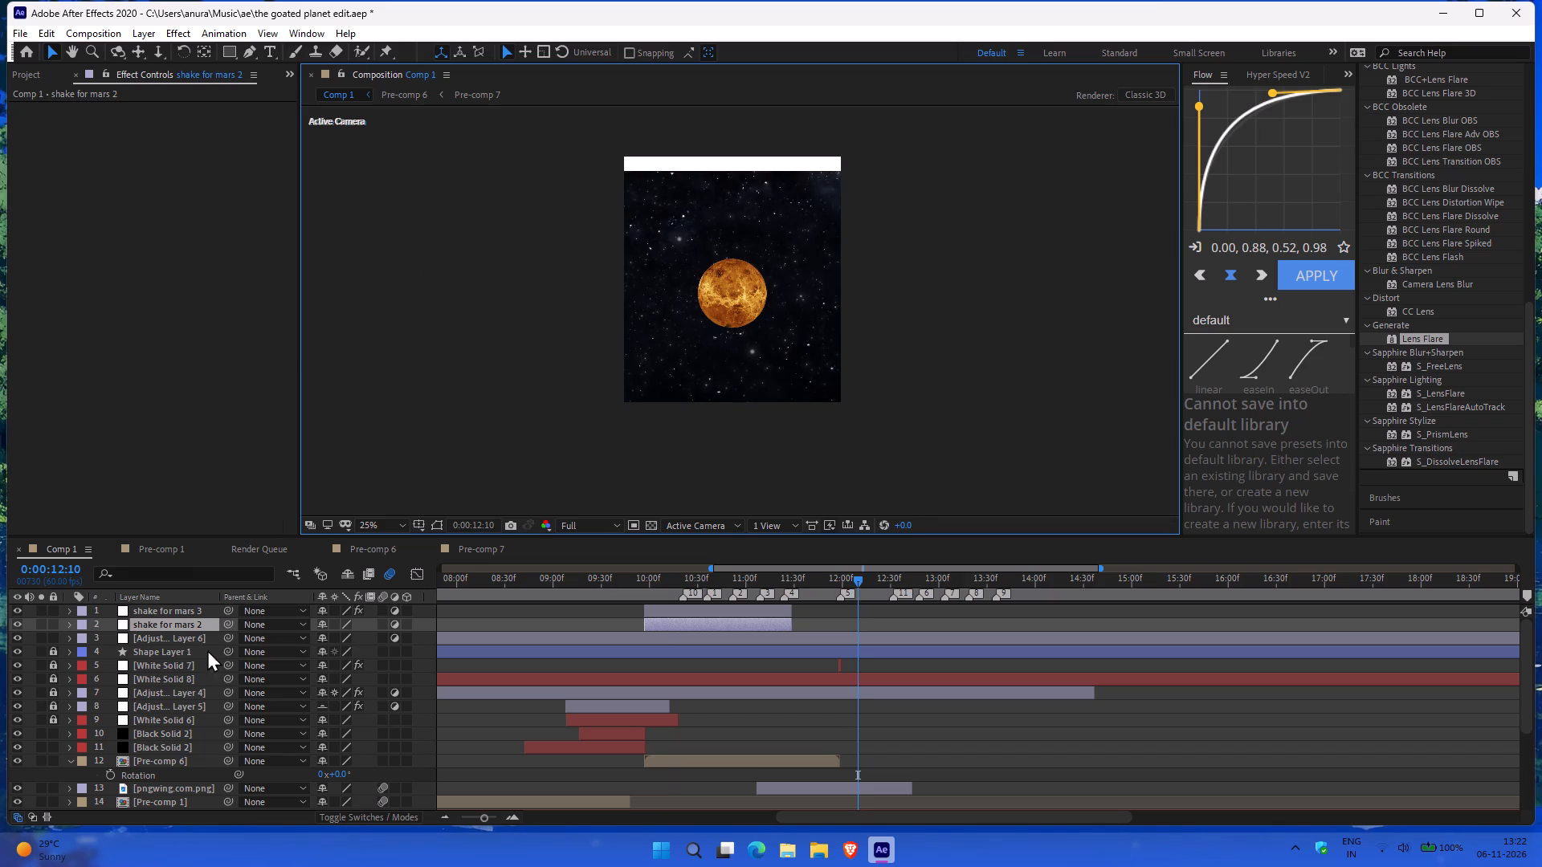
Unlock Adjustment Layer 4, check which effects it uses, and lock it again.
click(192, 706)
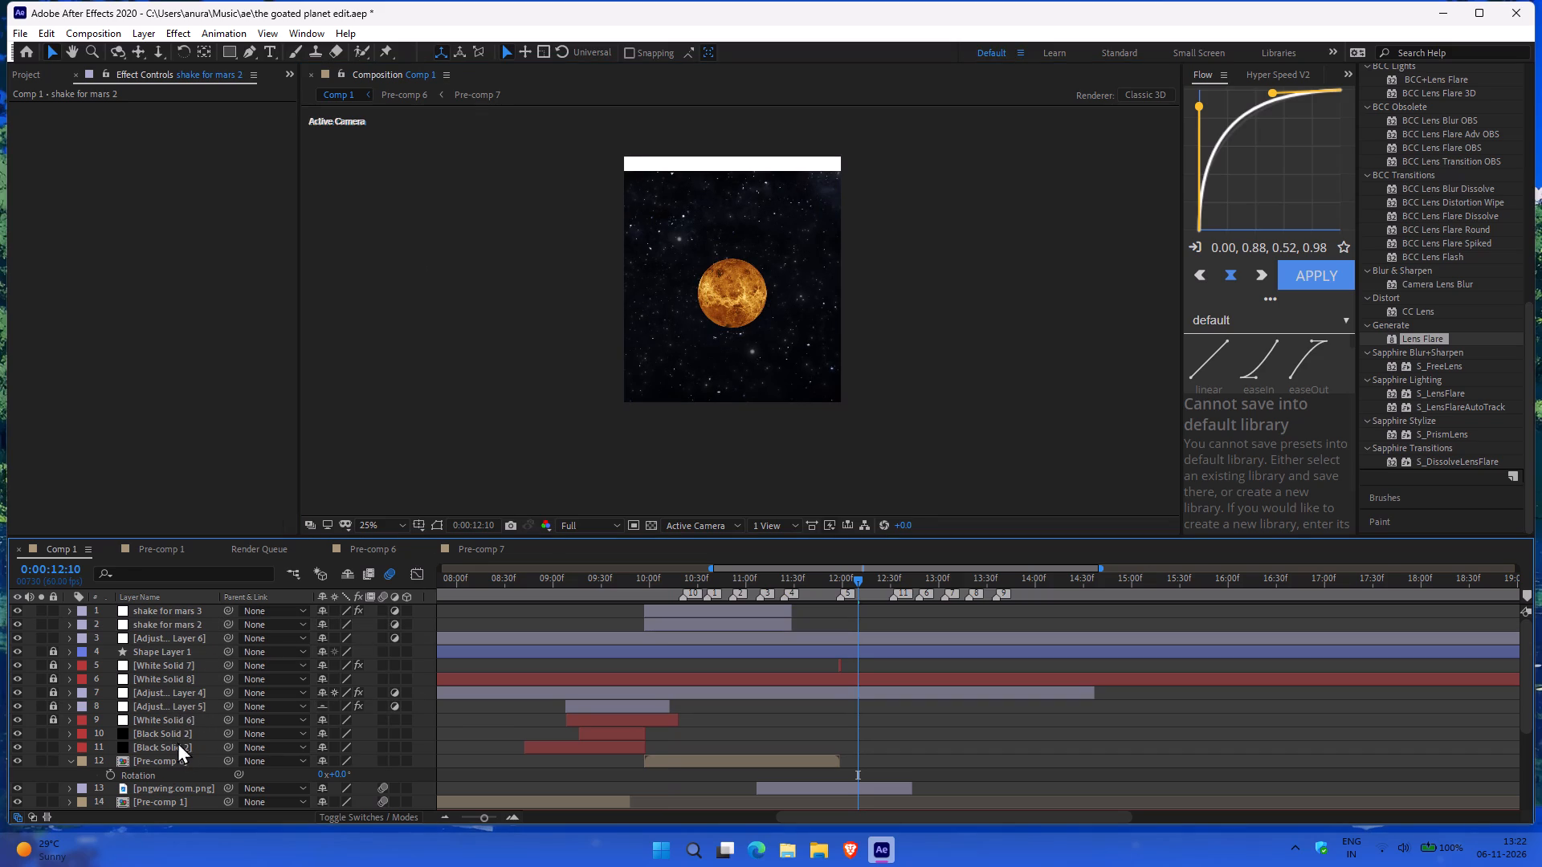
click(59, 698)
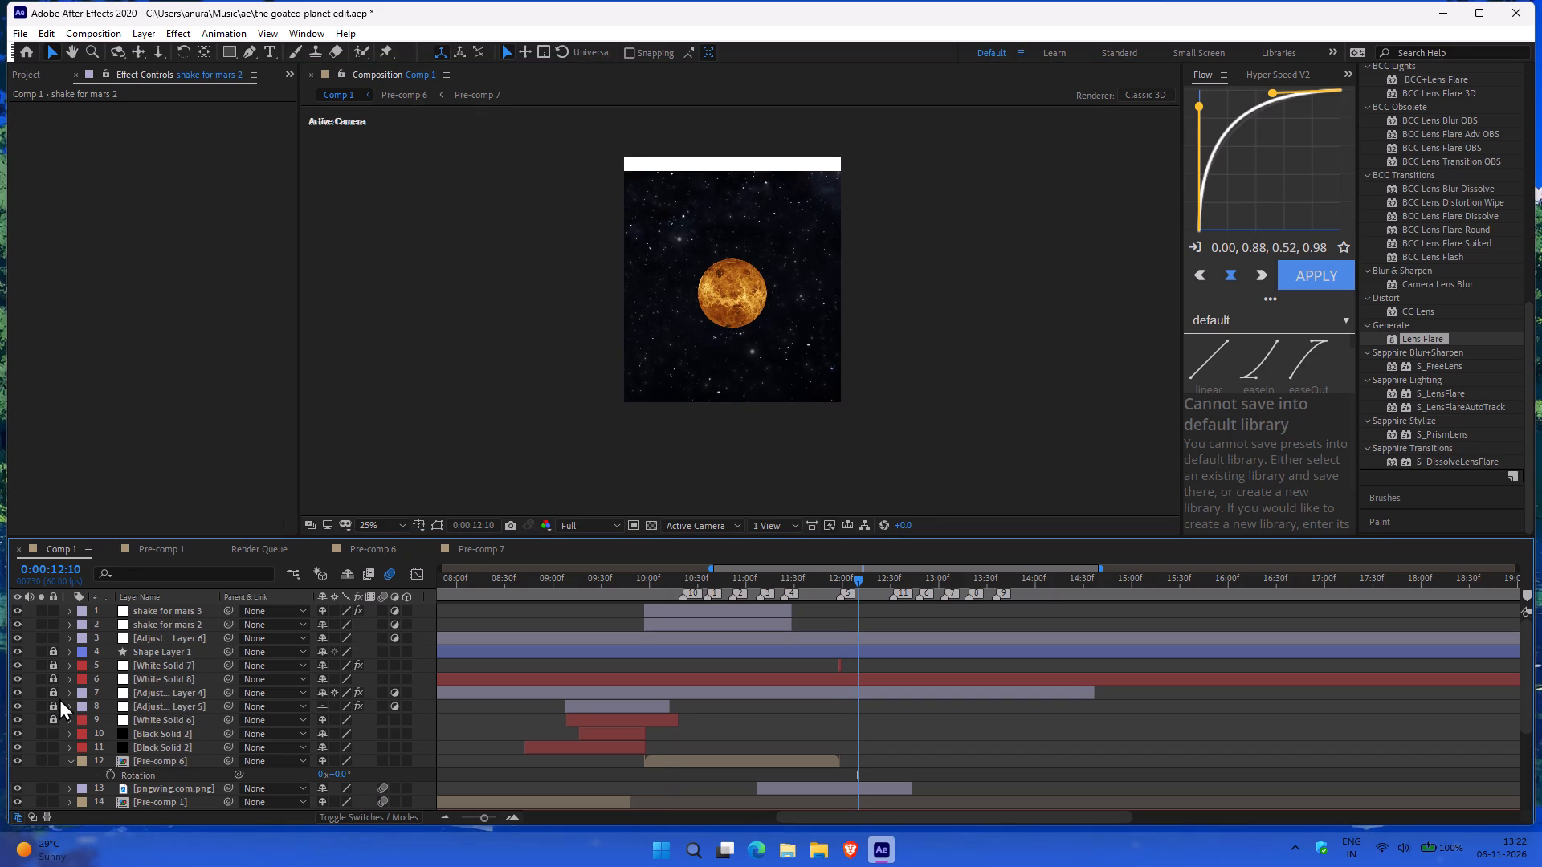
click(49, 693)
click(173, 688)
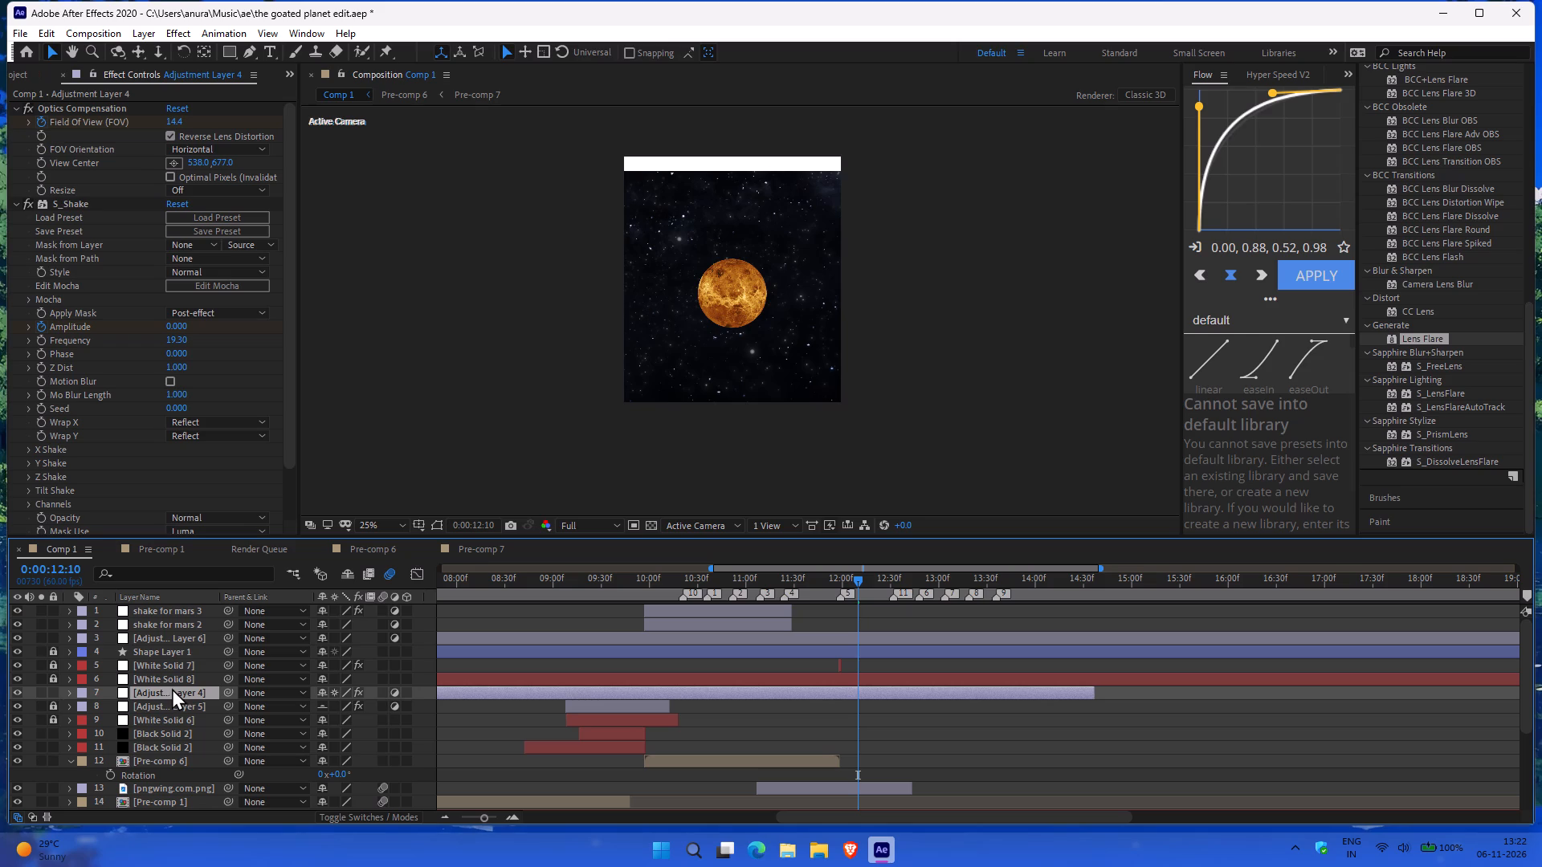
click(54, 691)
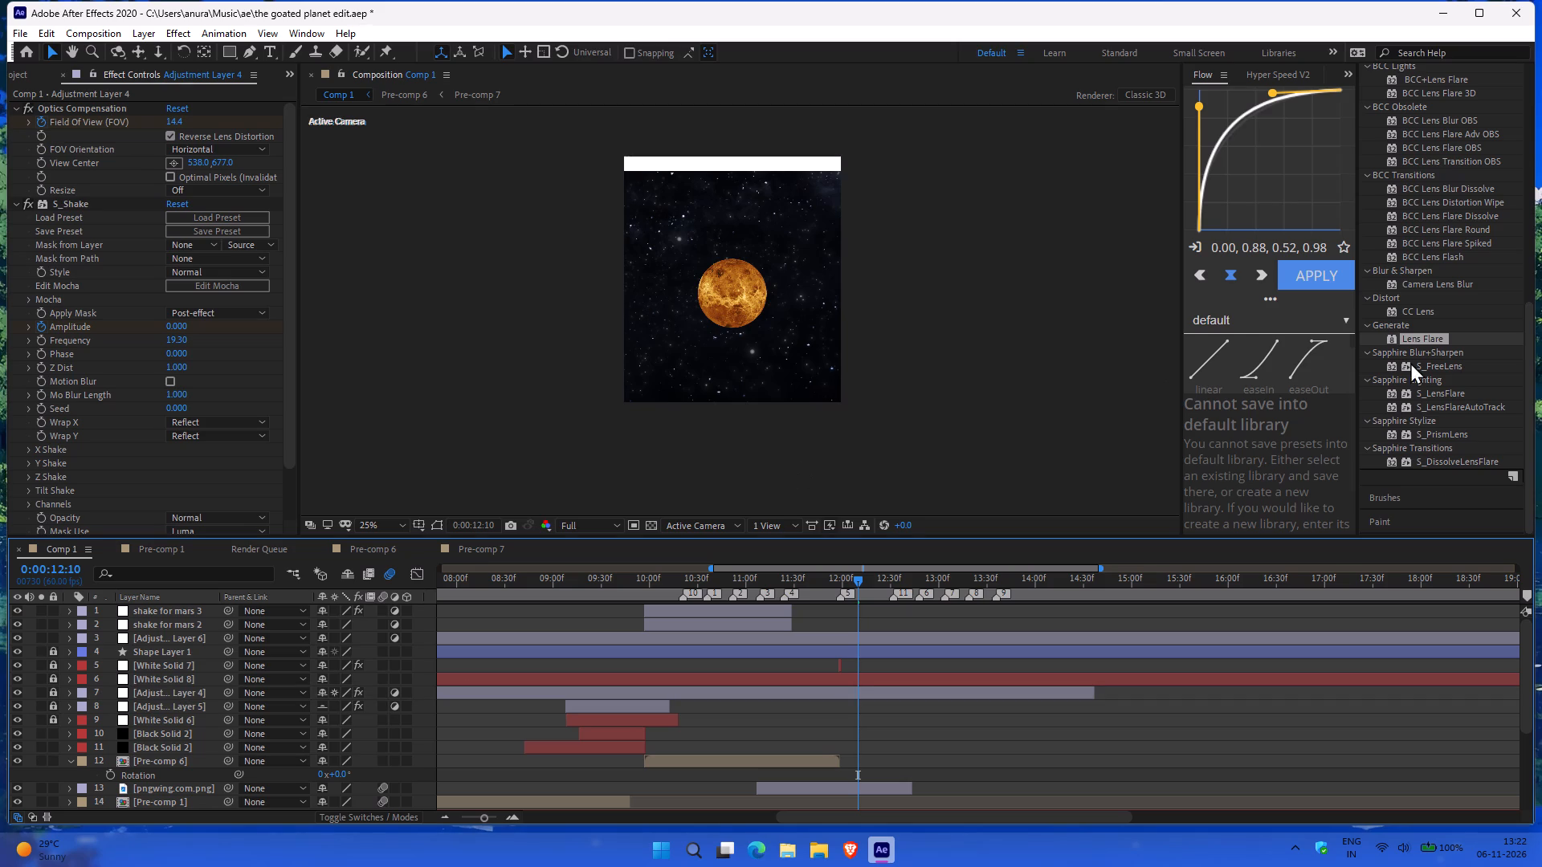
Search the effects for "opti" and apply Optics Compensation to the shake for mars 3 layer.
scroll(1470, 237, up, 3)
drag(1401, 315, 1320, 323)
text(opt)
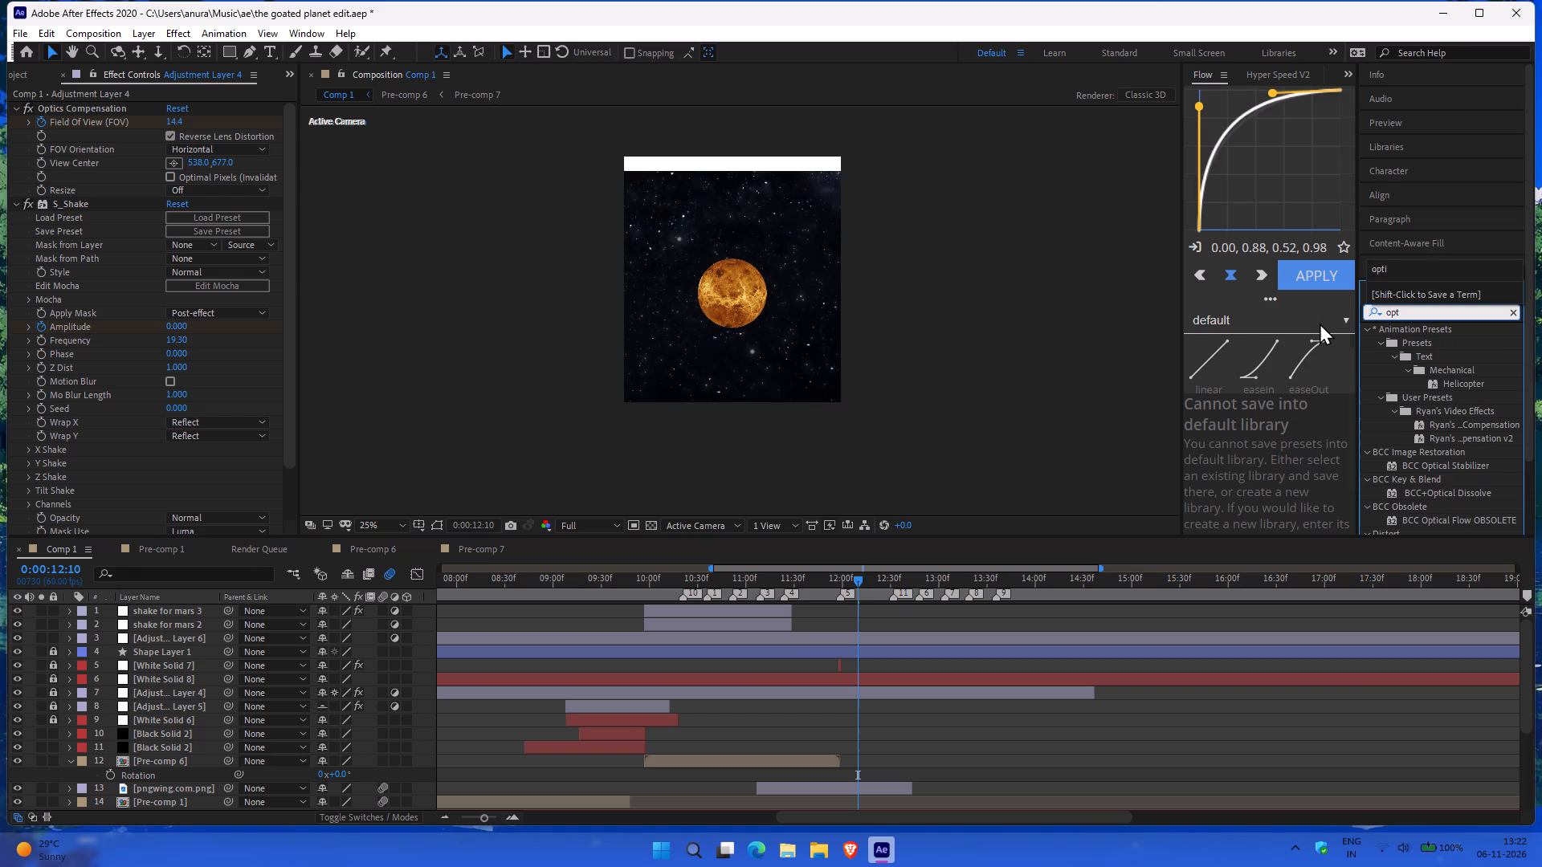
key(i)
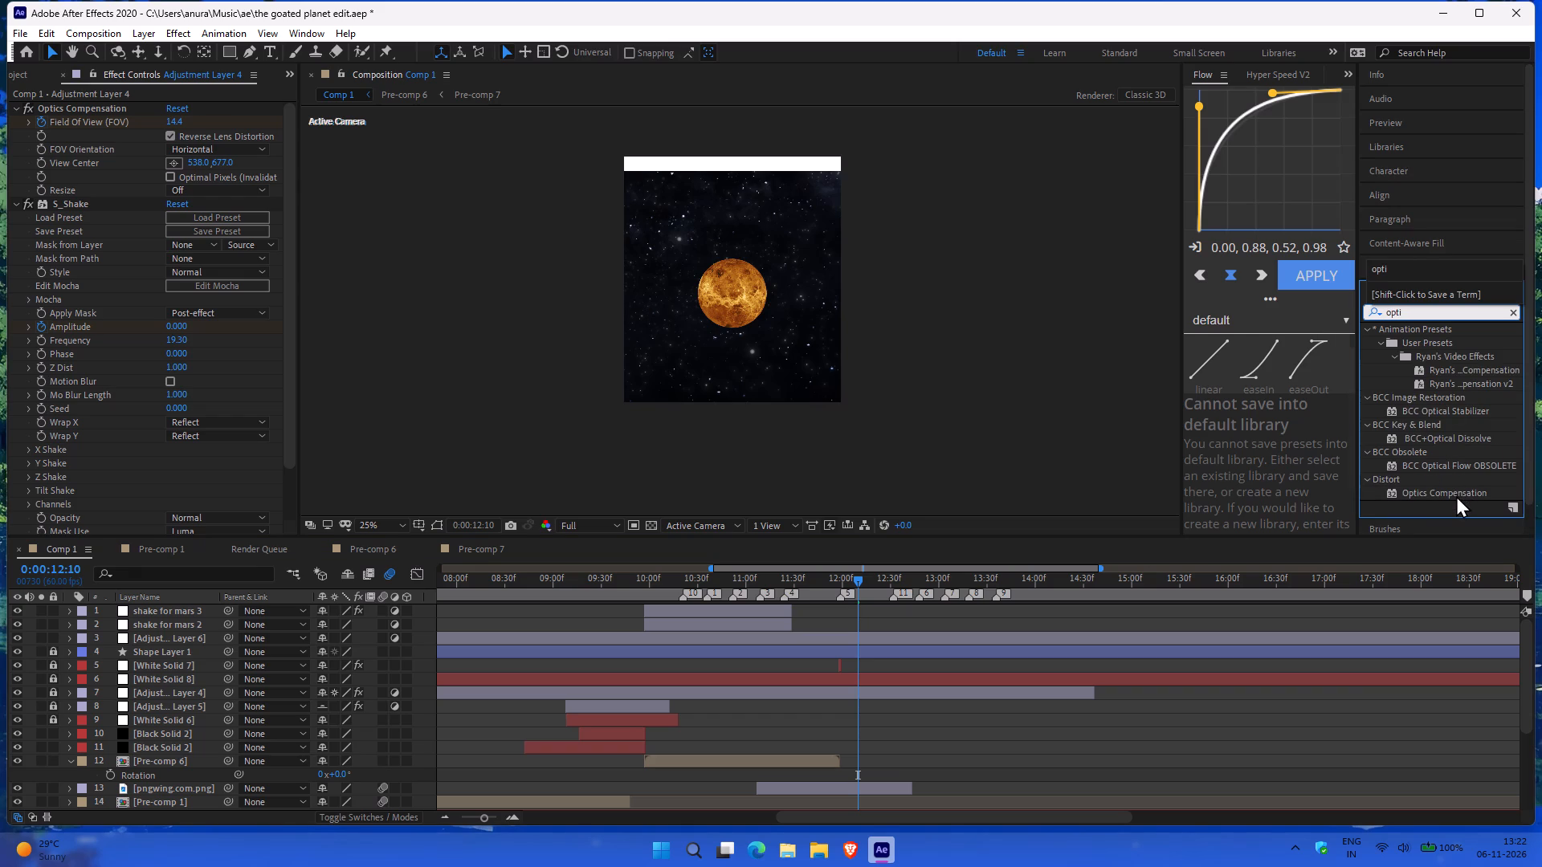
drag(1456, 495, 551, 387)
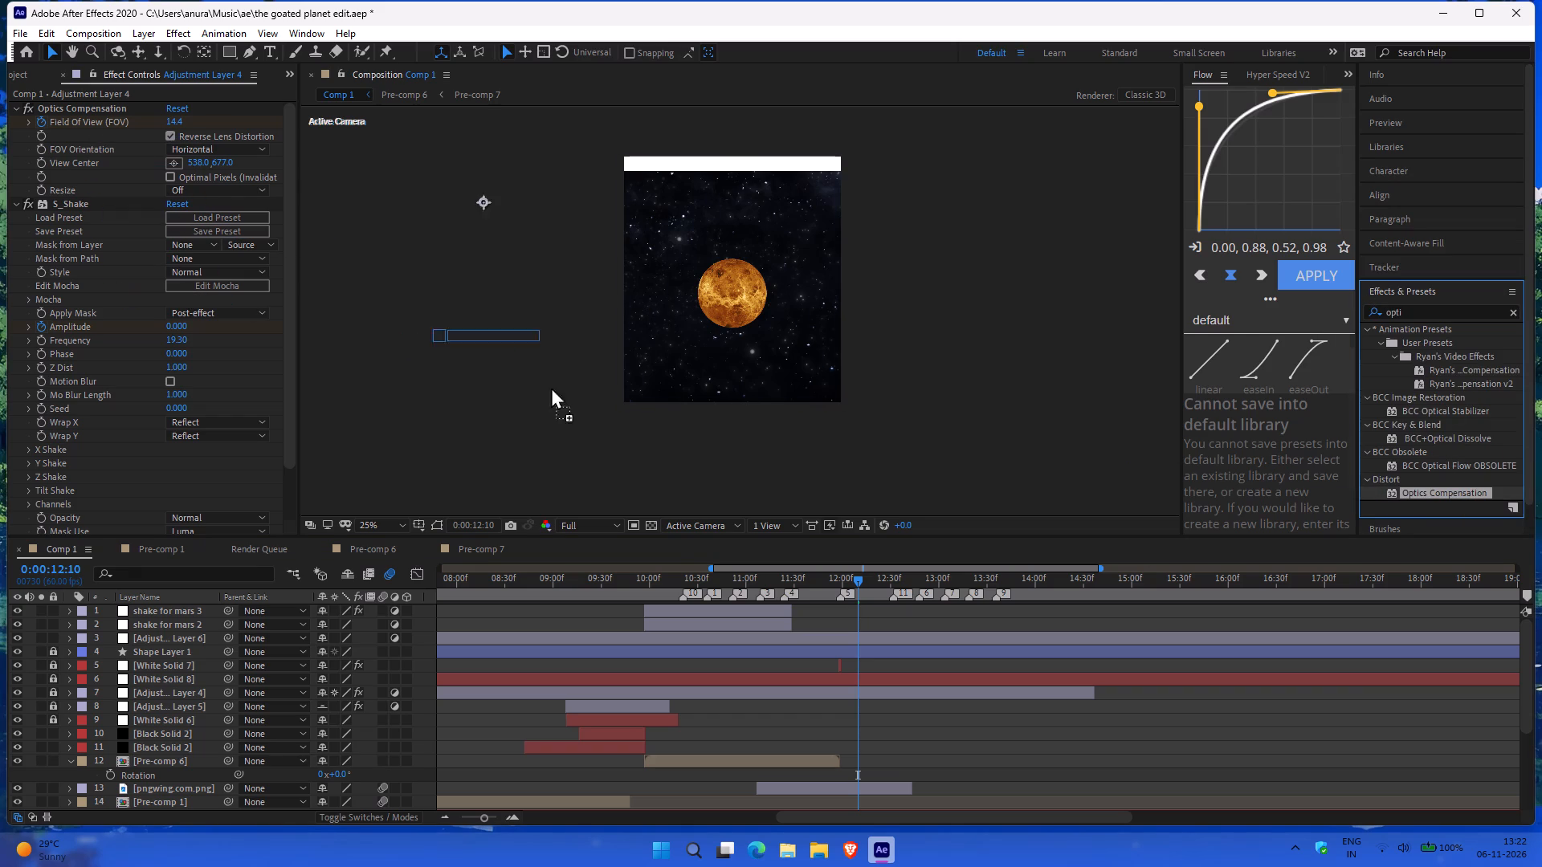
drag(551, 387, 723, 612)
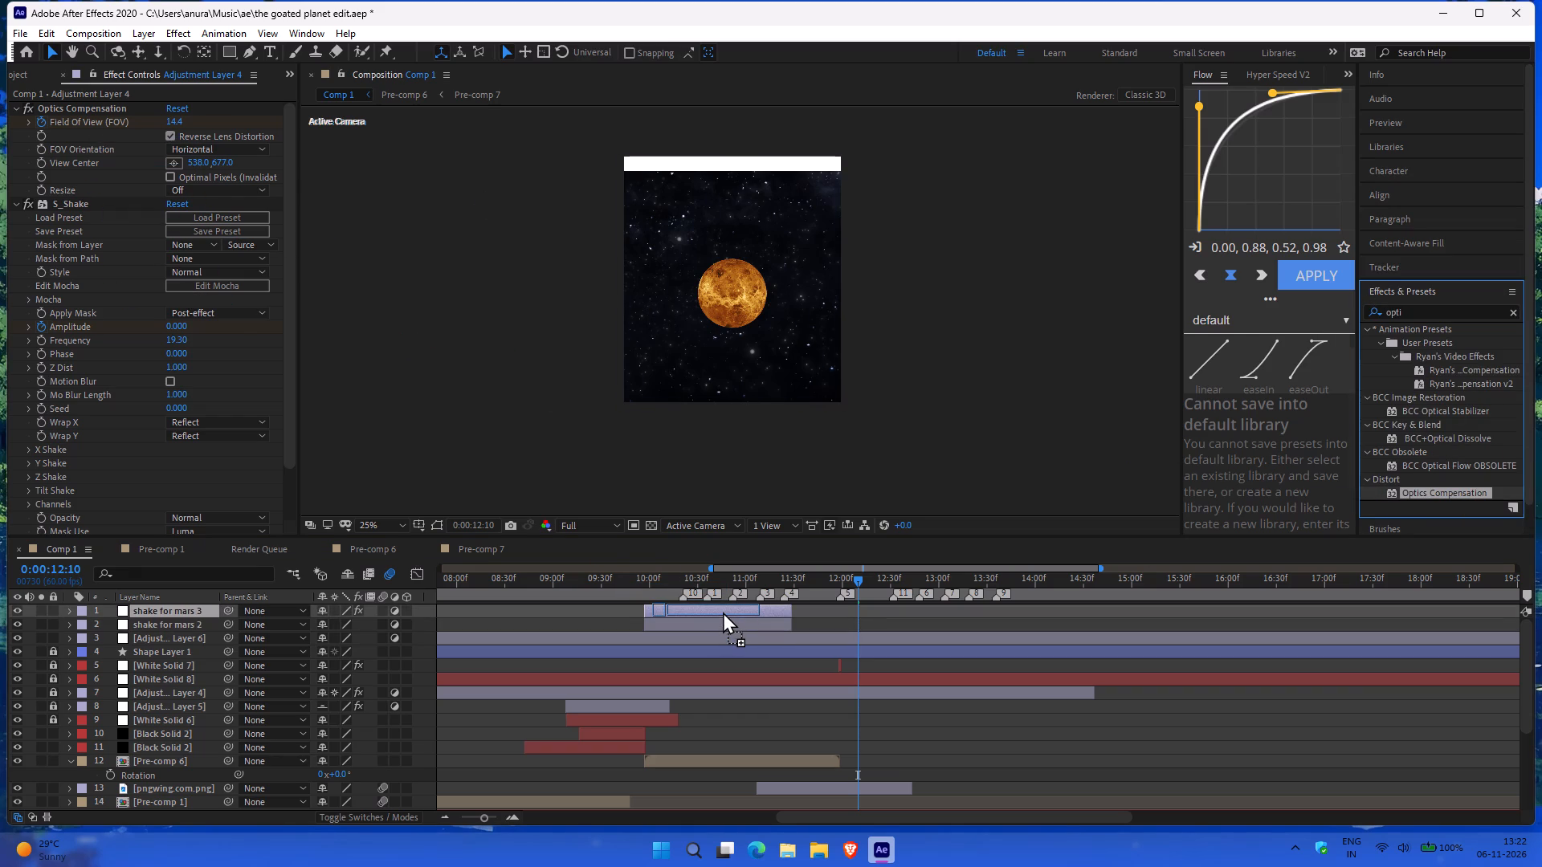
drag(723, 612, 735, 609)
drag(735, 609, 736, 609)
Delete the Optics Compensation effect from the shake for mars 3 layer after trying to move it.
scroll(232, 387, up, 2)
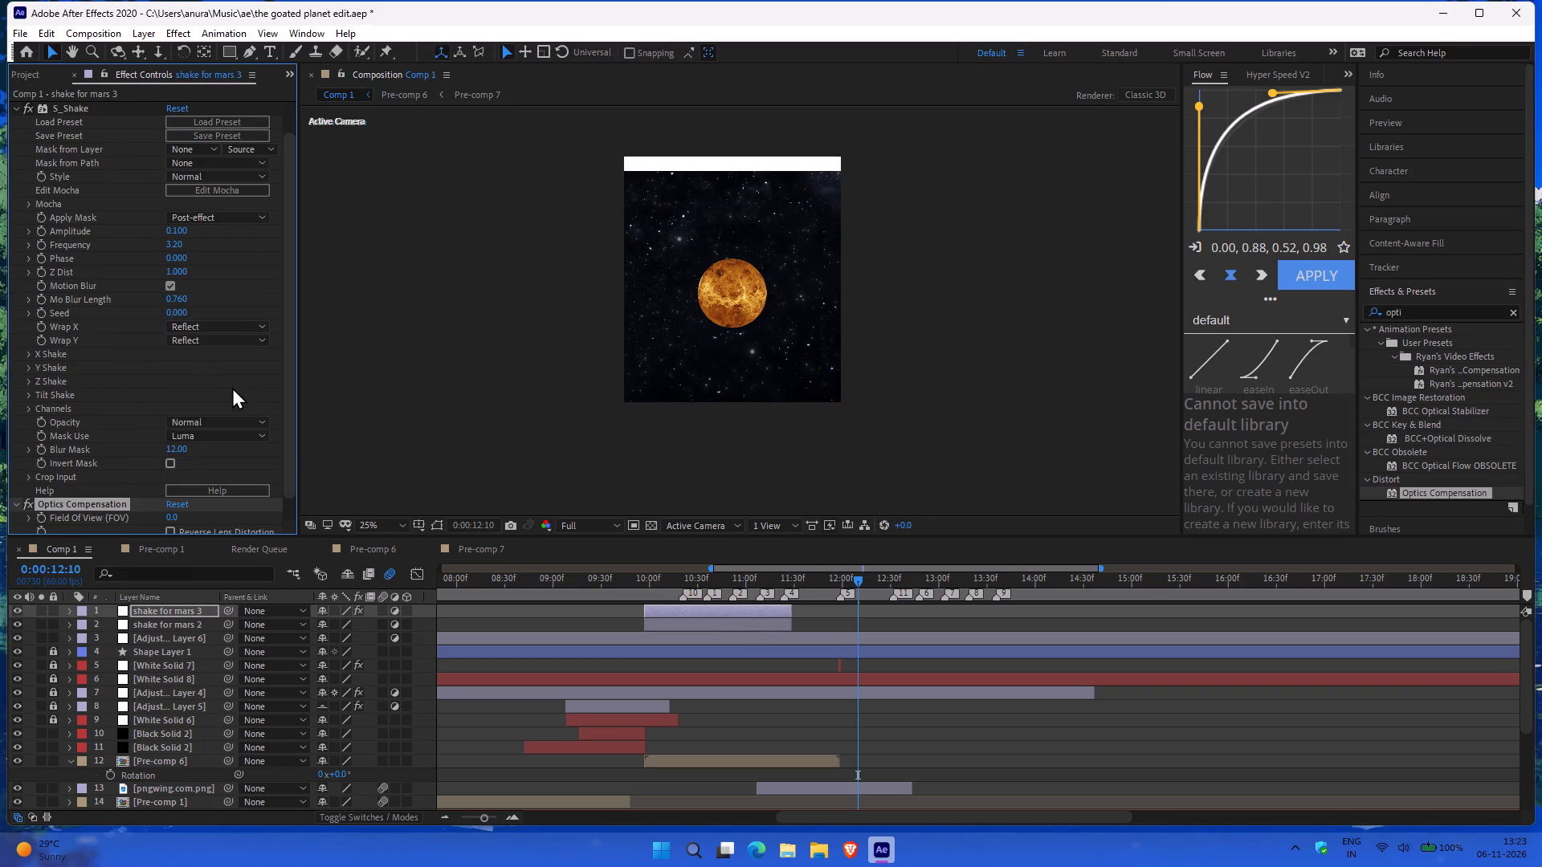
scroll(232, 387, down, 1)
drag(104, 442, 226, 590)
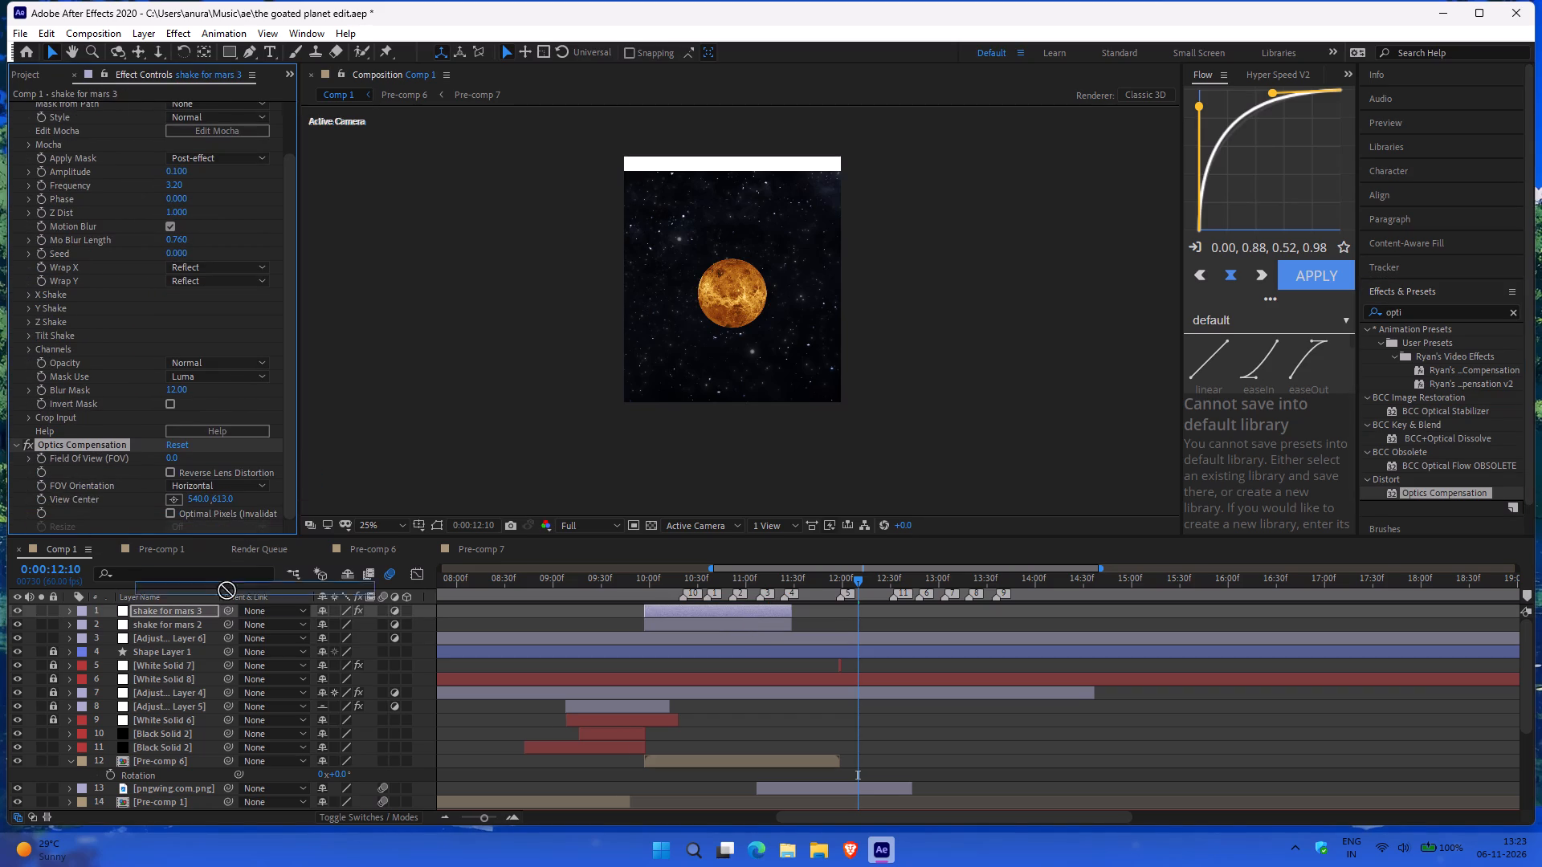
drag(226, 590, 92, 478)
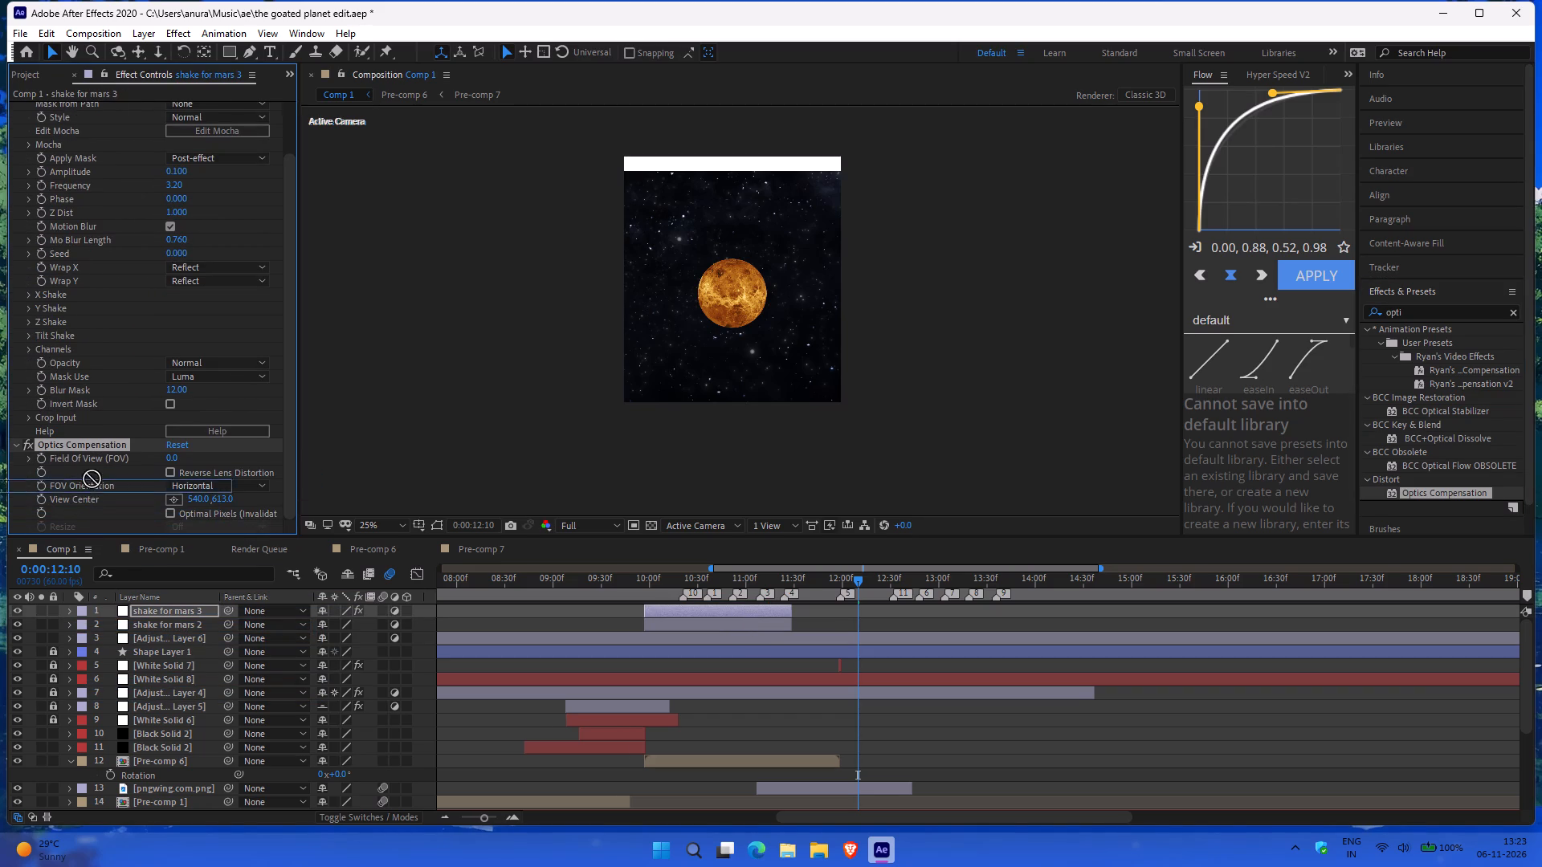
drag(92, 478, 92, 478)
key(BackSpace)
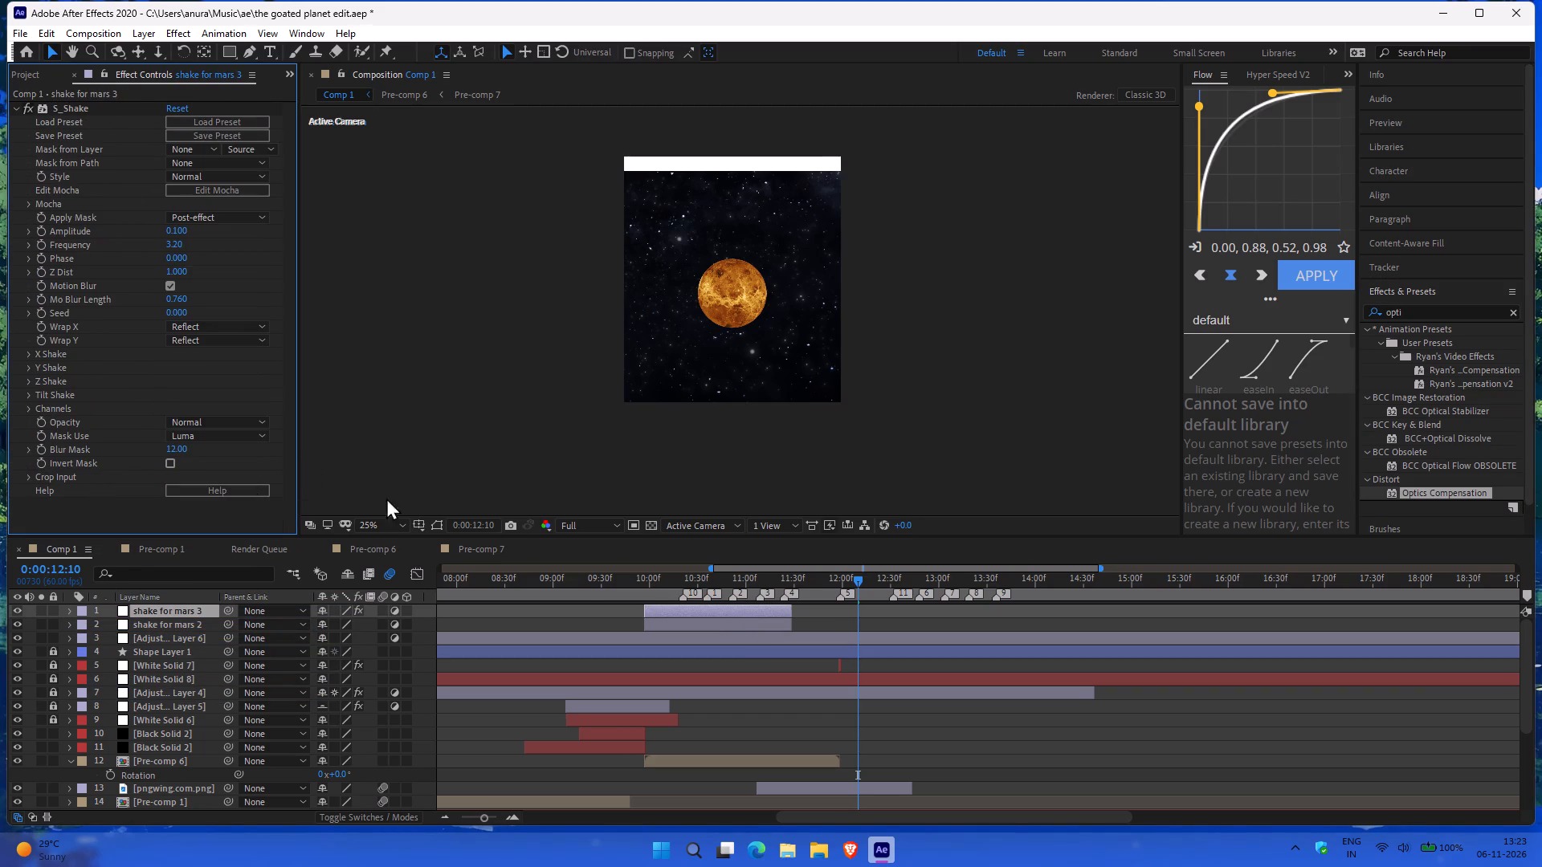
Move the shake for mars 2 layer later in the timeline so it starts at about 0:00:11:20.
click(678, 621)
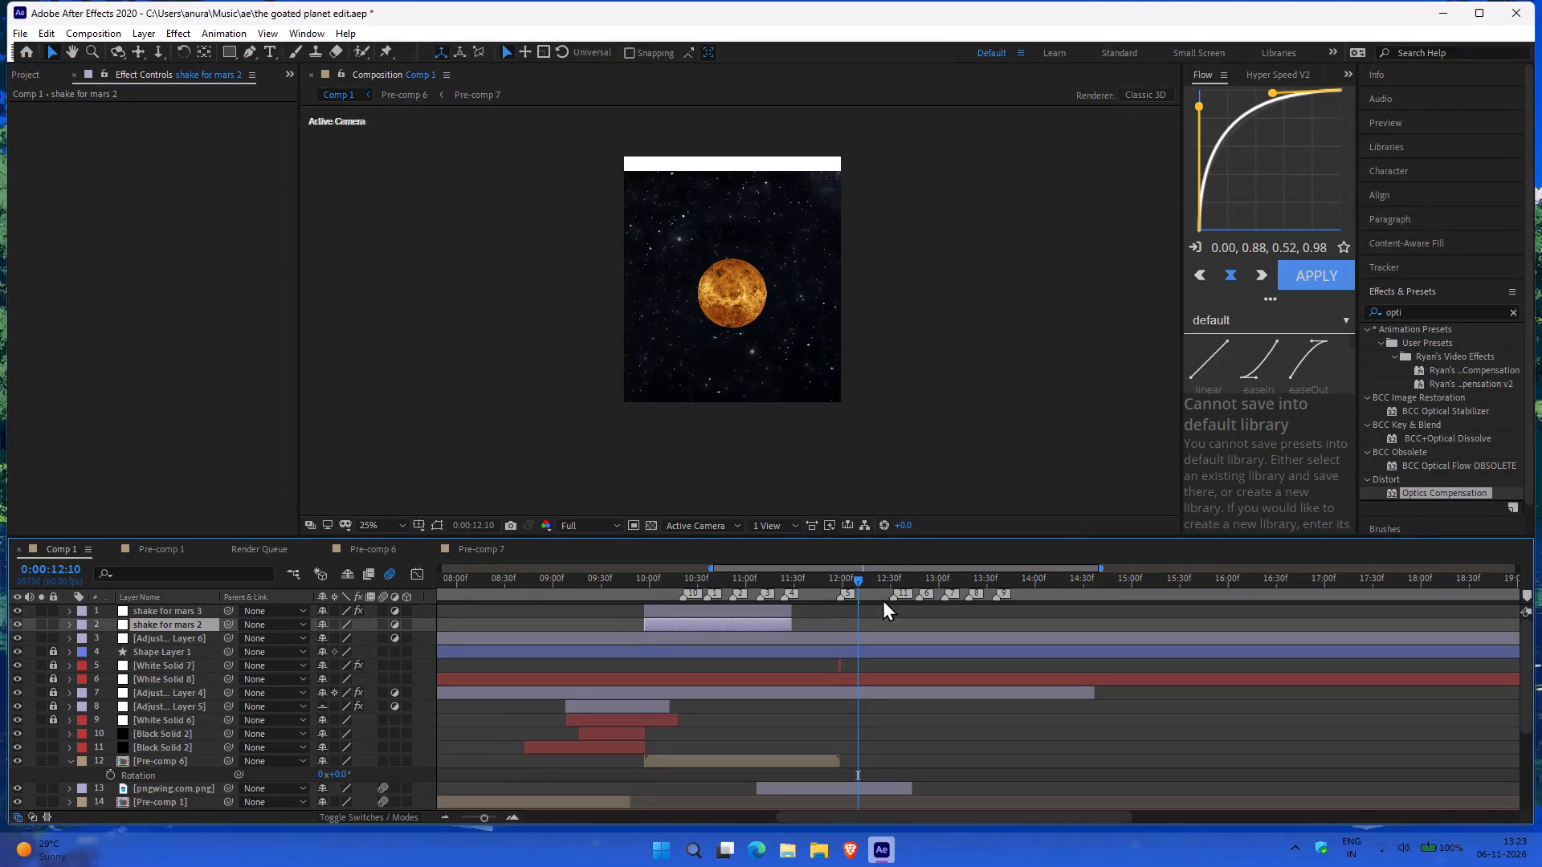
drag(768, 621, 767, 610)
drag(767, 610, 767, 613)
drag(769, 623, 902, 623)
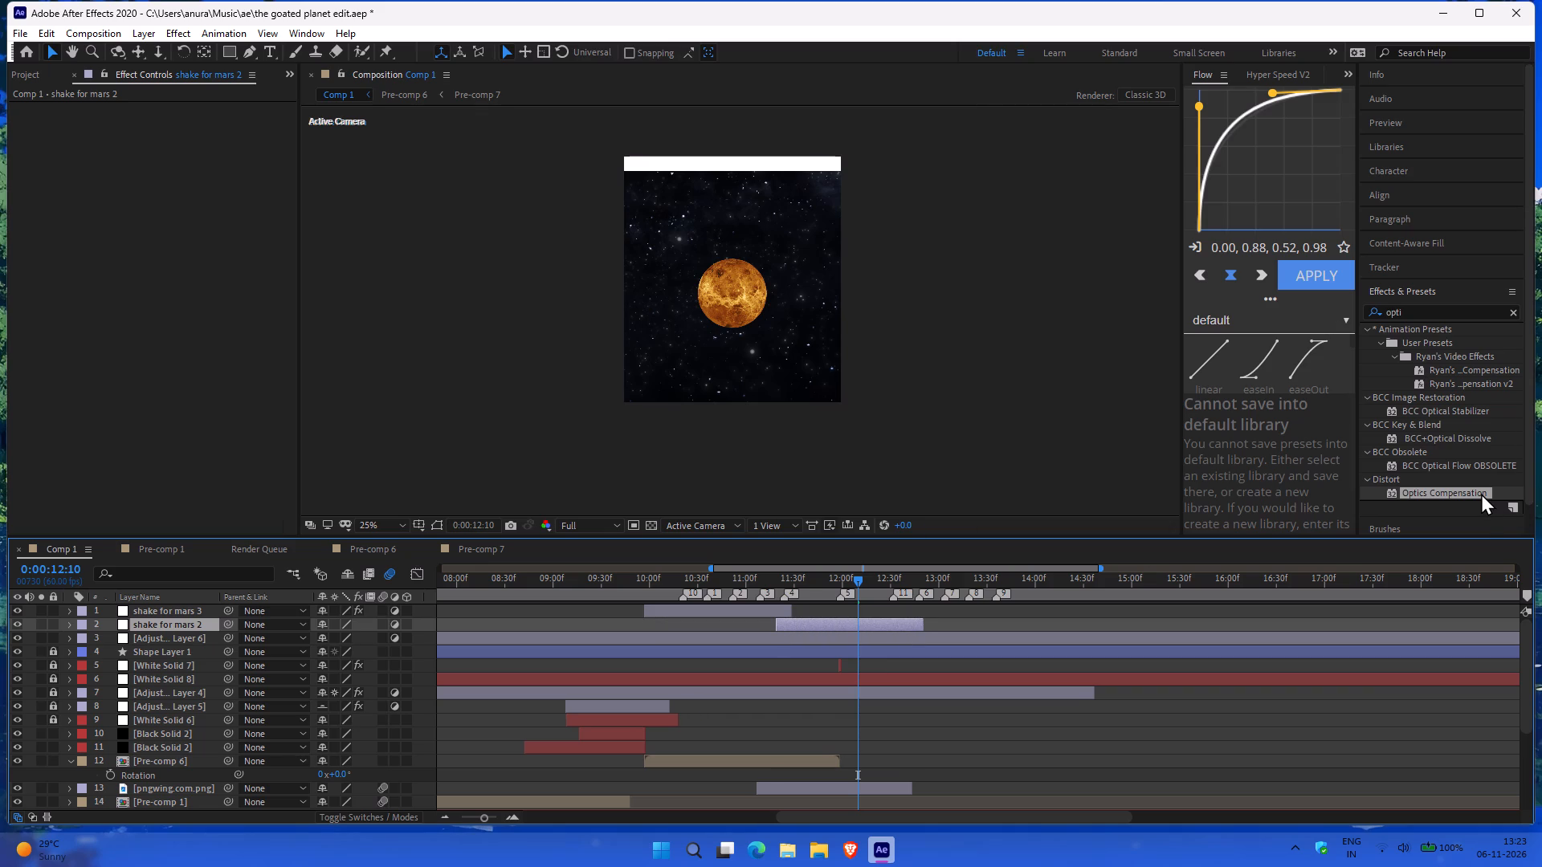
Apply the Optics Compensation effect to the shake for mars 2 layer.
drag(1468, 493, 120, 313)
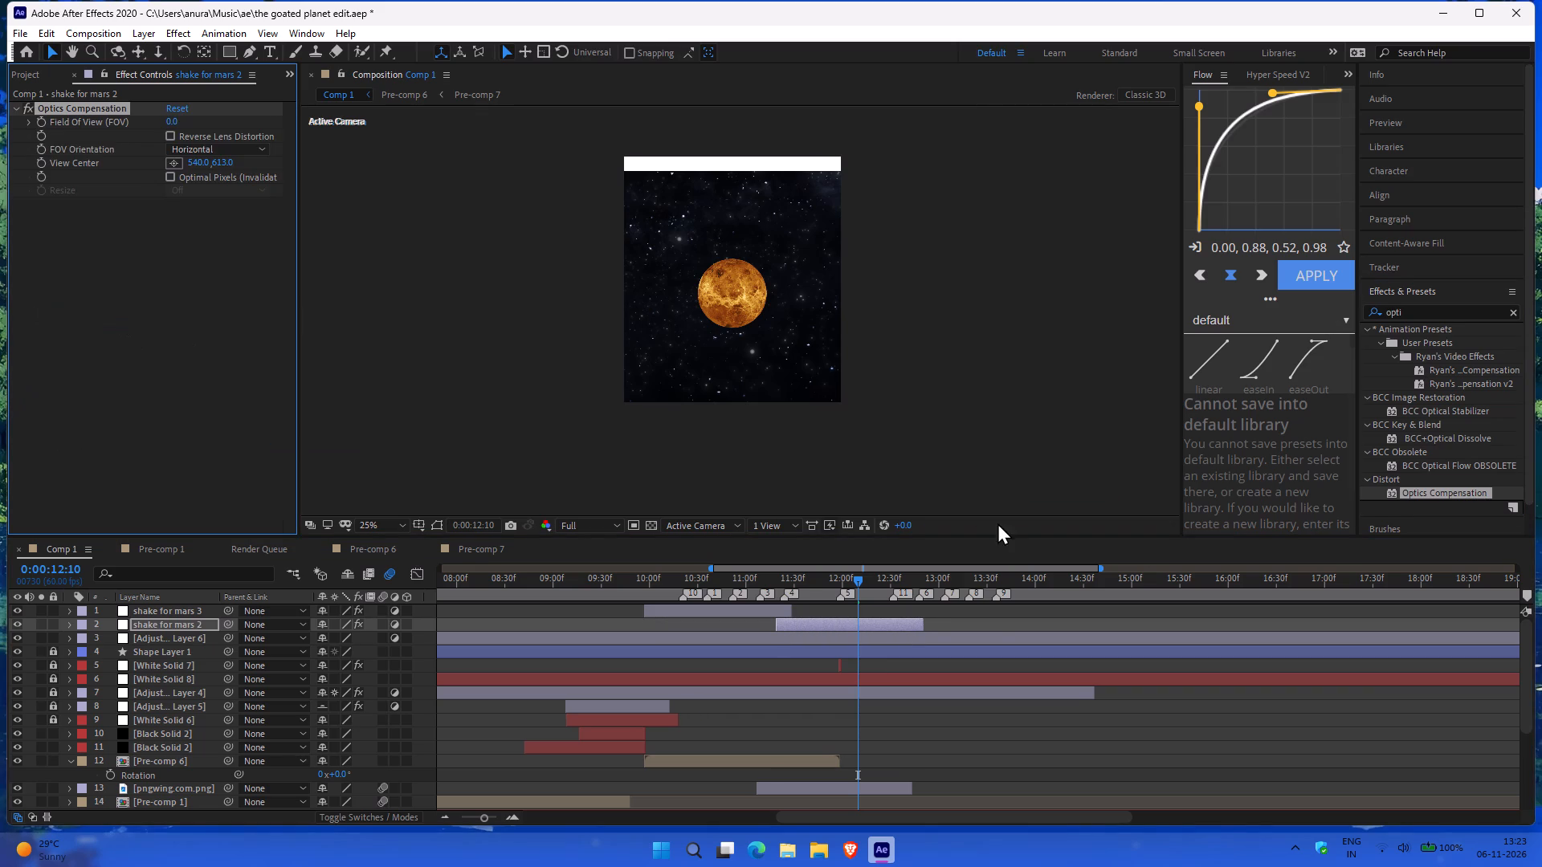
Trim the shake for mars 2 layer to start at 0:00:11:29, where shake for mars 3 ends, and end at about 0:00:12:35.
drag(854, 581, 900, 586)
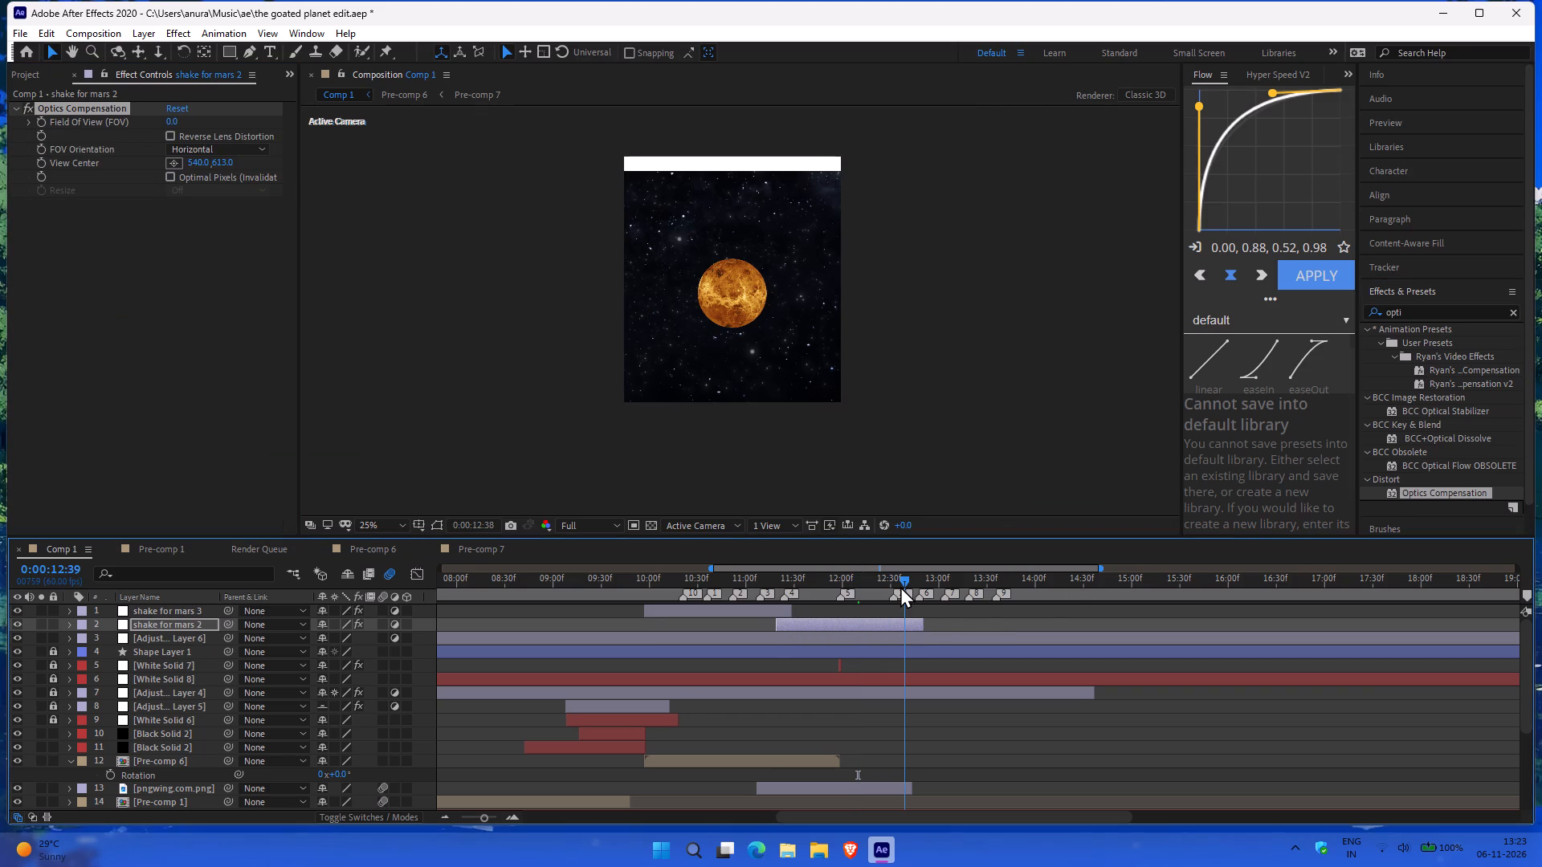
drag(900, 586, 917, 584)
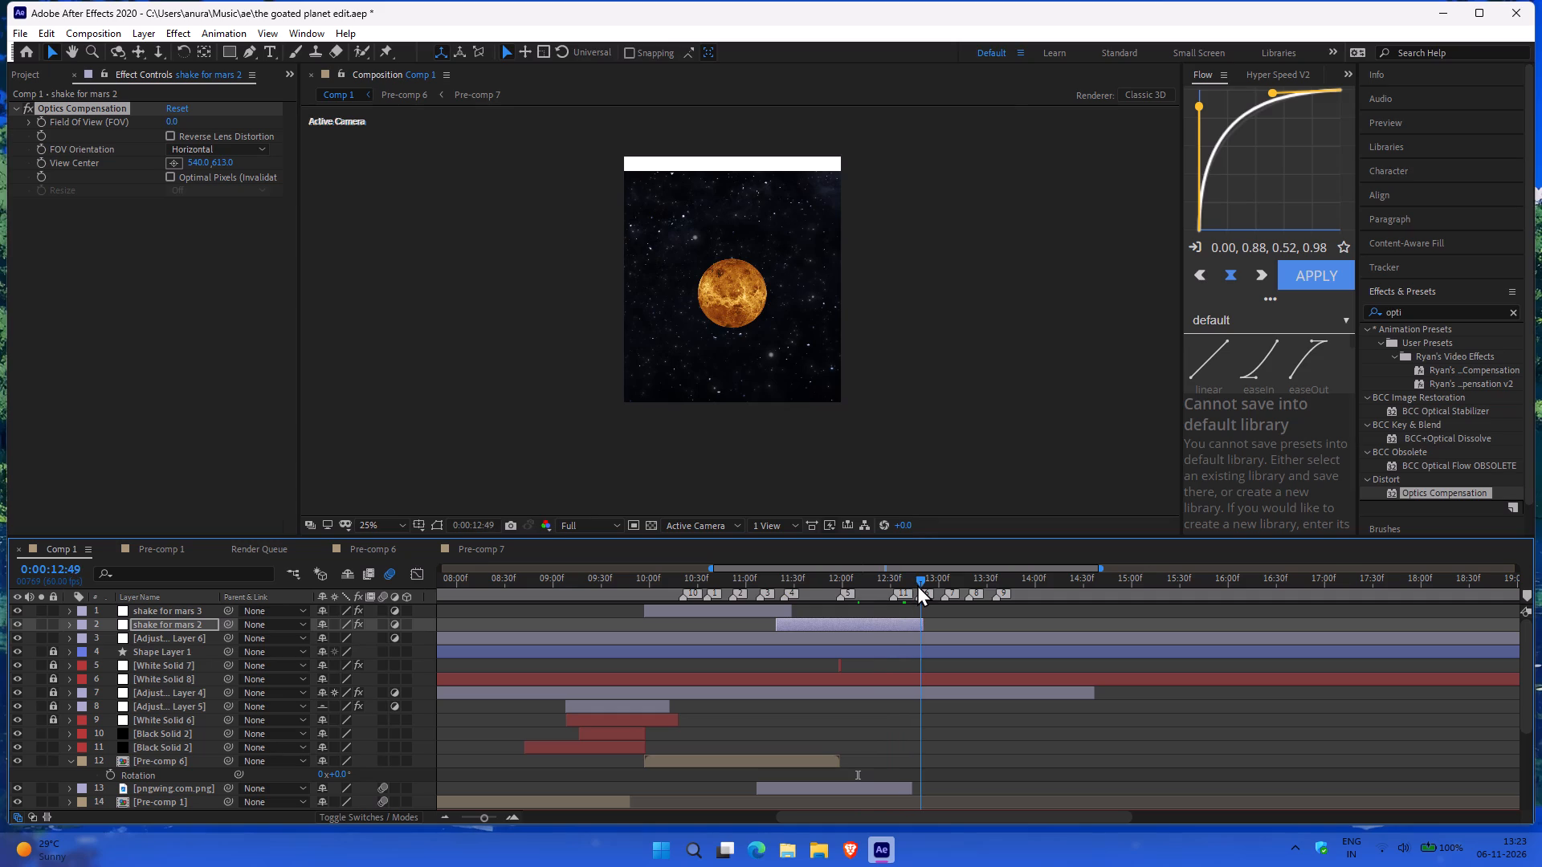
drag(917, 584, 798, 576)
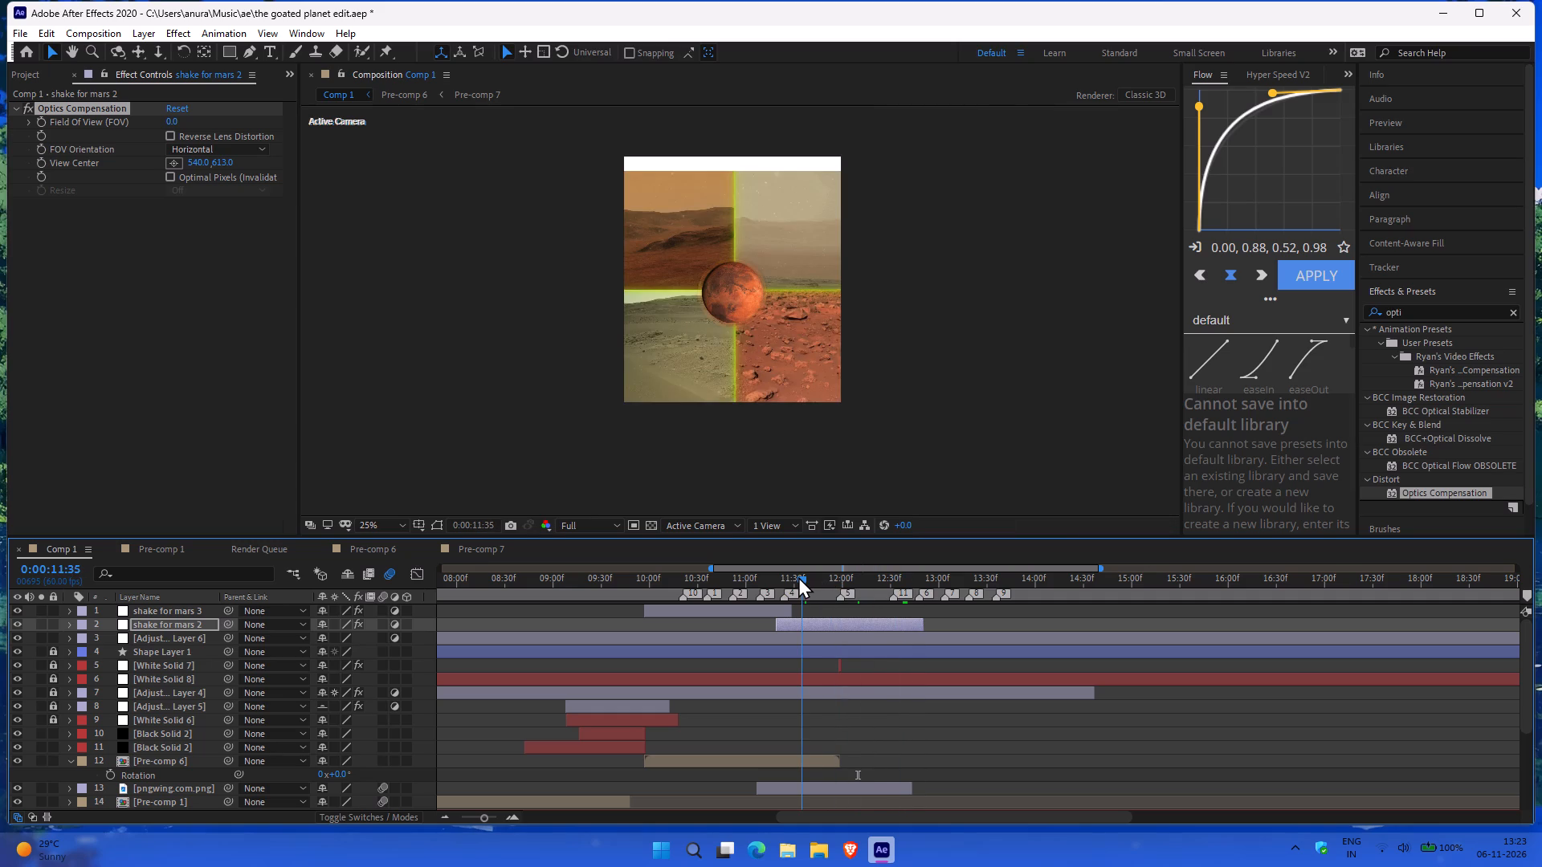
drag(798, 576, 796, 579)
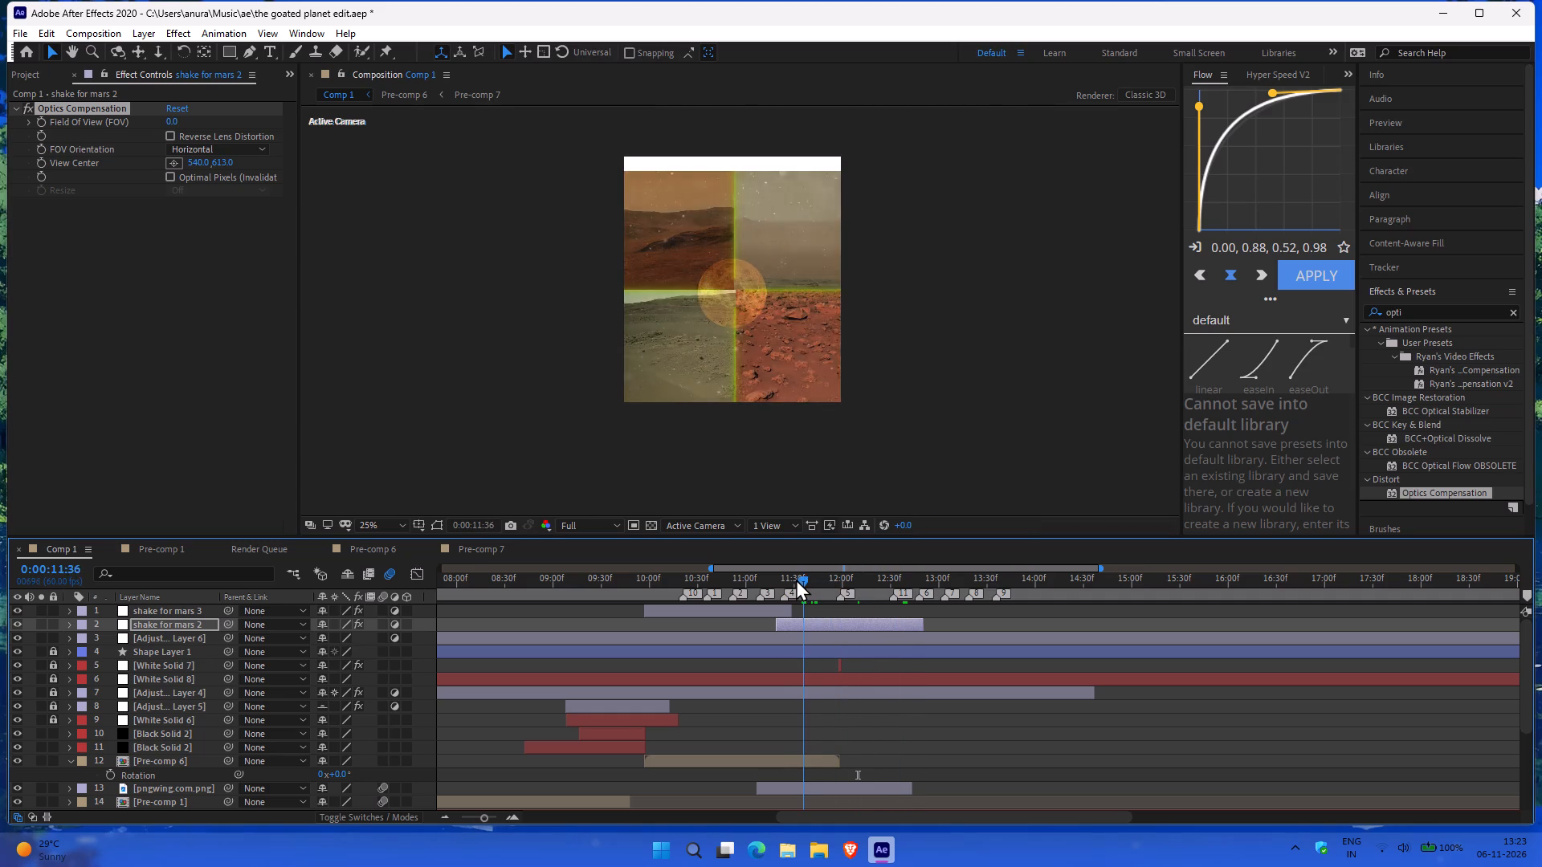
drag(796, 579, 788, 580)
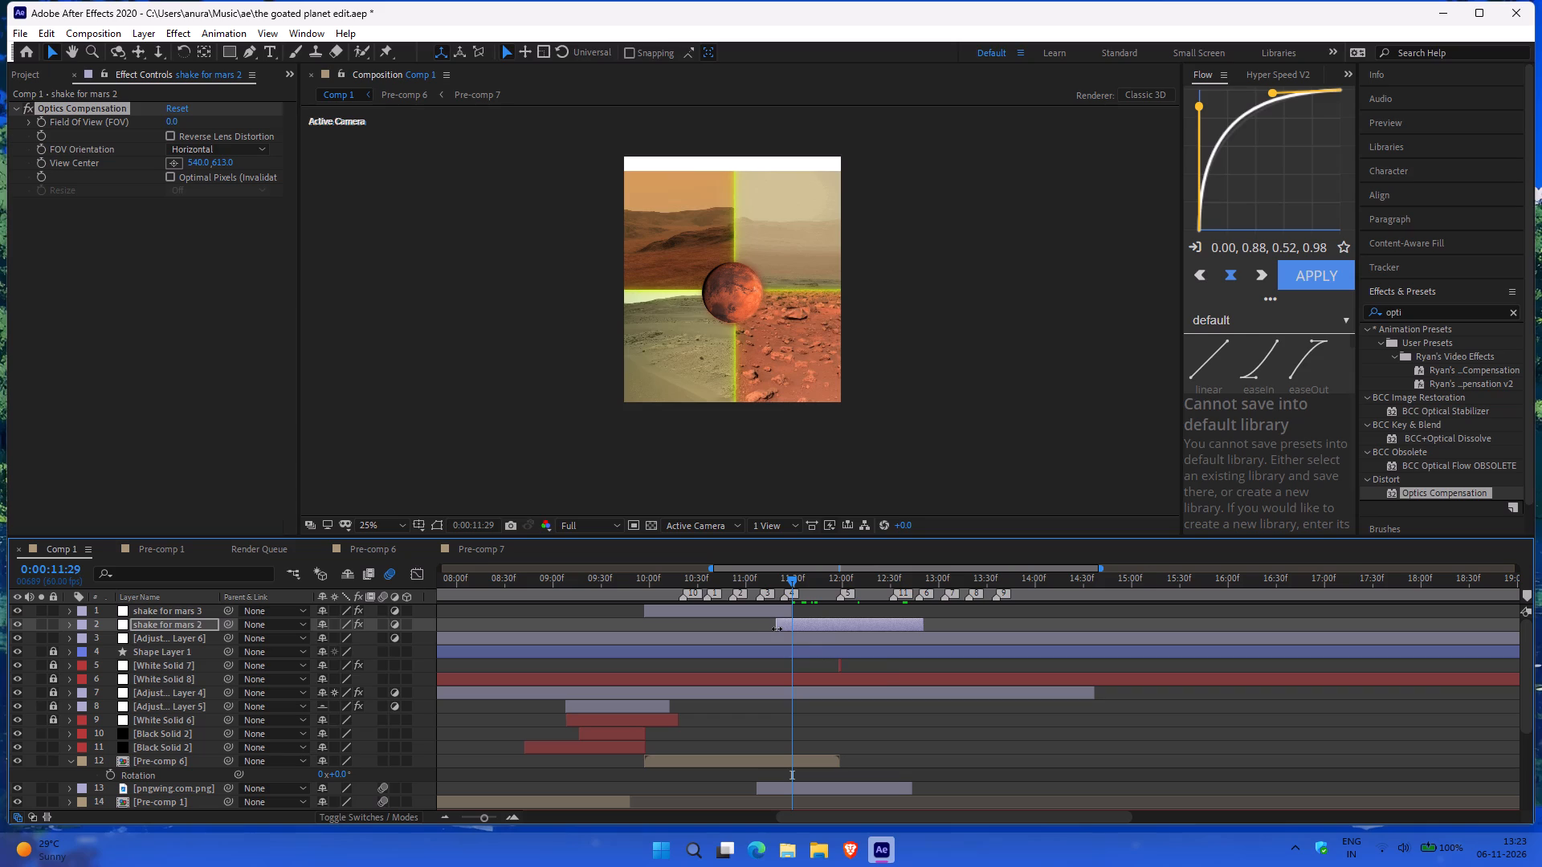
drag(779, 629, 796, 629)
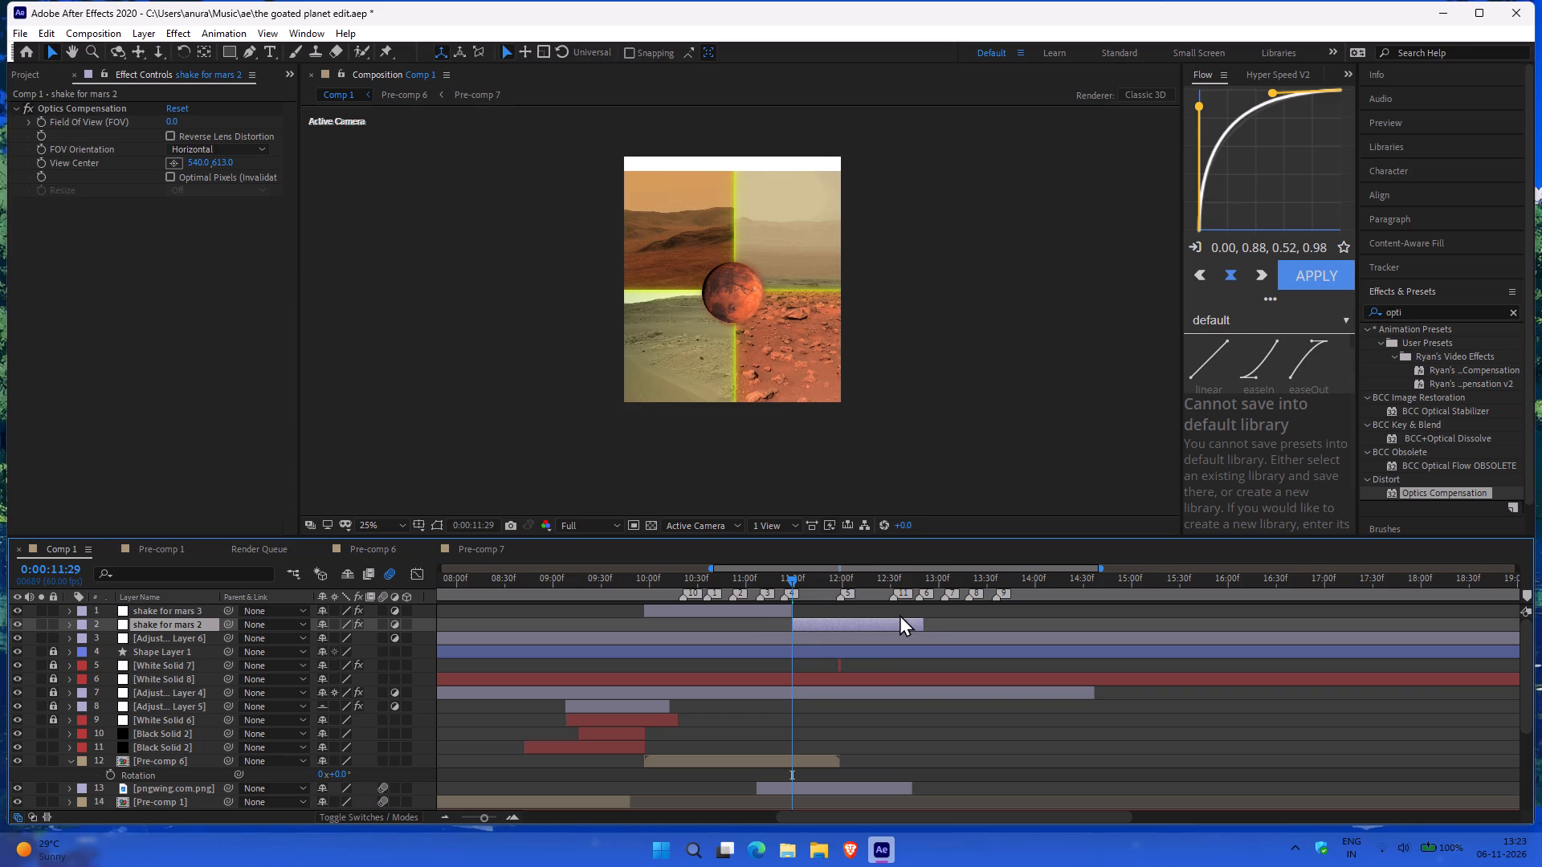
drag(924, 627, 898, 631)
Enable Reverse Lens Distortion in the Optics Compensation effect and set its Field of View to 42.1.
drag(792, 580, 812, 580)
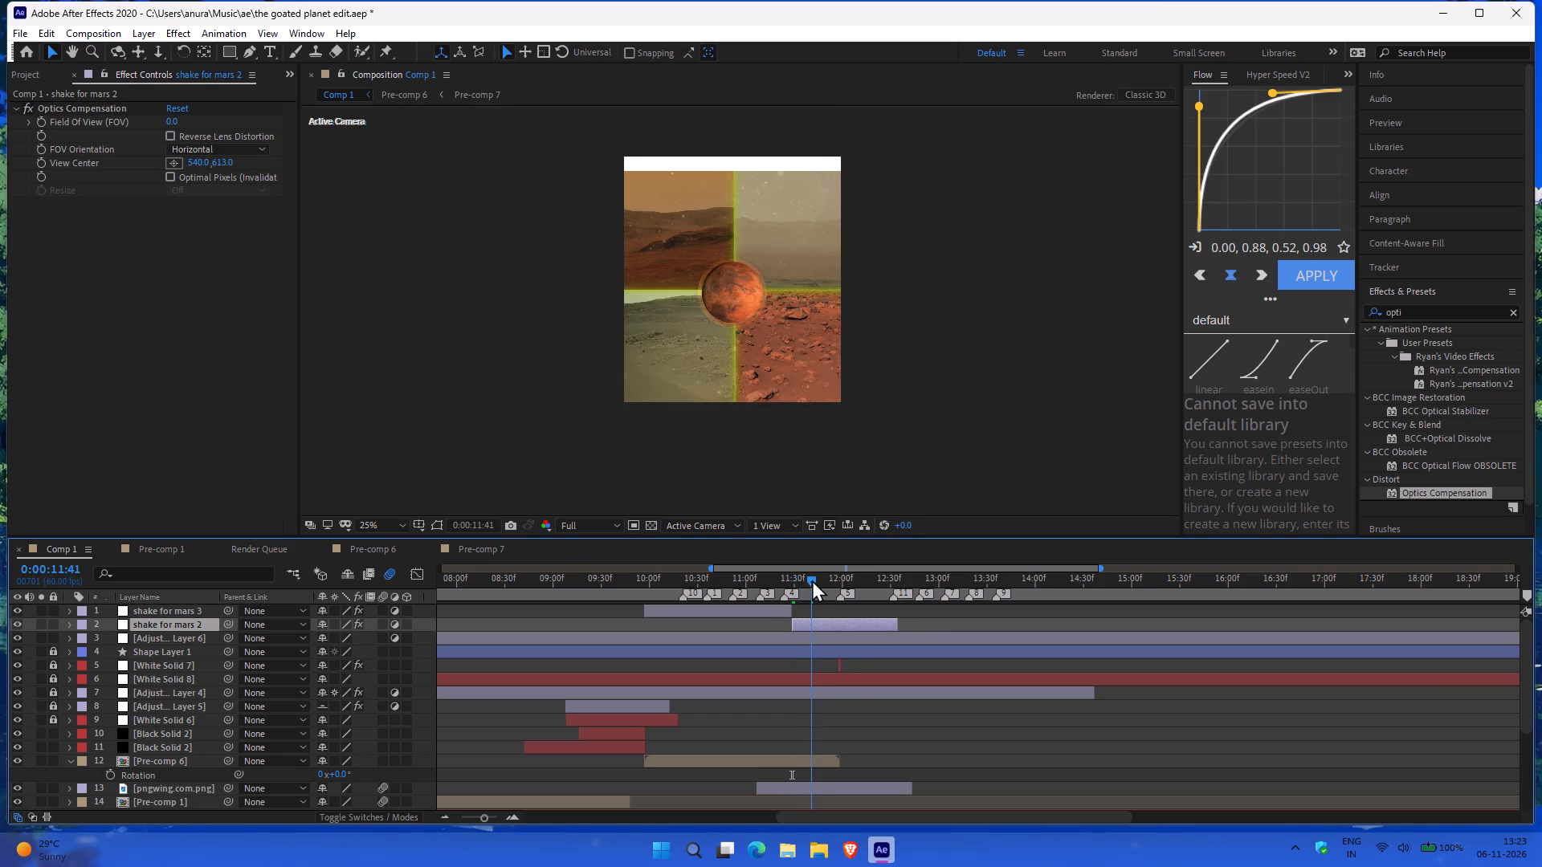
drag(812, 580, 856, 582)
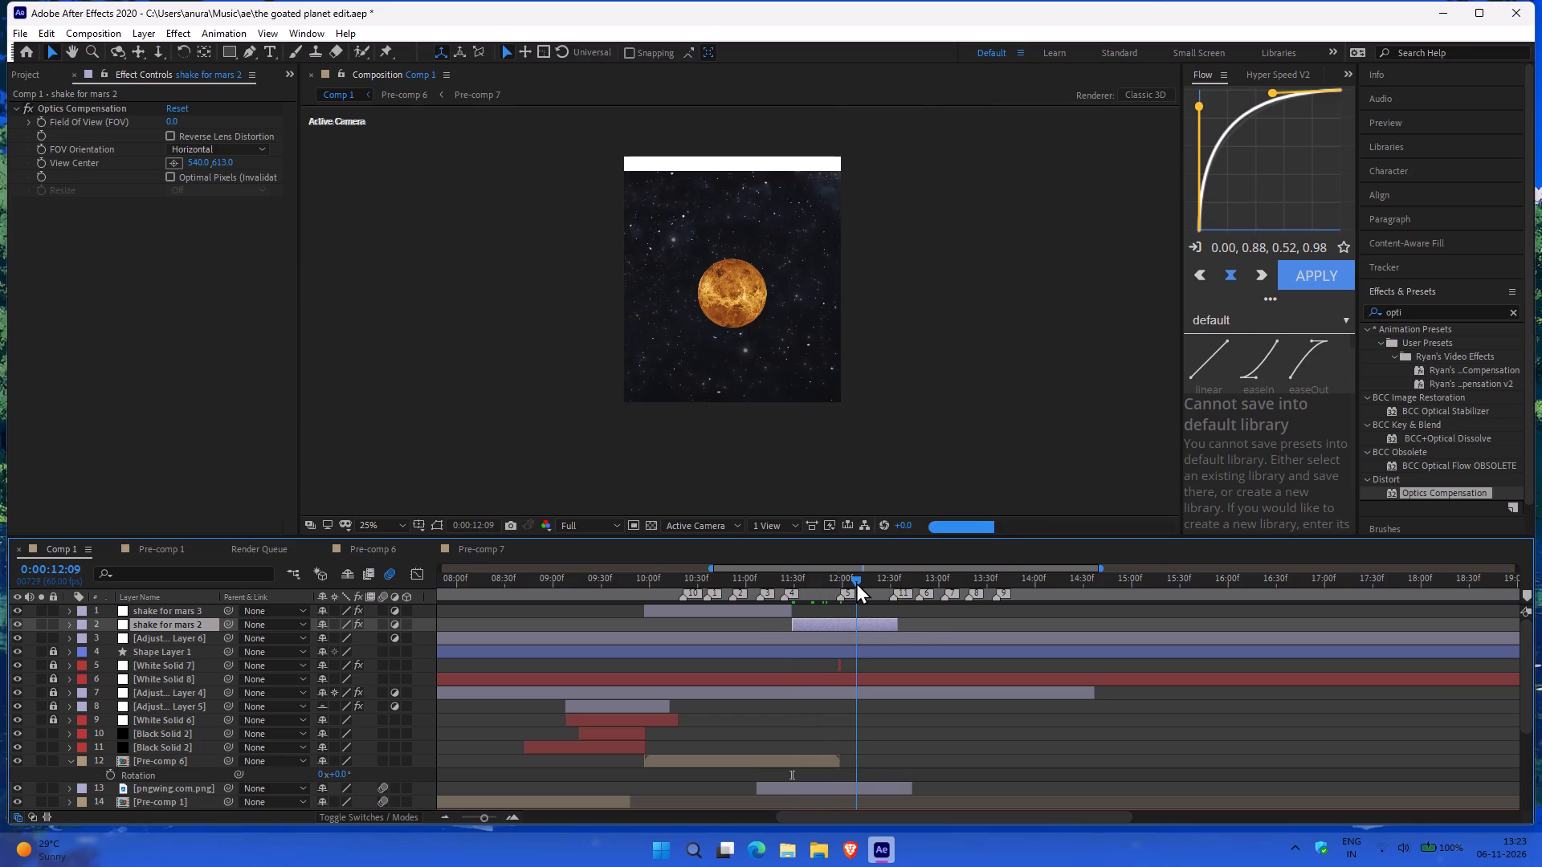
drag(856, 582, 844, 580)
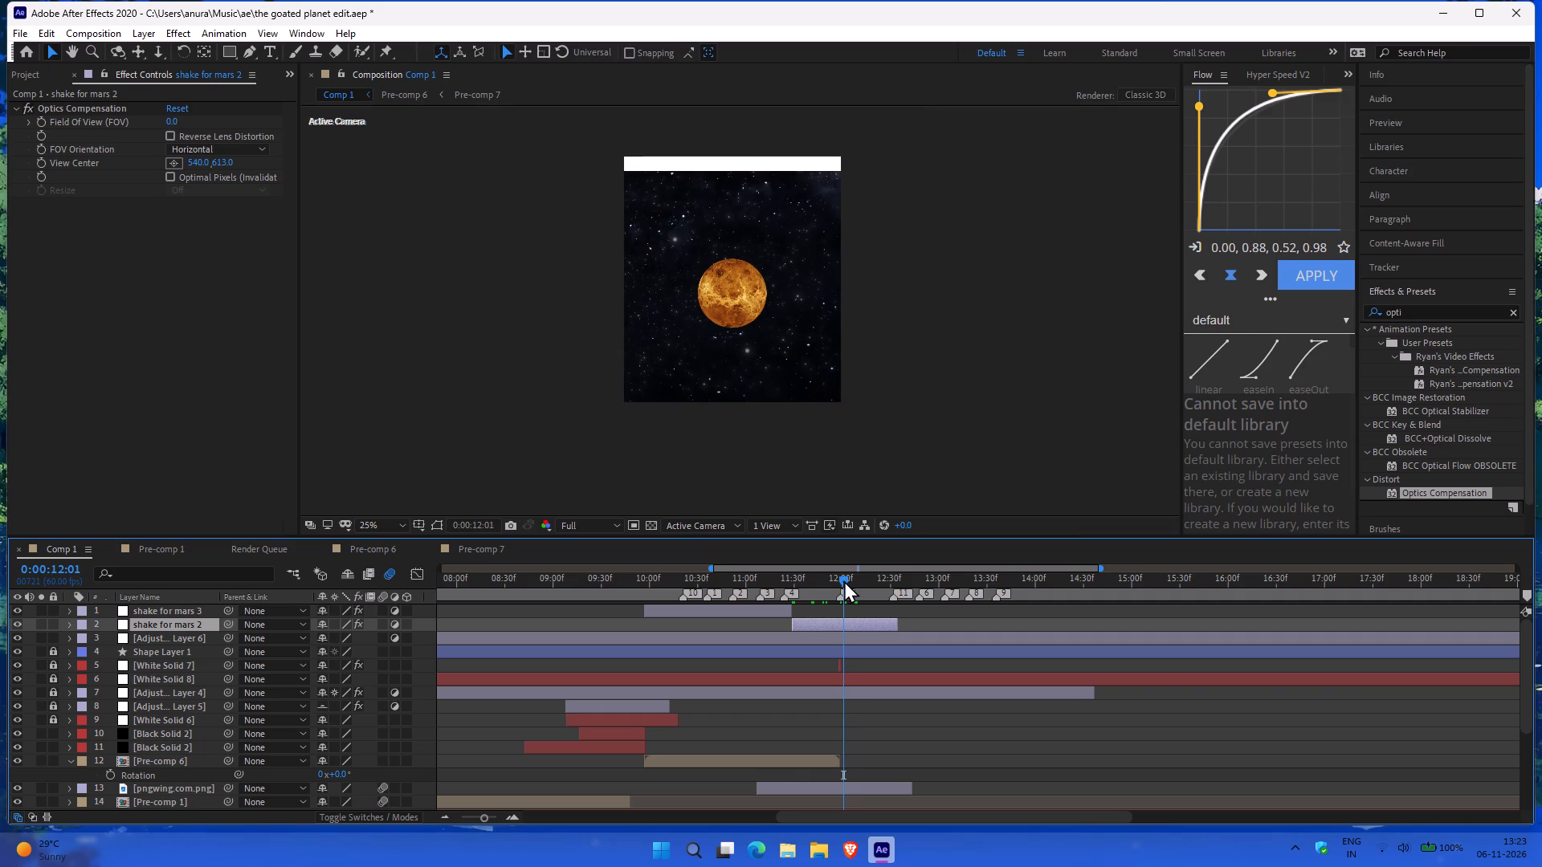
click(790, 584)
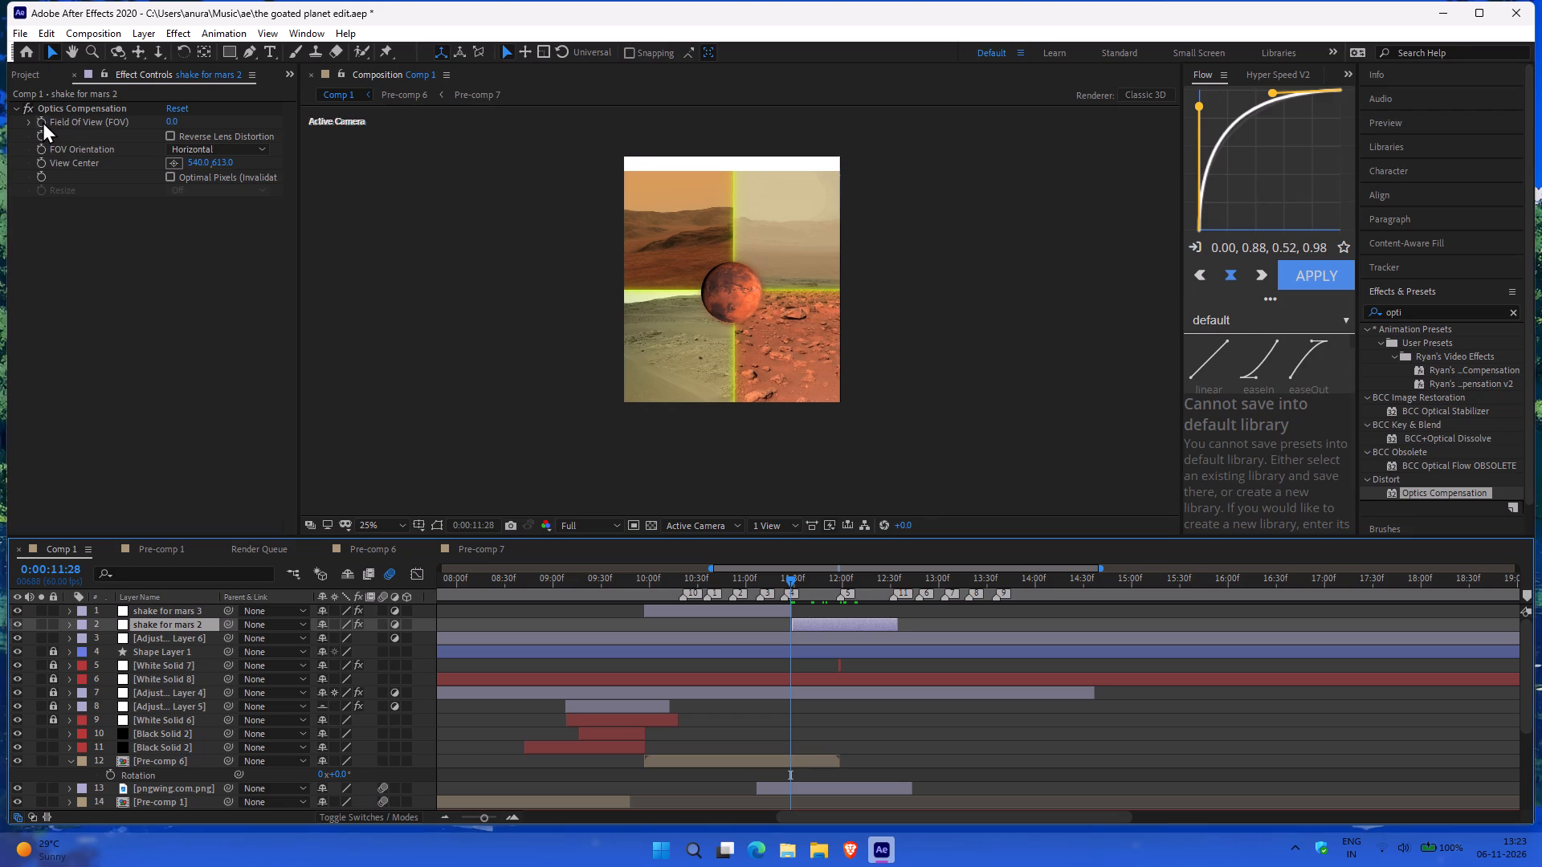
click(170, 136)
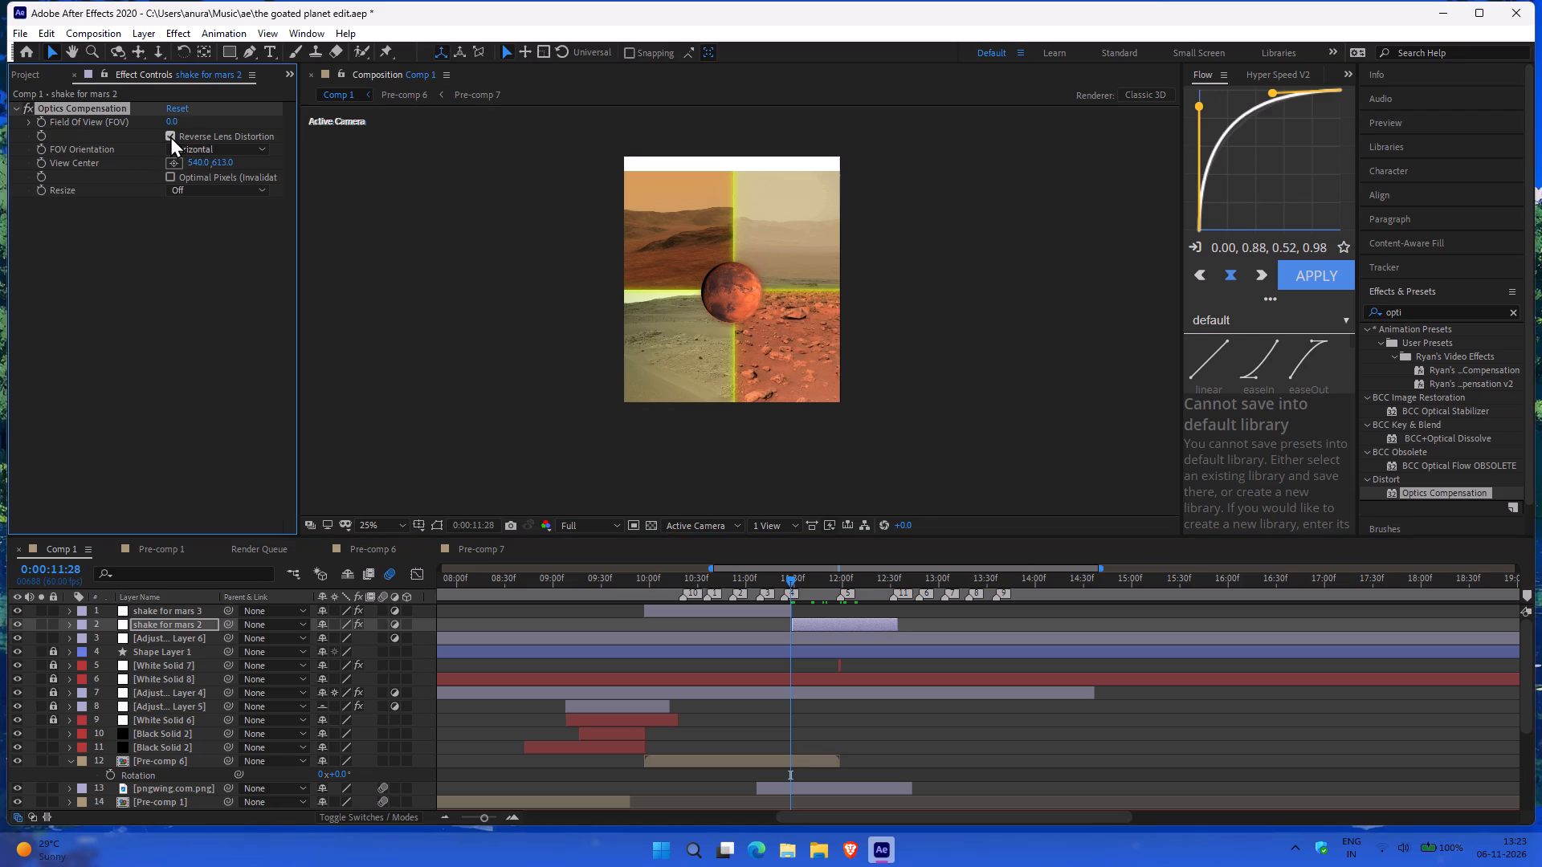
drag(175, 120, 280, 120)
drag(280, 120, 332, 124)
drag(332, 124, 338, 124)
drag(173, 124, 370, 140)
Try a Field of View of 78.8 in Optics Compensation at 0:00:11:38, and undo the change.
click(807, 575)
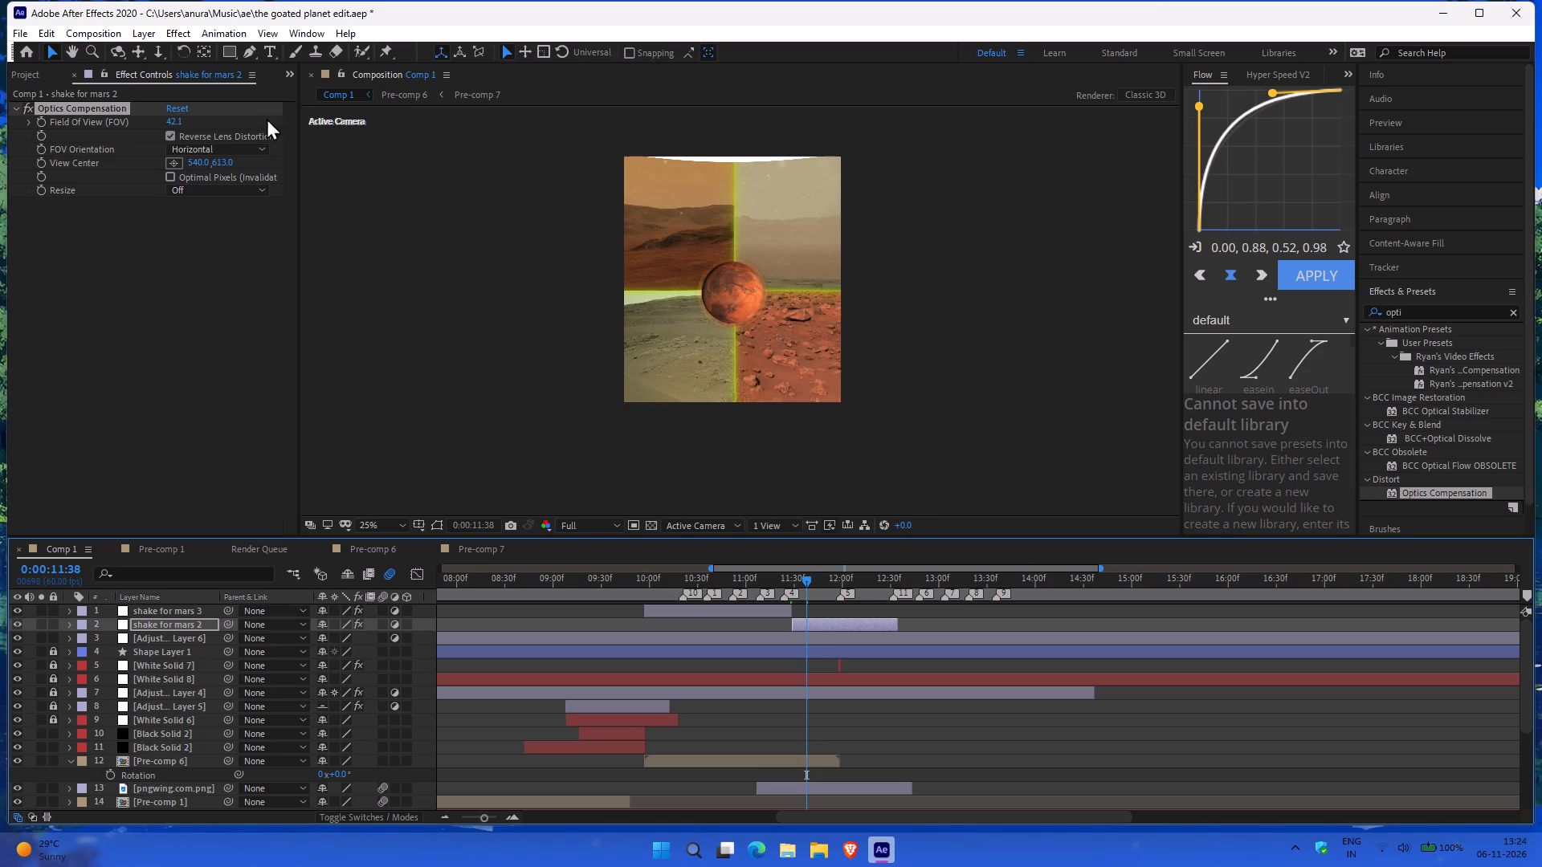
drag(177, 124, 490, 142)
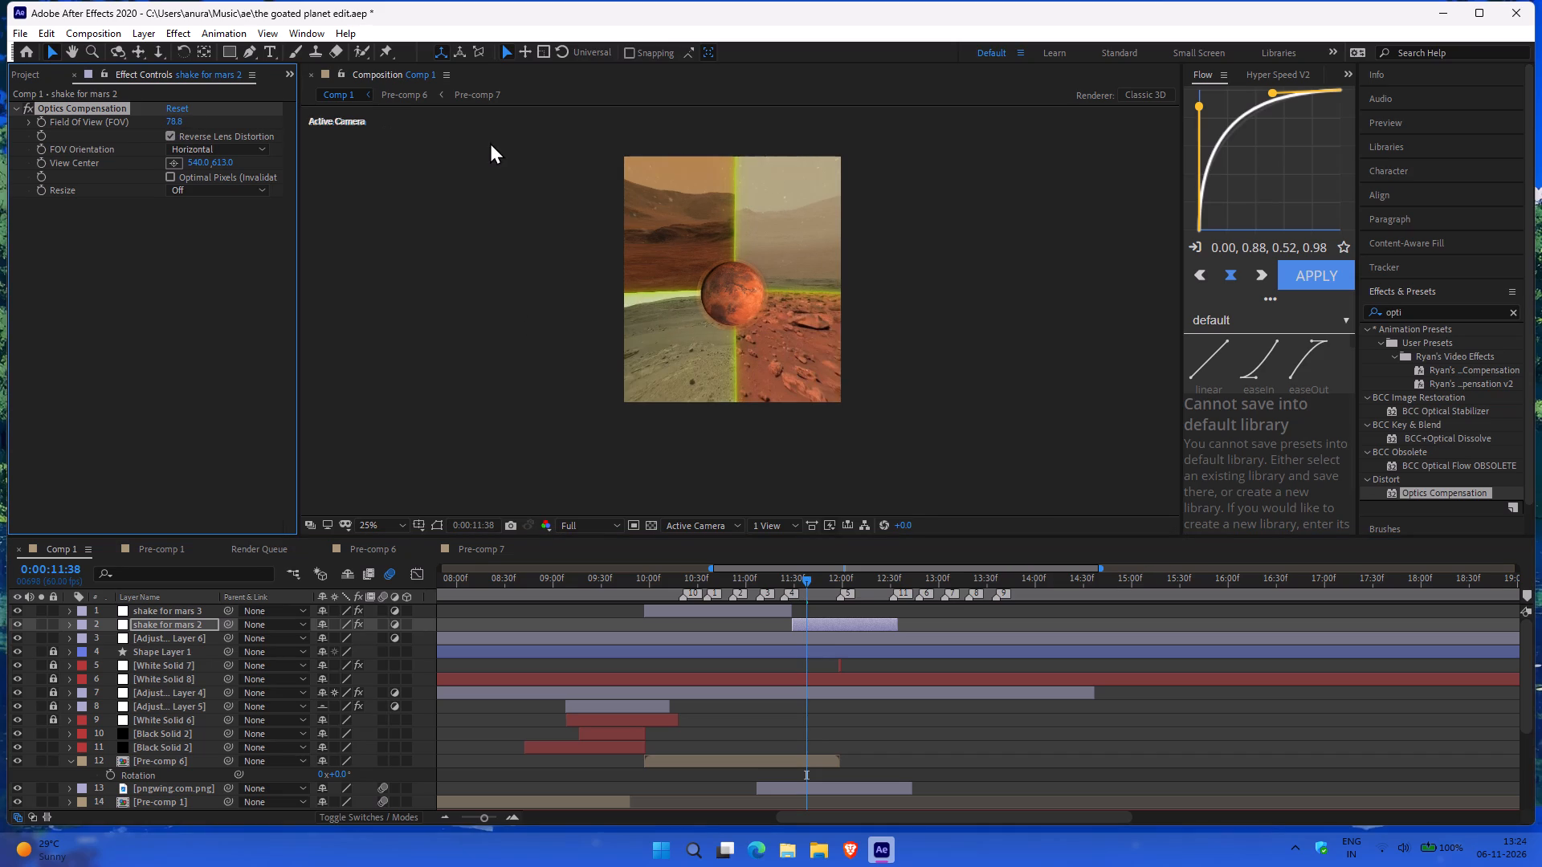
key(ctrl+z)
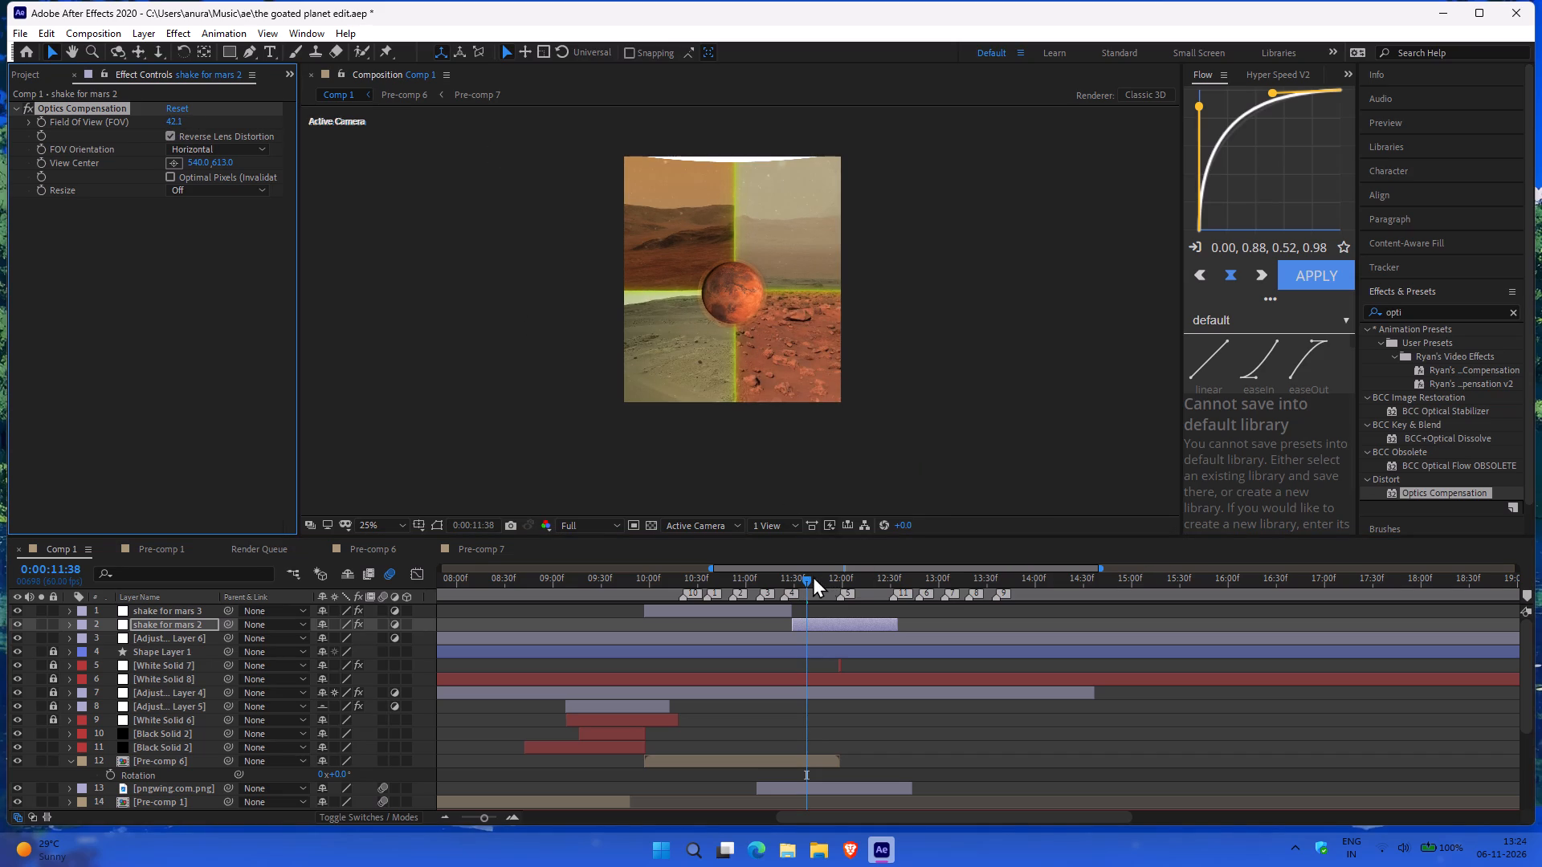
Add a Field of View keyframe on shake for mars 2 at 0:00:11:28 and reveal the layer's keyframed properties.
drag(804, 580, 789, 582)
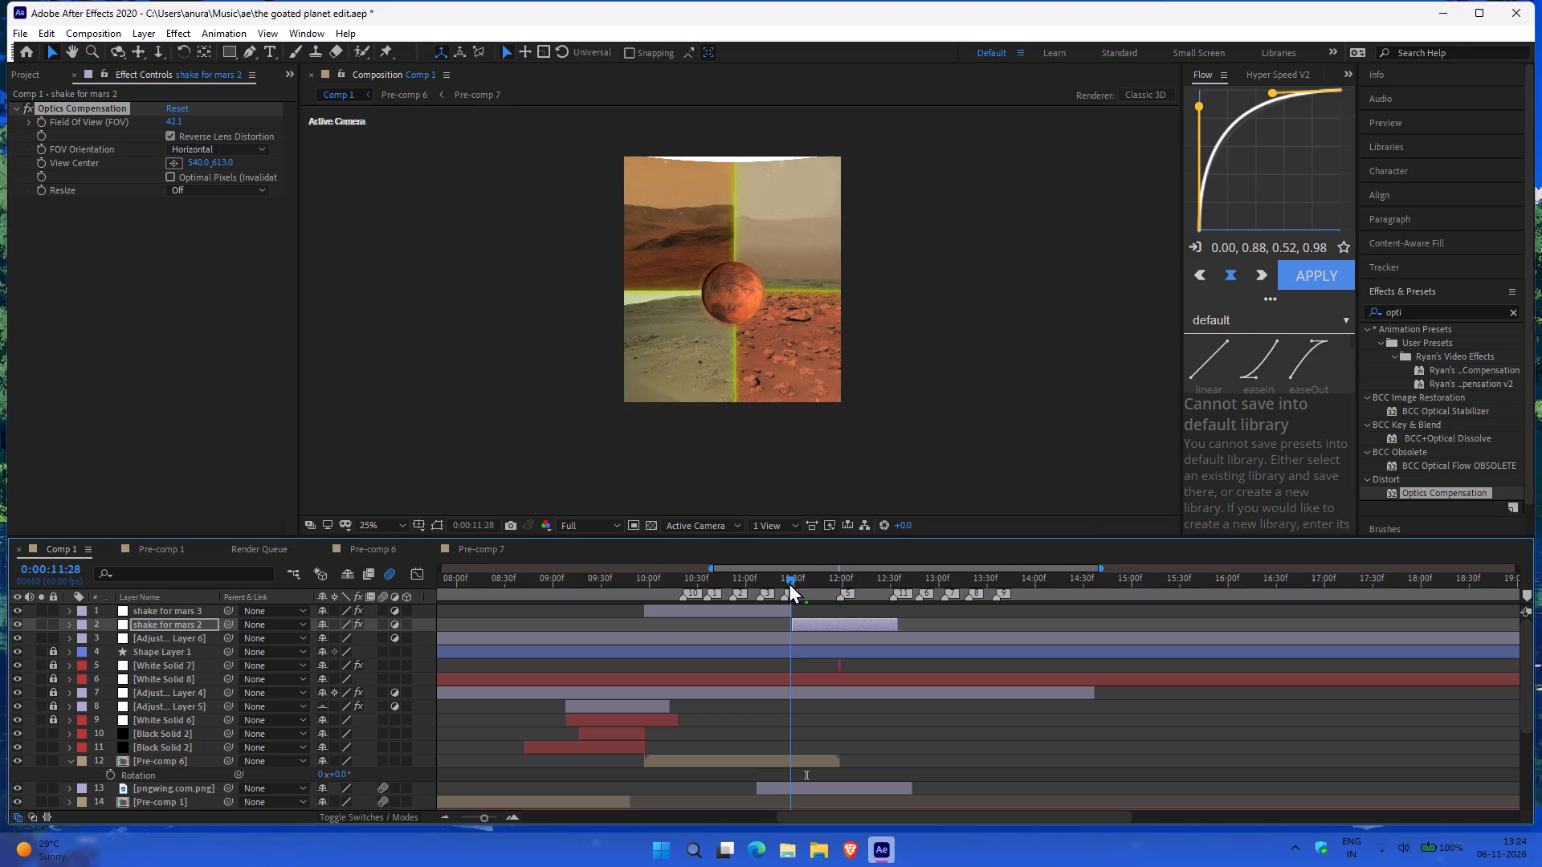
drag(789, 582, 788, 581)
click(176, 626)
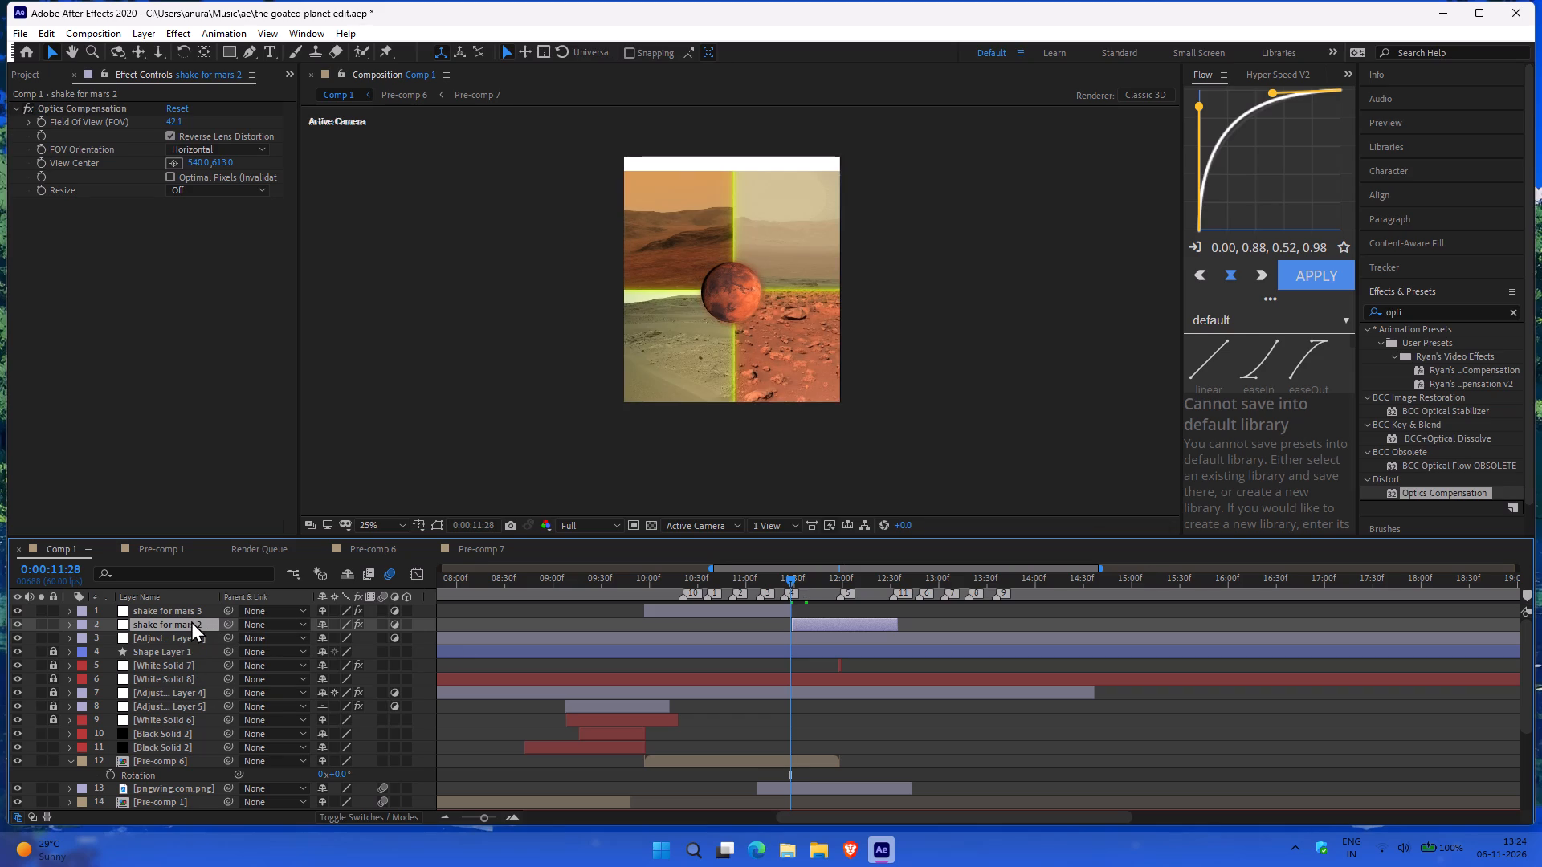
right_click(191, 621)
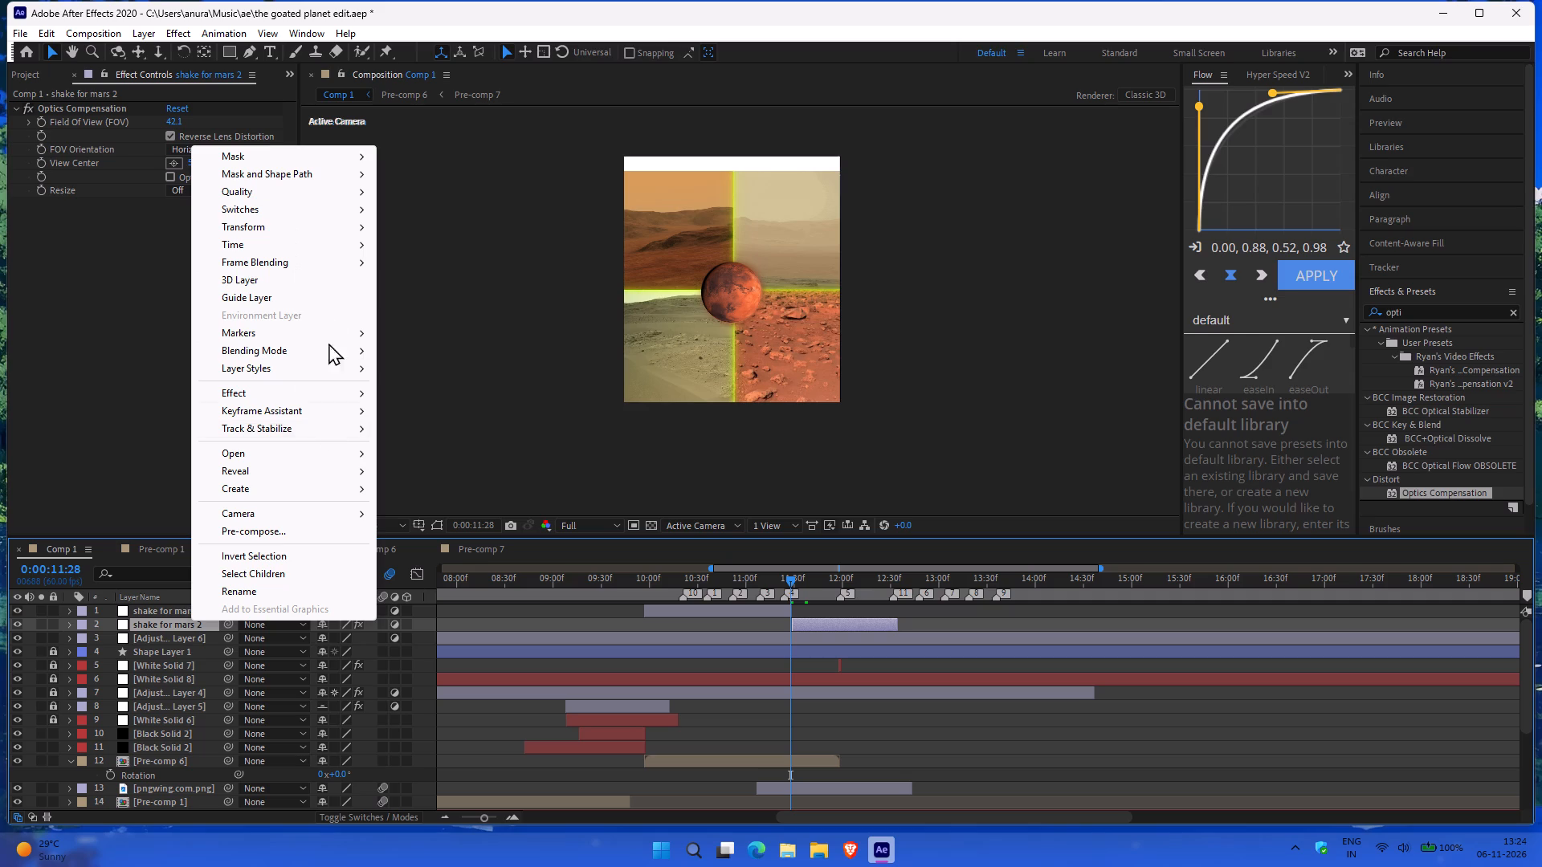
click(141, 383)
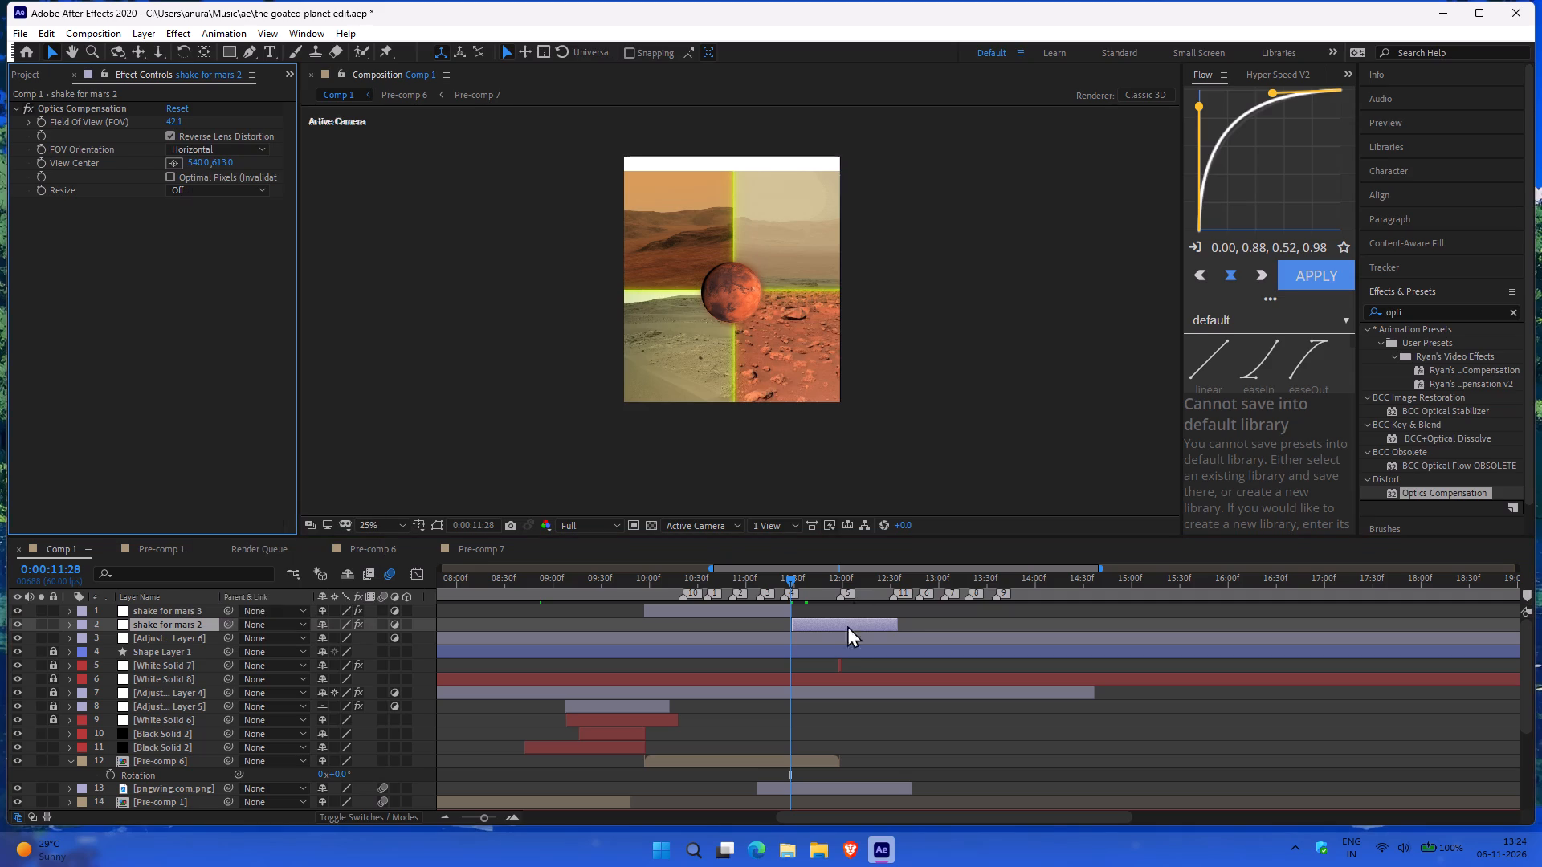
click(42, 126)
key(u)
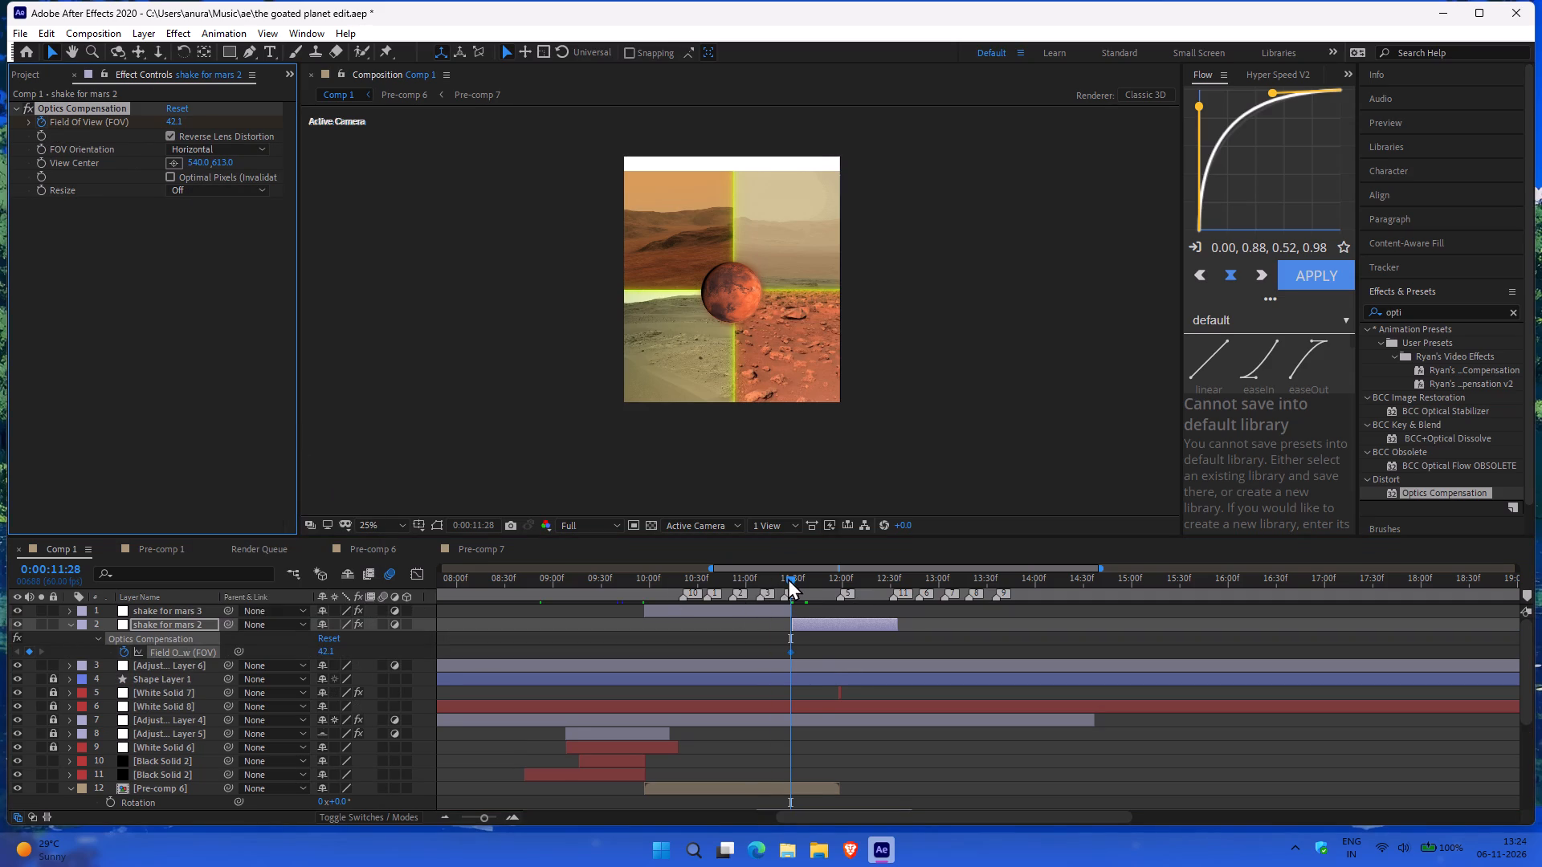
Set the Optics Compensation Field of View on shake for mars 2 to 111.2 at 0:00:11:54.
drag(788, 578, 789, 582)
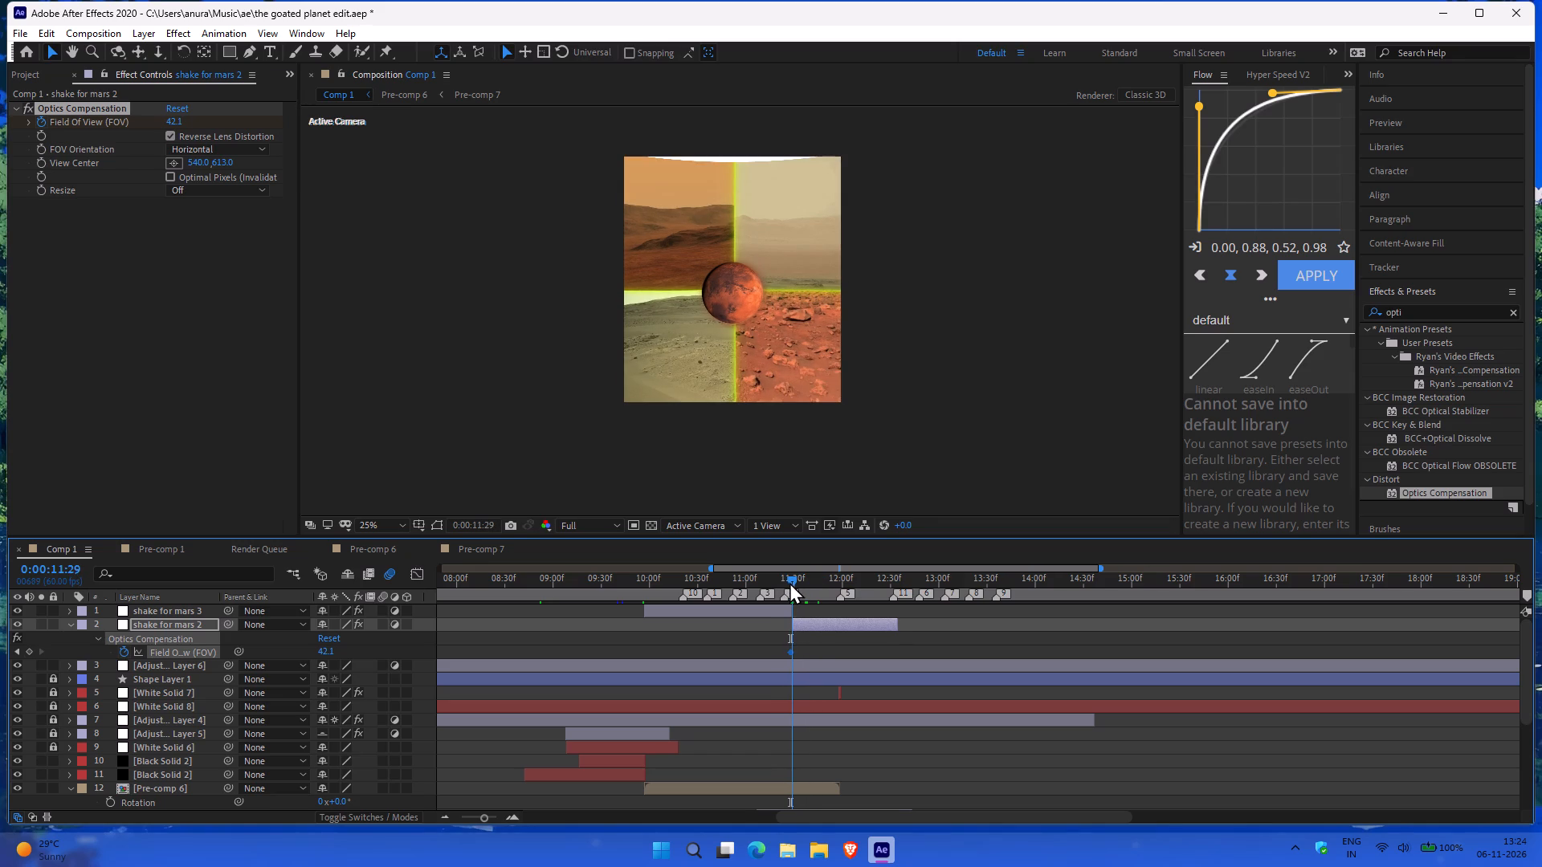
drag(789, 582, 822, 581)
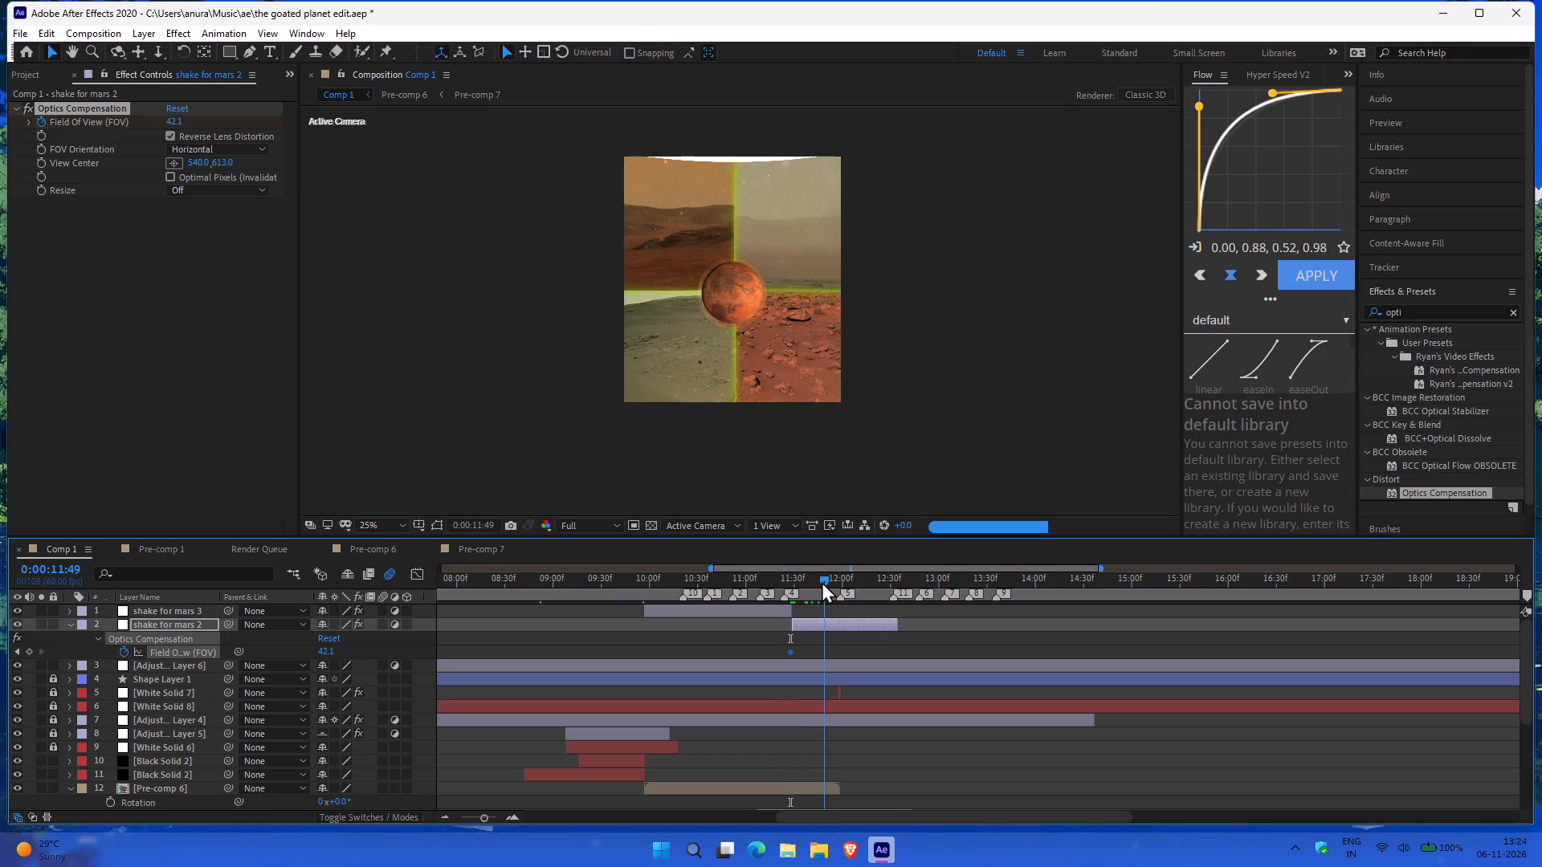
drag(822, 581, 833, 580)
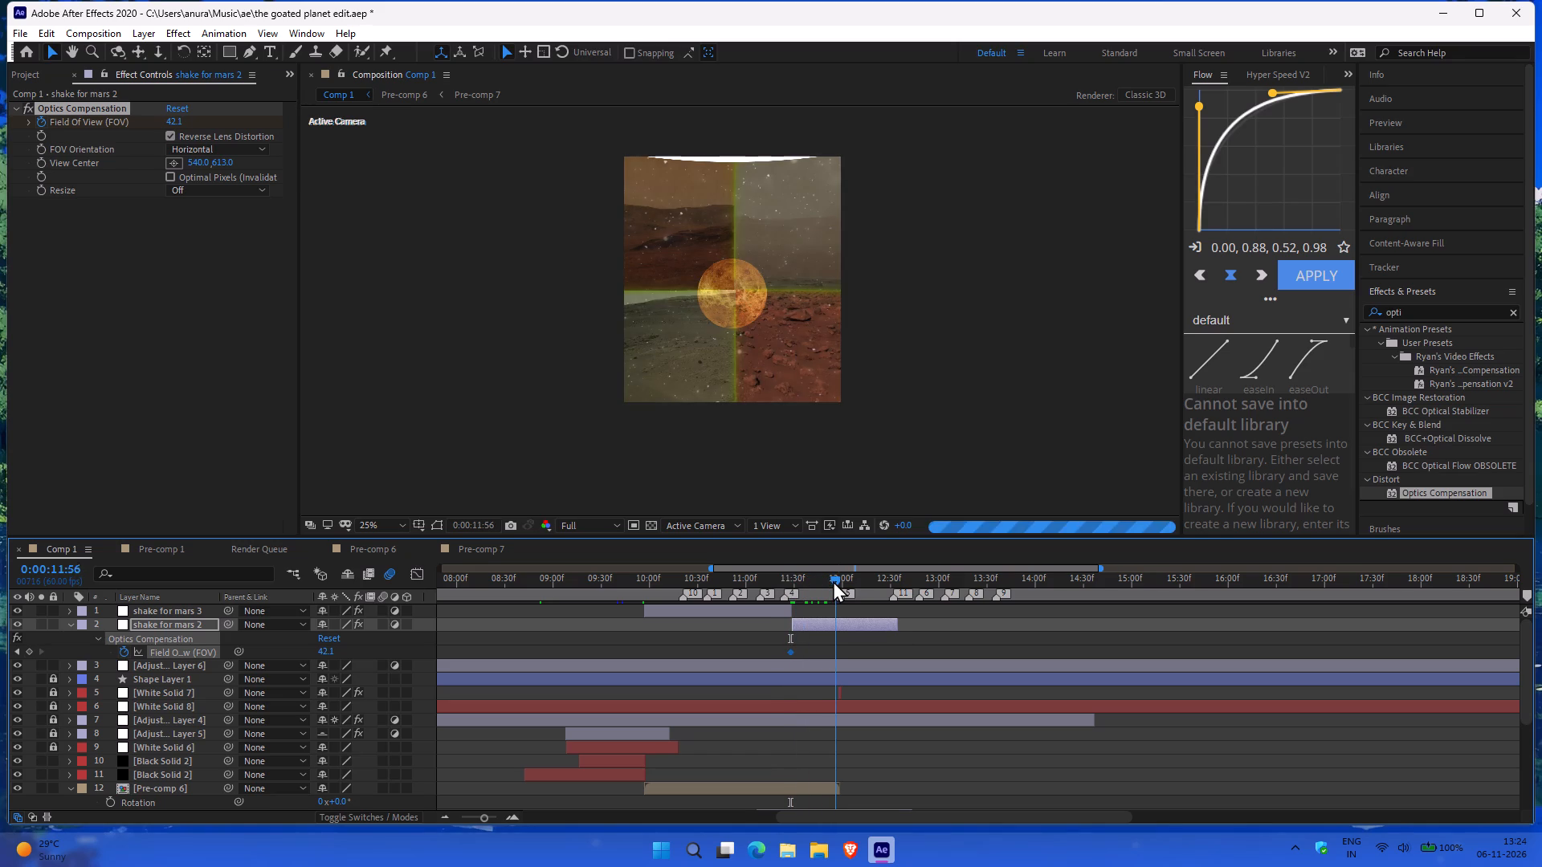
drag(833, 580, 842, 580)
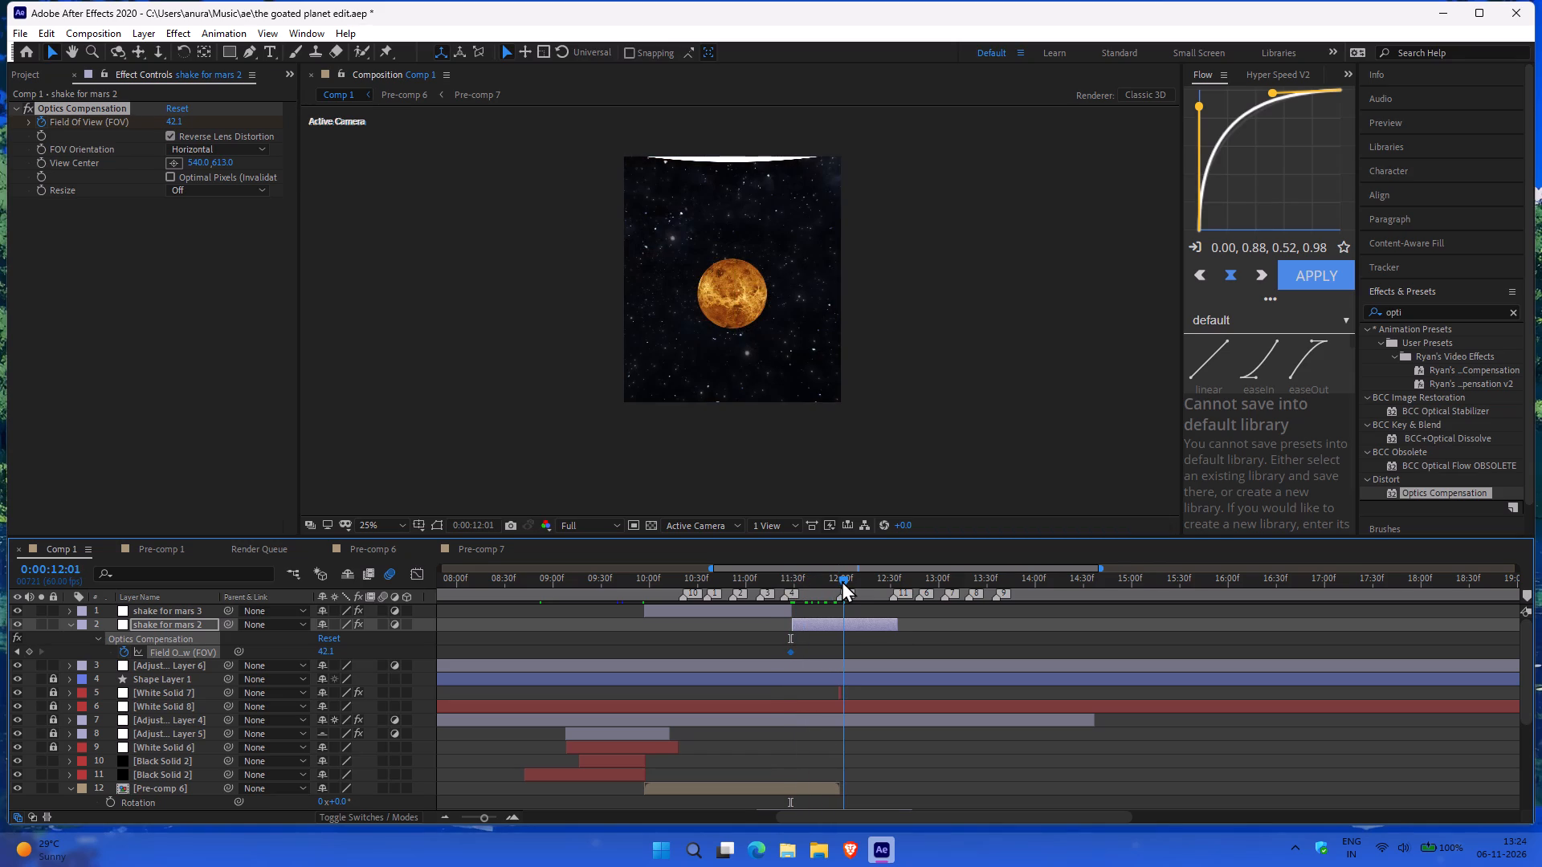
drag(842, 580, 834, 585)
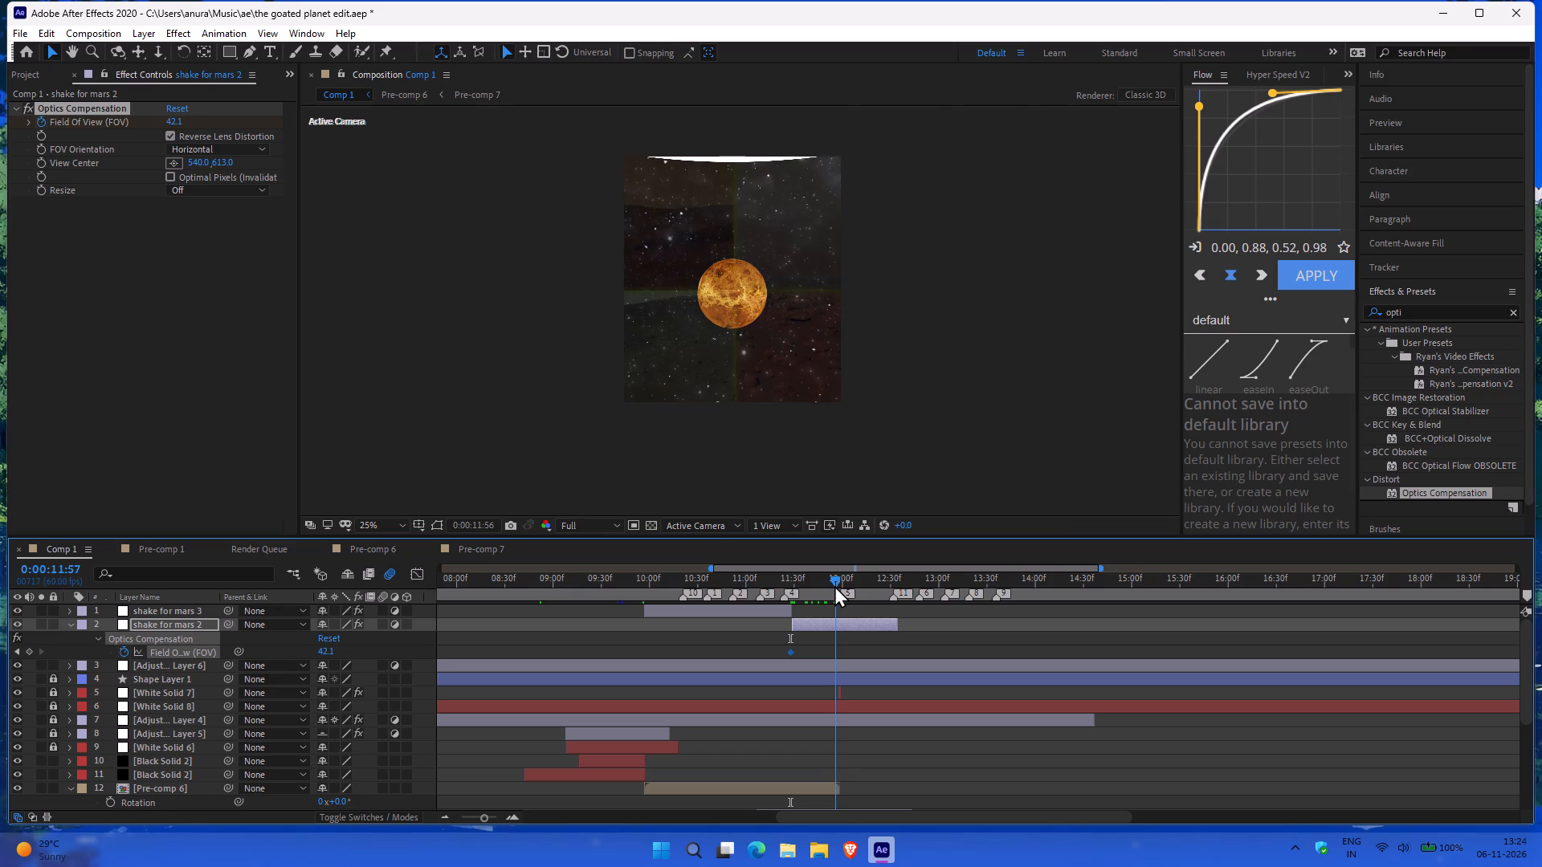
drag(834, 585, 835, 586)
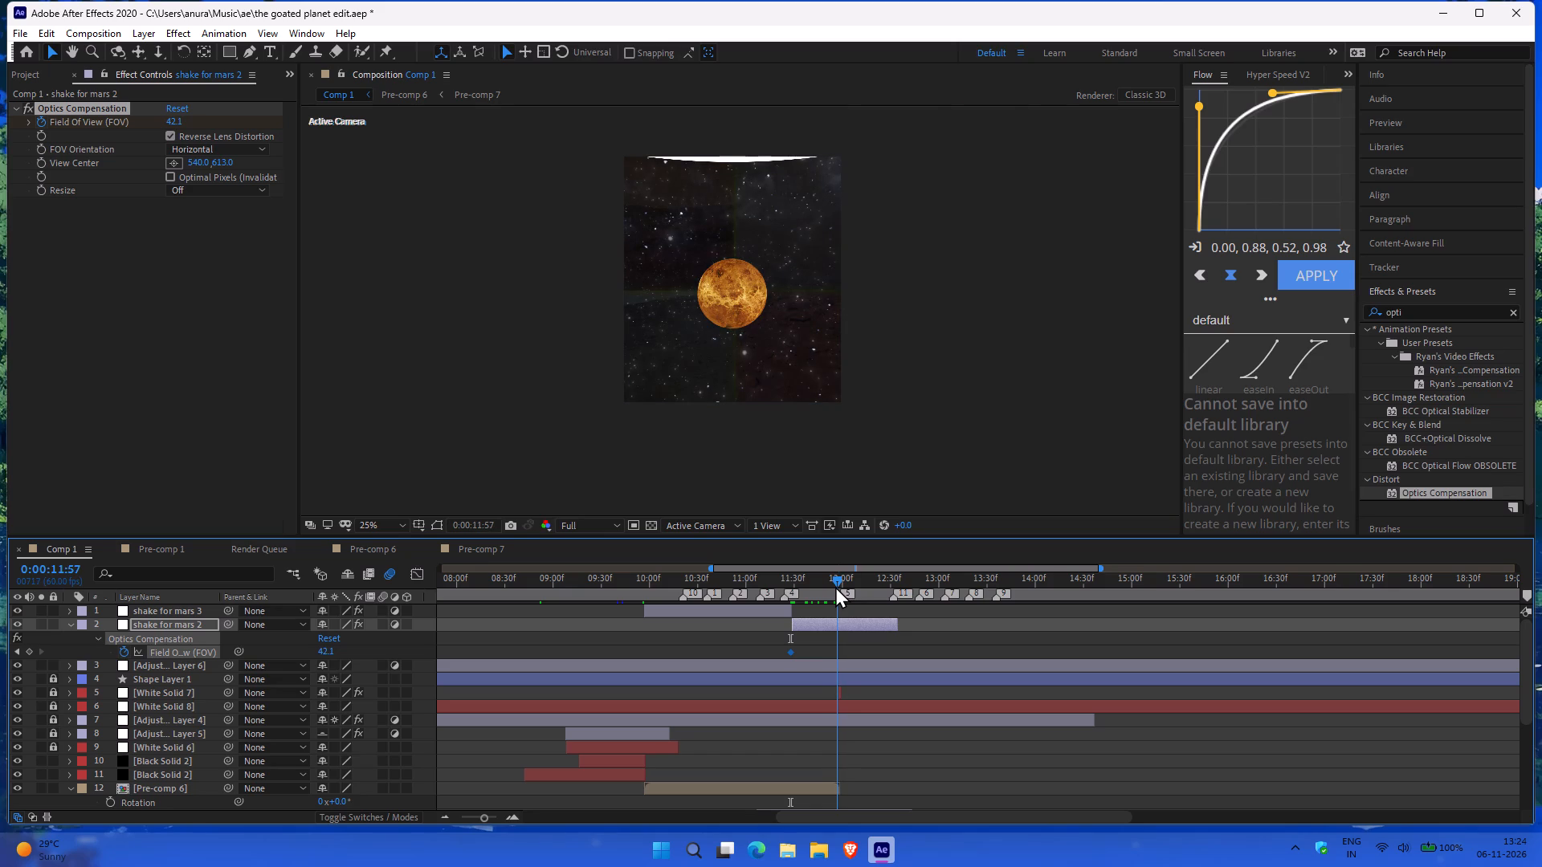
drag(835, 586, 836, 586)
drag(836, 586, 830, 590)
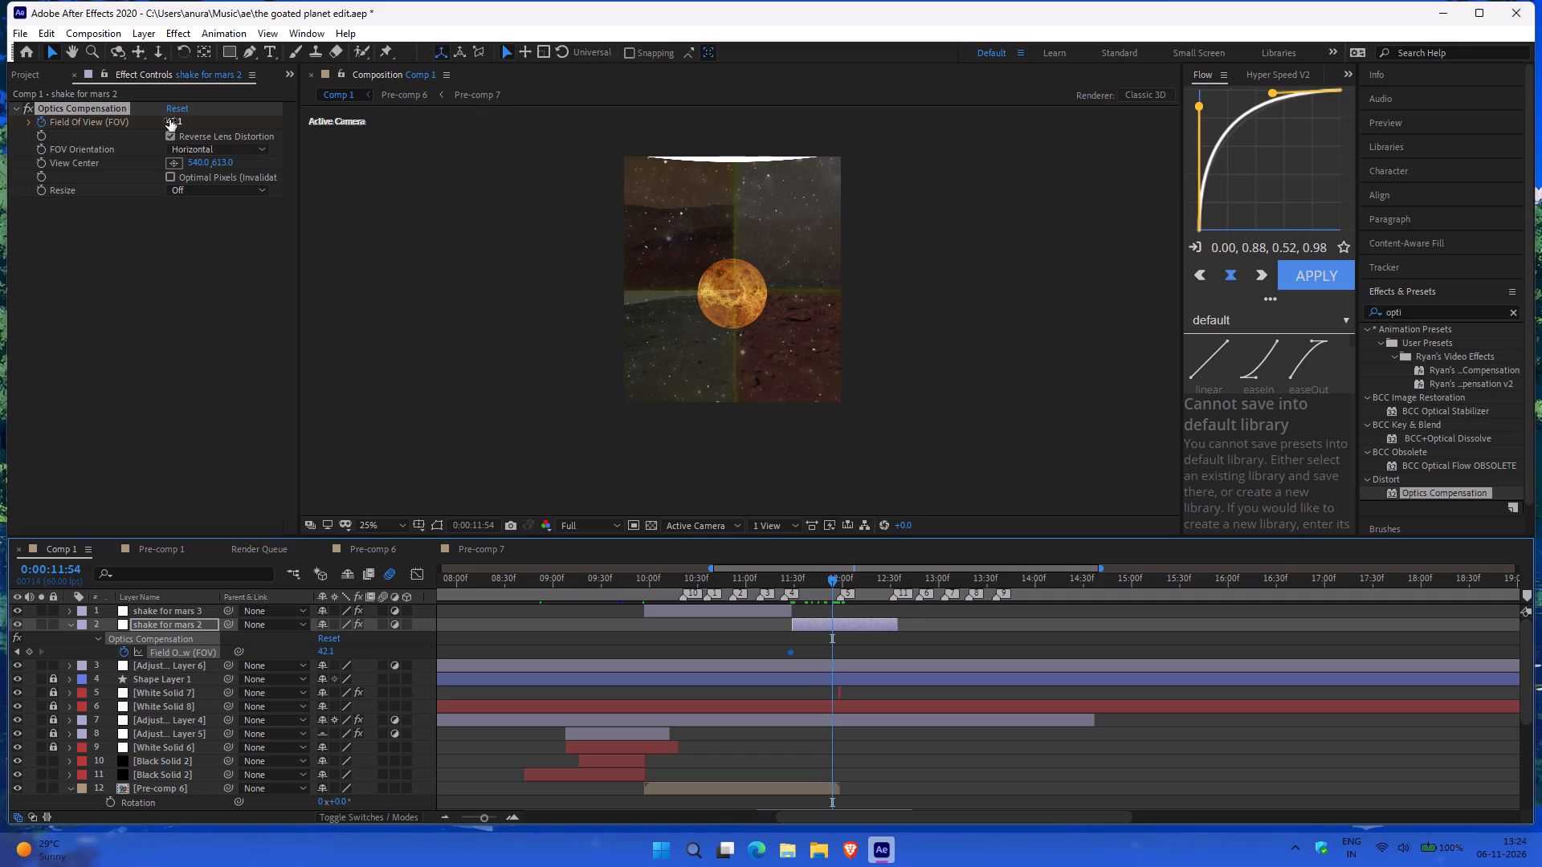
drag(170, 120, 793, 179)
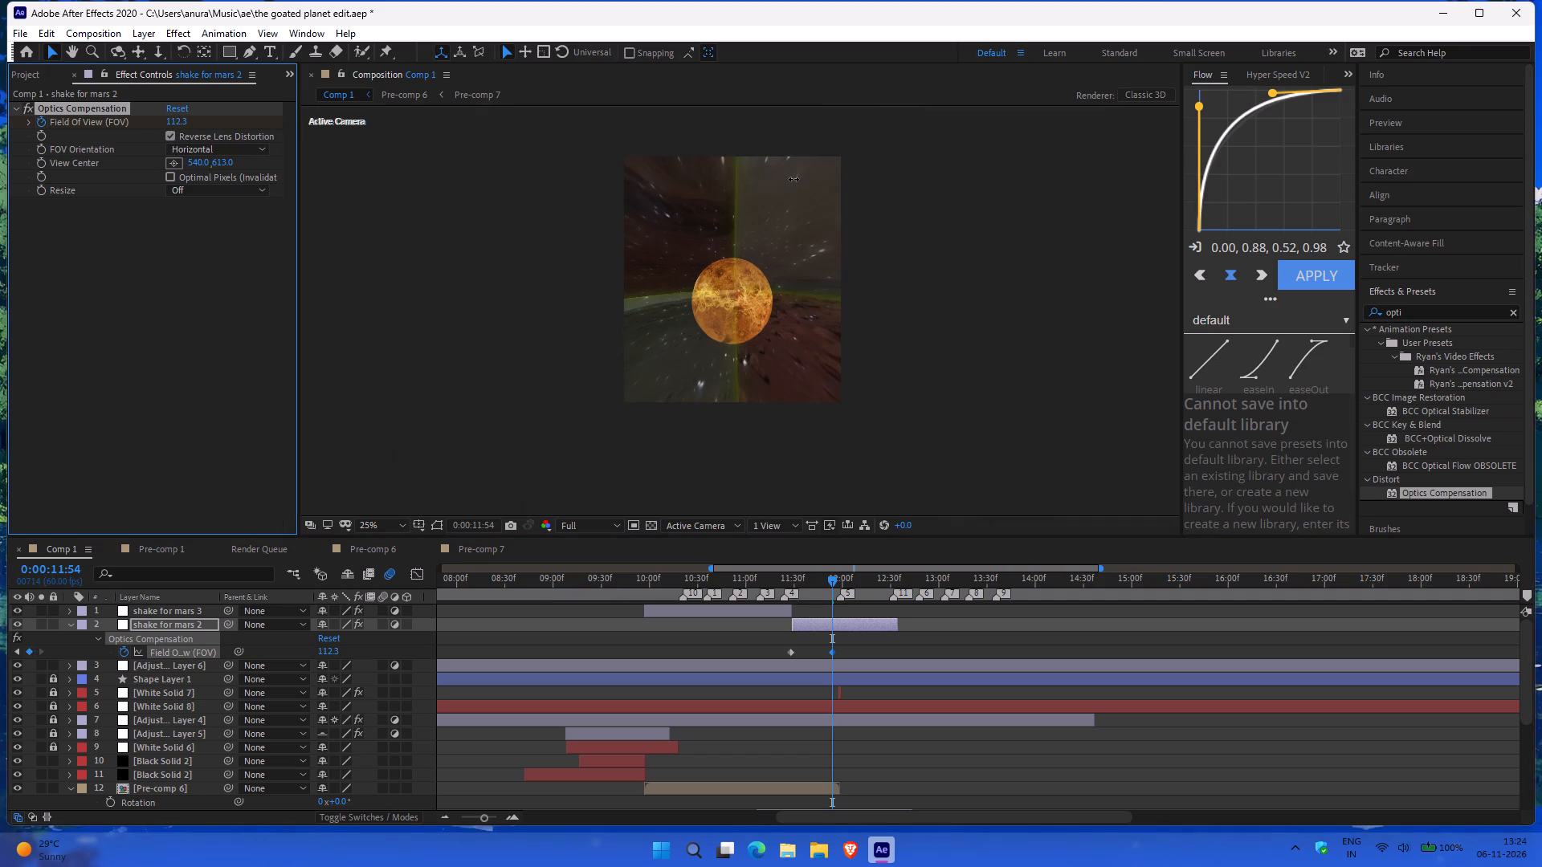
drag(793, 179, 624, 230)
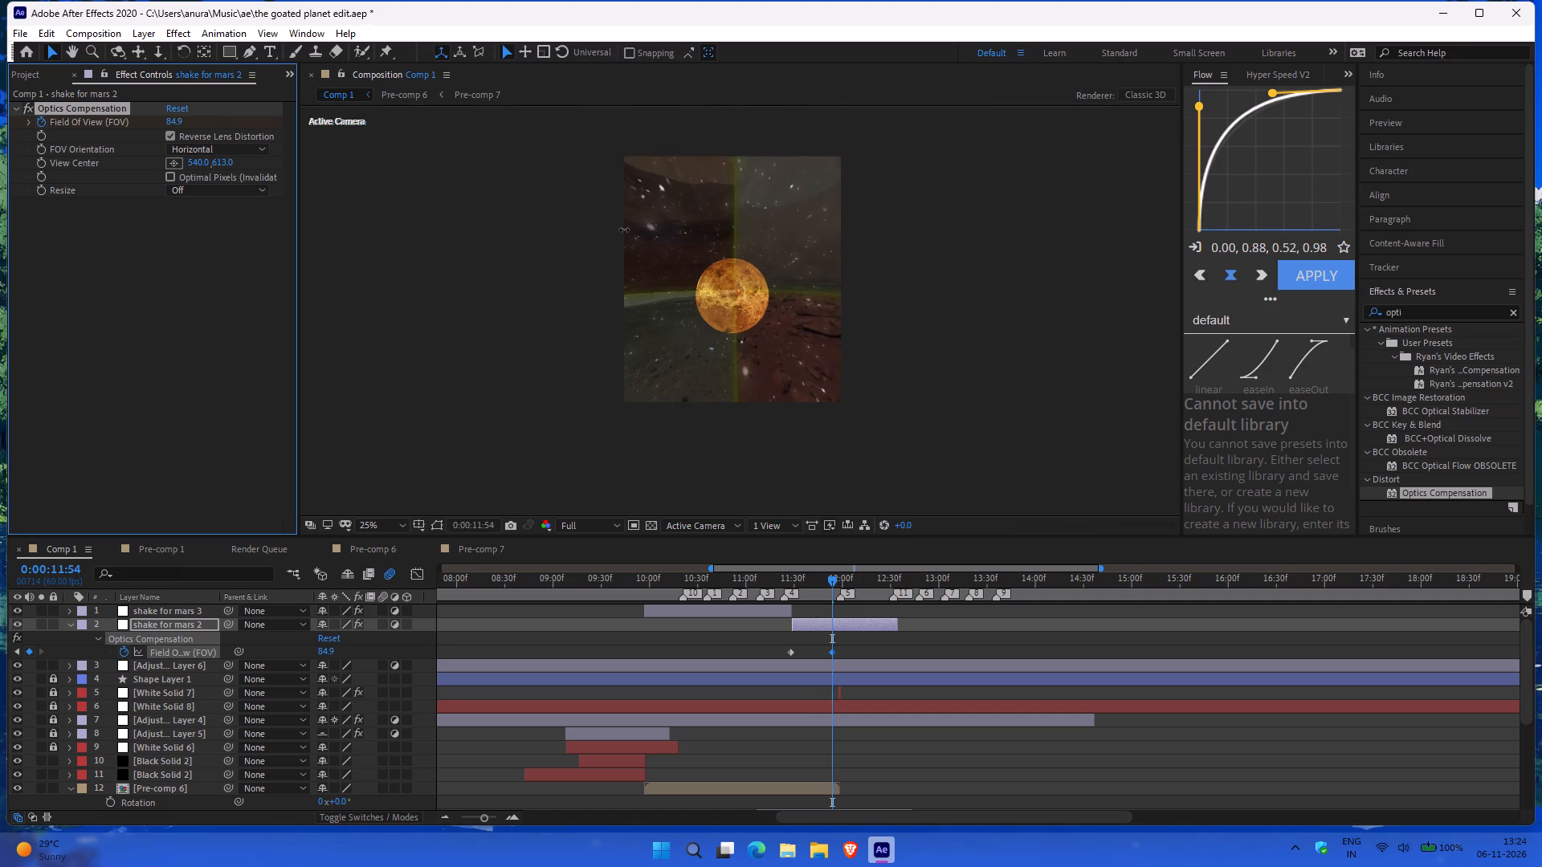
drag(624, 230, 812, 219)
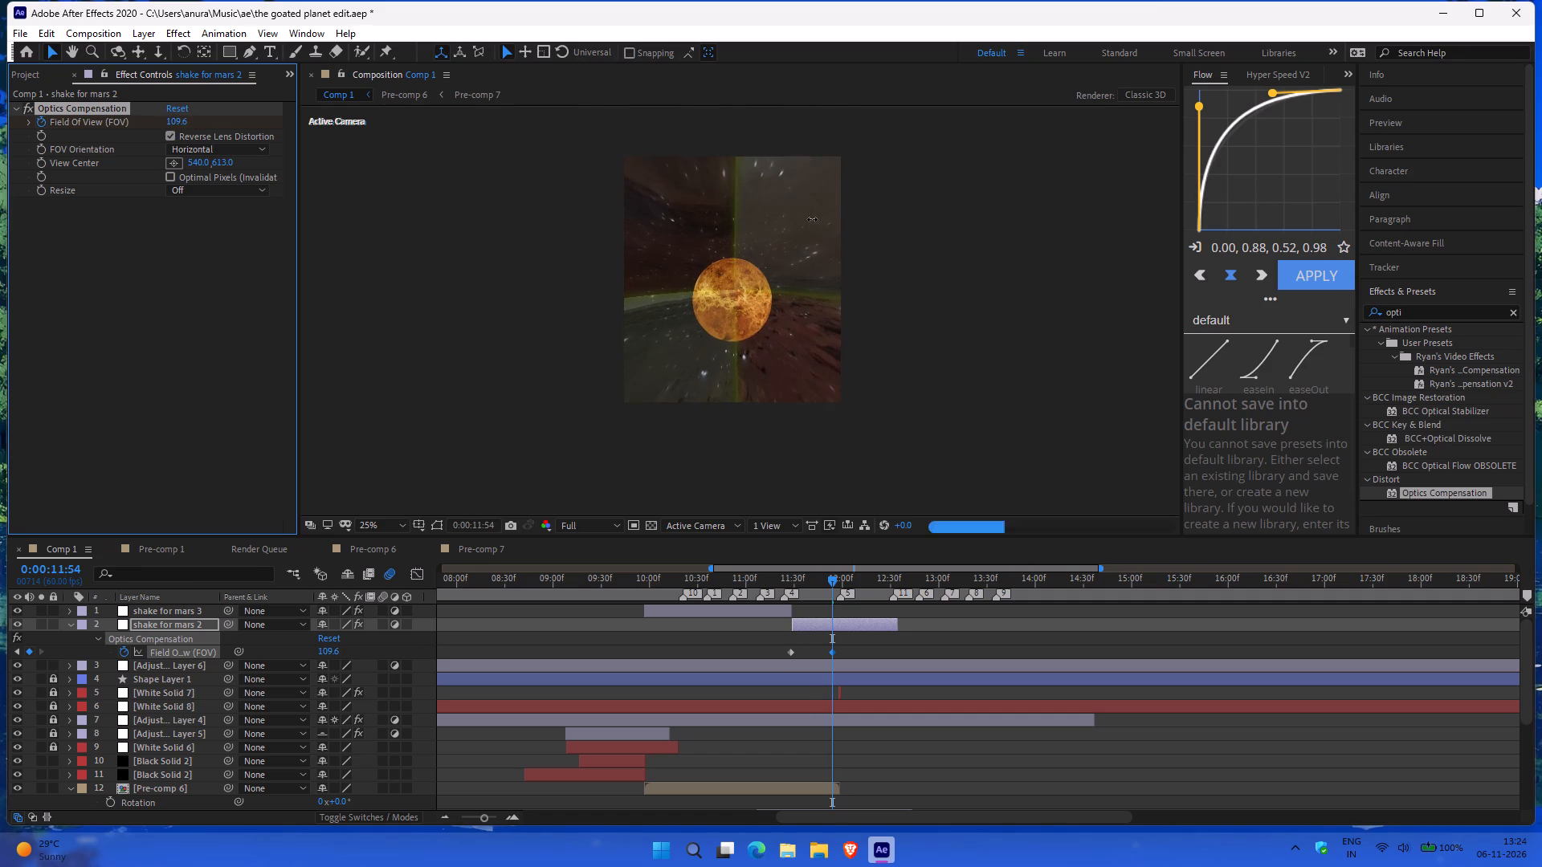
drag(812, 219, 823, 218)
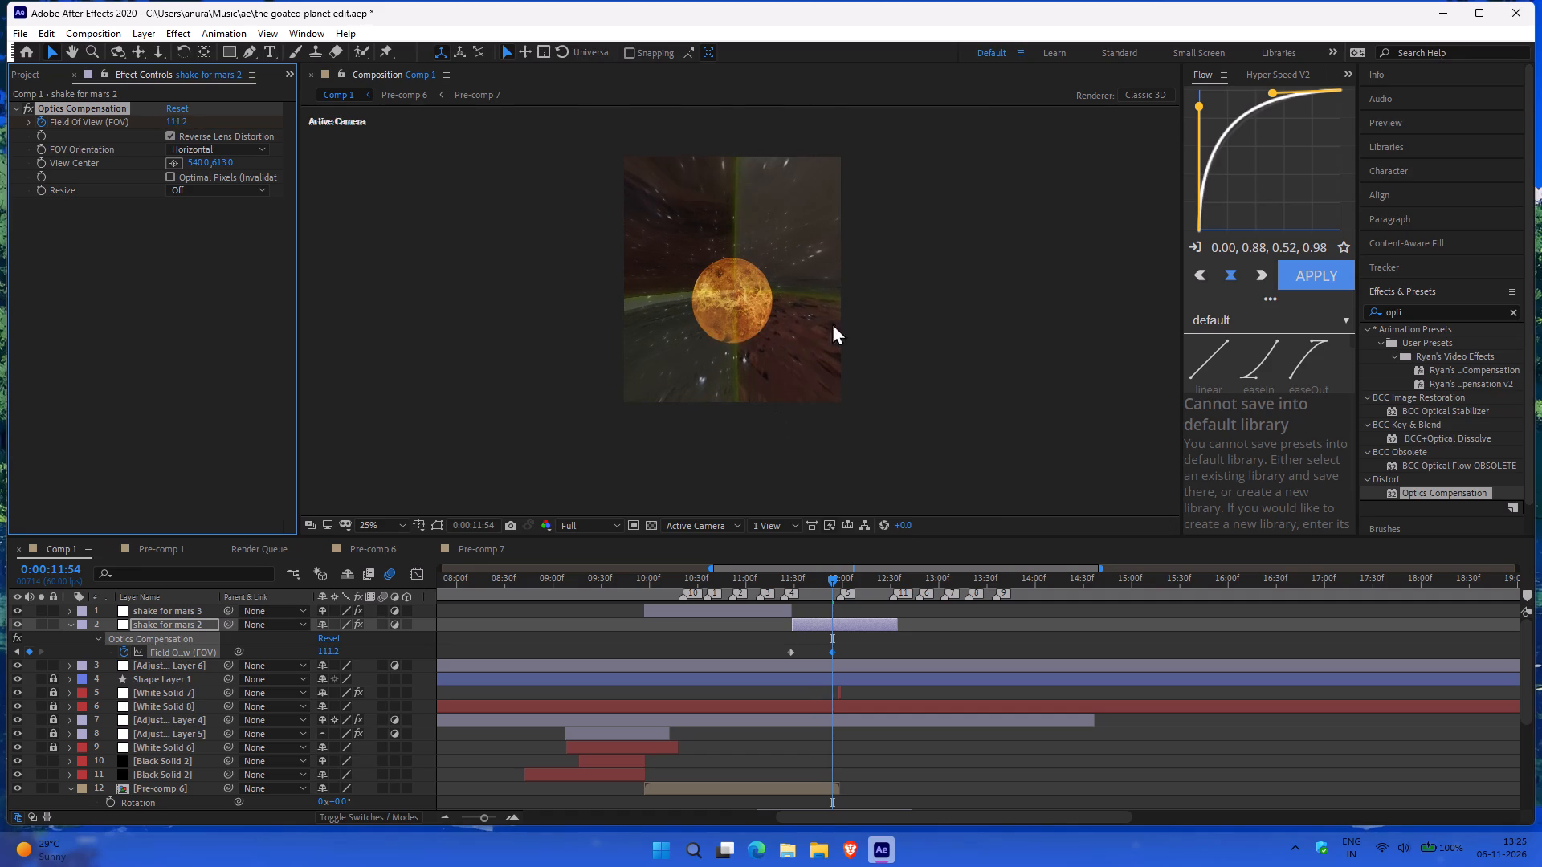
Review the distortion around the Mars transition and shift the 111.2 Field of View keyframe a few frames earlier than 0:00:11:54.
drag(829, 582, 802, 584)
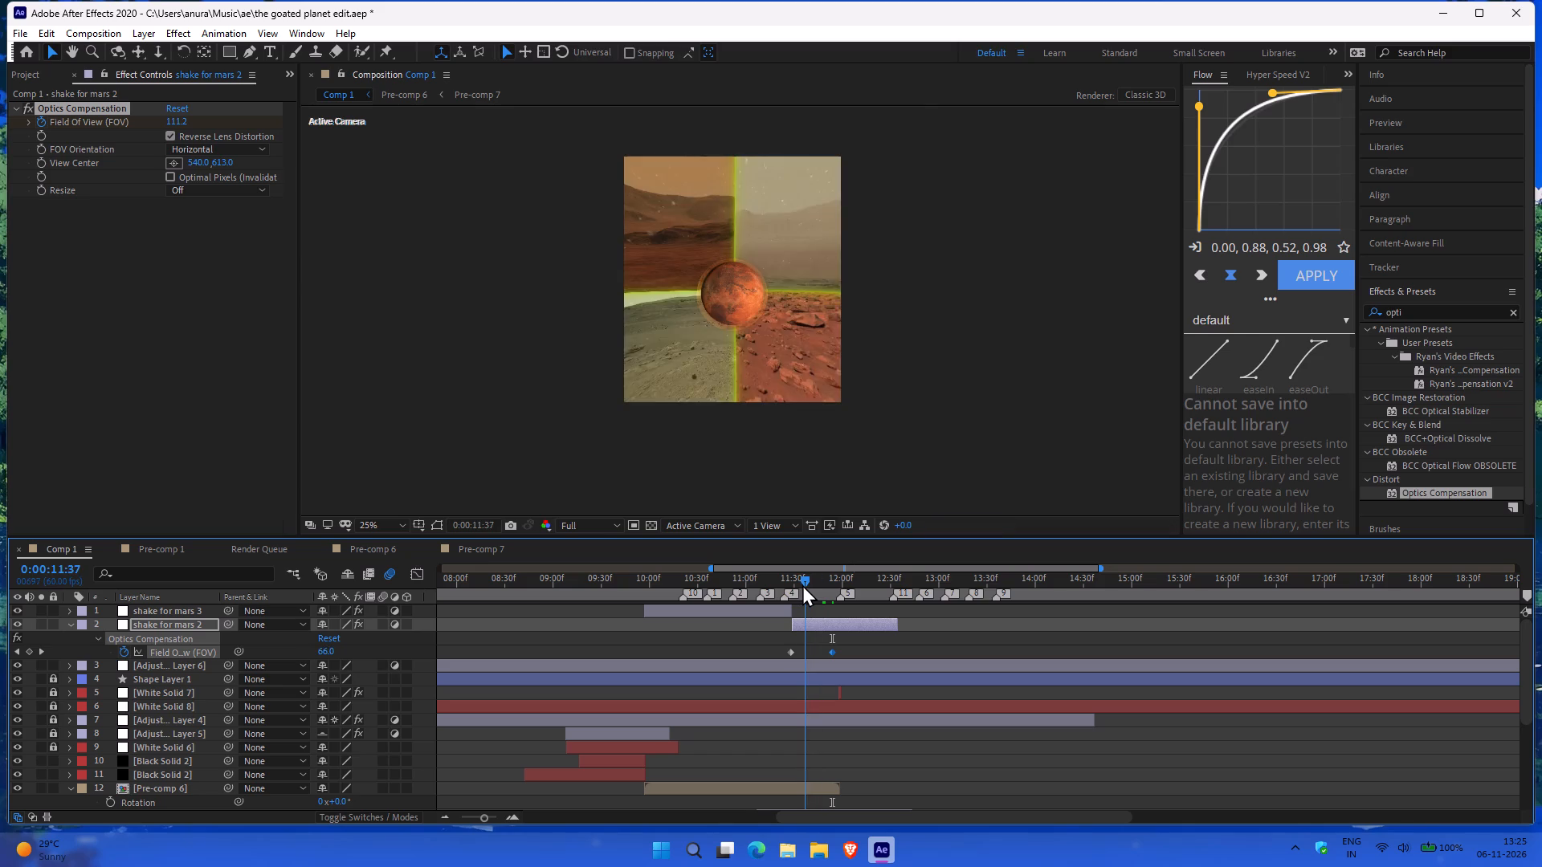
drag(802, 584, 821, 595)
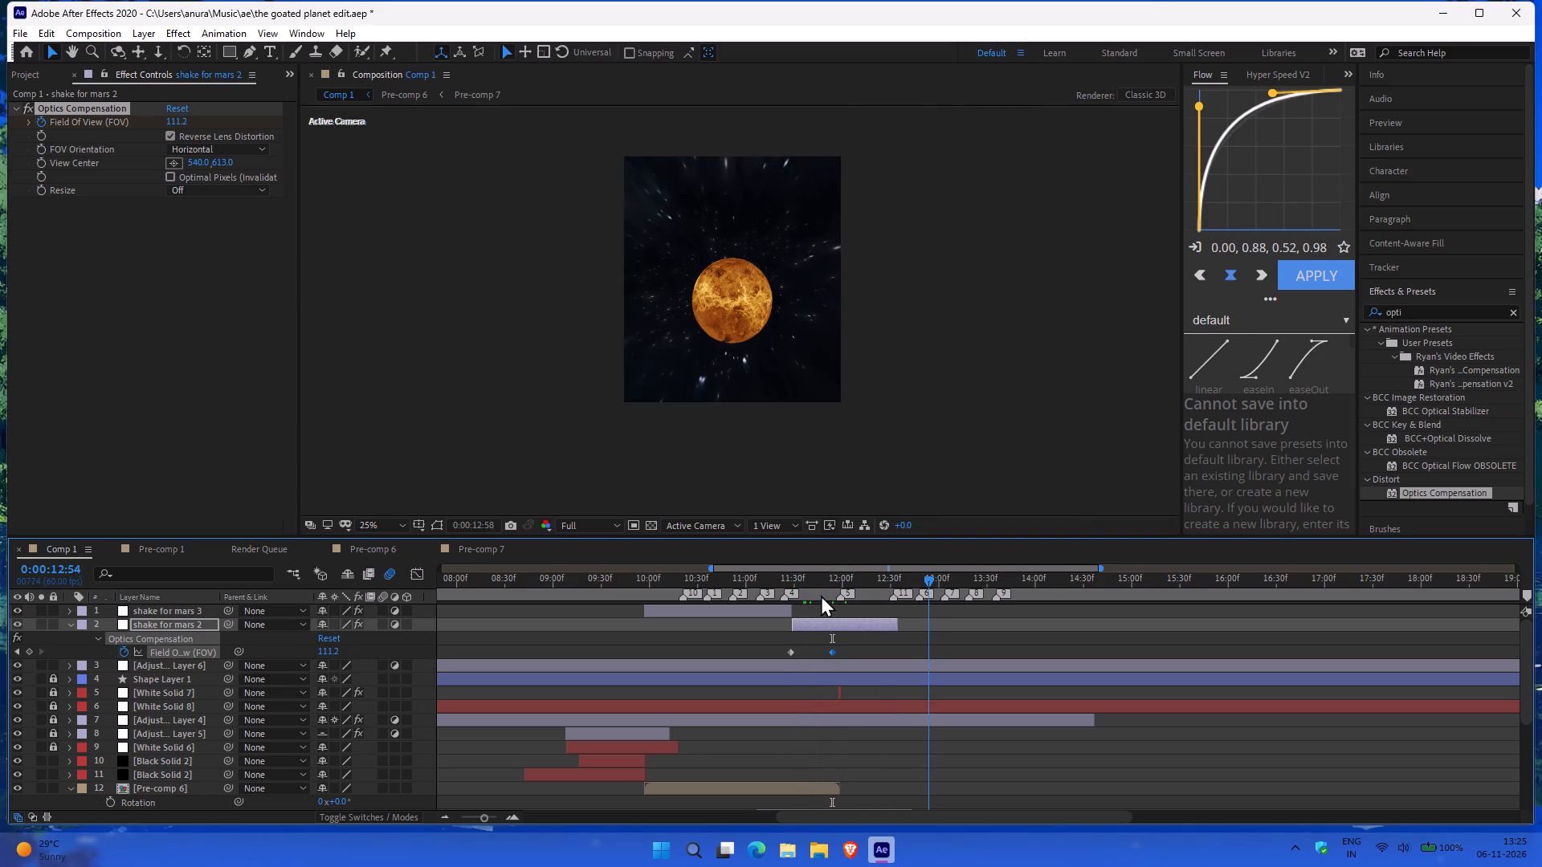
drag(821, 595, 831, 588)
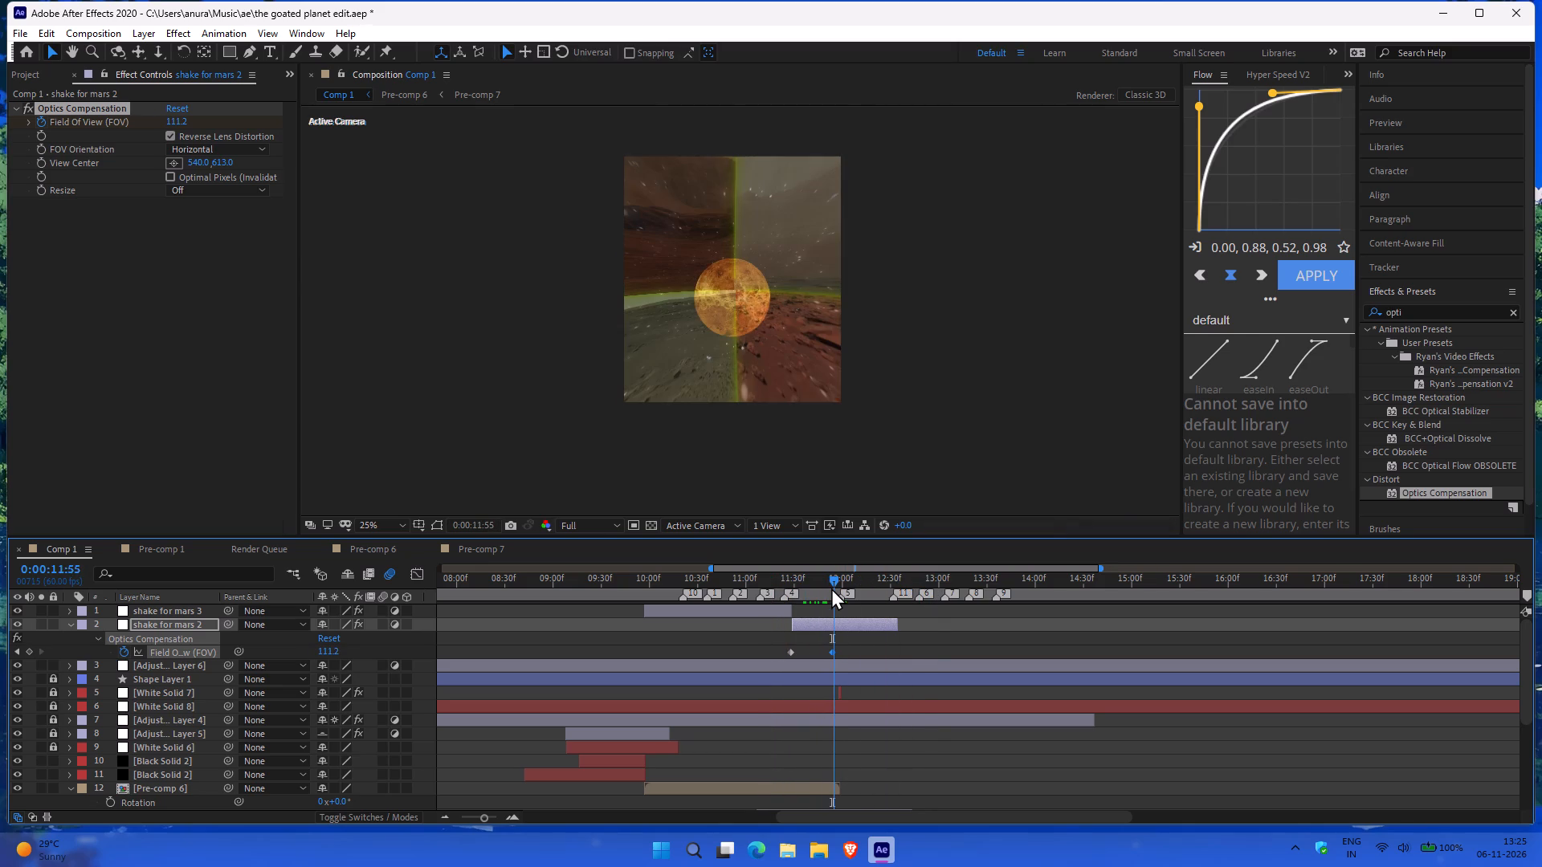
drag(831, 588, 832, 587)
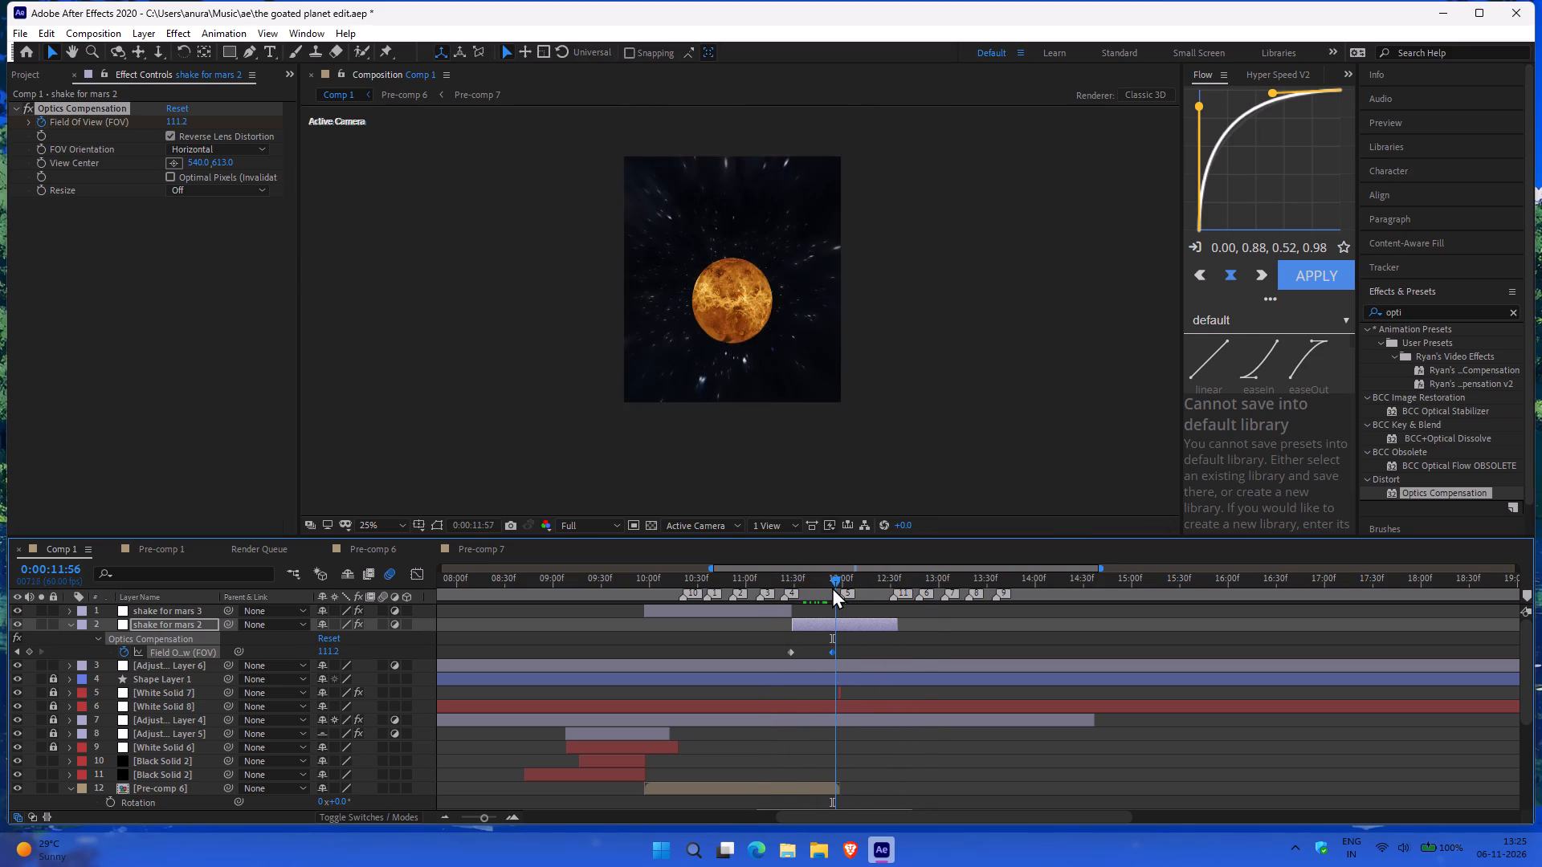
drag(832, 587, 840, 586)
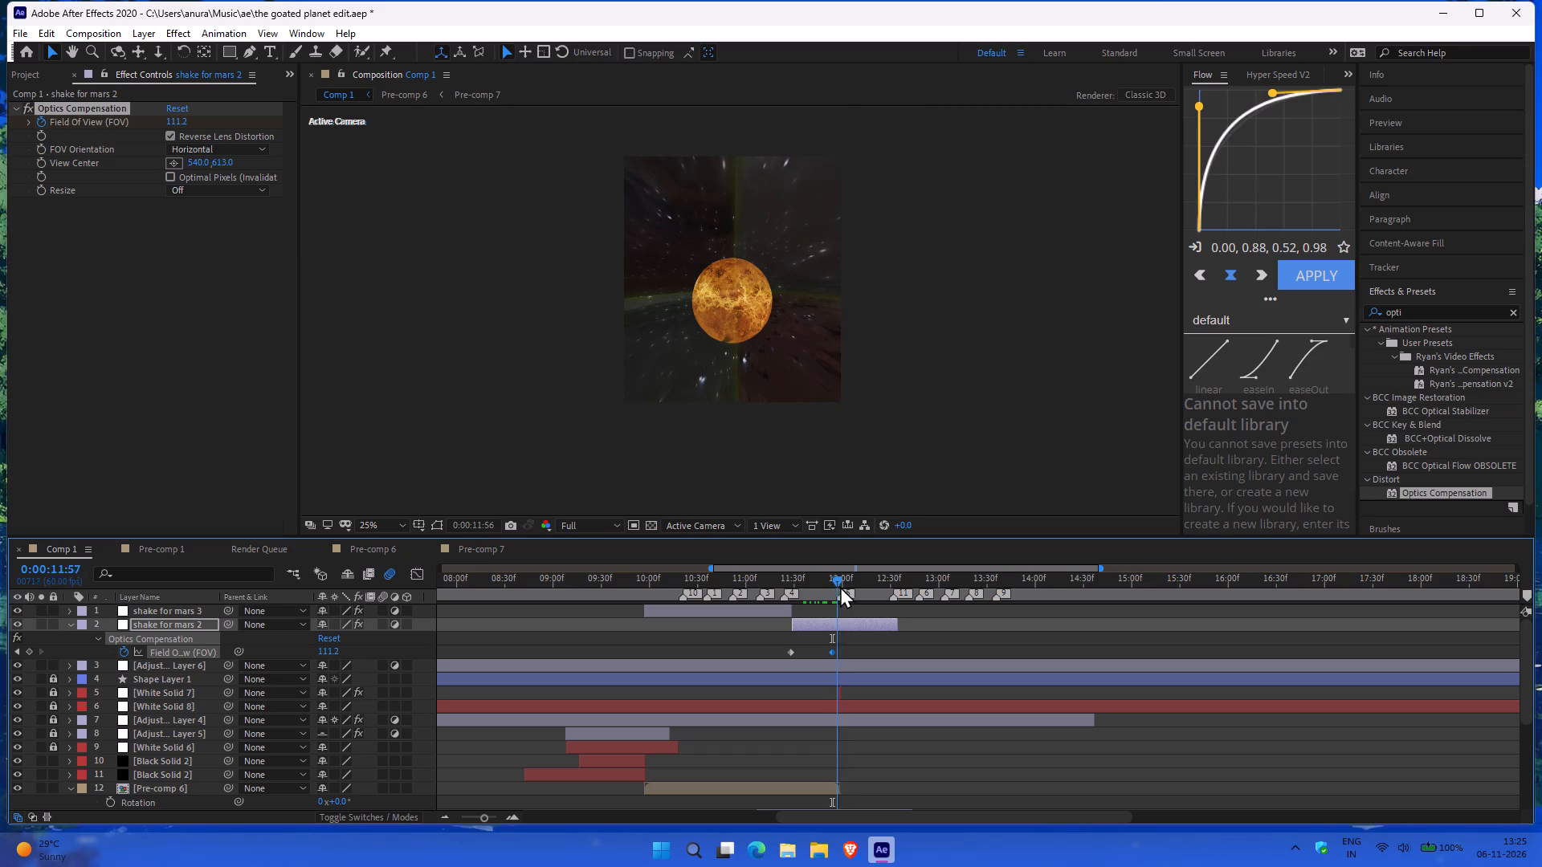
drag(840, 586, 840, 585)
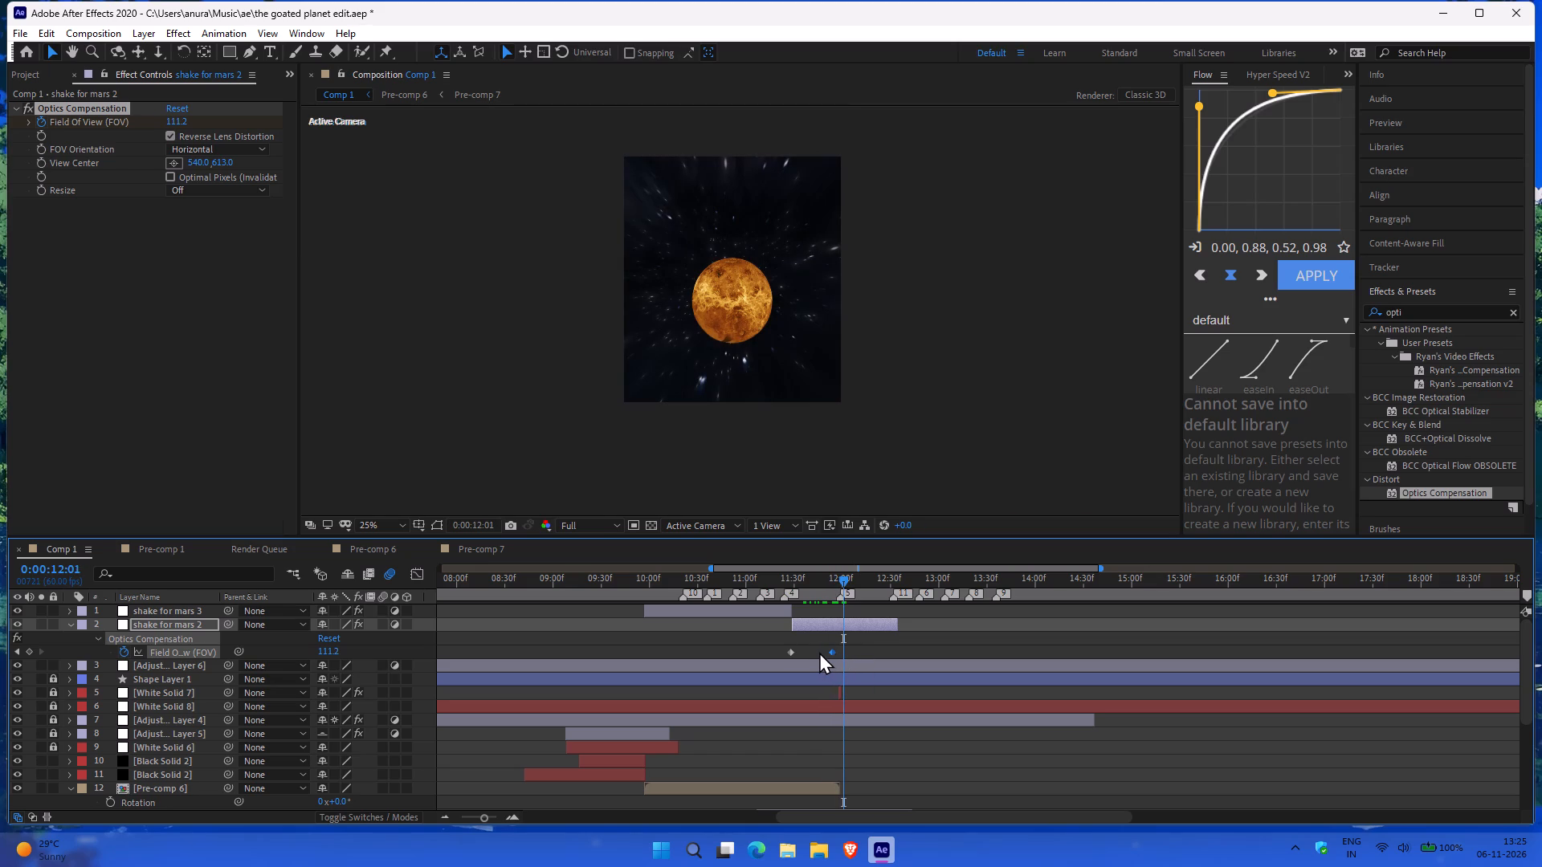
drag(831, 652, 826, 652)
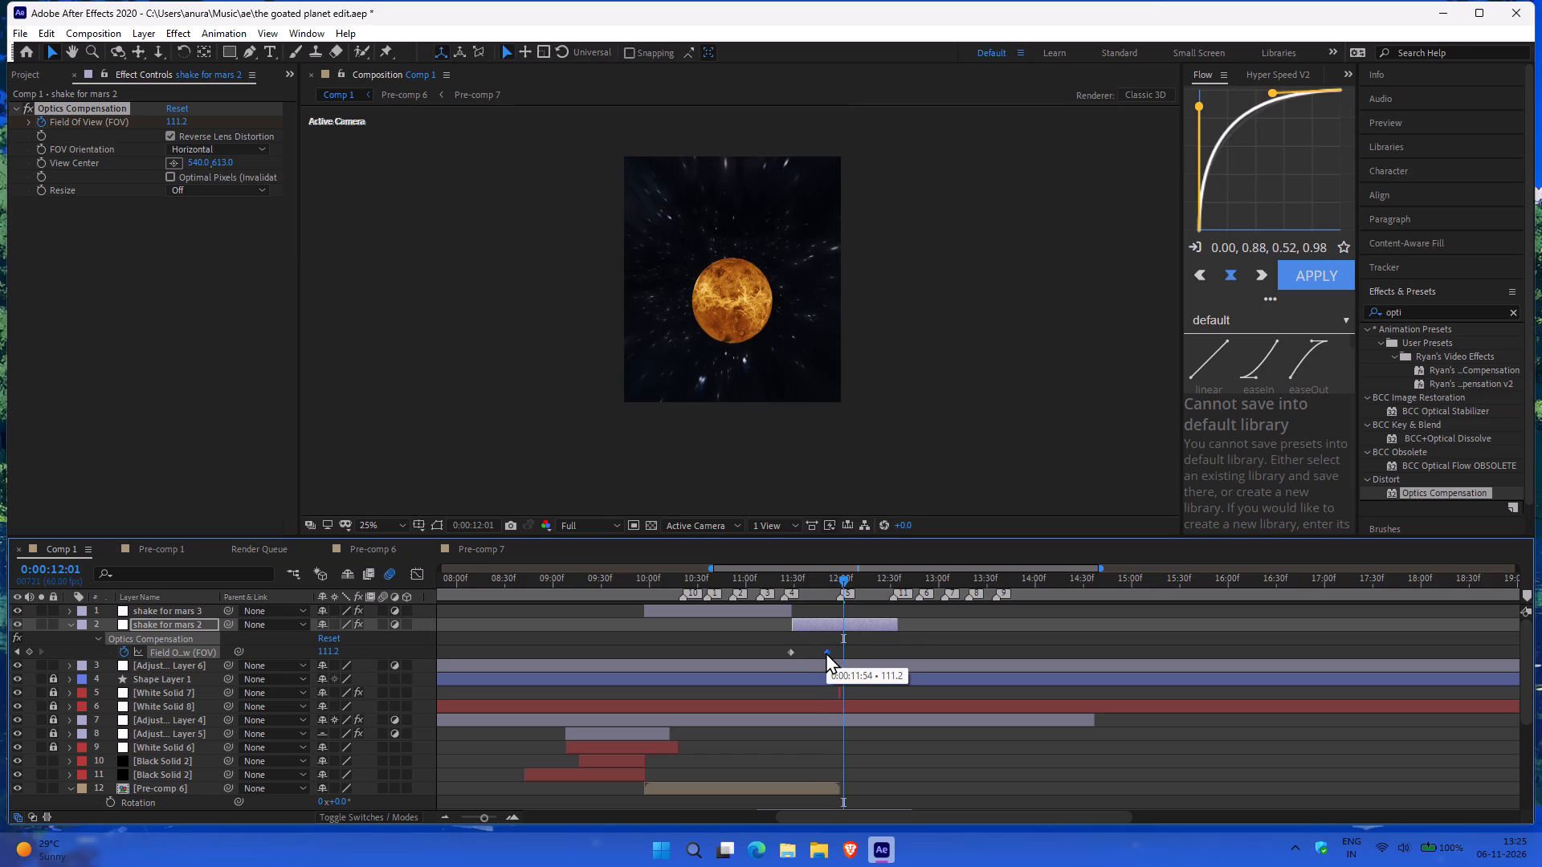
drag(826, 652, 824, 652)
Set the Field of View on shake for mars 2 to 0.0 at 0:00:11:57.
click(842, 580)
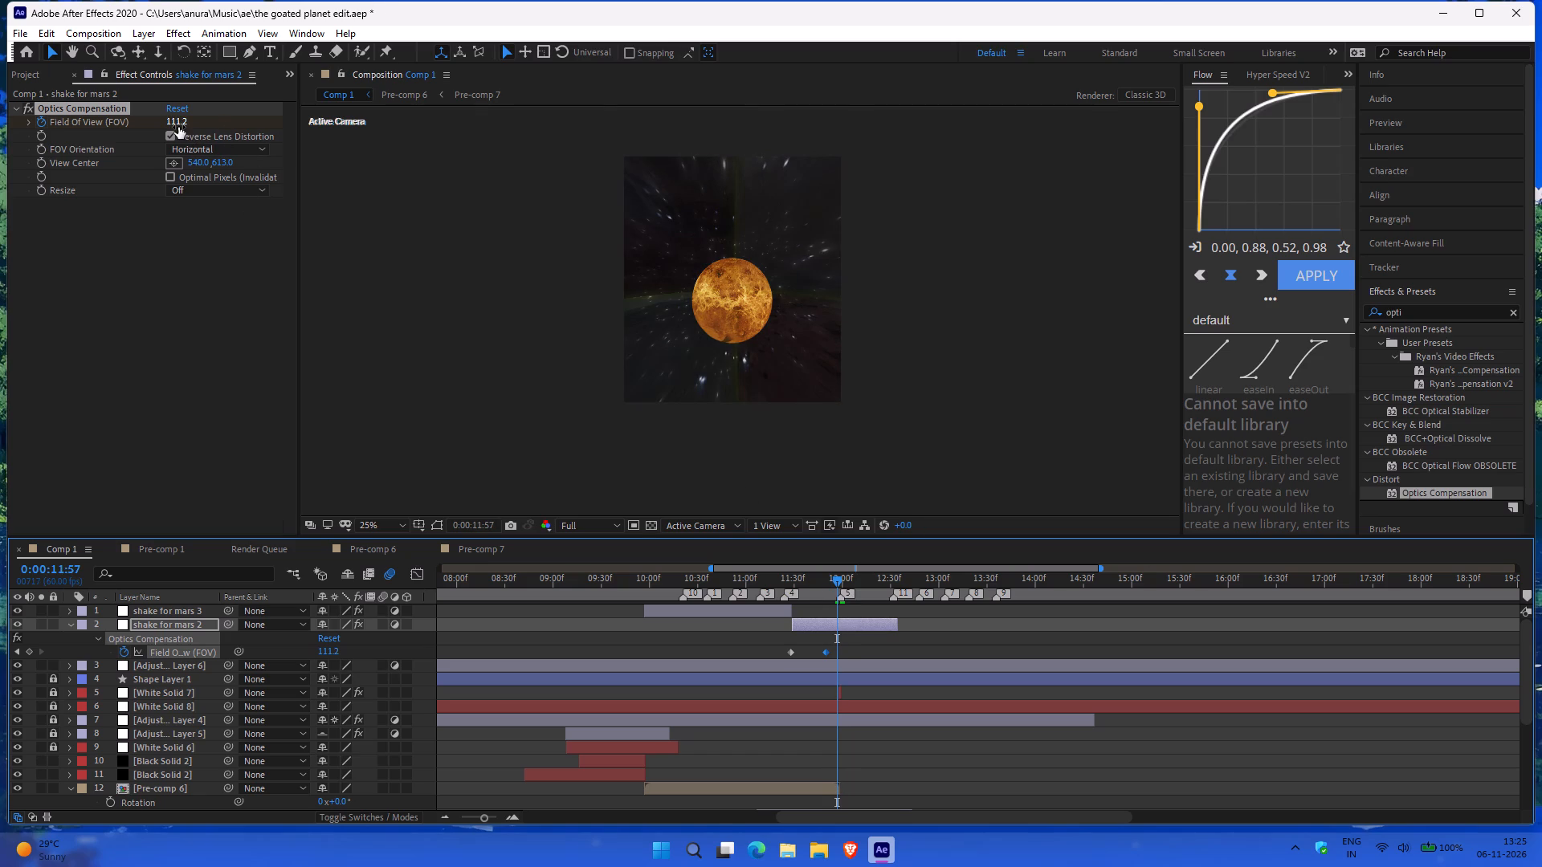
drag(170, 121, 0, 177)
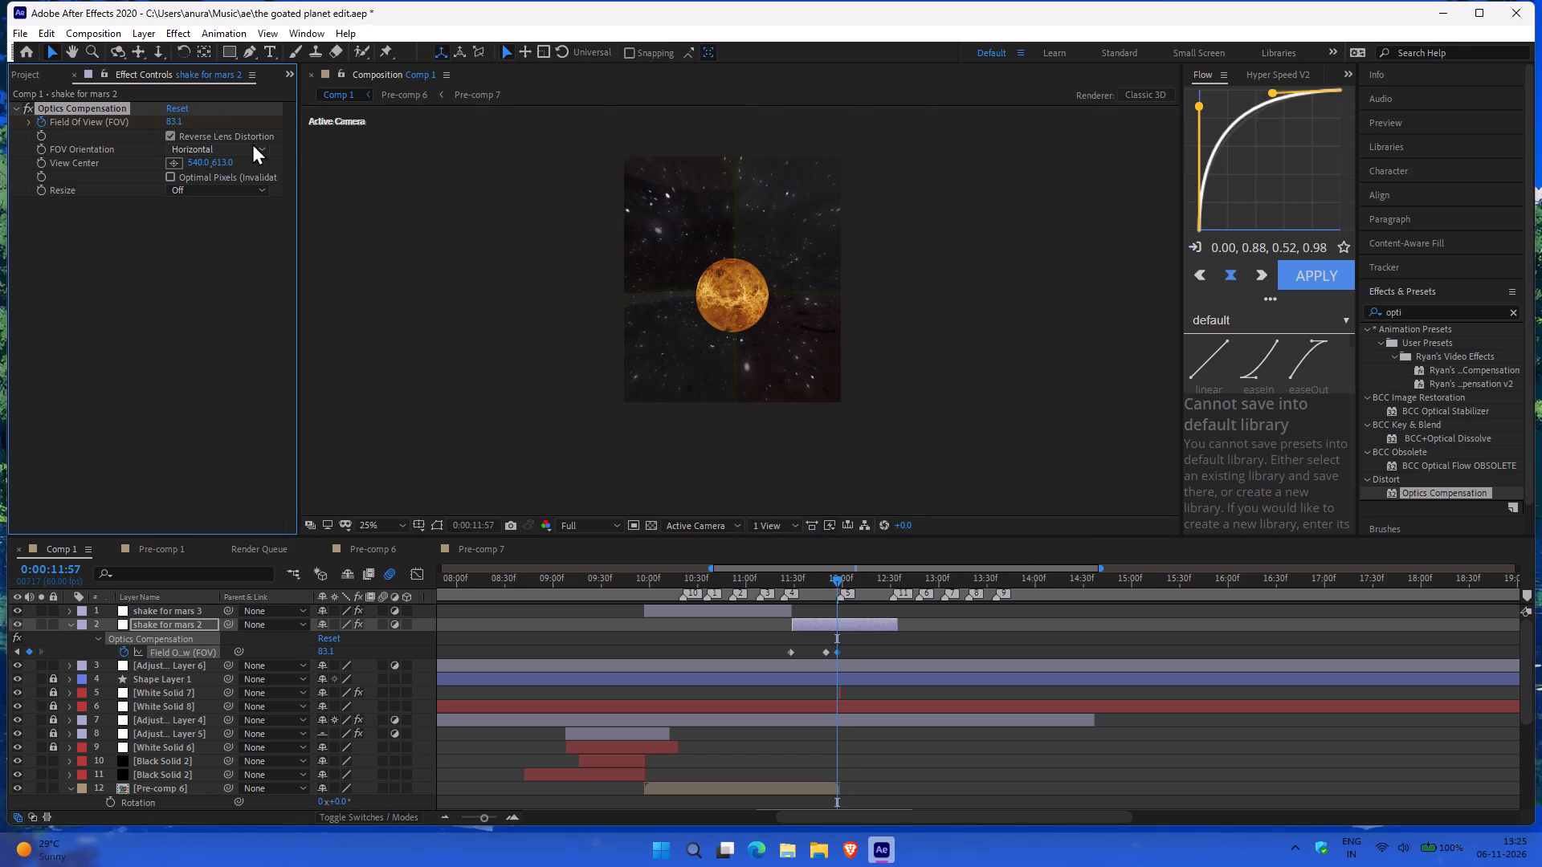
drag(171, 124, 2, 98)
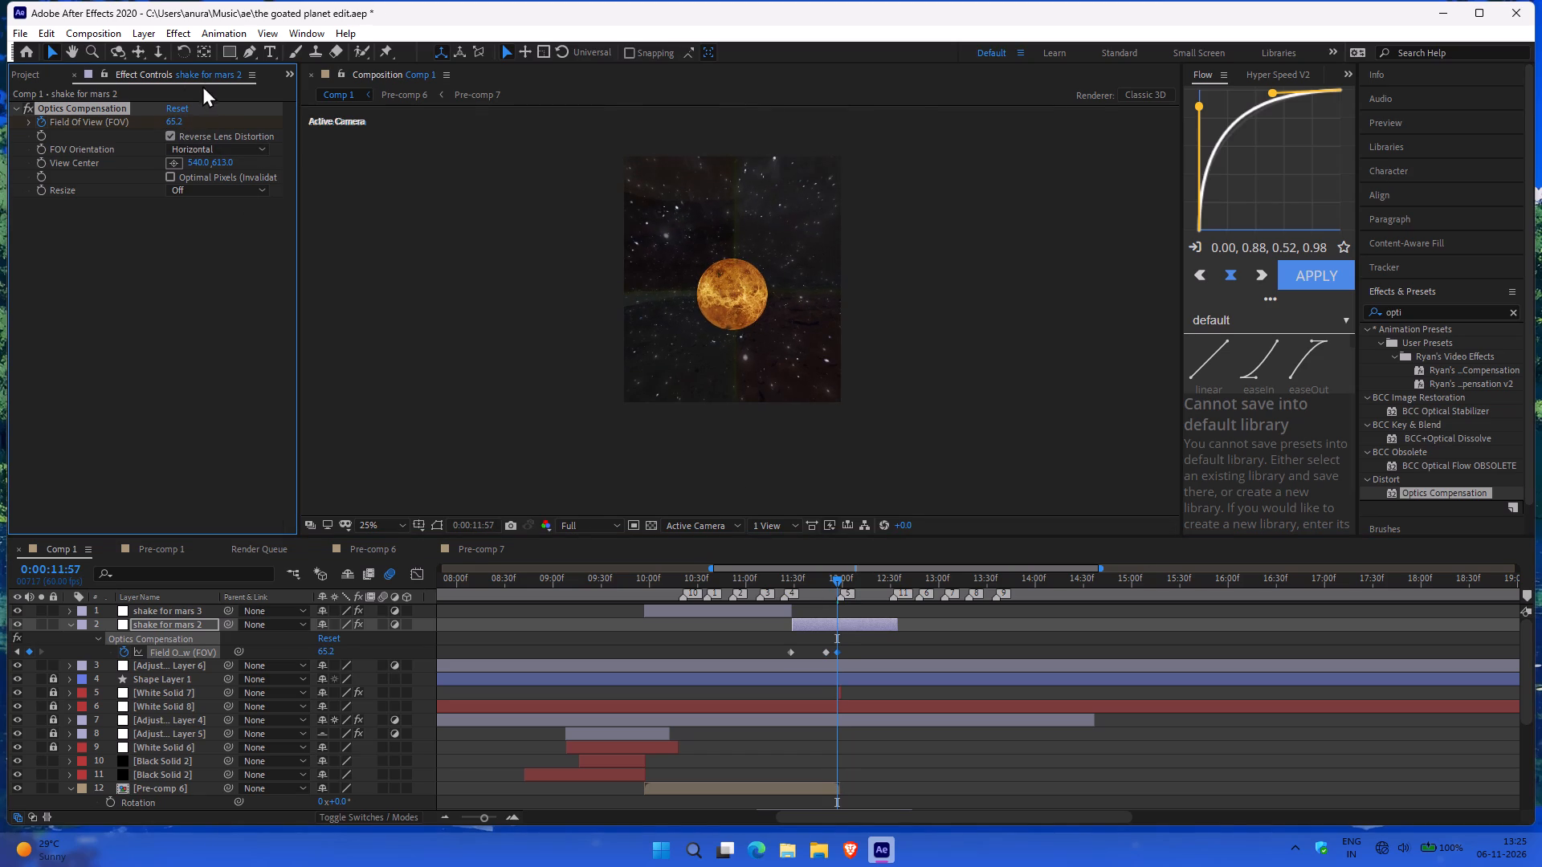
drag(177, 124, 15, 156)
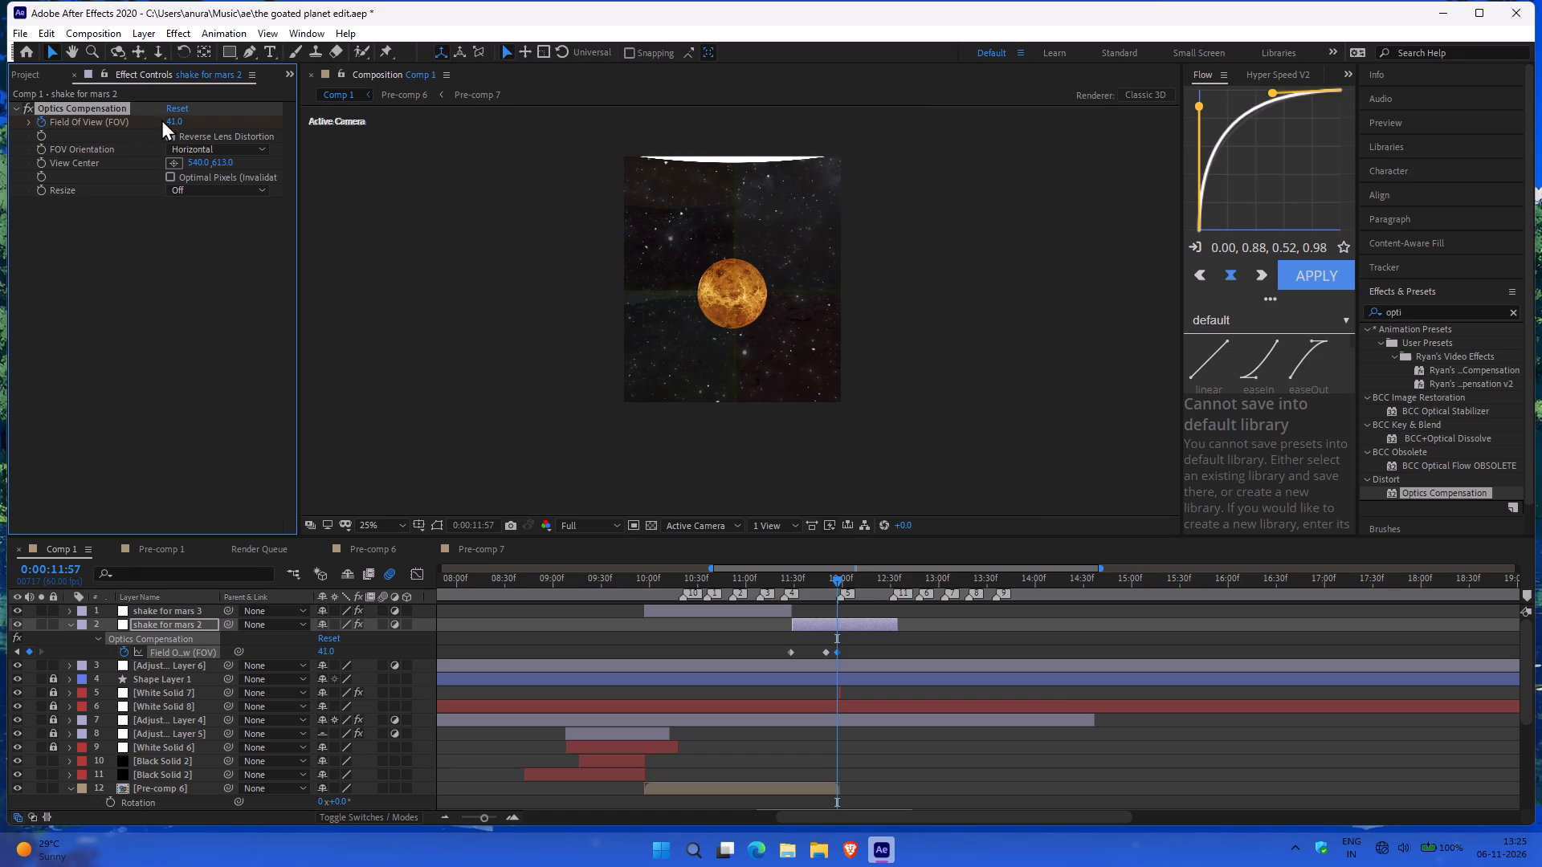
drag(174, 119, 1, 185)
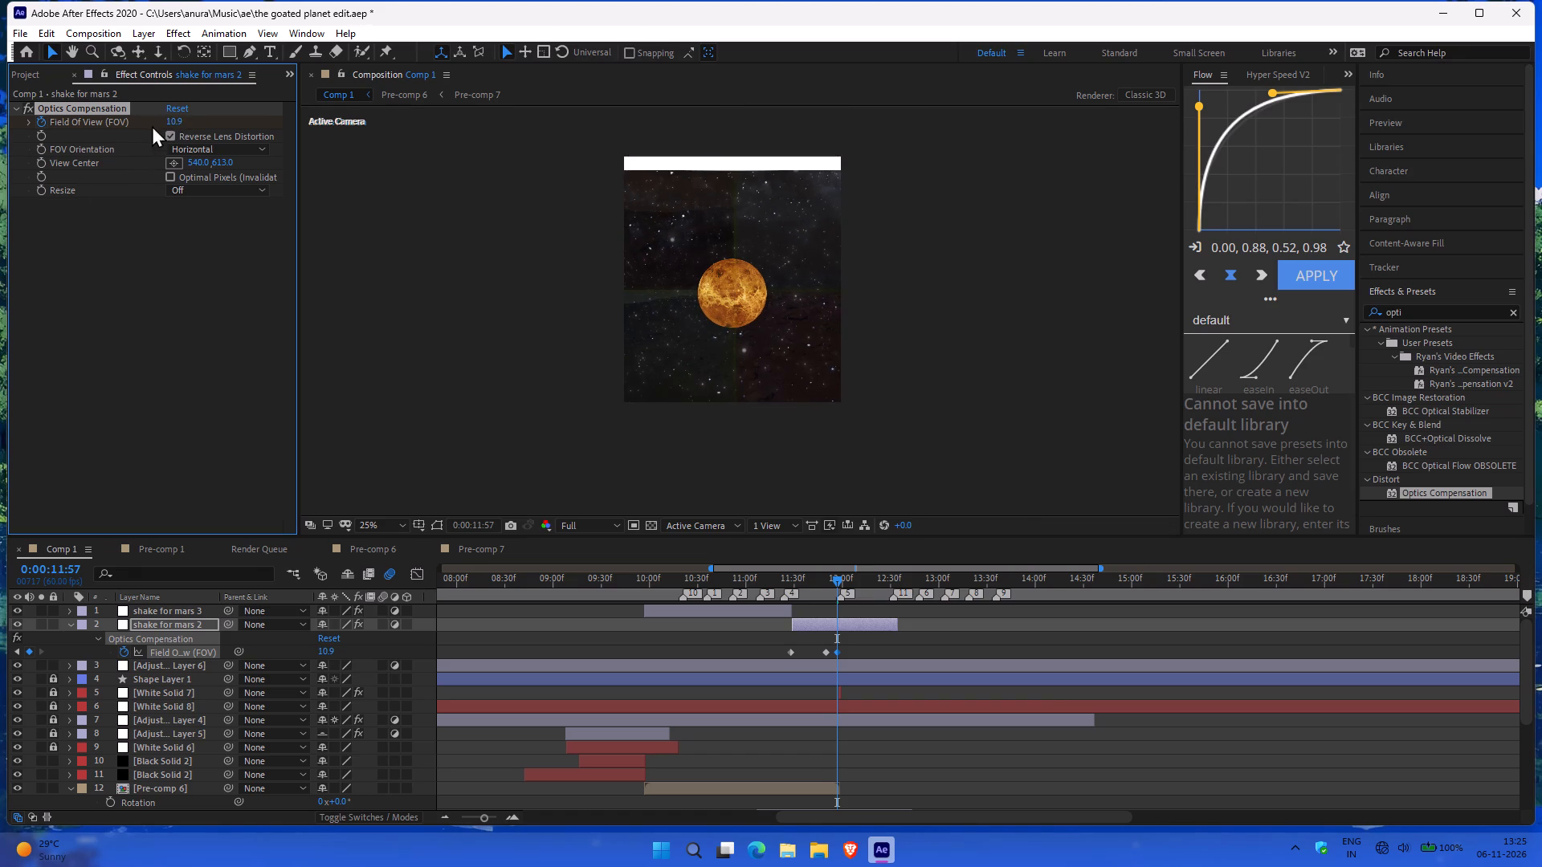
click(177, 116)
drag(177, 118, 90, 140)
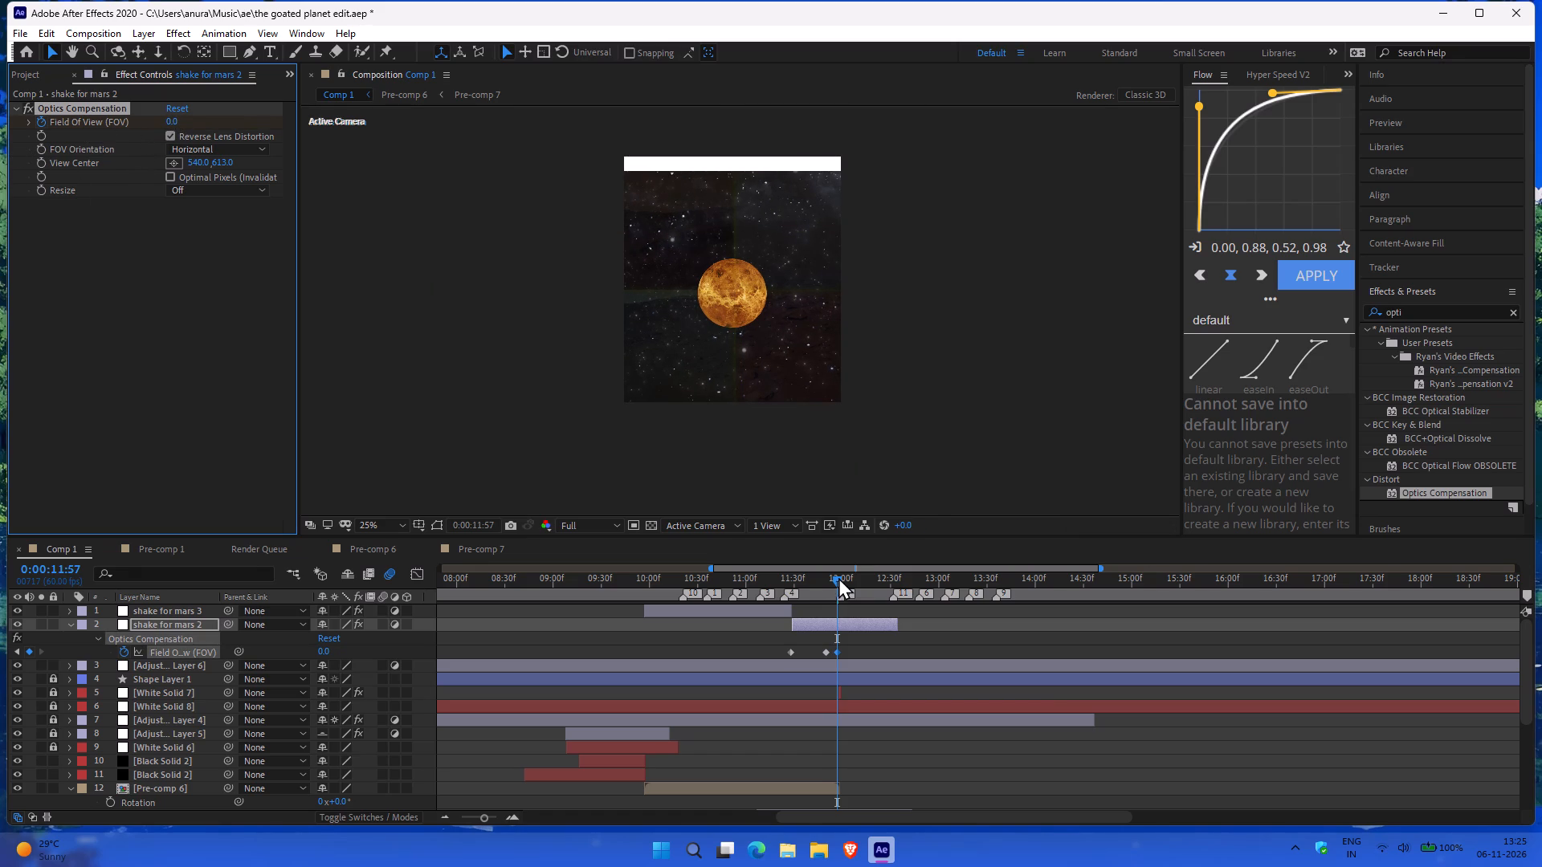
Show the Field of View value curve in the Graph Editor and select all of its keyframes.
click(406, 587)
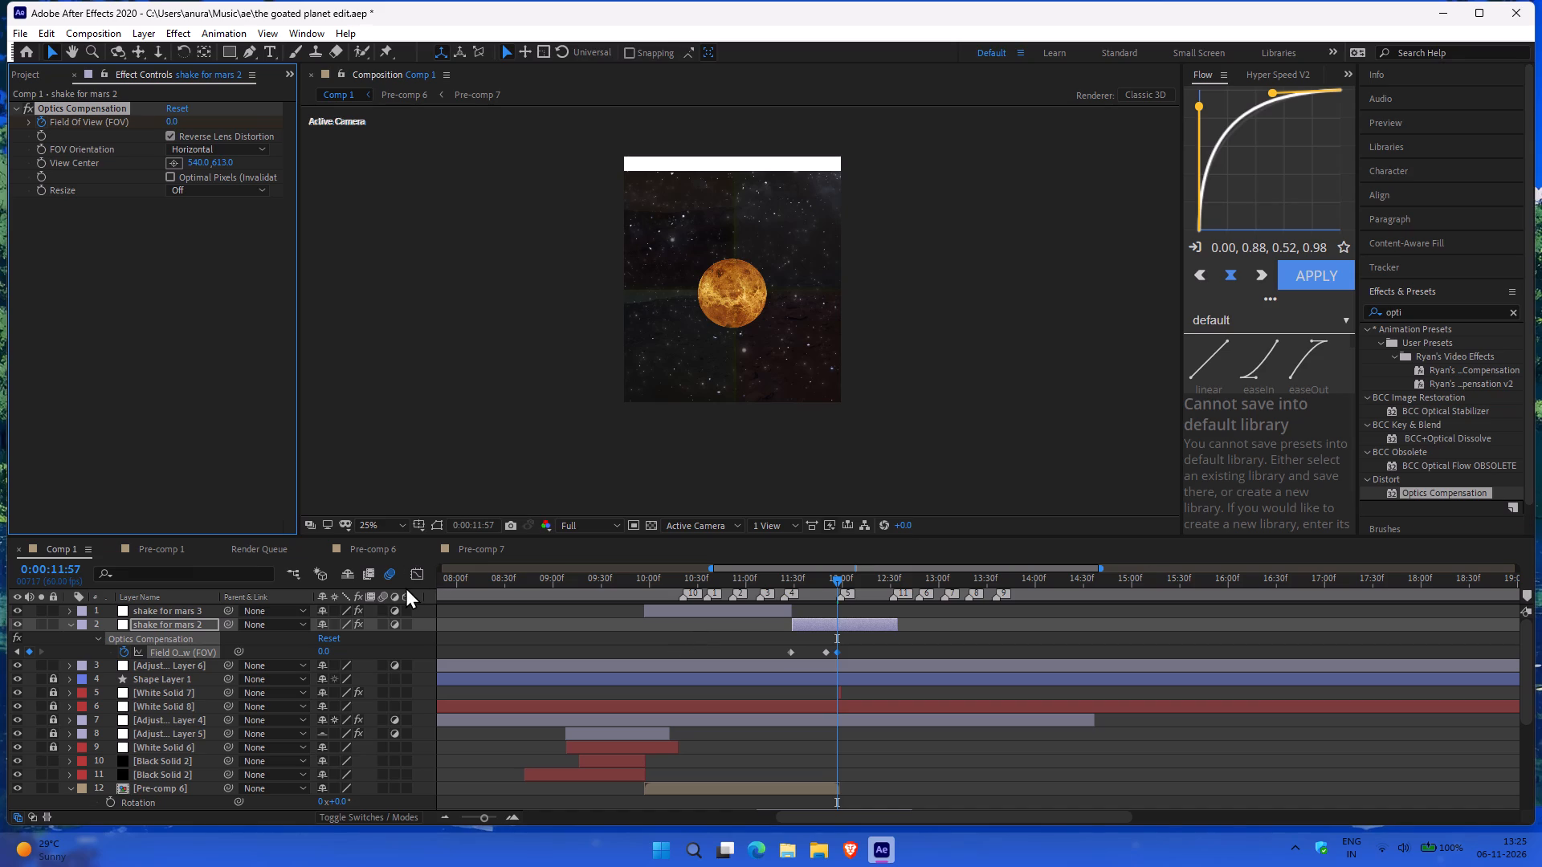
click(417, 576)
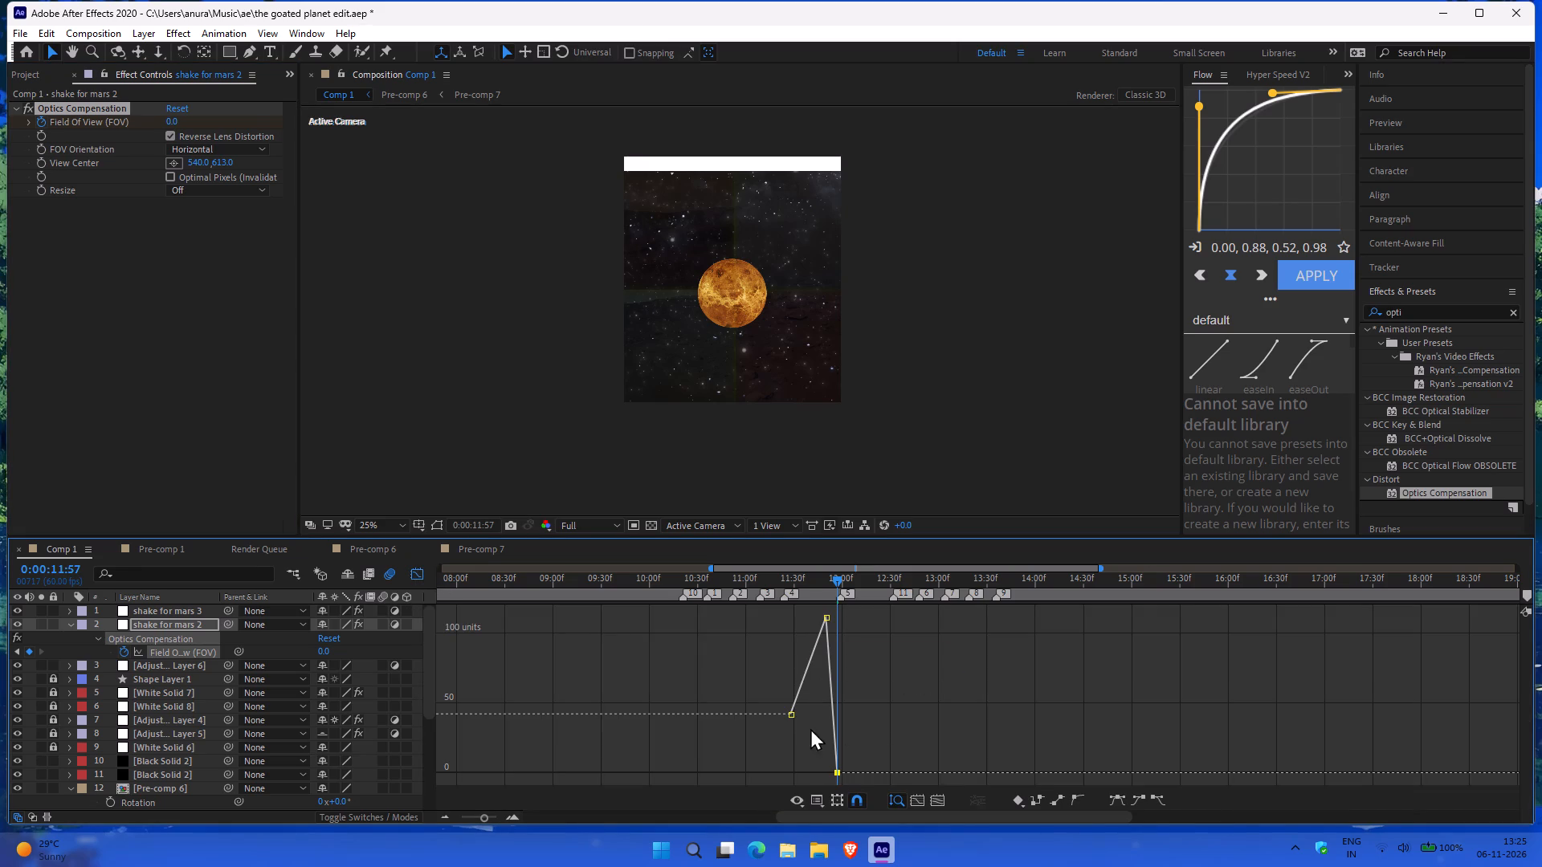
click(821, 802)
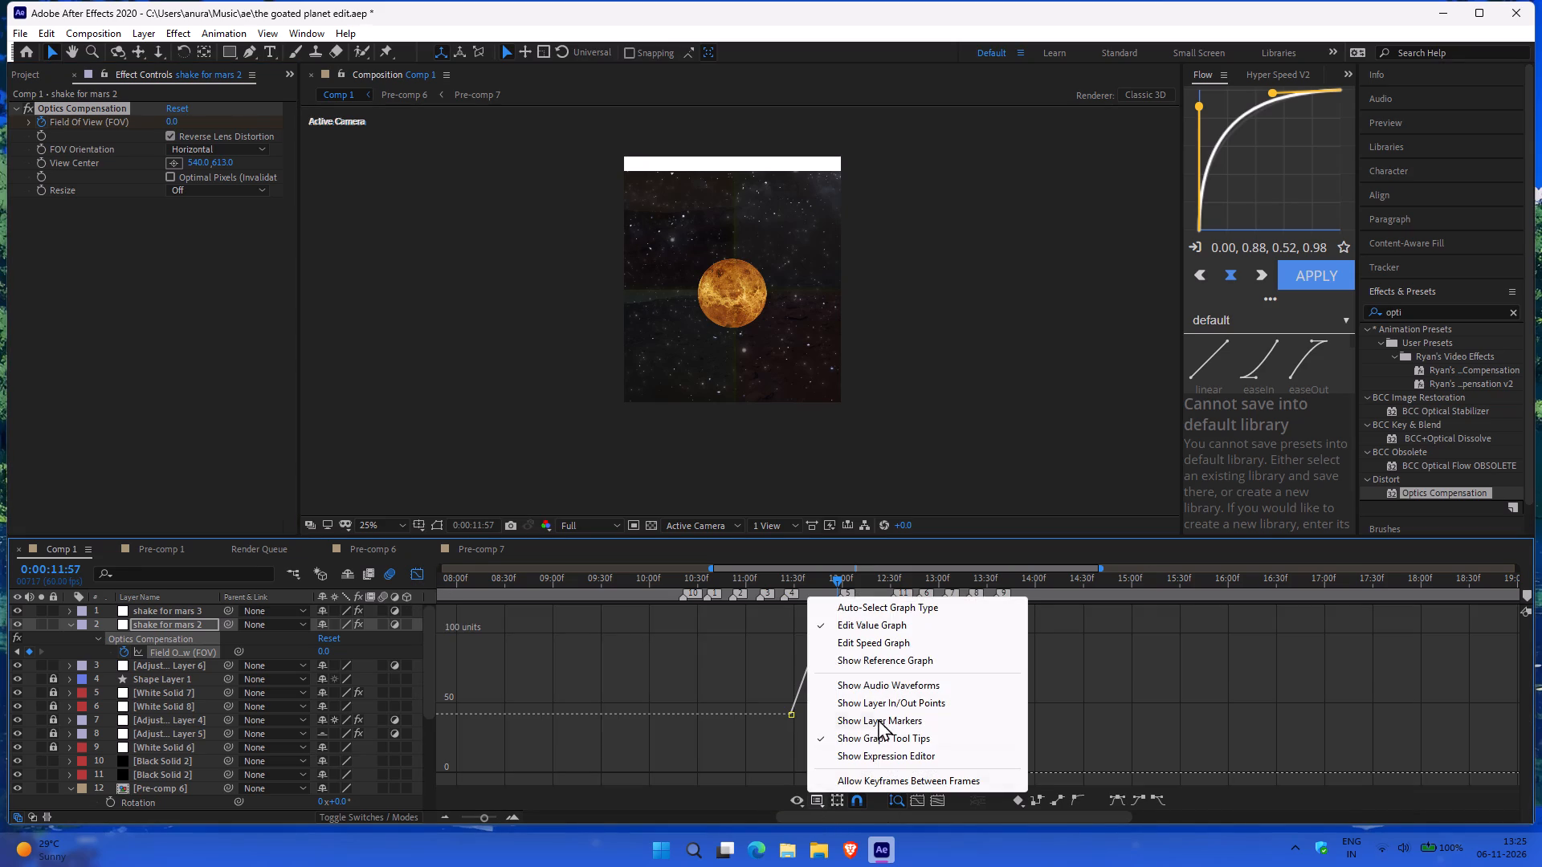
click(727, 671)
drag(779, 626, 859, 623)
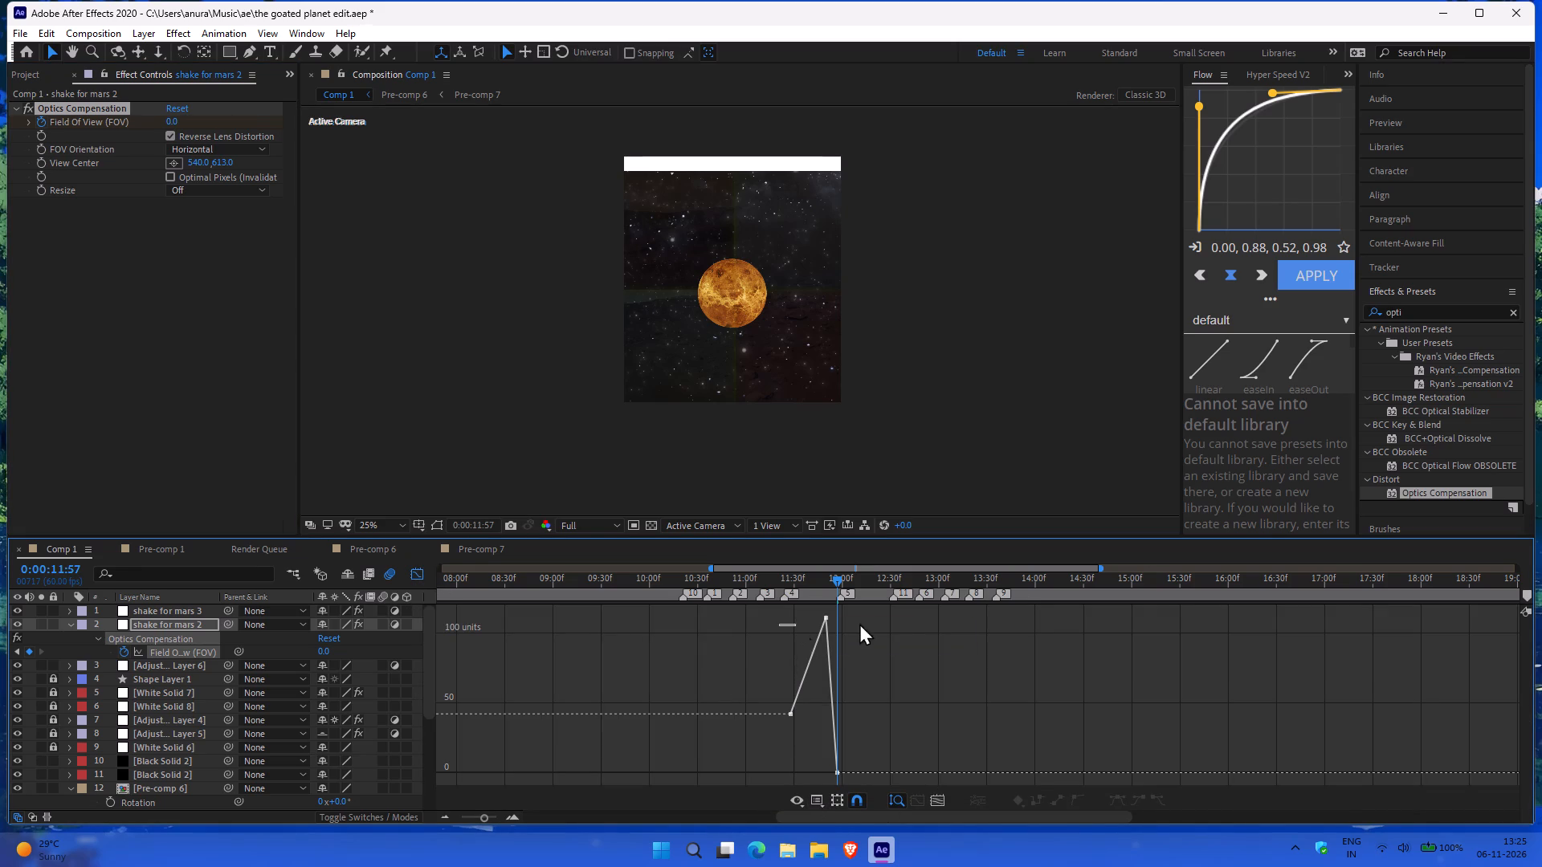
drag(859, 623, 894, 628)
drag(757, 611, 936, 772)
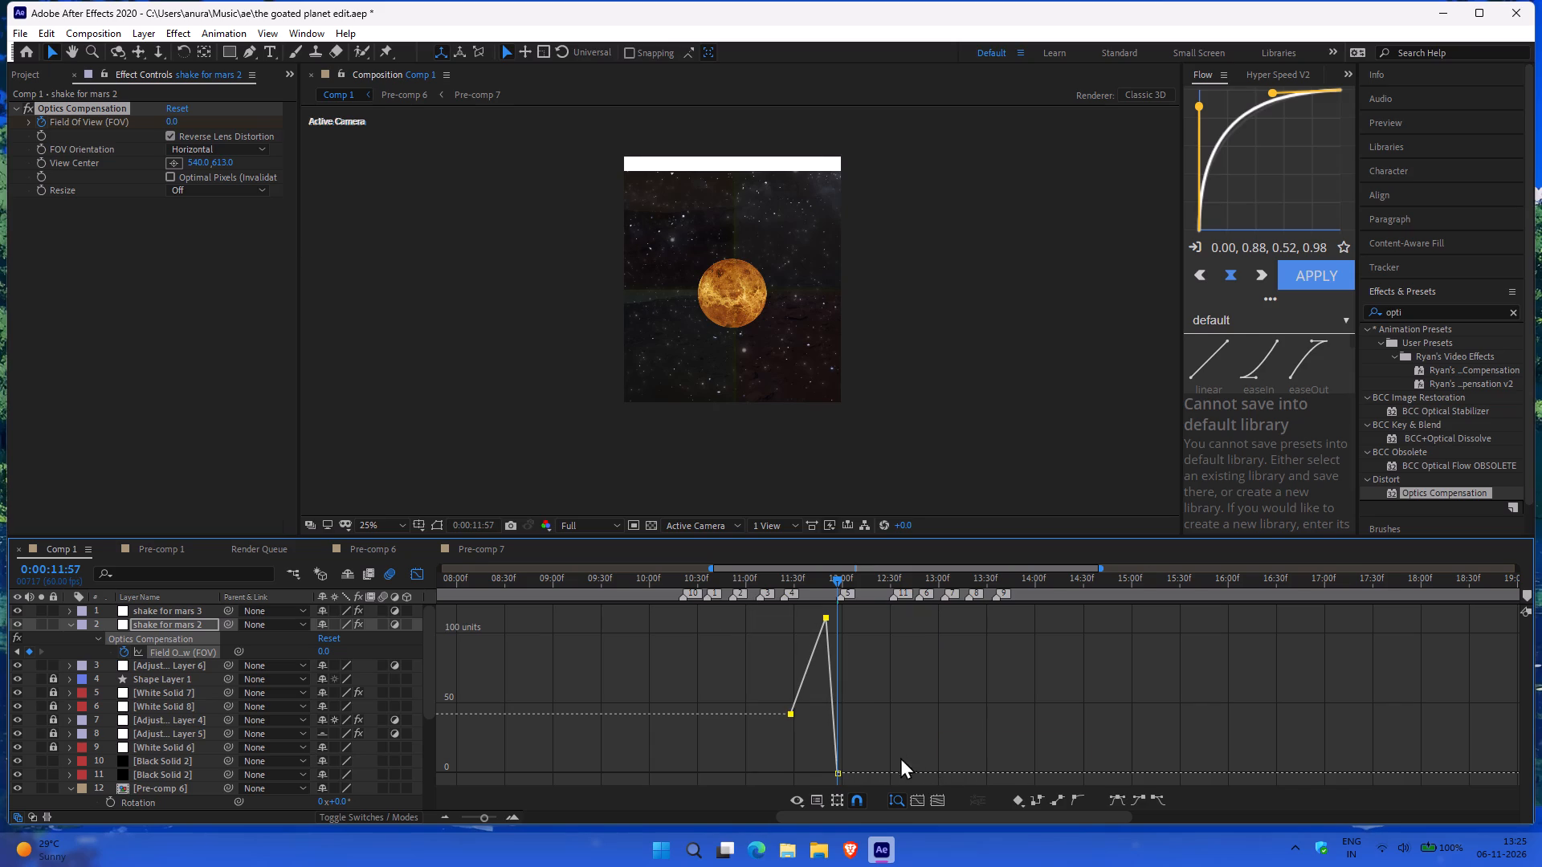
drag(767, 610, 781, 625)
drag(781, 625, 911, 775)
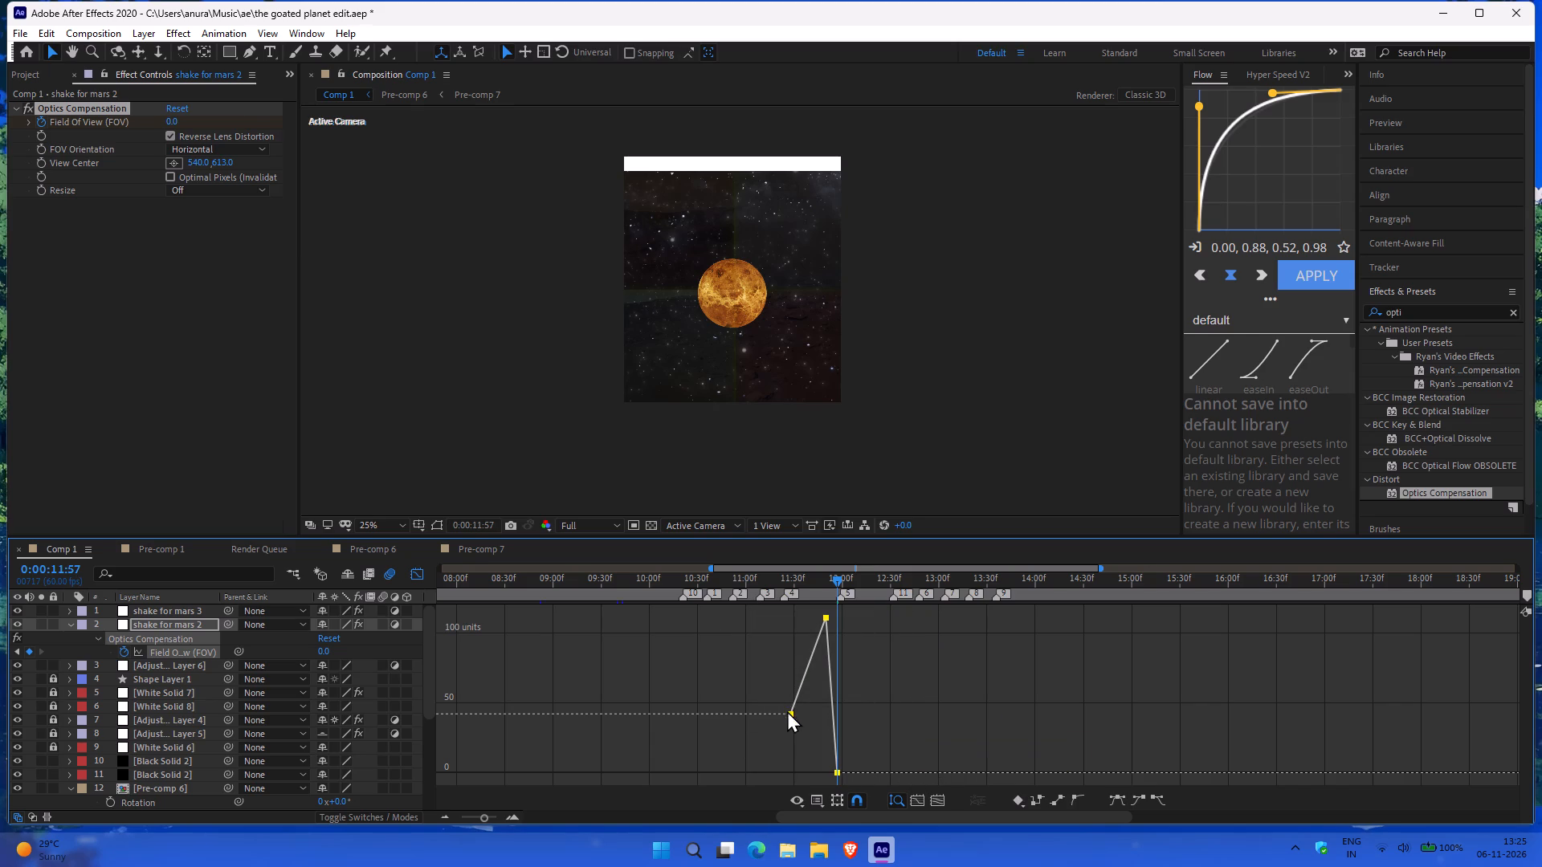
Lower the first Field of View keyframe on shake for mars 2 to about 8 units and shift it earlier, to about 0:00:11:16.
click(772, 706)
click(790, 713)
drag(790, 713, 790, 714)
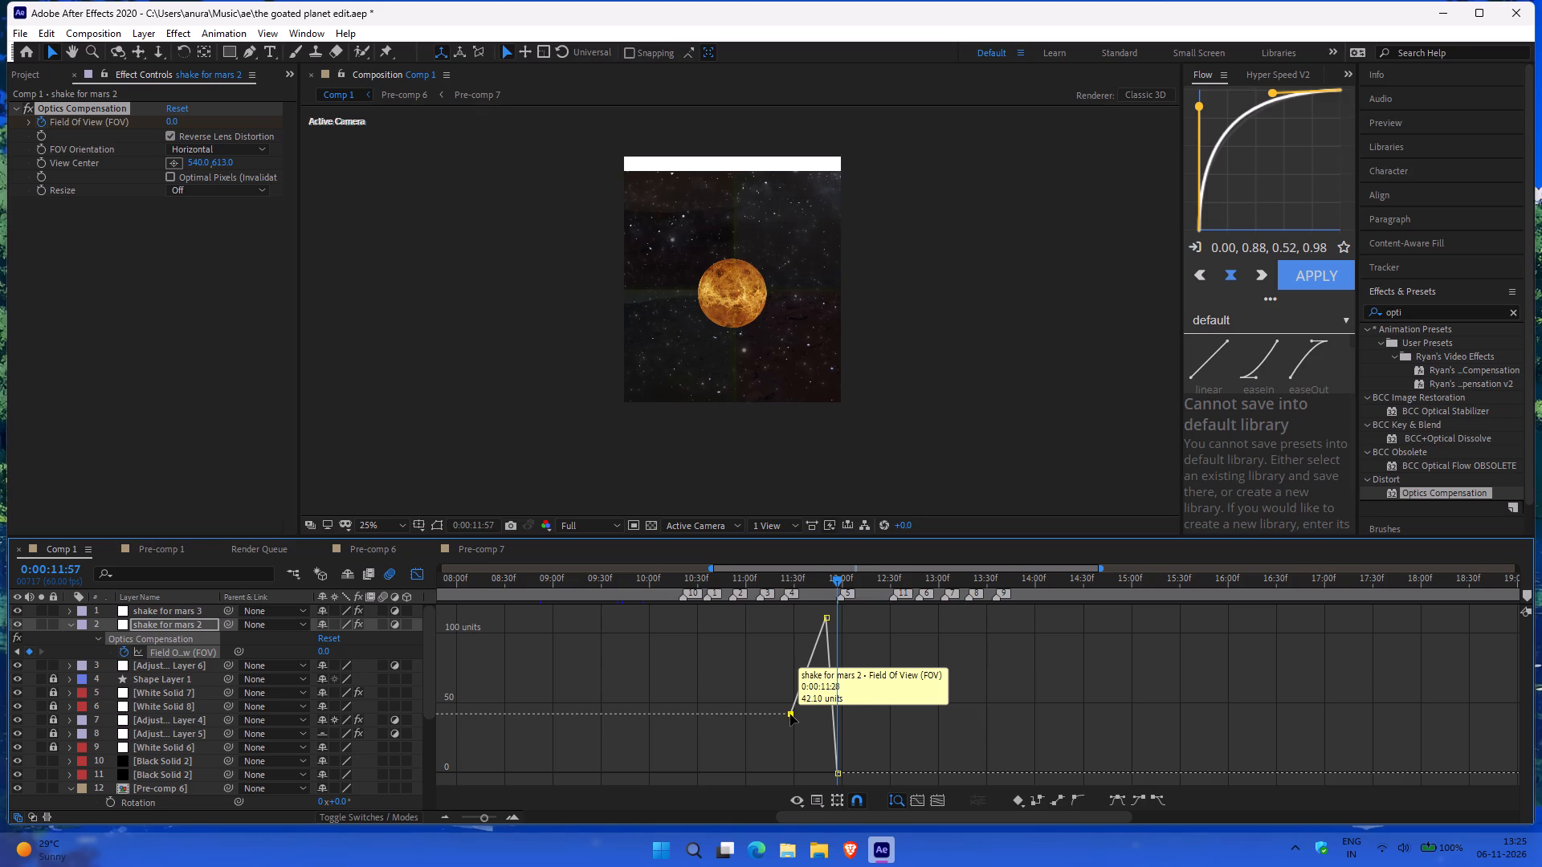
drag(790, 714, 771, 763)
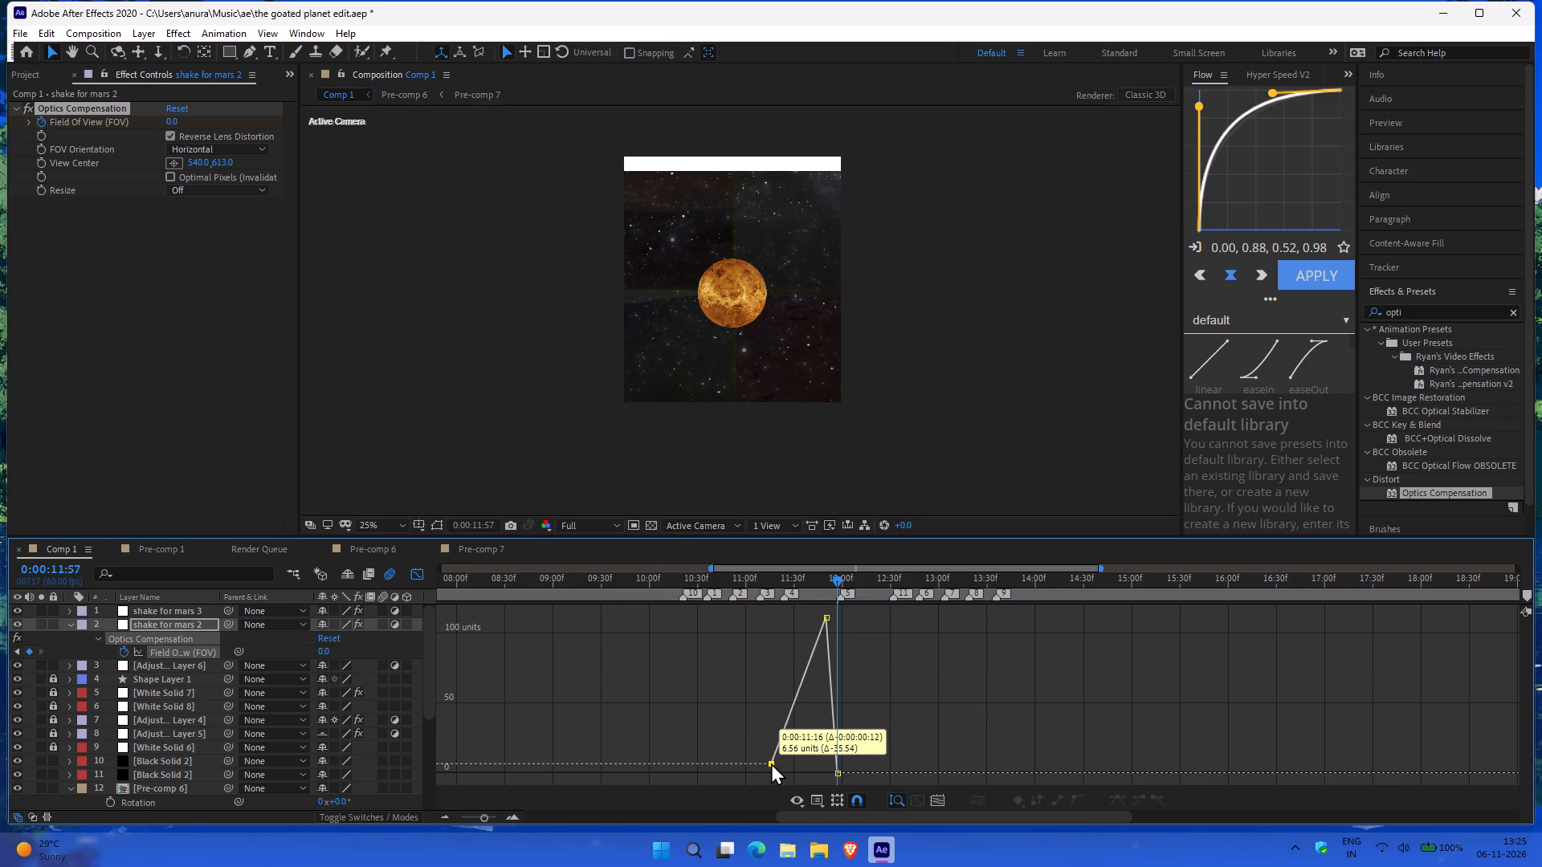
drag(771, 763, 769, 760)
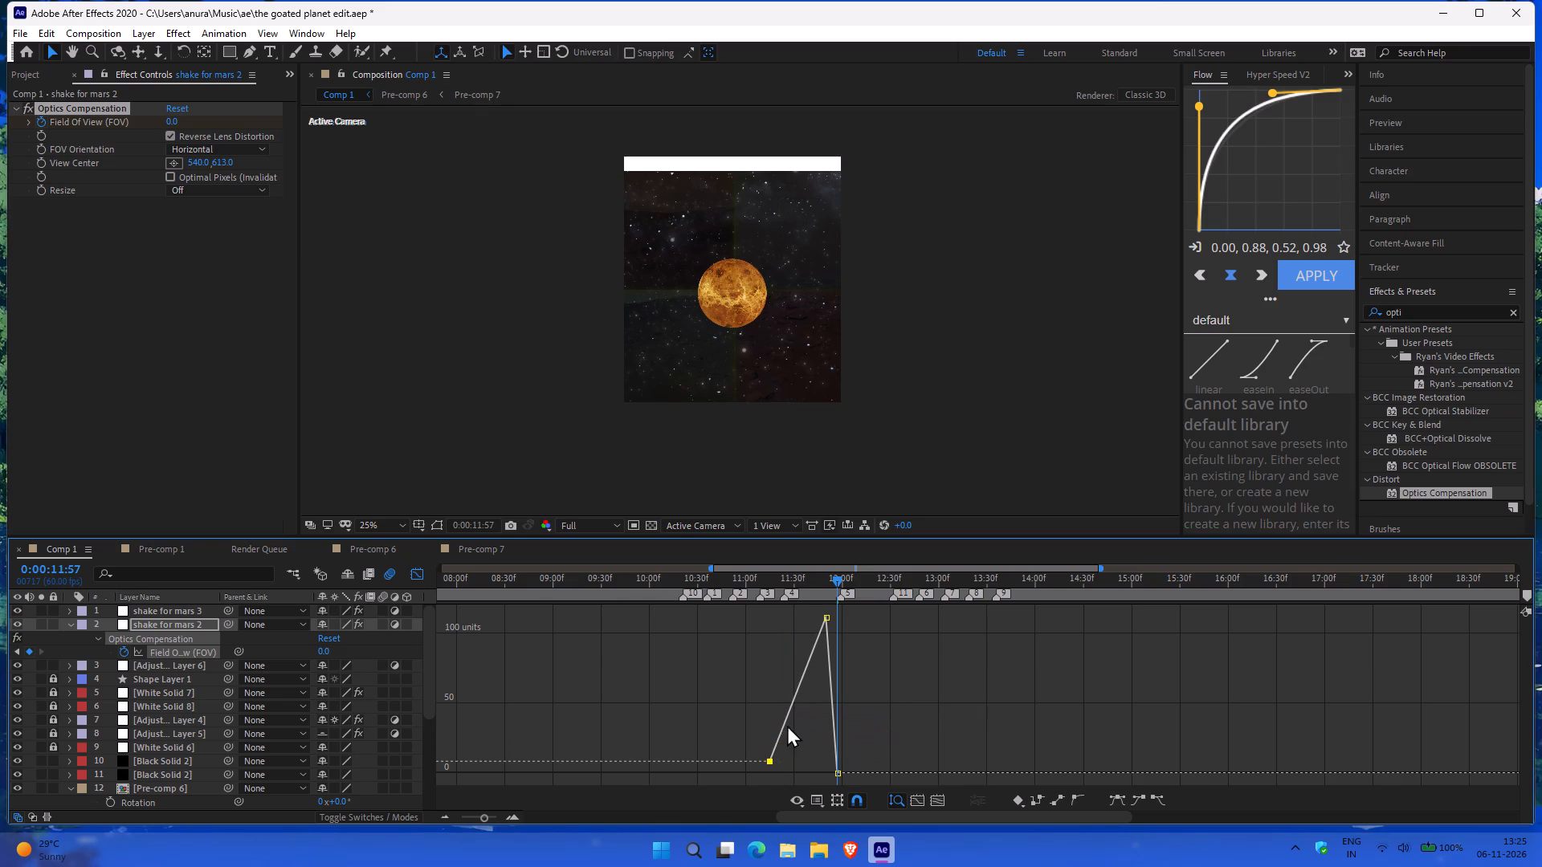
In the layer timeline, align the first Field of View keyframe with the start of shake for mars 2 at 0:00:11:28 and set it to 0.0.
click(422, 567)
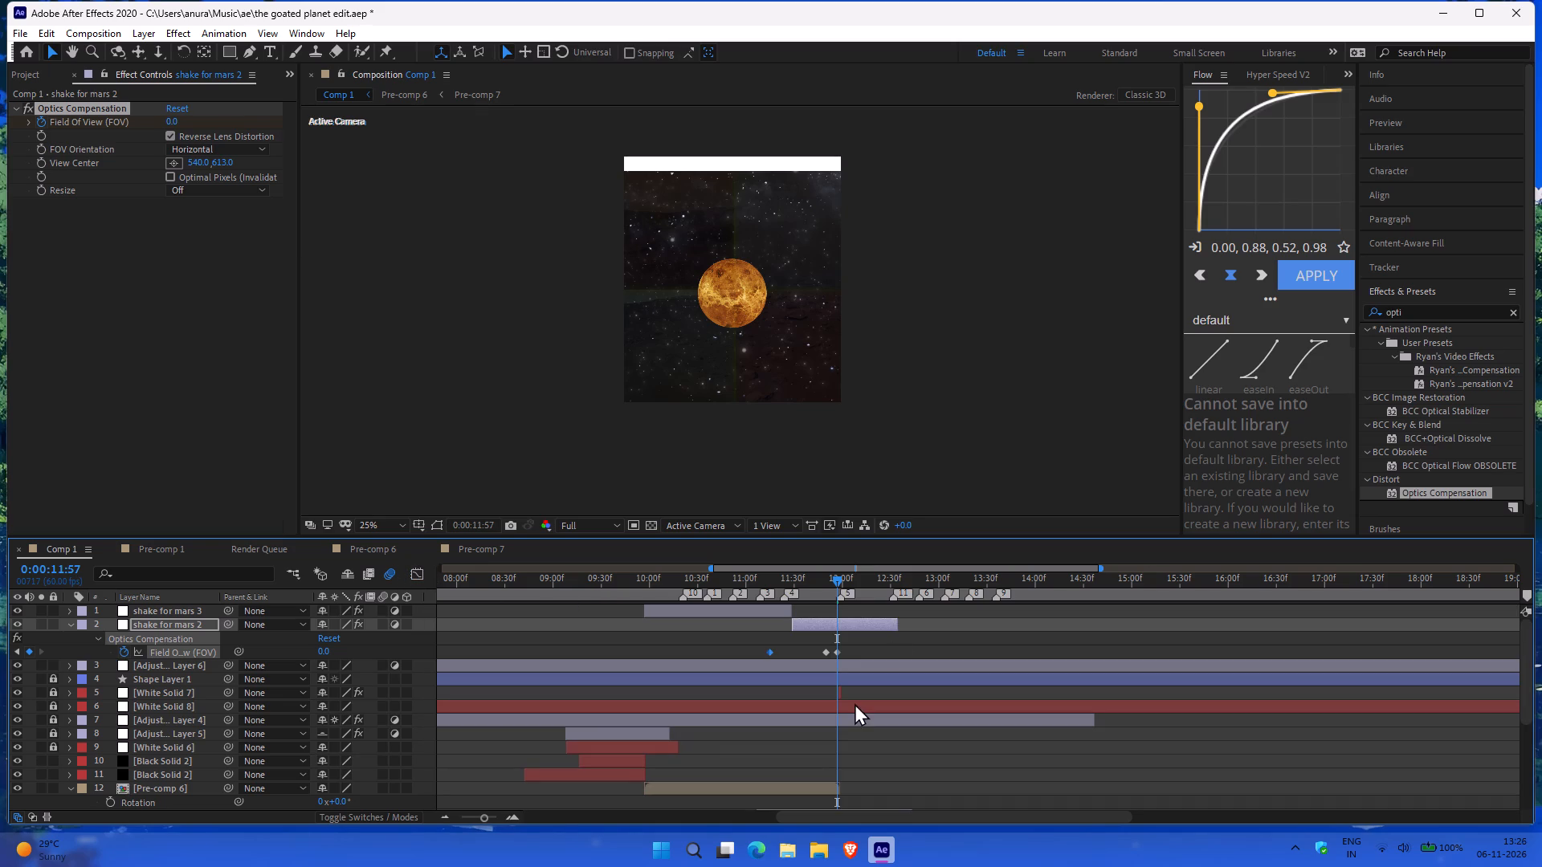
drag(766, 652, 781, 656)
drag(781, 656, 788, 655)
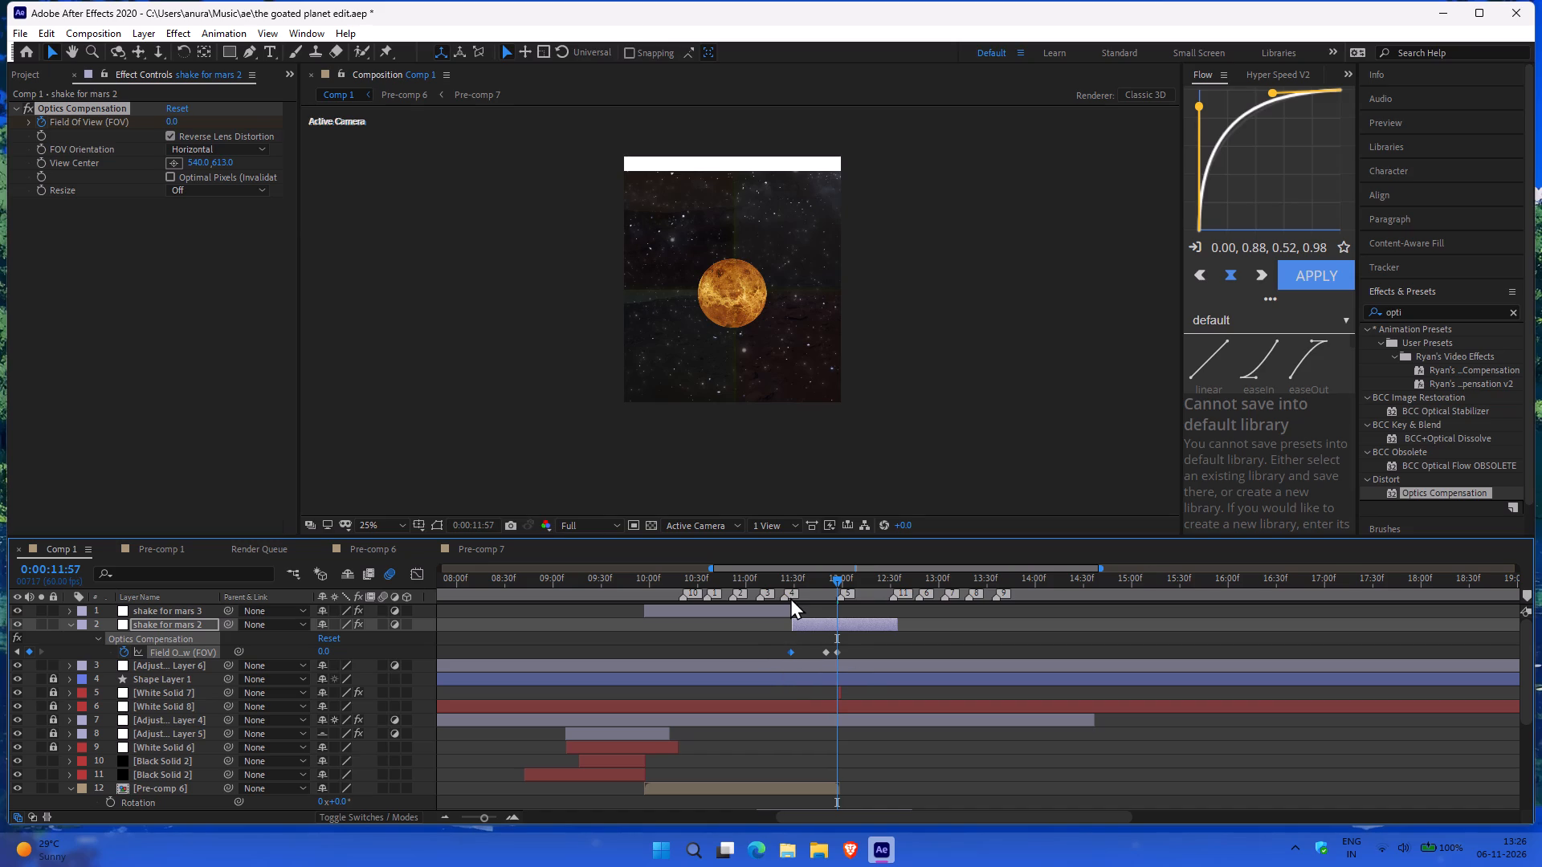
click(792, 582)
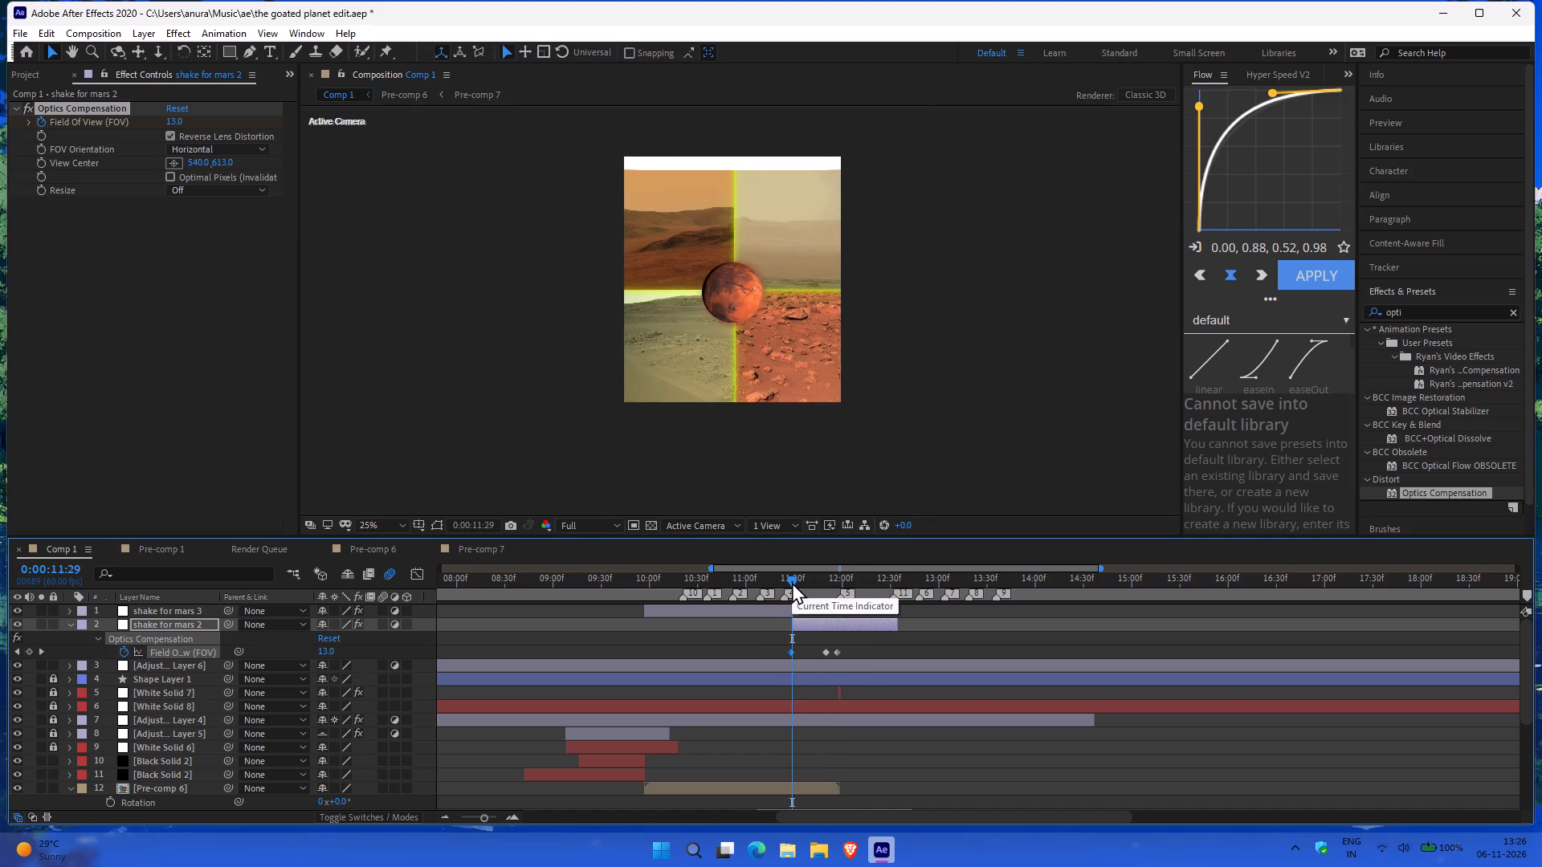
click(789, 577)
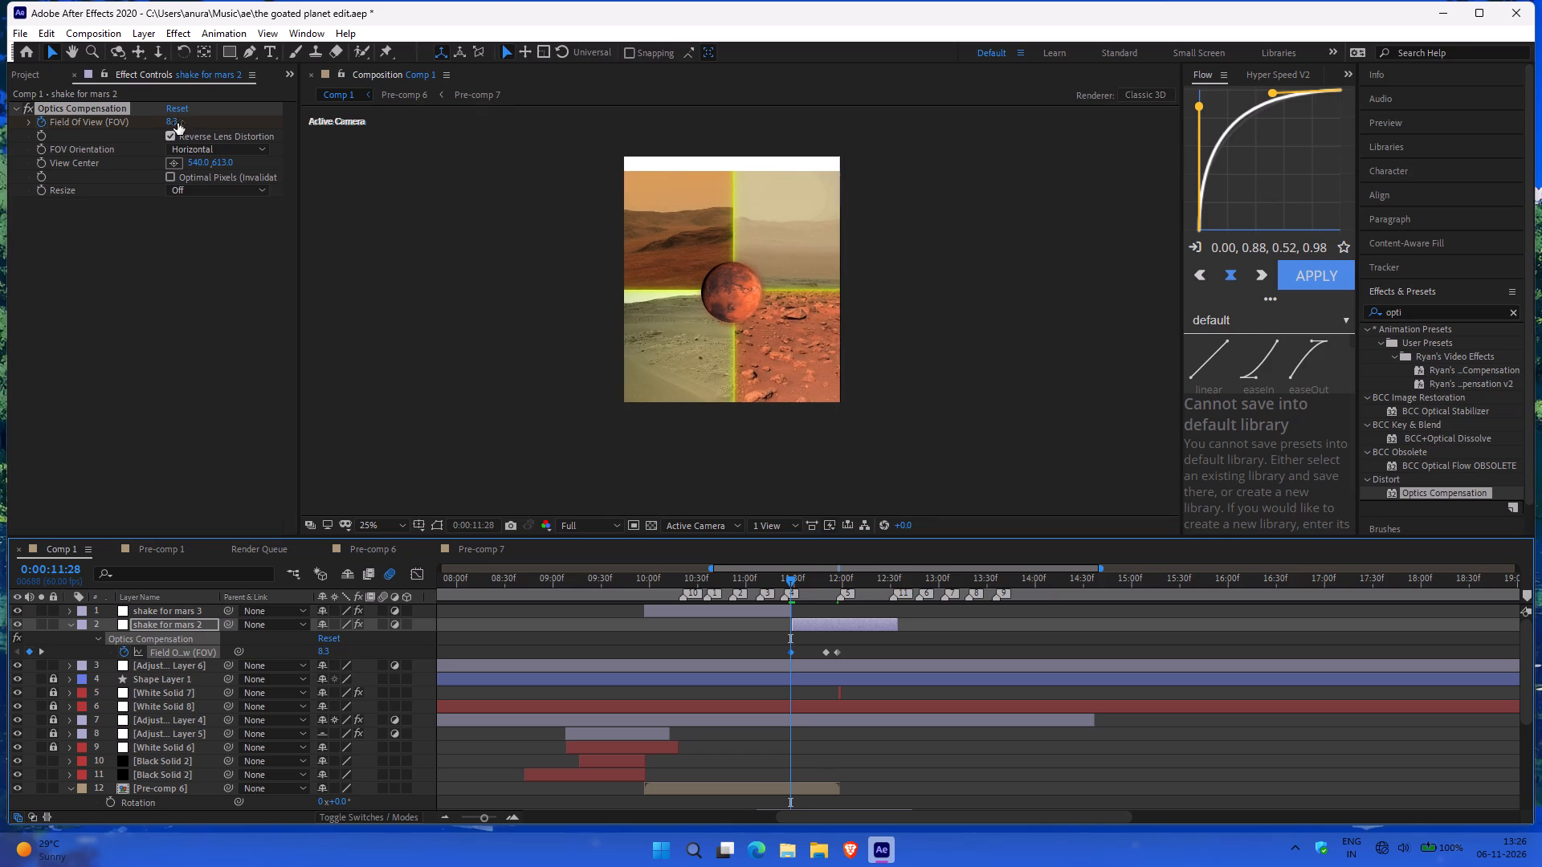
drag(173, 121, 40, 142)
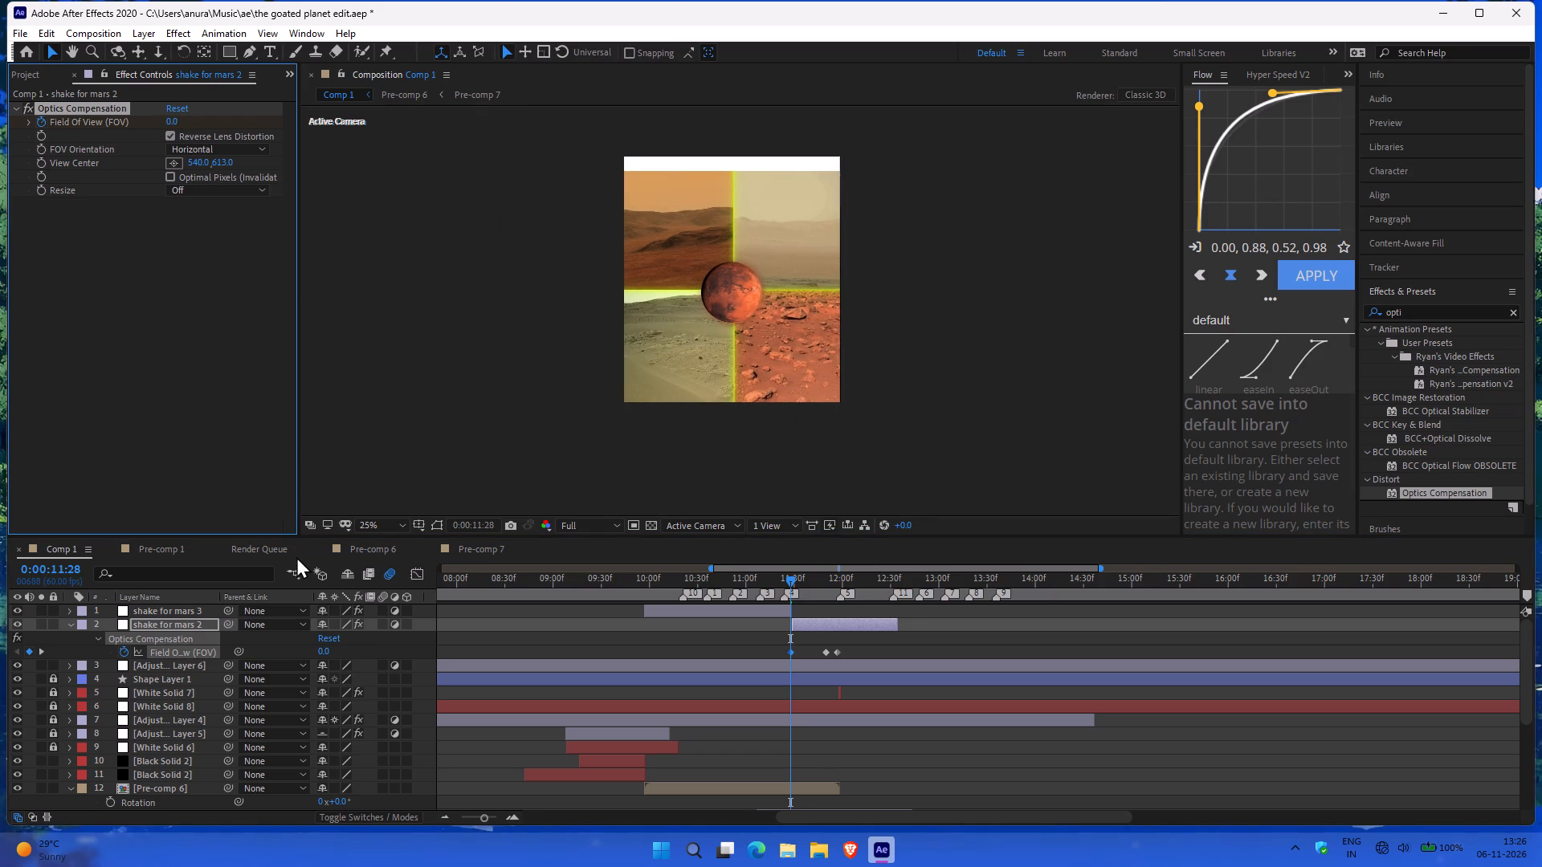
Apply Easy Ease to all three Field of View keyframes of shake for mars 2 in the Graph Editor.
click(420, 580)
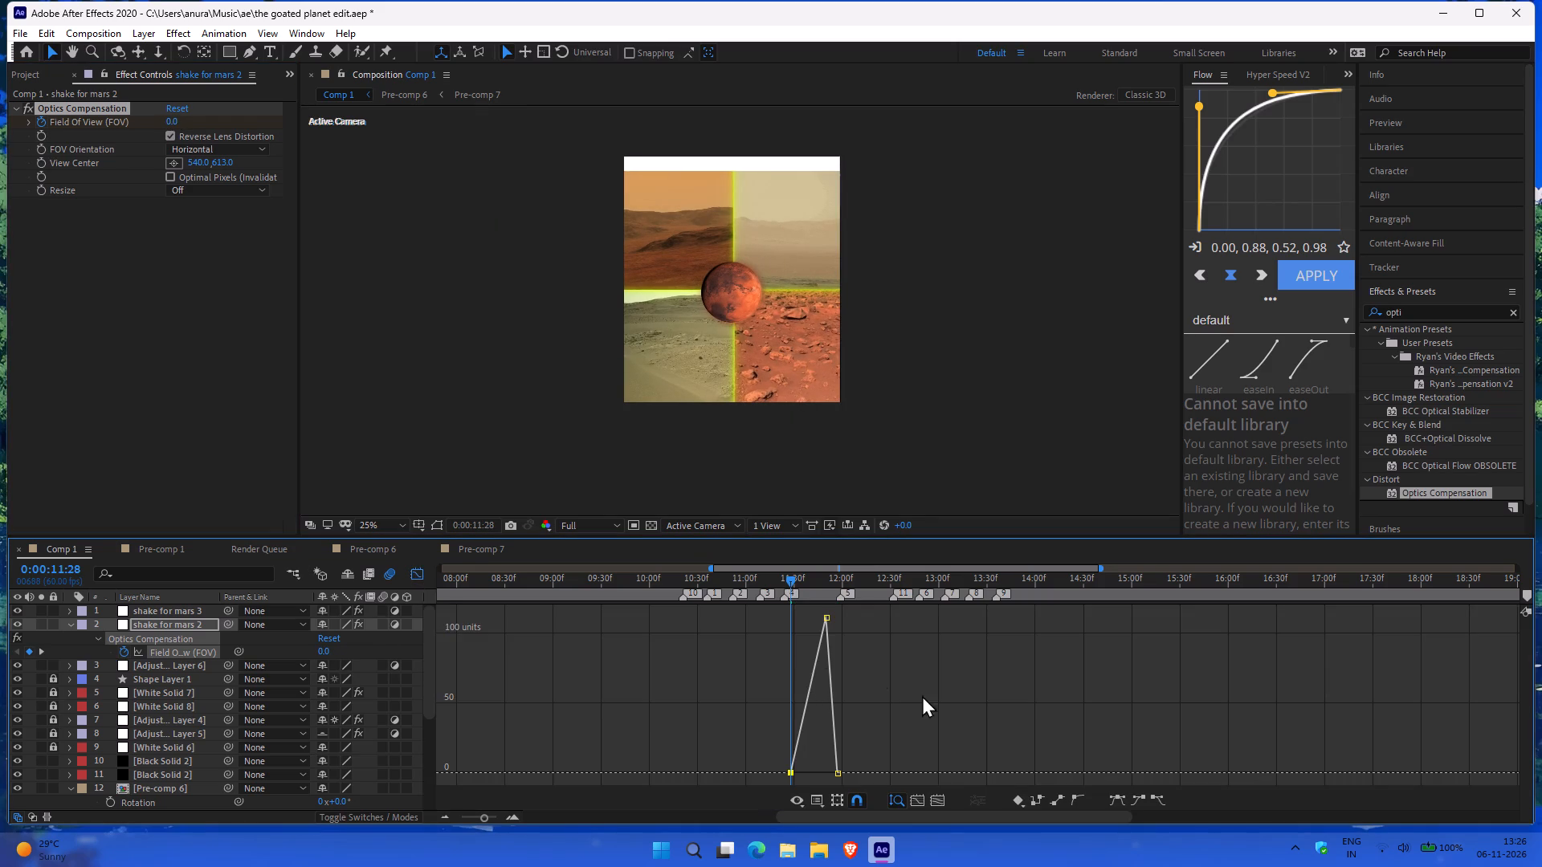
drag(777, 607, 929, 774)
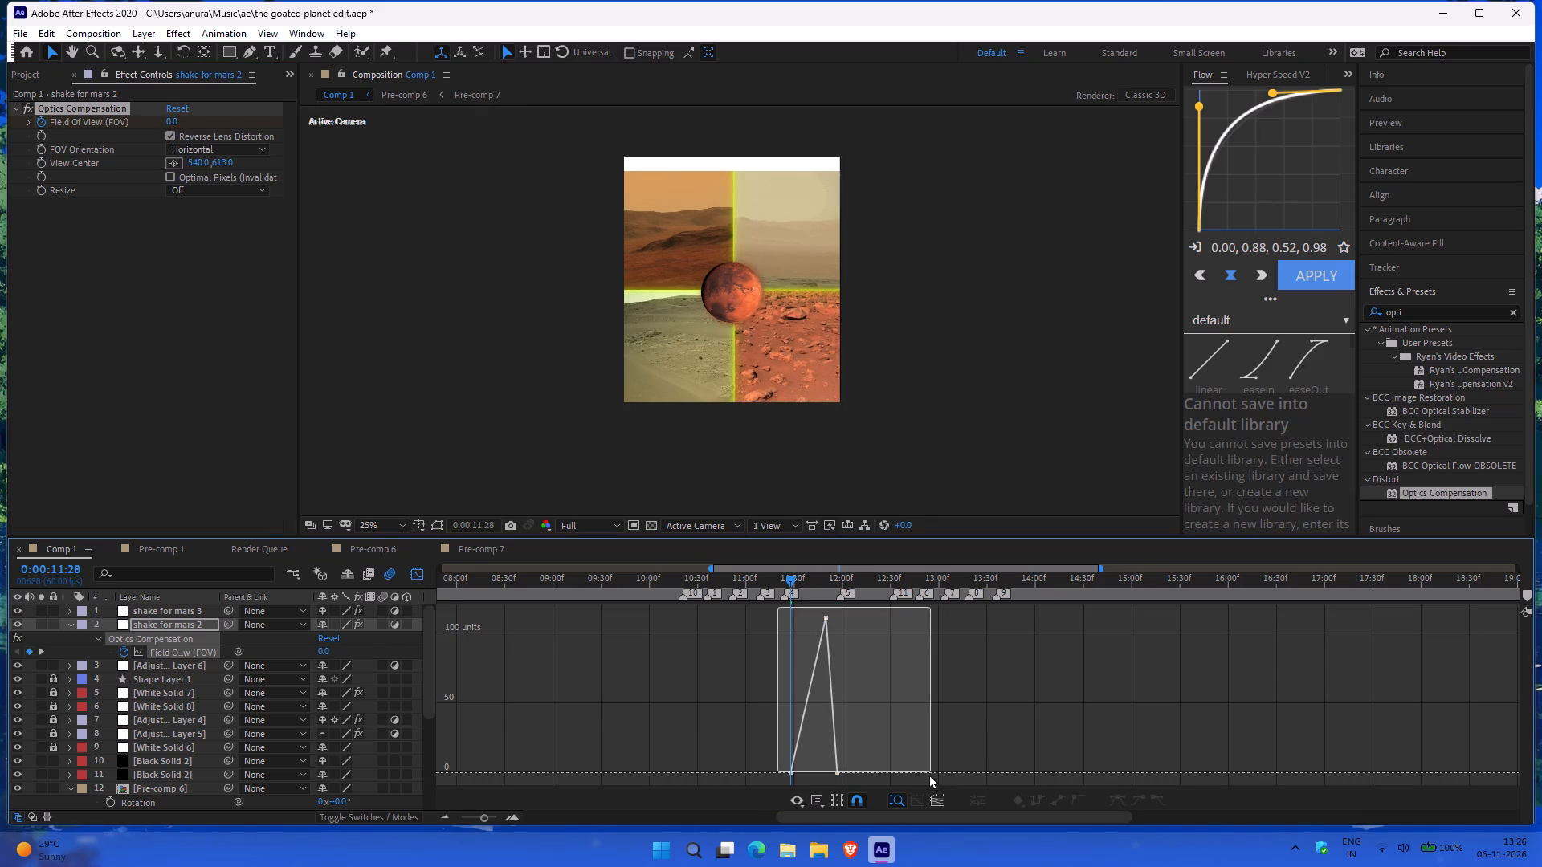
drag(929, 774, 910, 766)
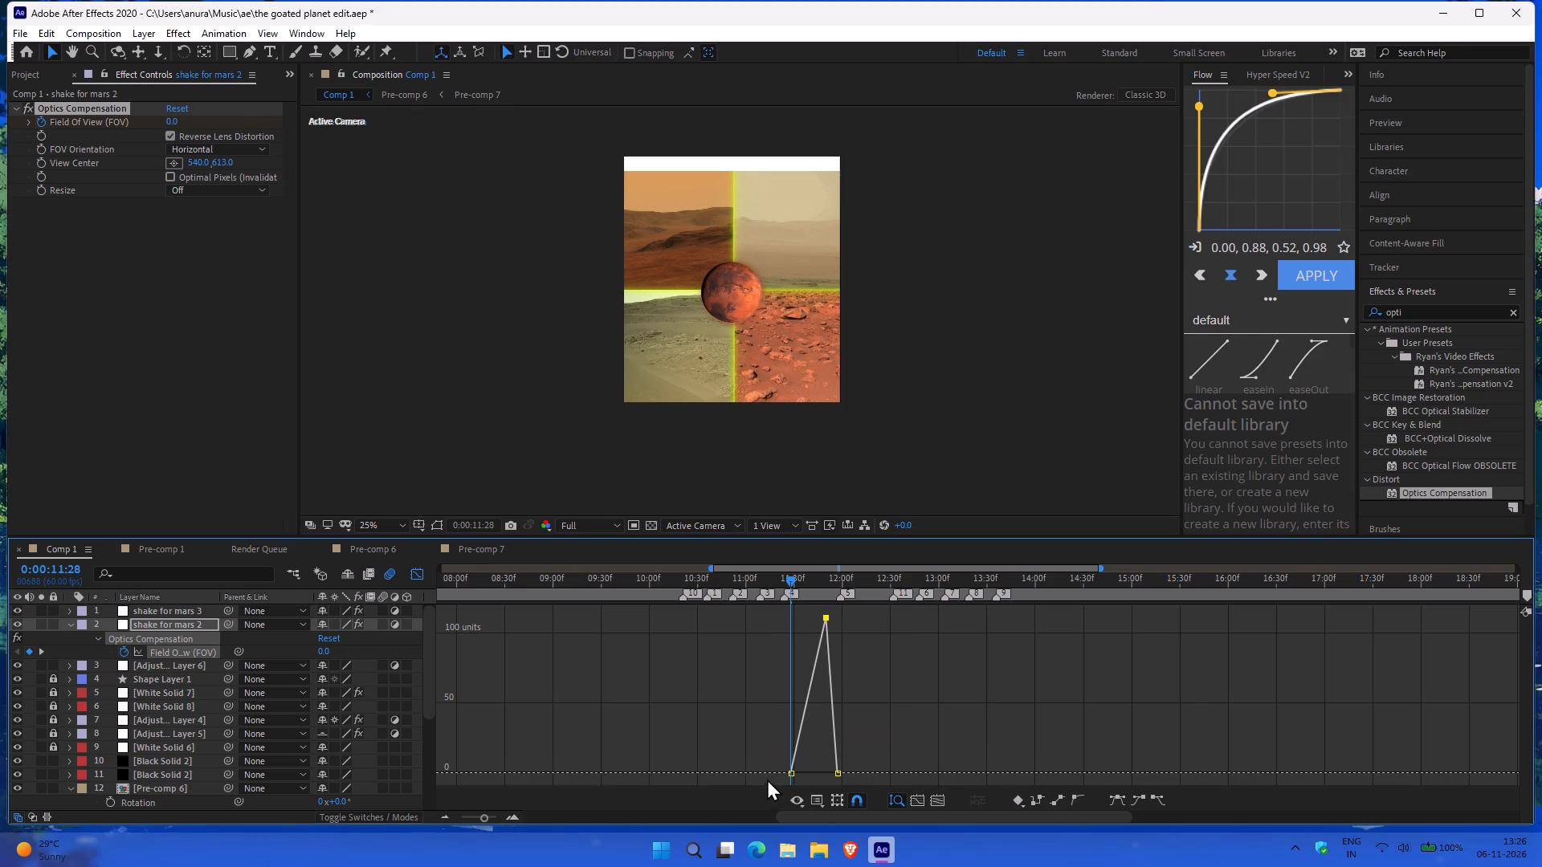
drag(769, 783, 881, 612)
key(F9)
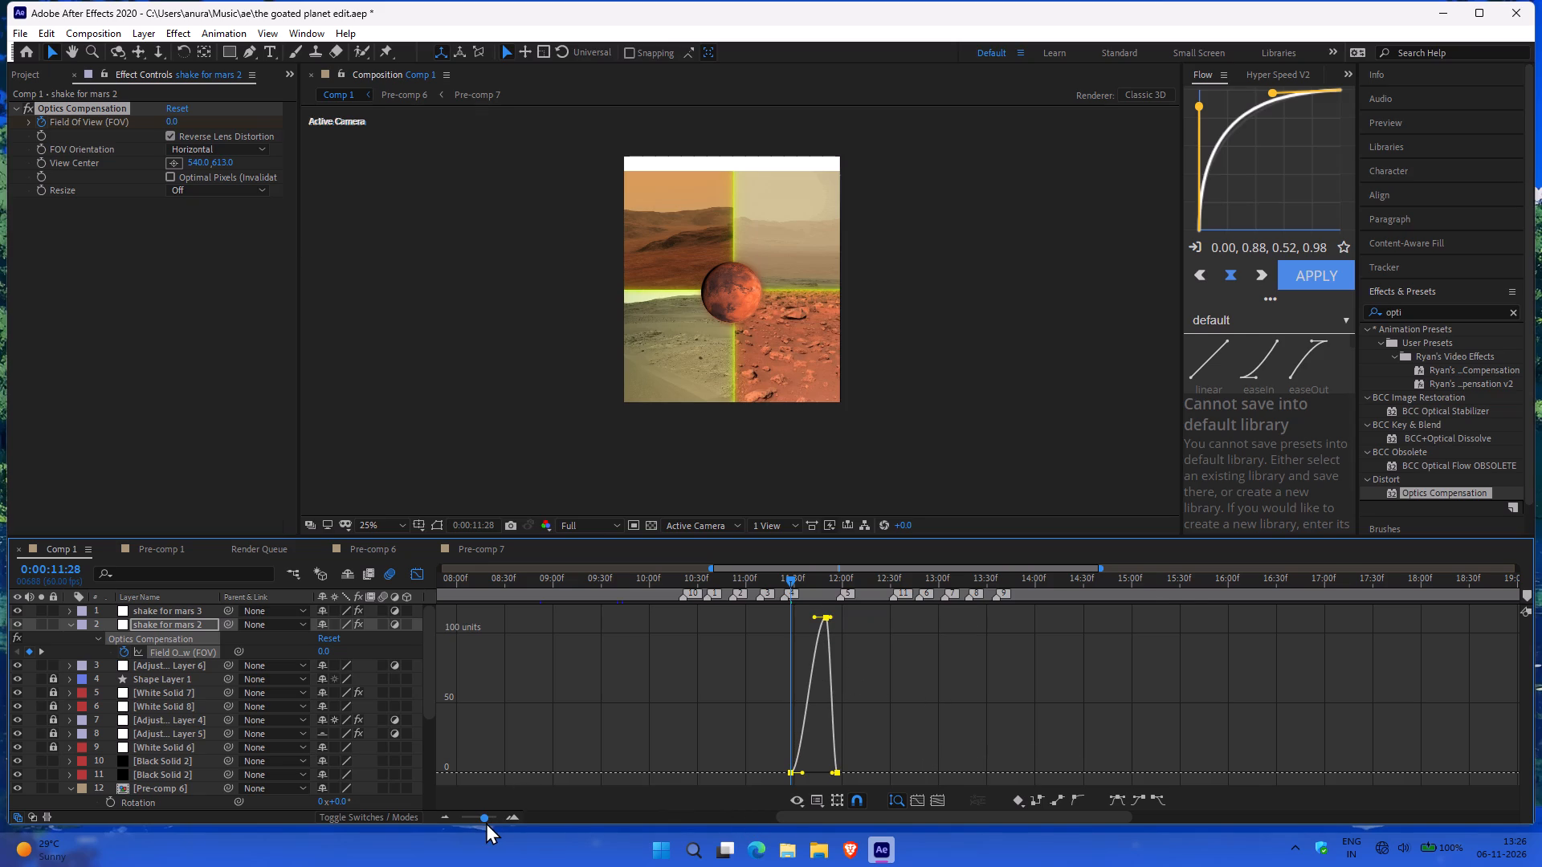
Pull the Bezier handles on both sides of the Field of View peak downward to shape the curve into a sharp spike.
drag(486, 822, 493, 824)
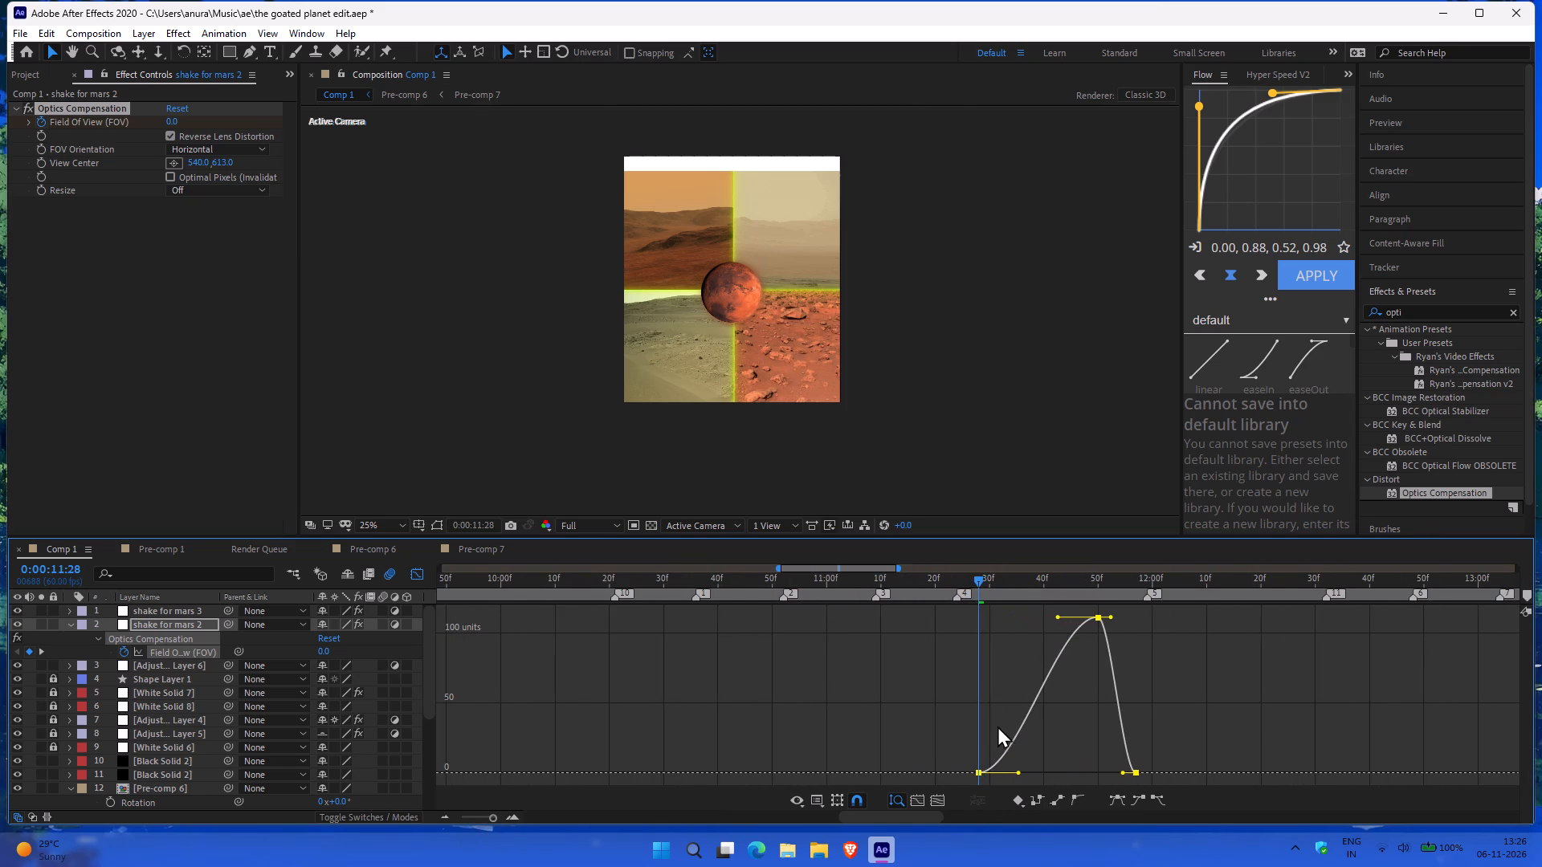
drag(1059, 618, 1091, 663)
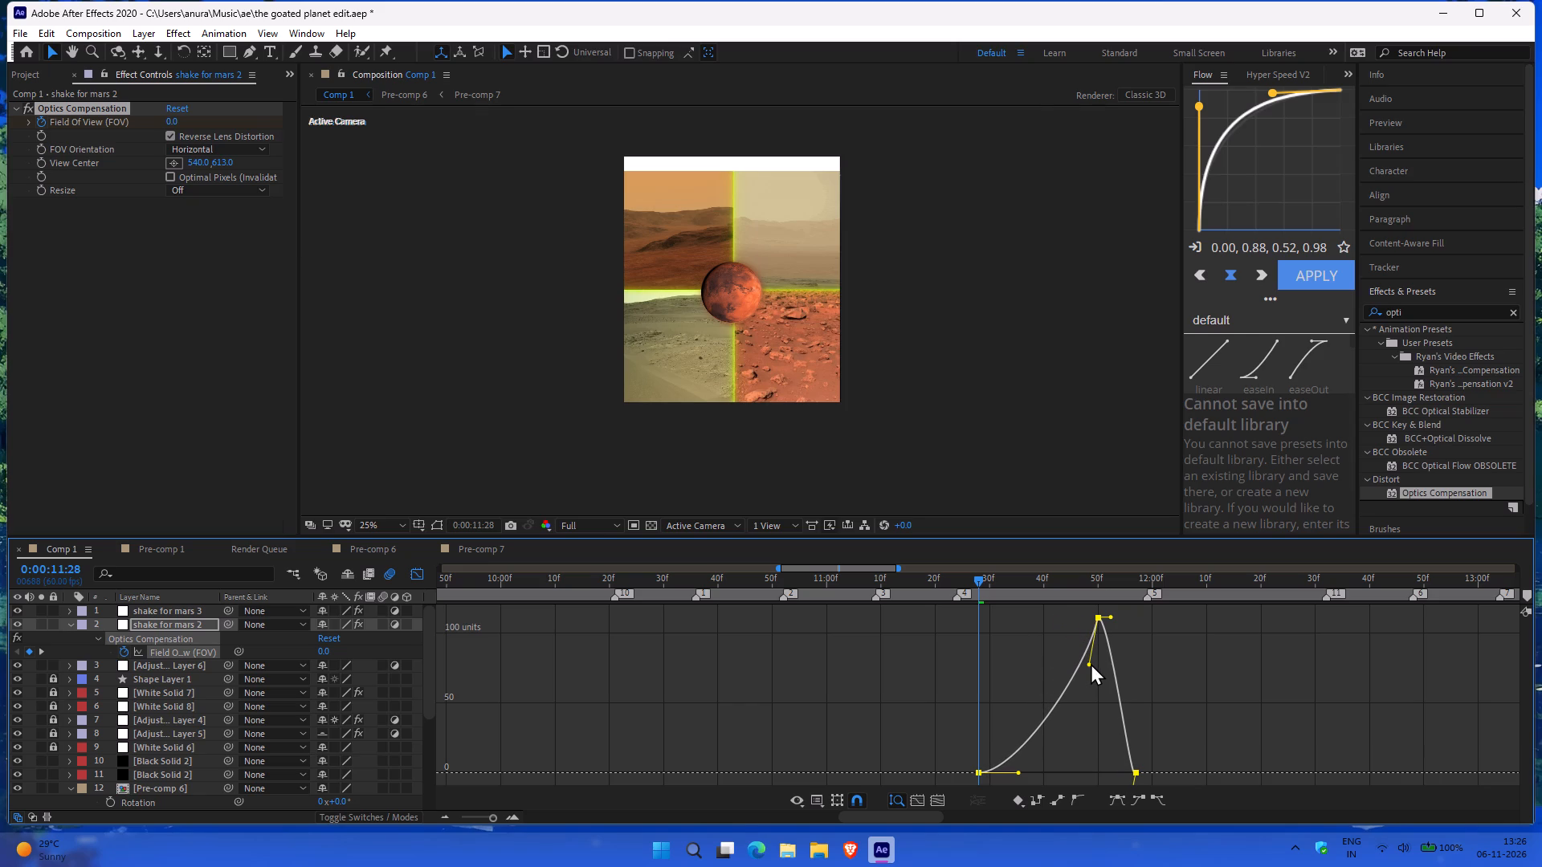
drag(1091, 663, 1098, 682)
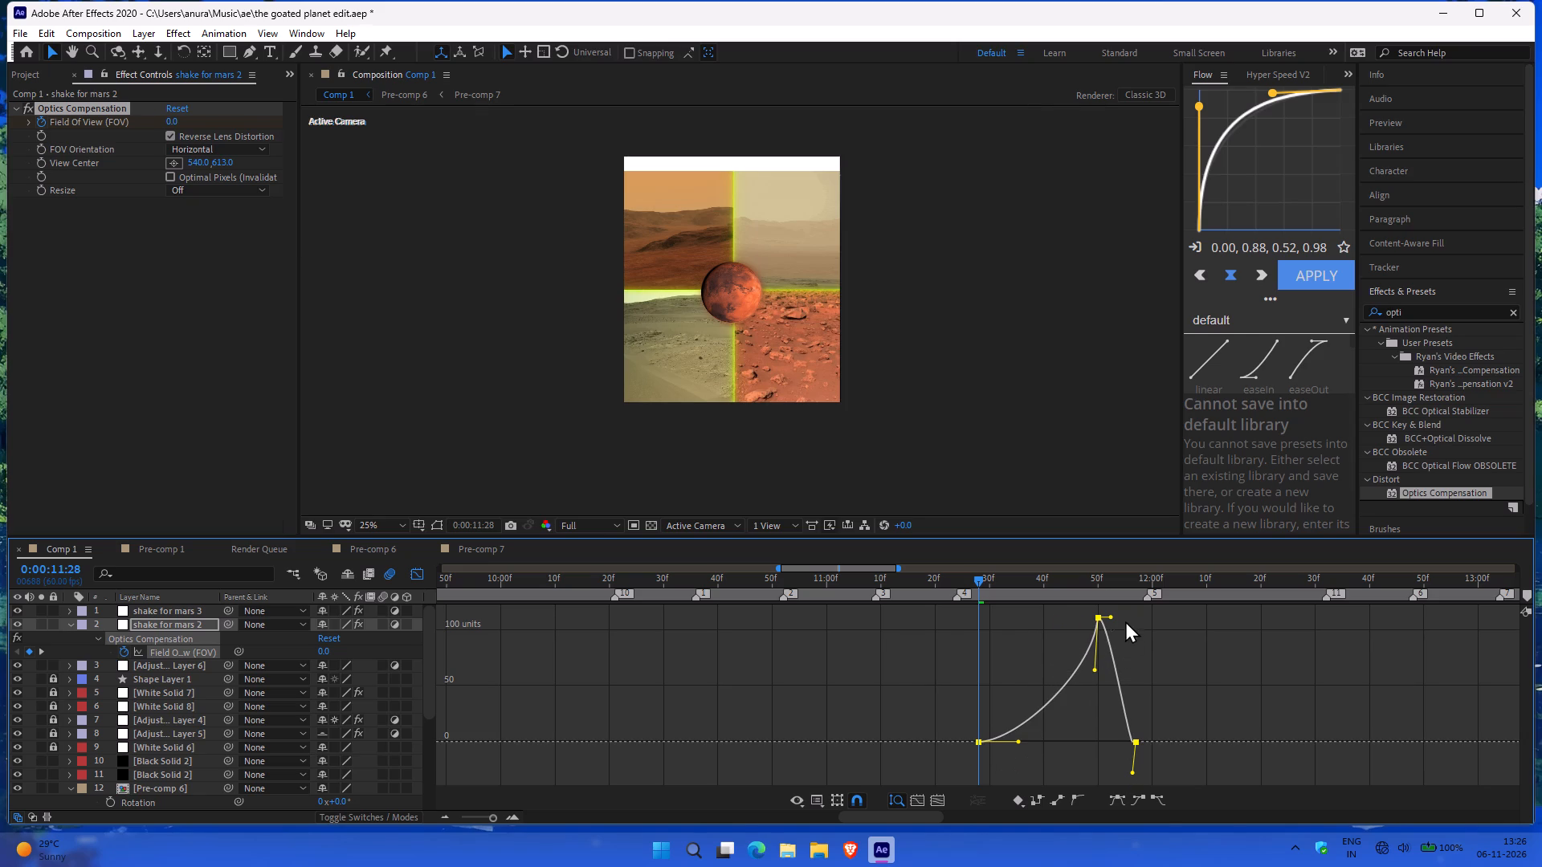
drag(1112, 617, 1111, 655)
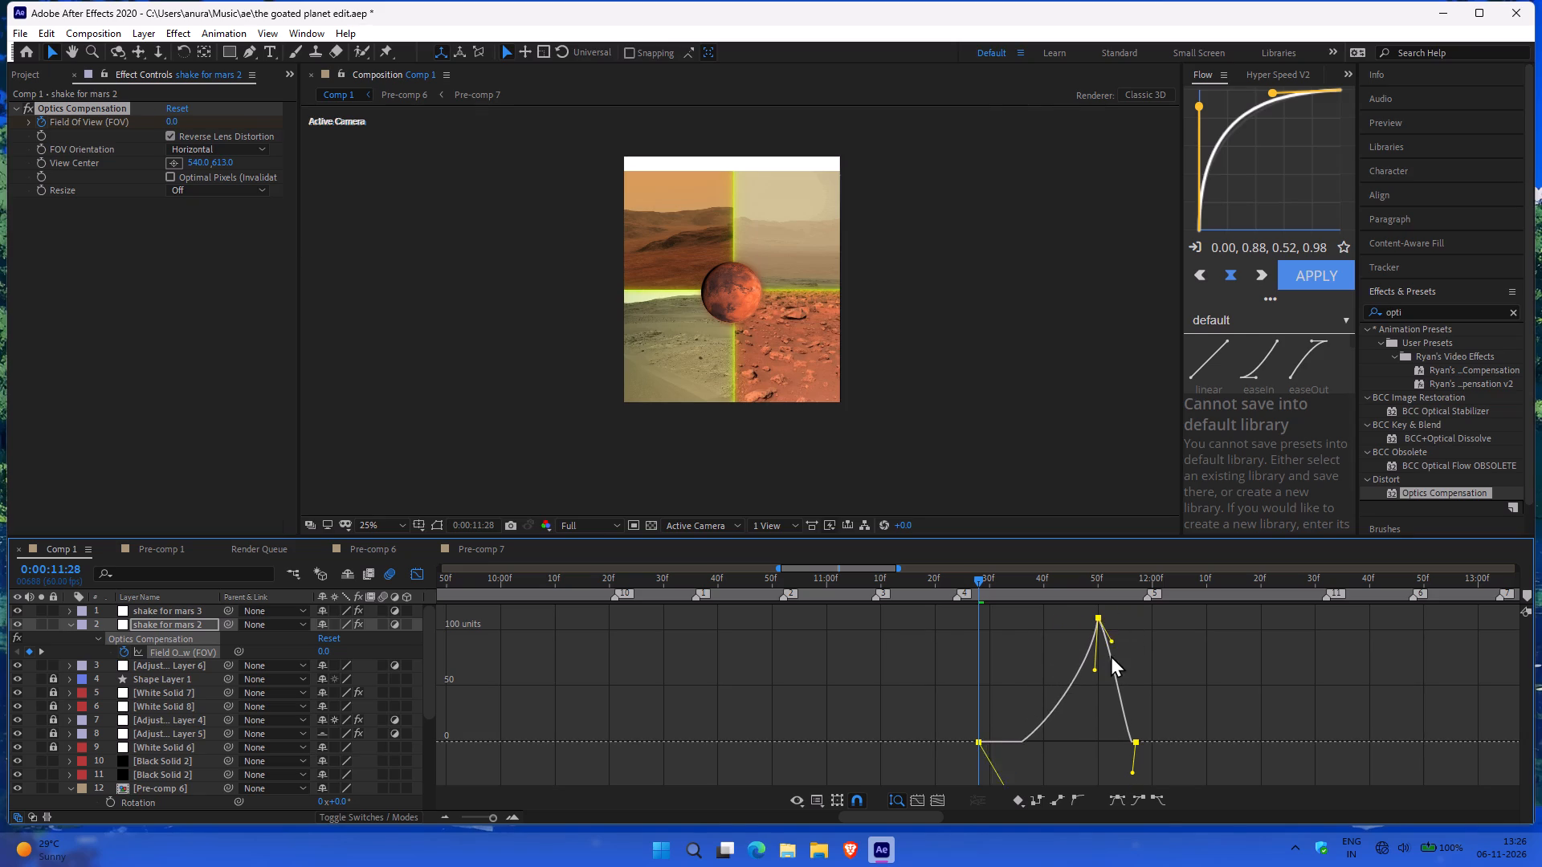
drag(1111, 655, 1068, 684)
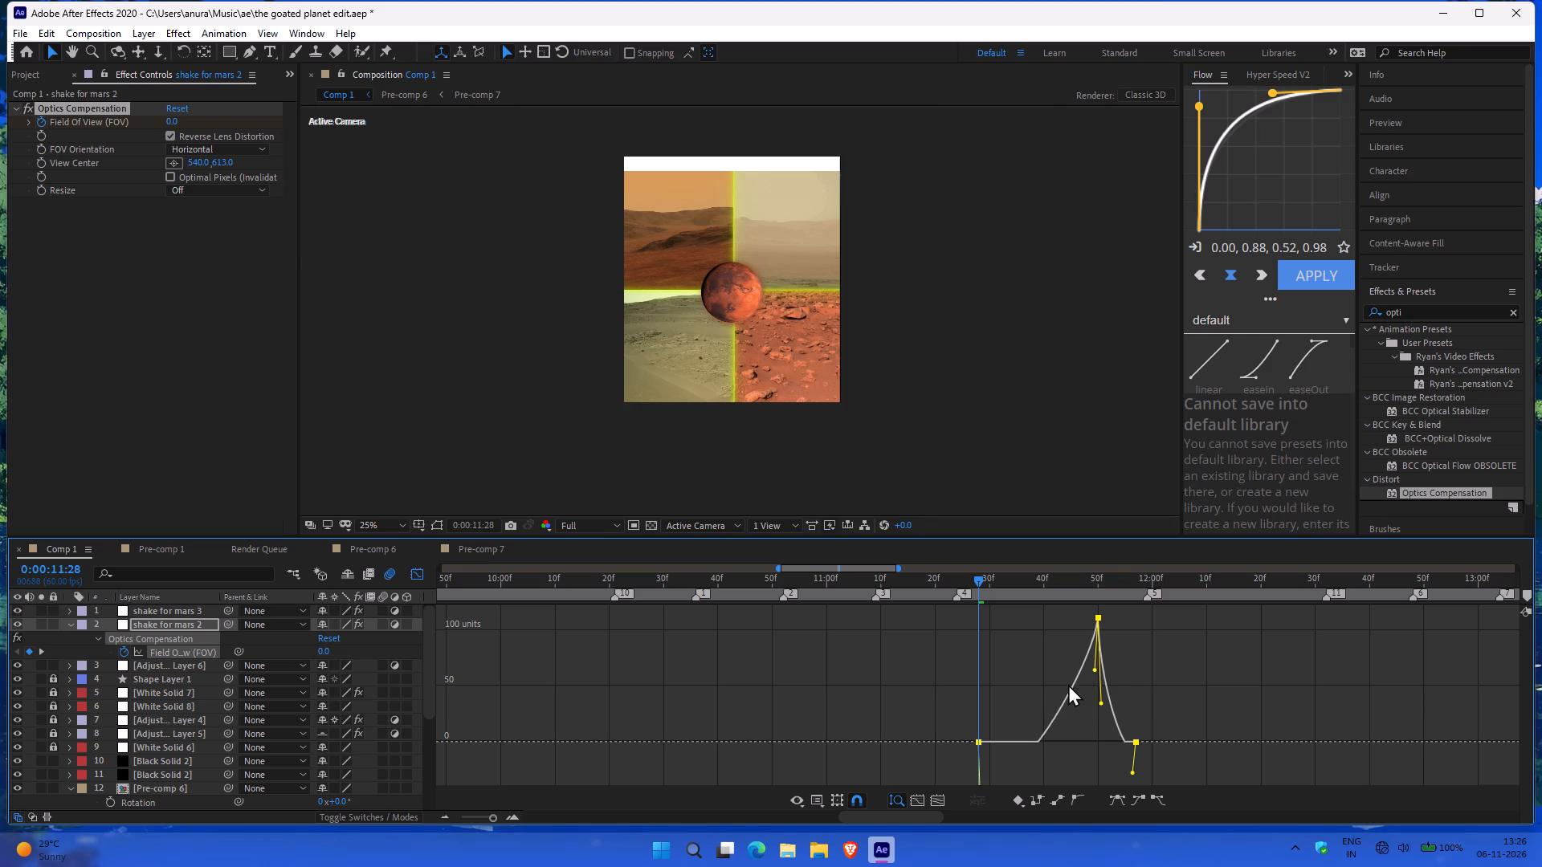
drag(1068, 684, 1057, 657)
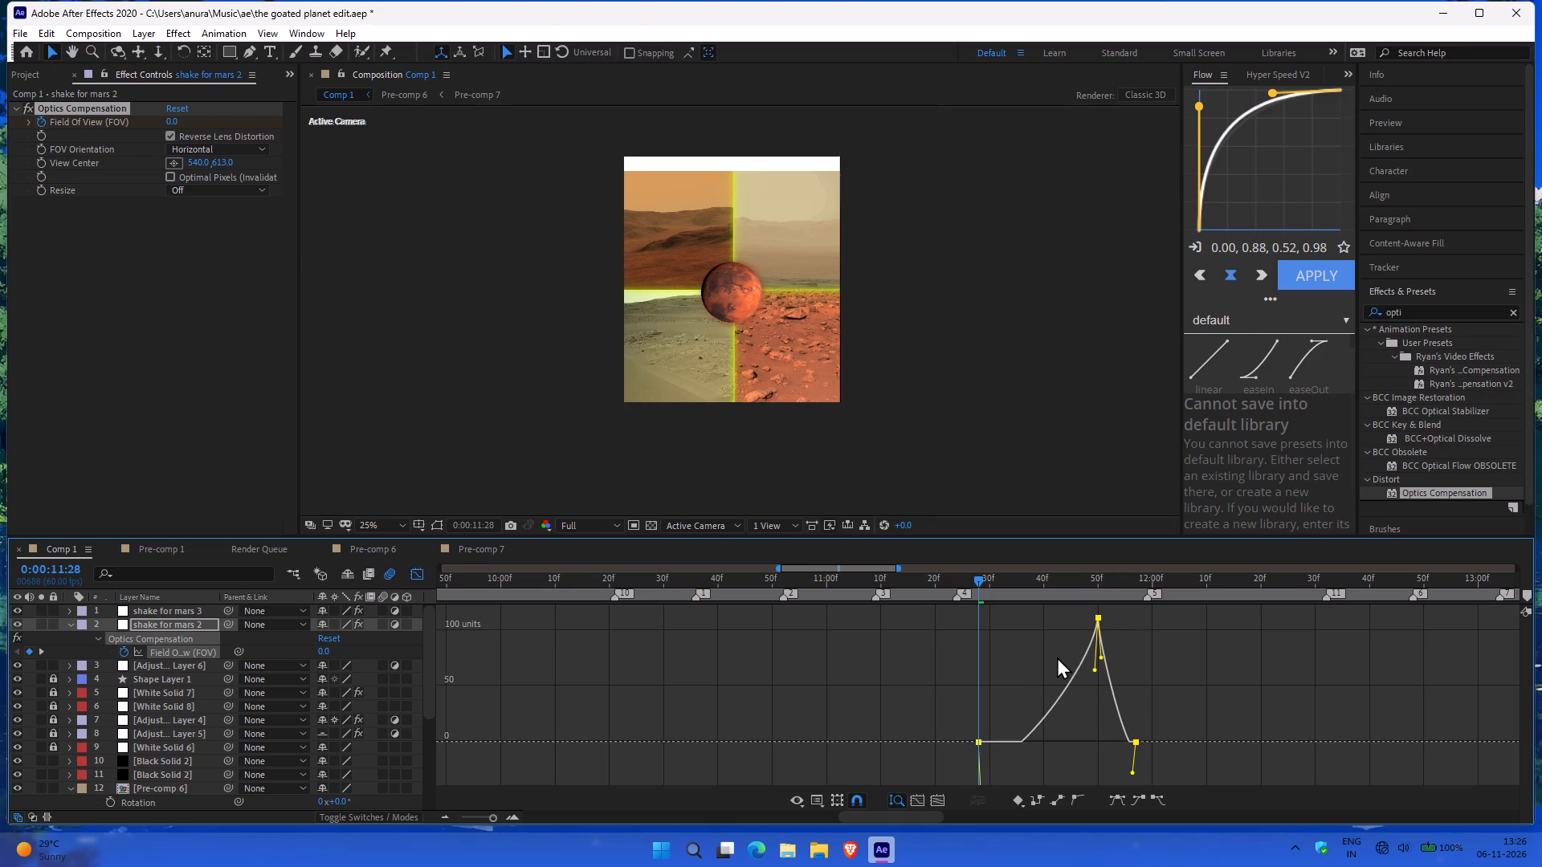
drag(1057, 657, 1054, 618)
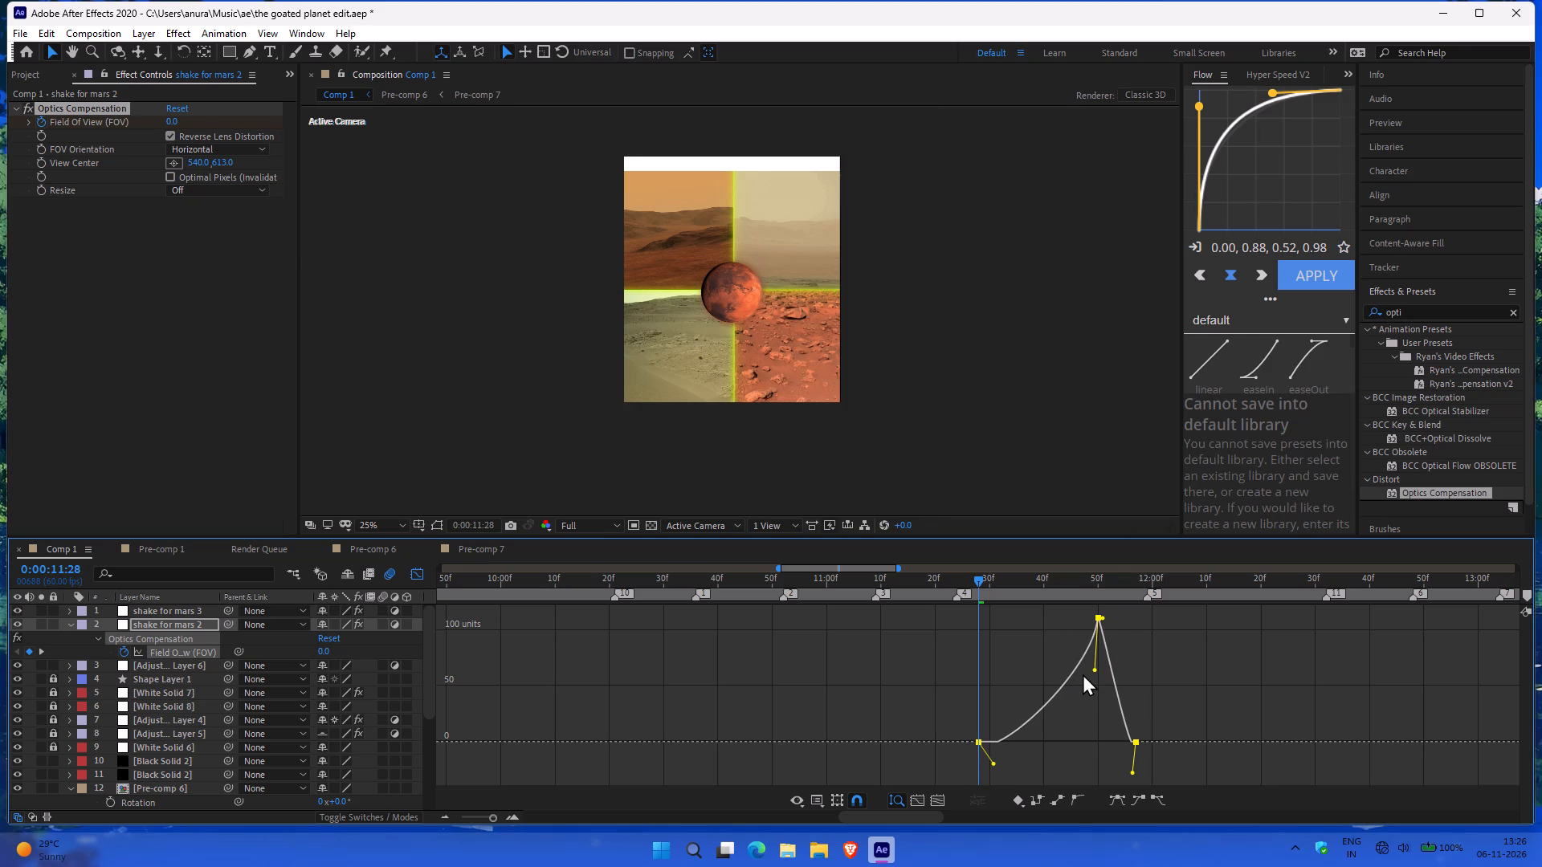
drag(1093, 670, 1042, 685)
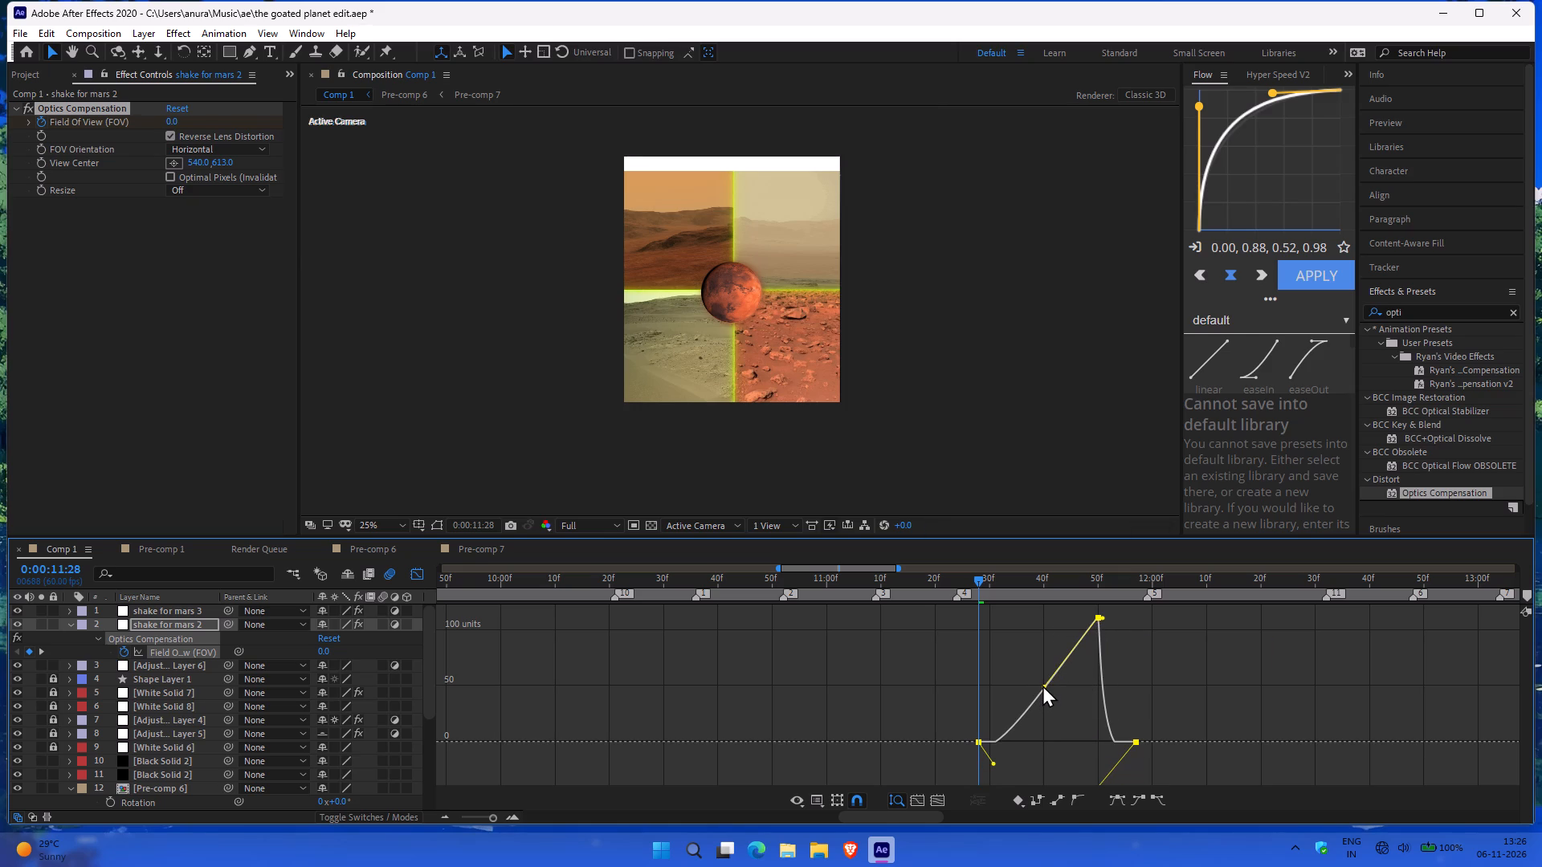
drag(1042, 685, 1073, 699)
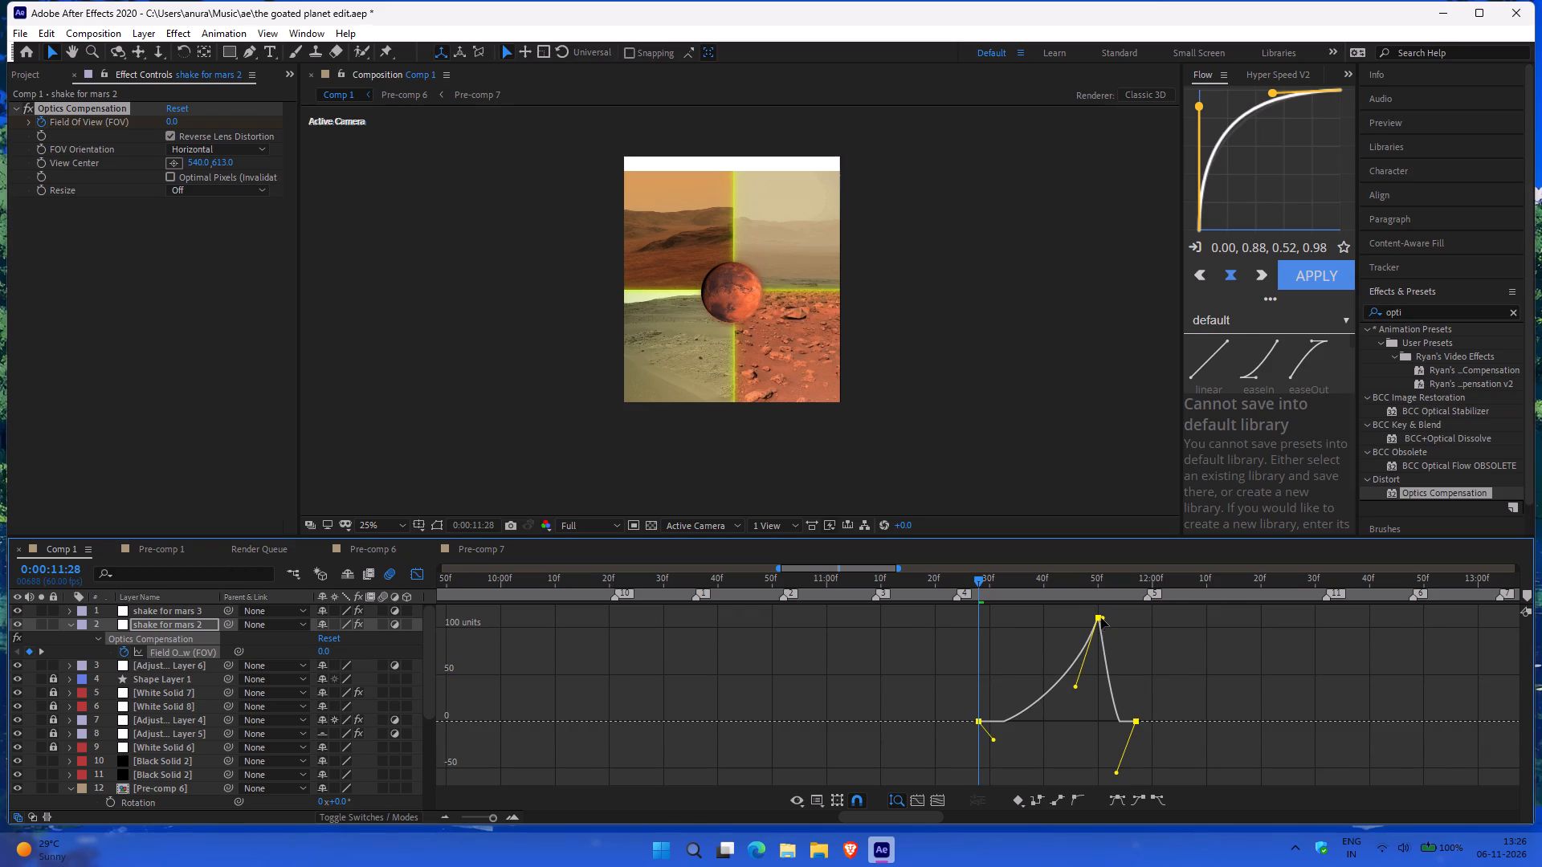
drag(1104, 621, 1105, 632)
drag(1105, 632, 1090, 702)
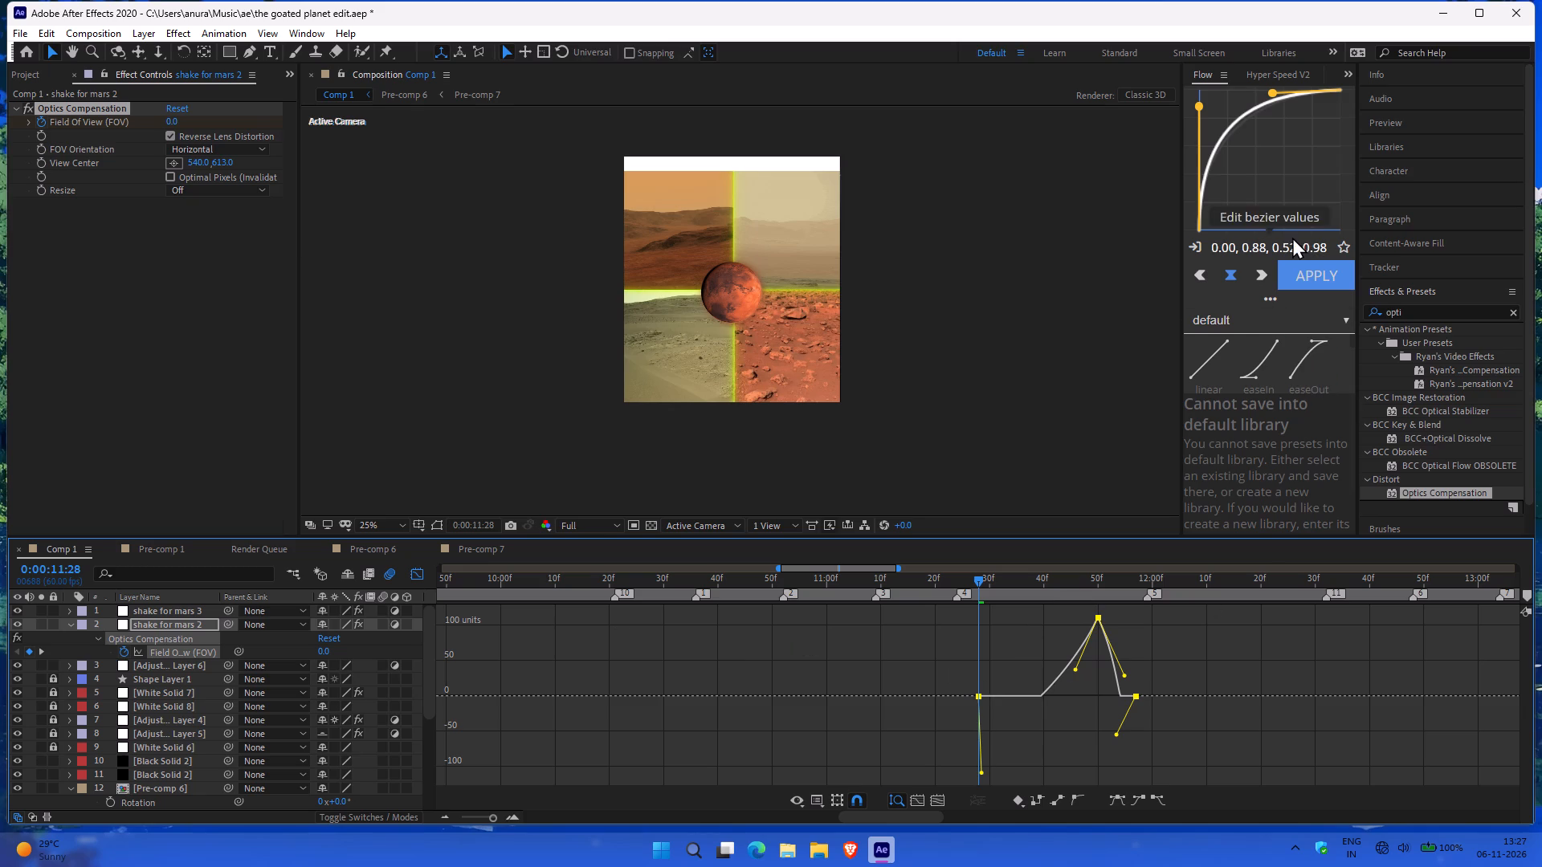
Reshape the Flow easing curve to 0.99, 0.11, 0.52, 0.98.
drag(1201, 103, 1273, 166)
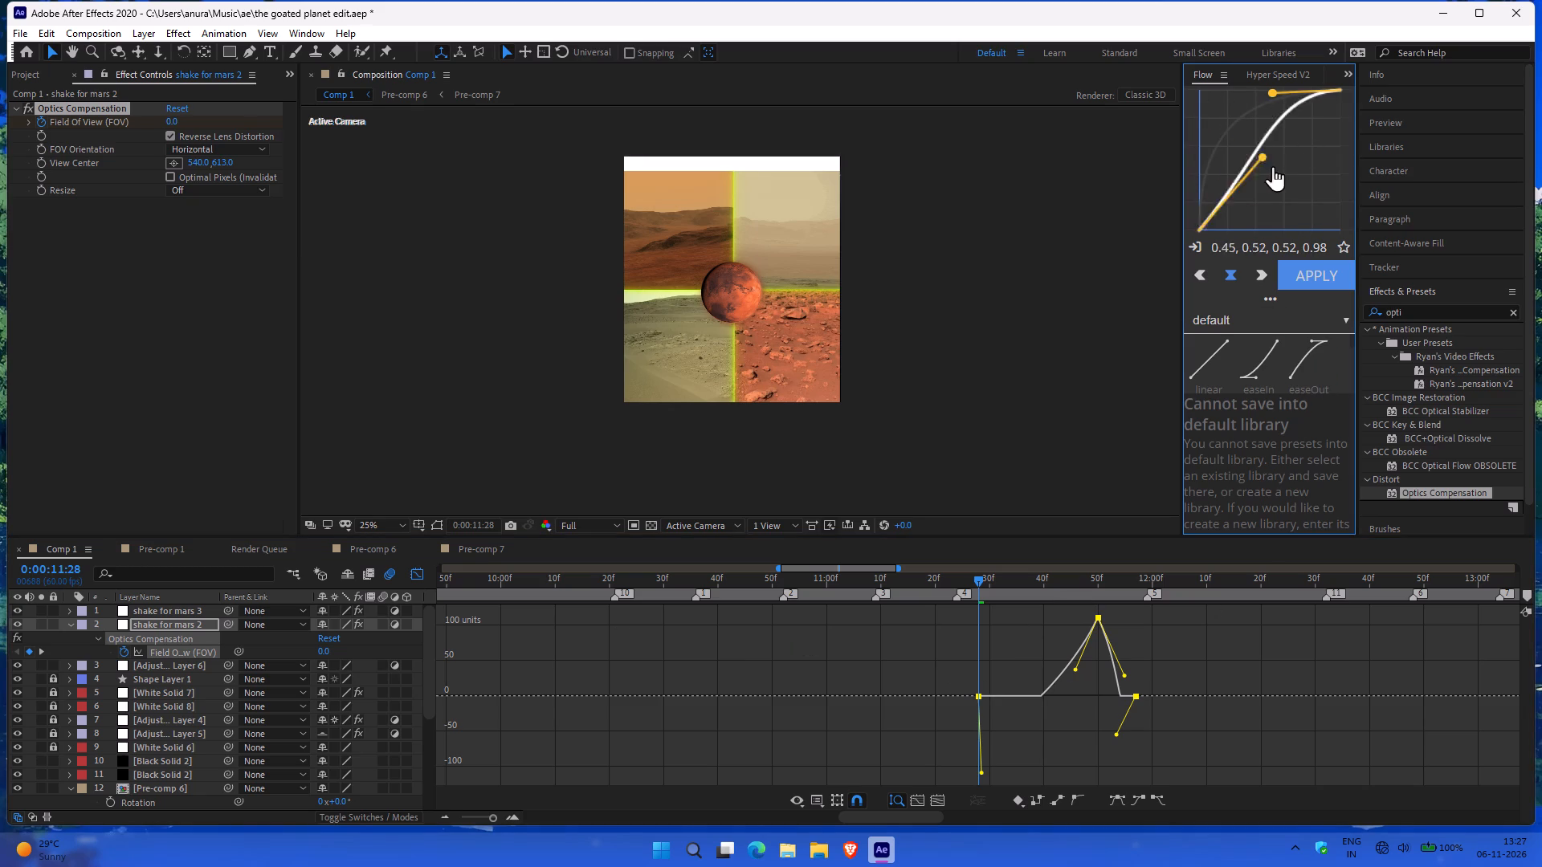
drag(1273, 166, 1345, 253)
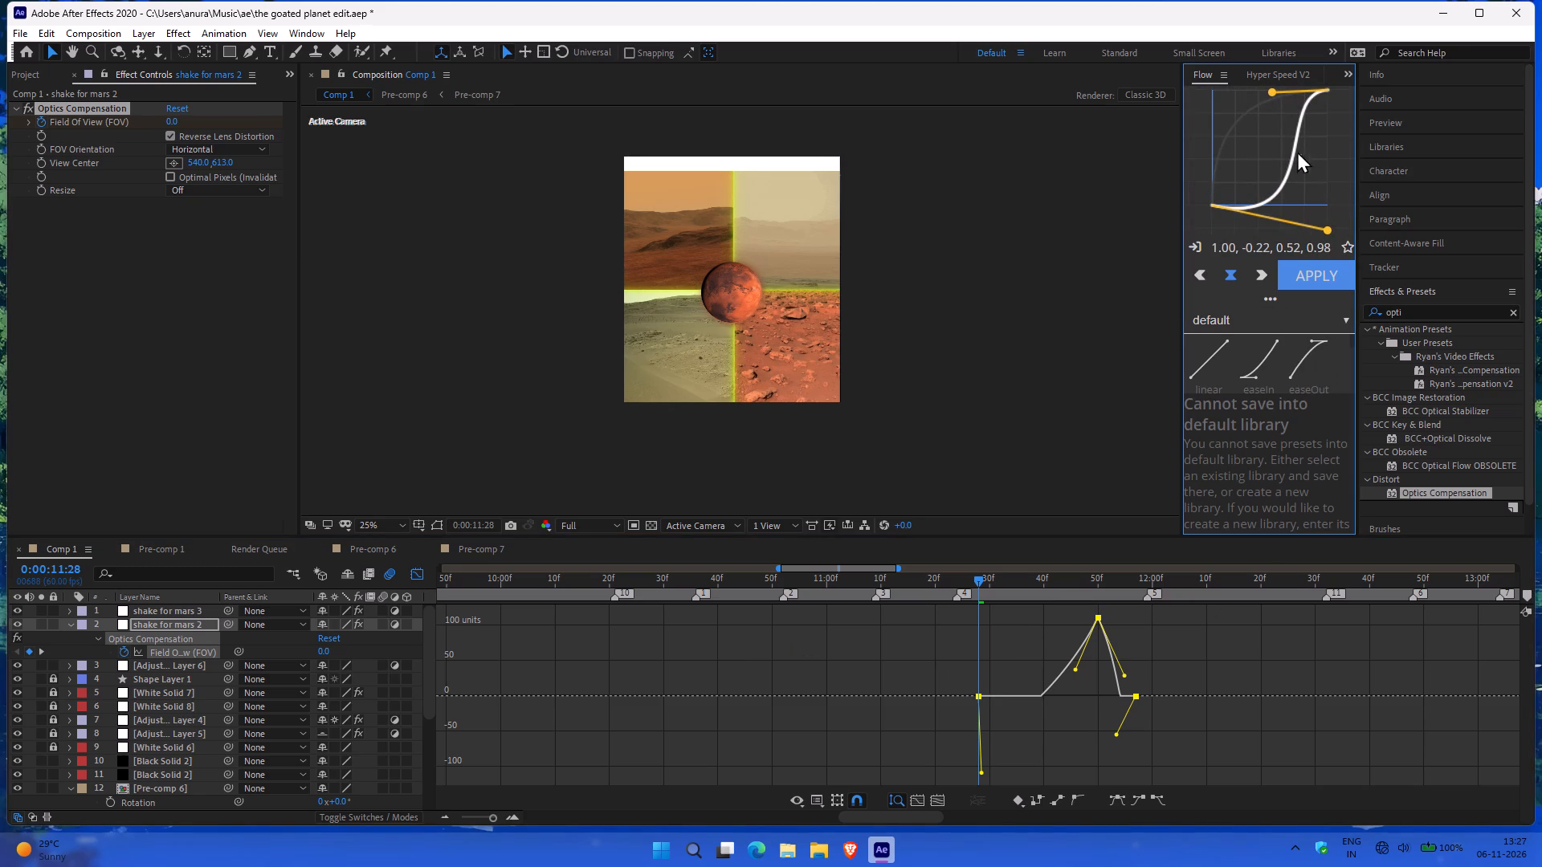
drag(1325, 227, 1327, 193)
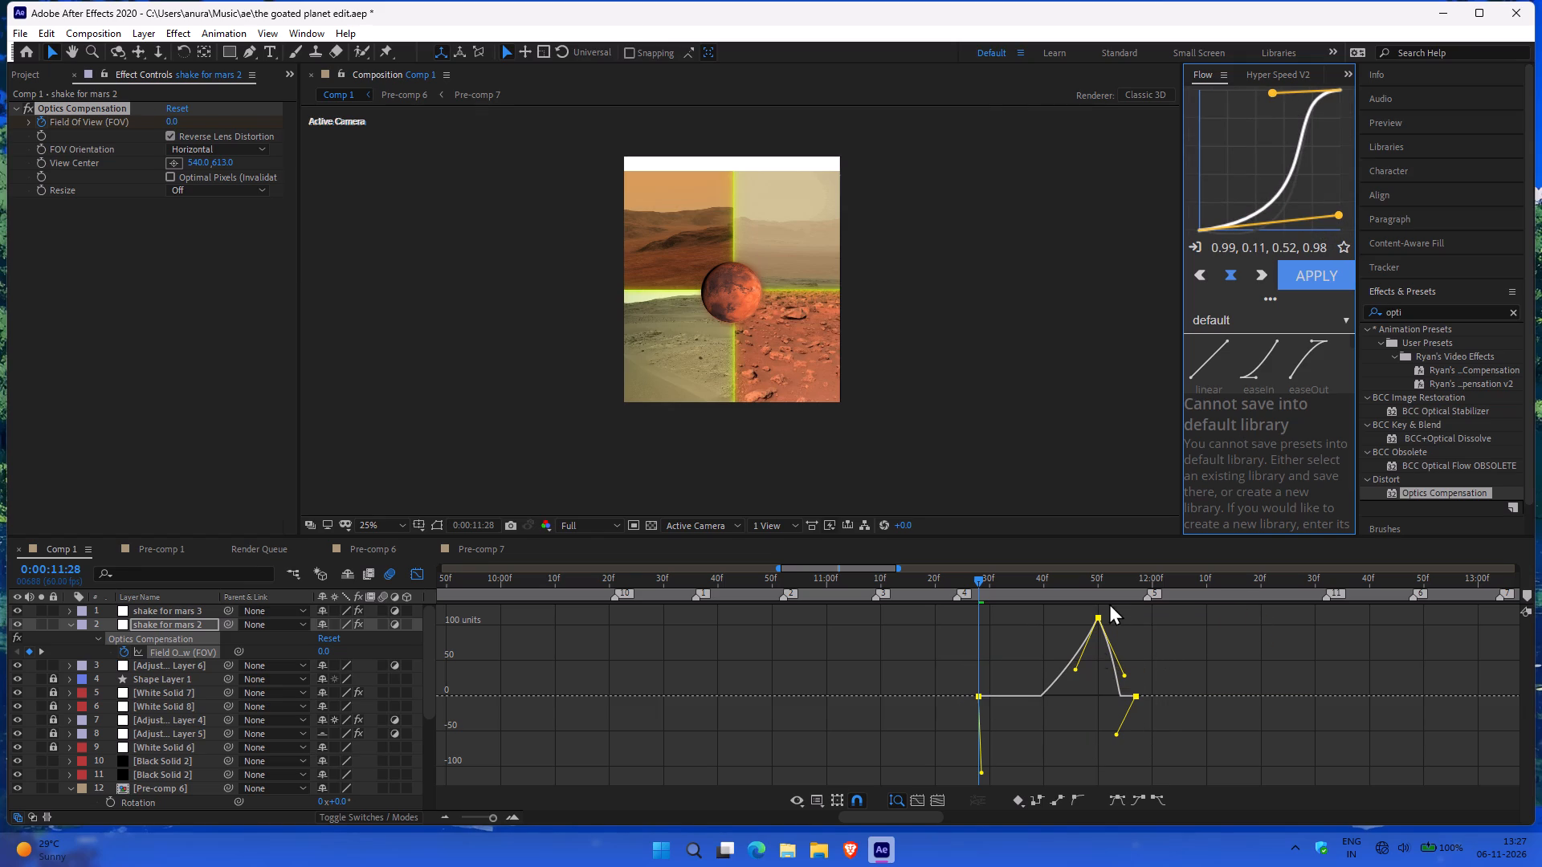
Preview the Mars transition from 0:00:11:28 and again from 0:00:11:19 to check the lens distortion's timing.
key(space)
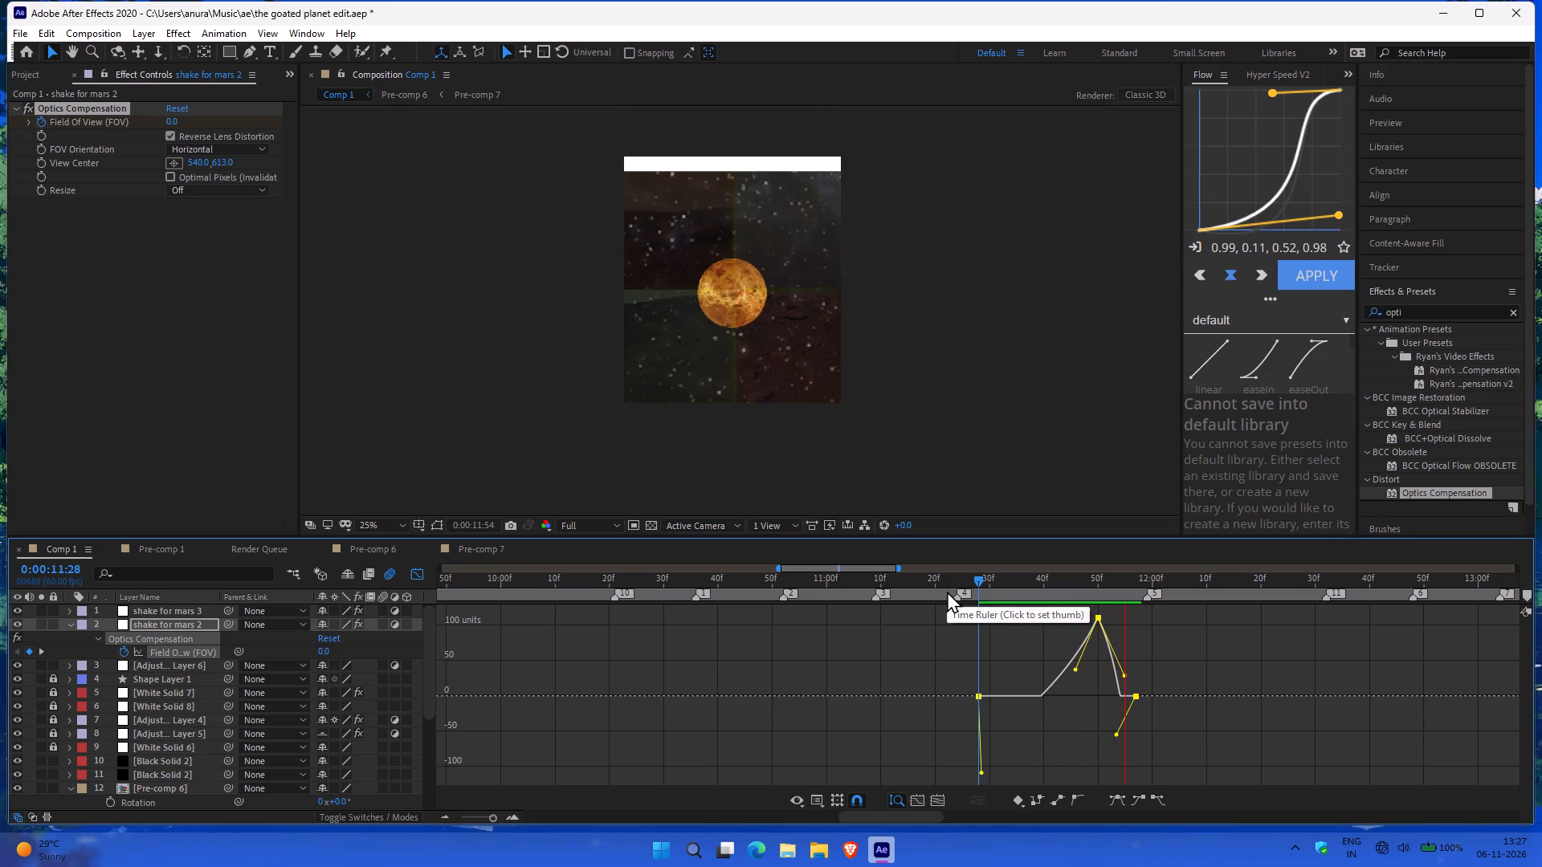
key(space)
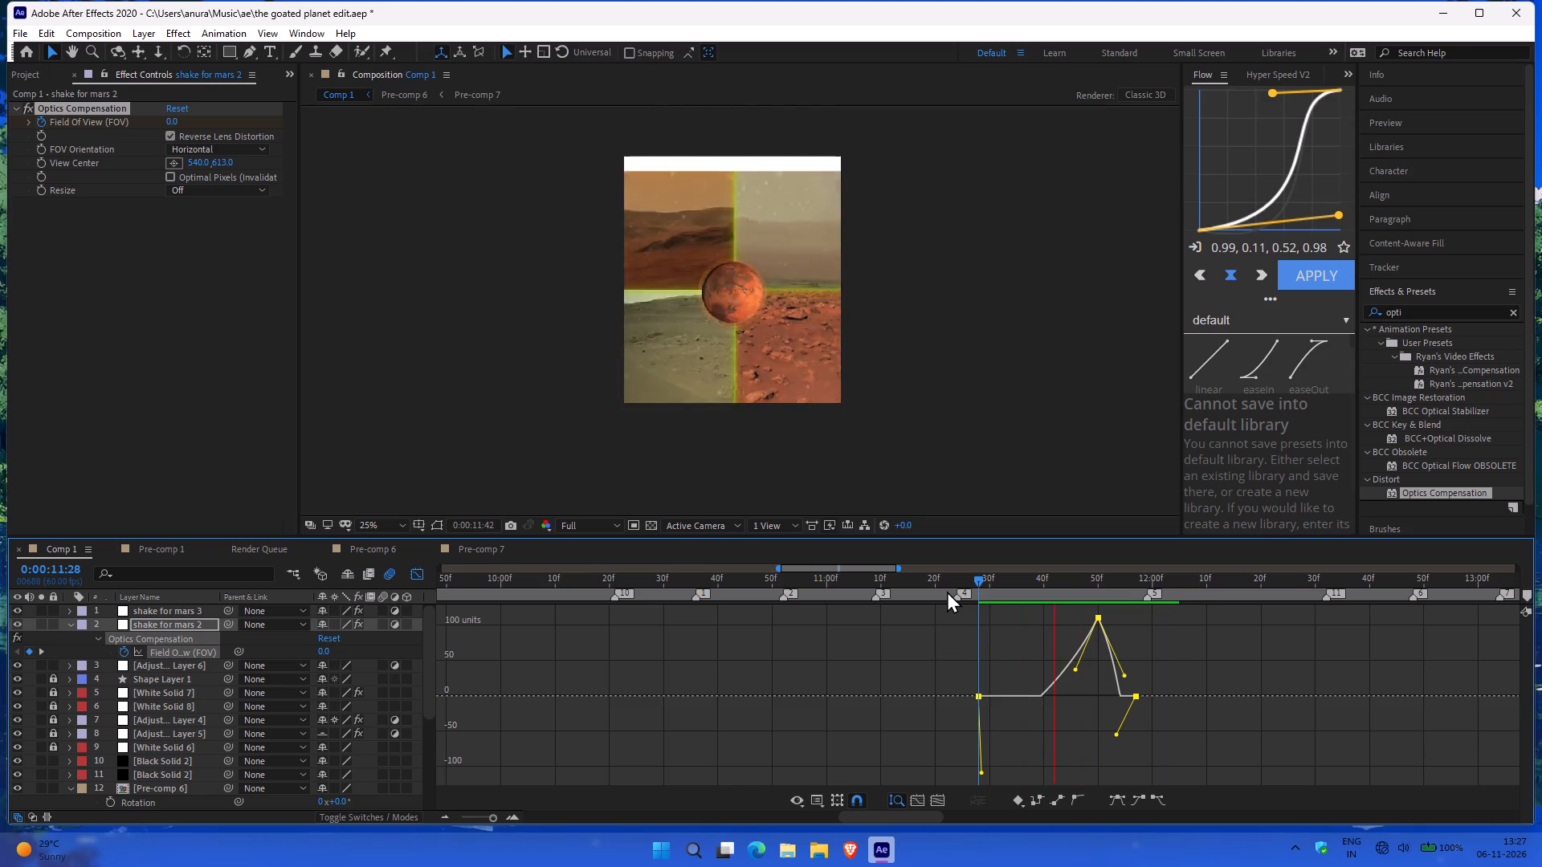
key(space)
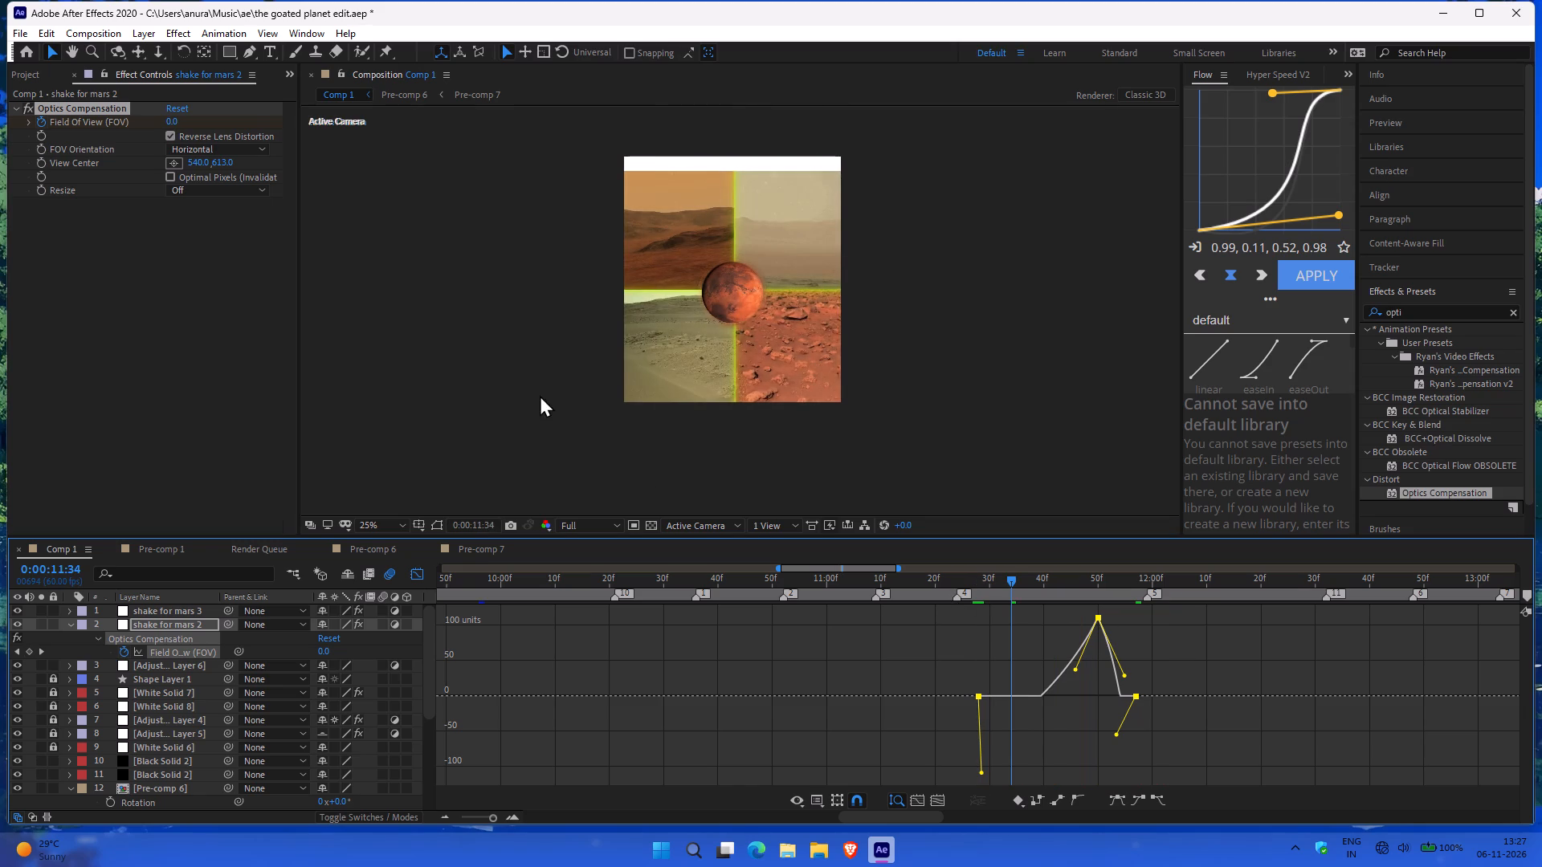
click(931, 582)
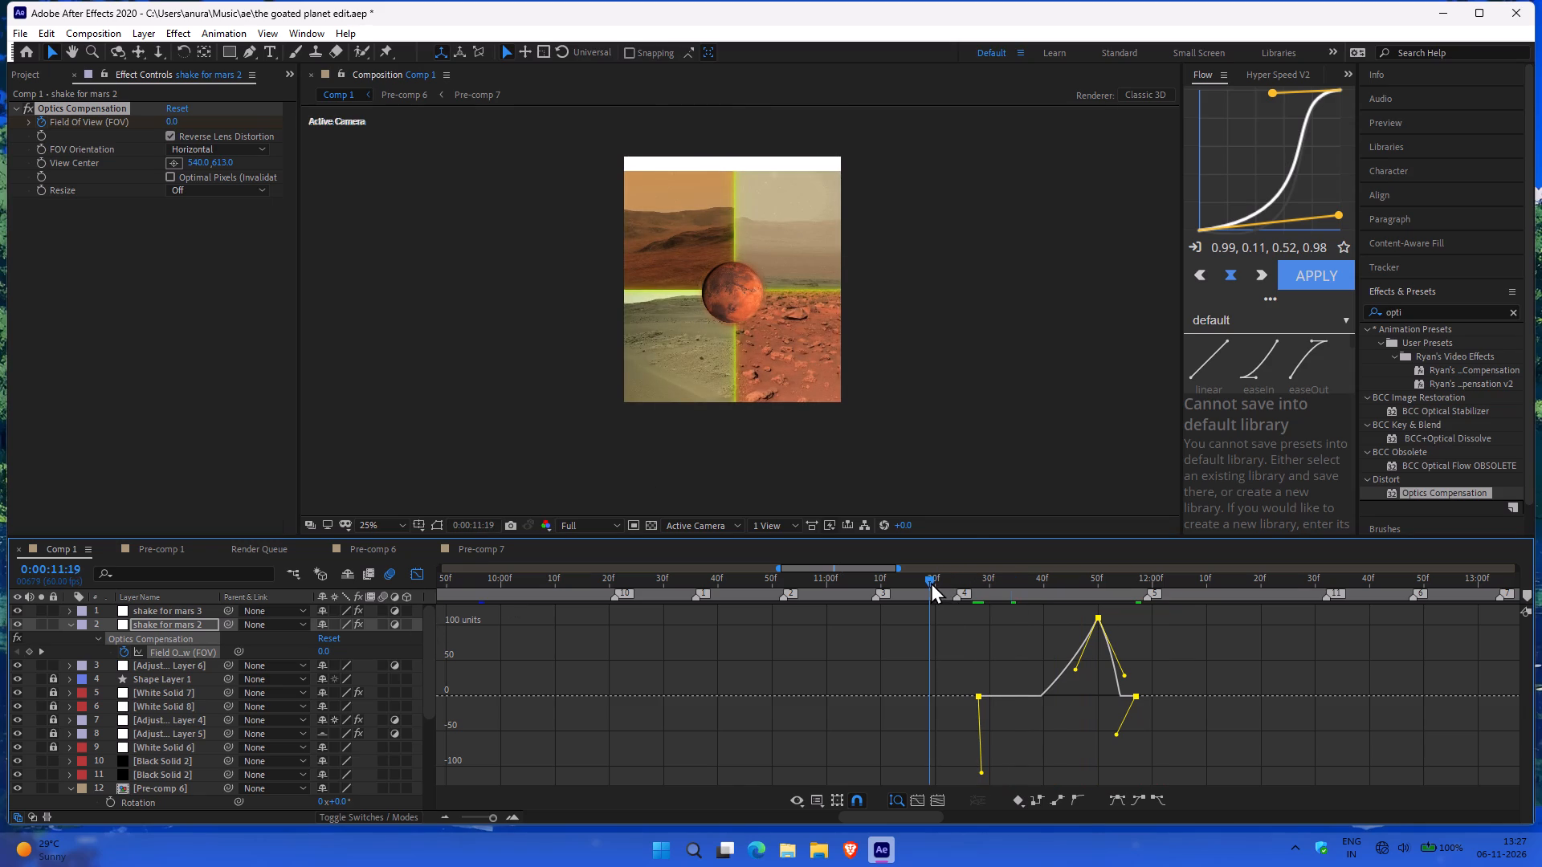
key(space)
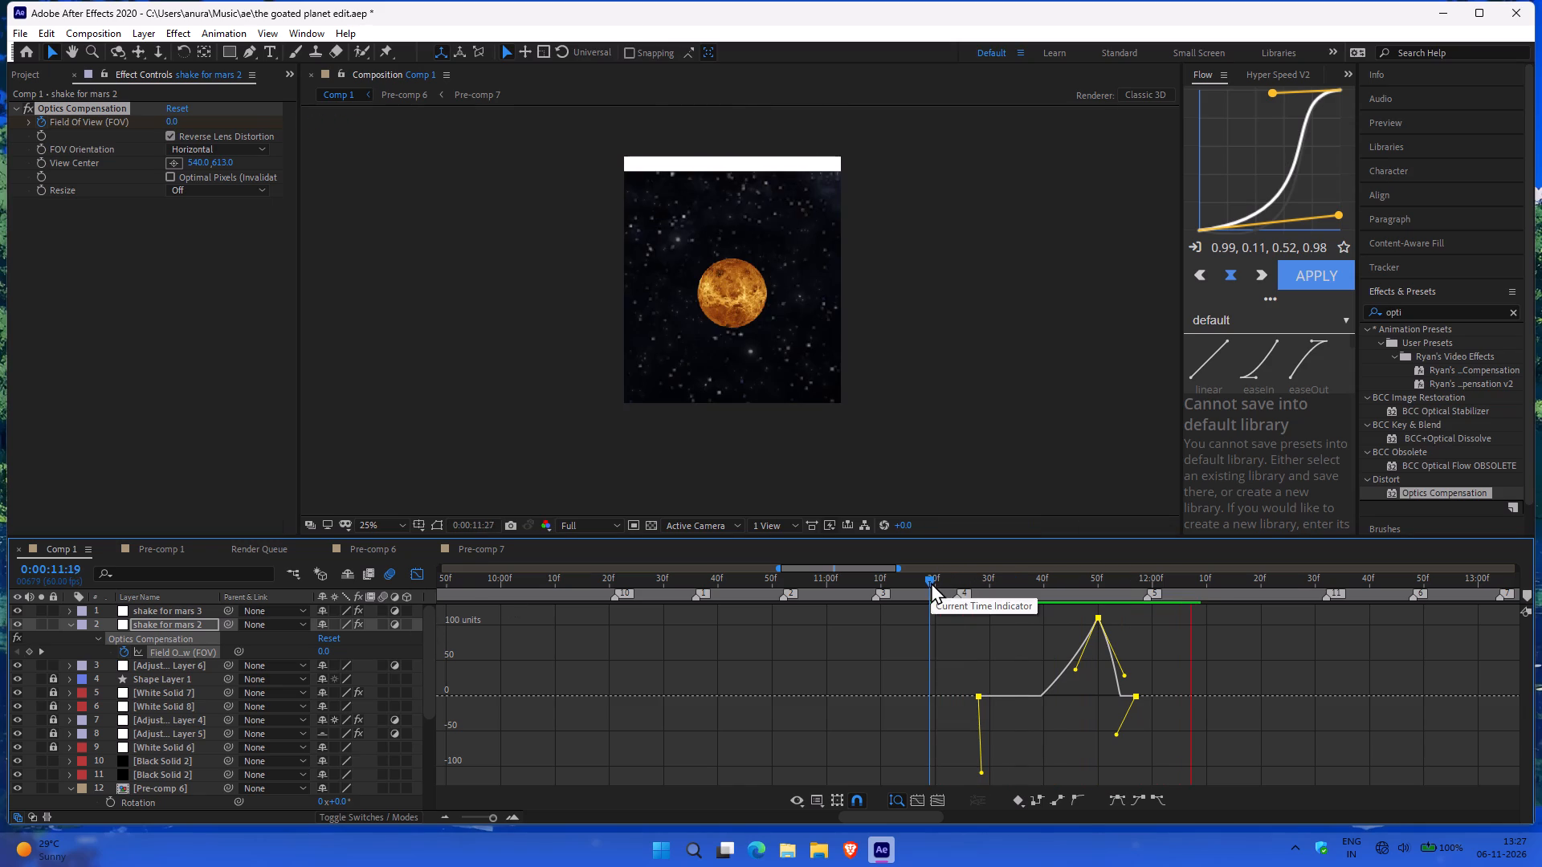
key(space)
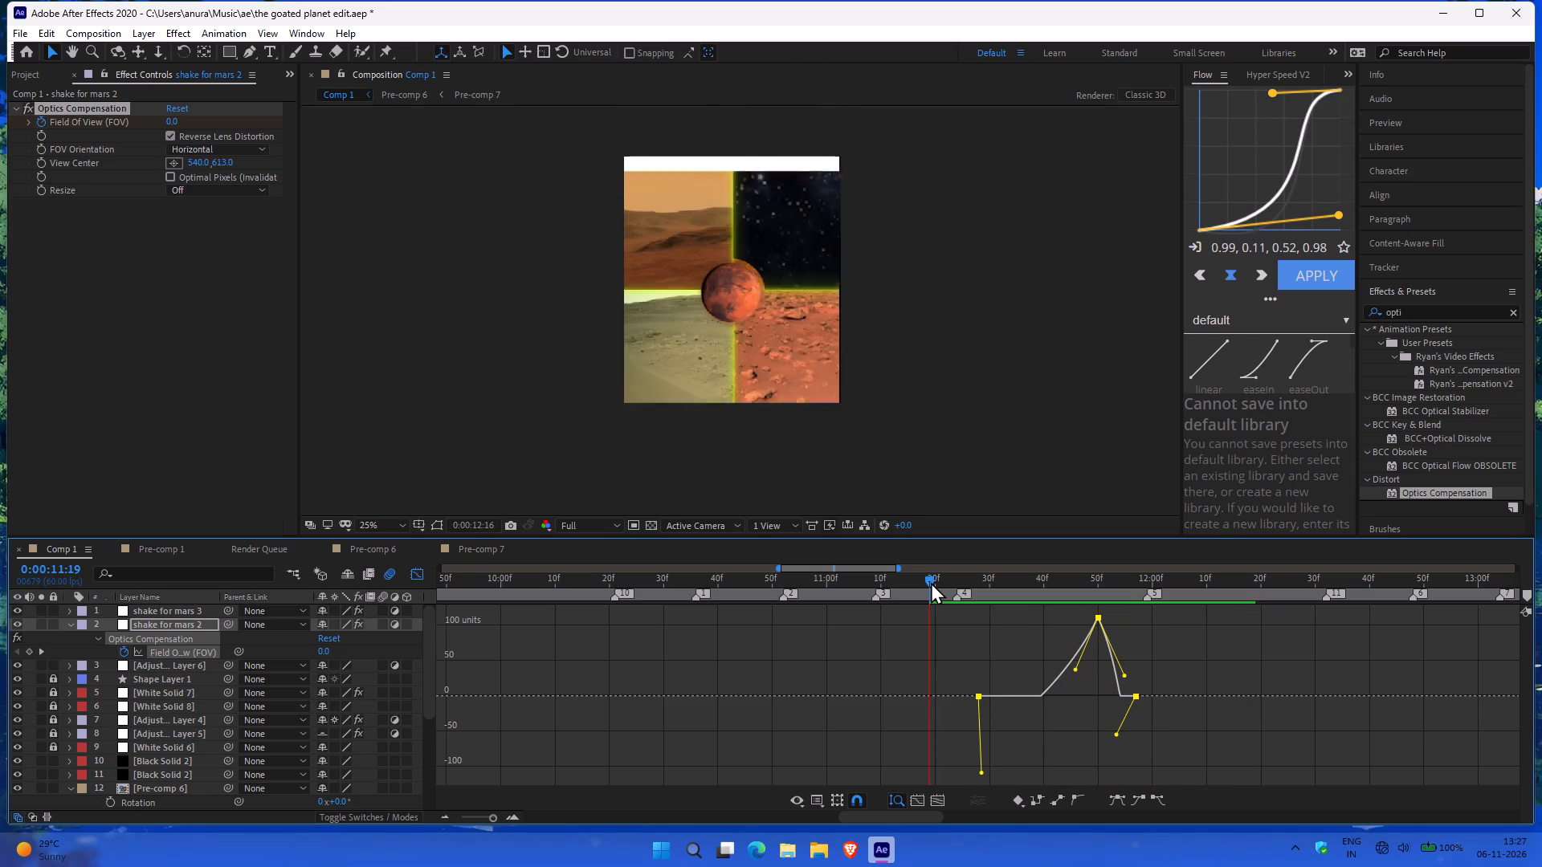
click(418, 568)
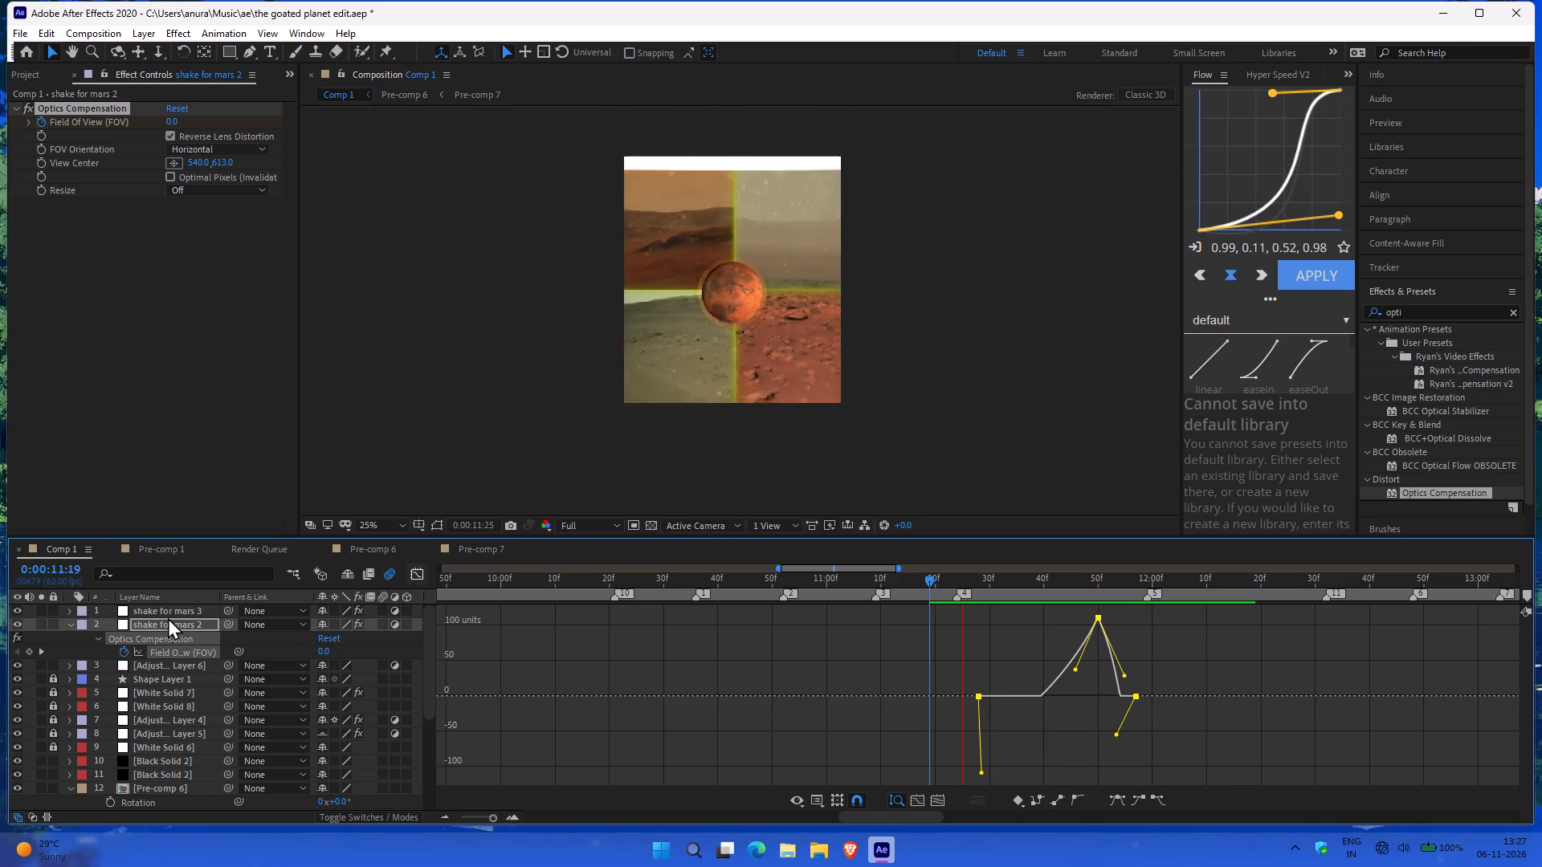
Delete the shake for mars 2 layer carrying the Optics Compensation distortion from Comp 1.
click(163, 621)
key(BackSpace)
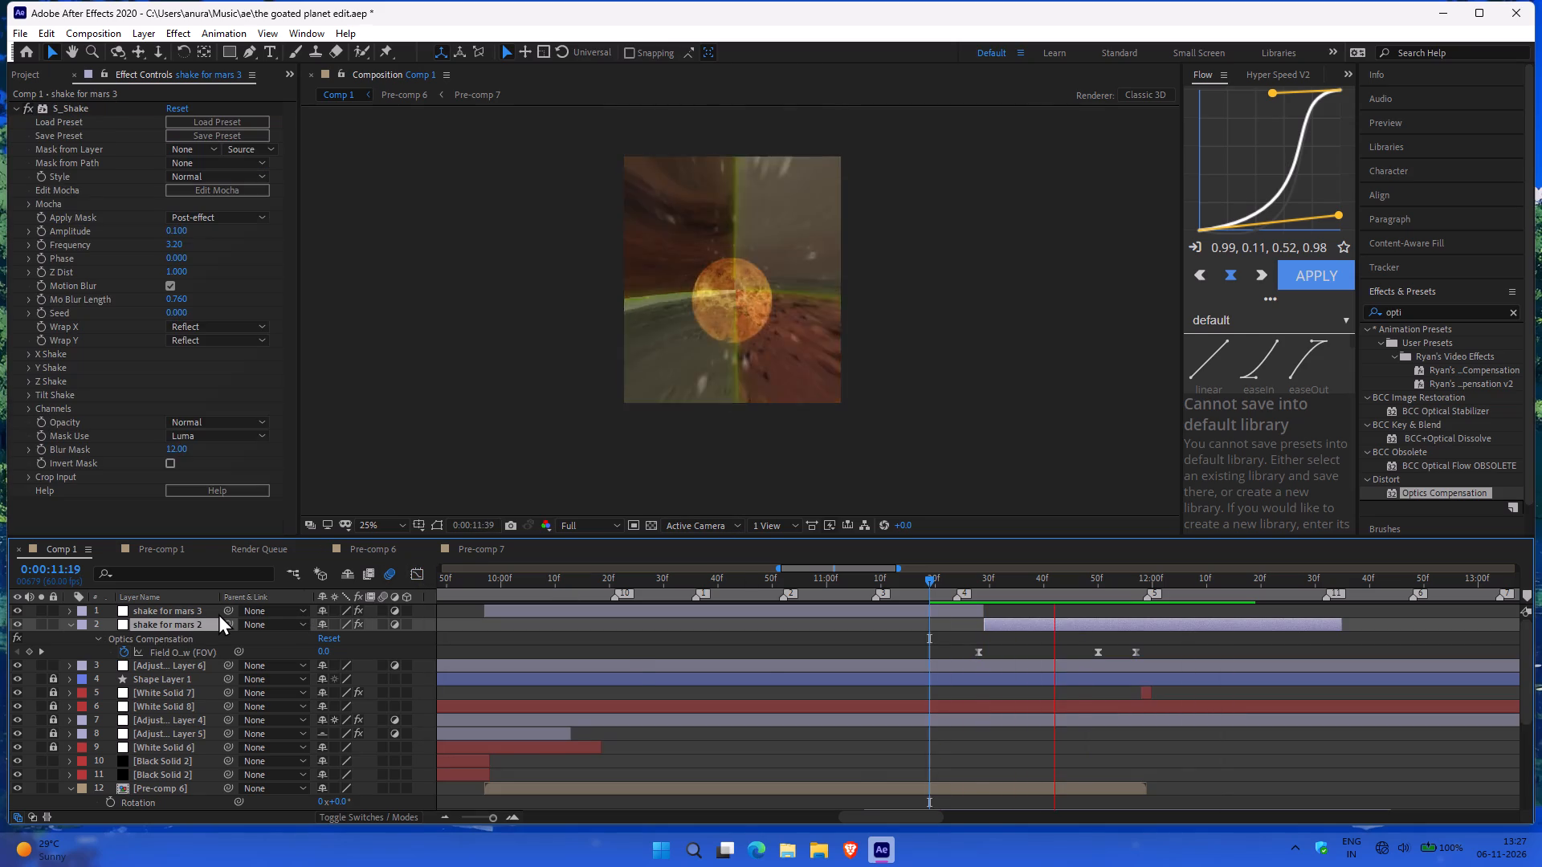
key(space)
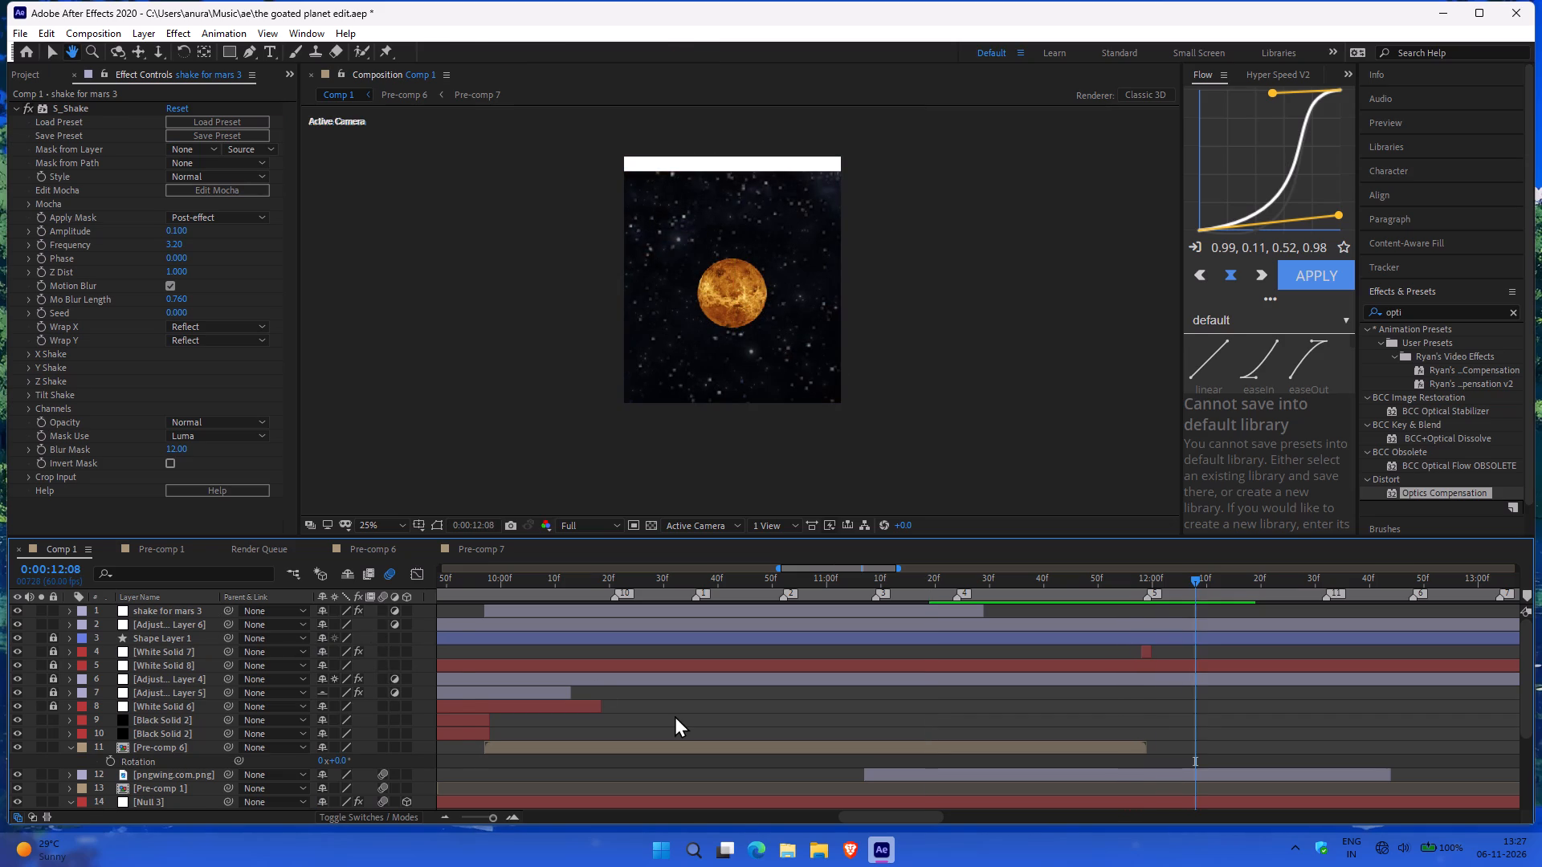
Show the Opacity keyframes of Pre-comp 6 and go to 0:00:11:25 to examine the start of the Mars fade.
scroll(675, 715, down, 1)
click(157, 632)
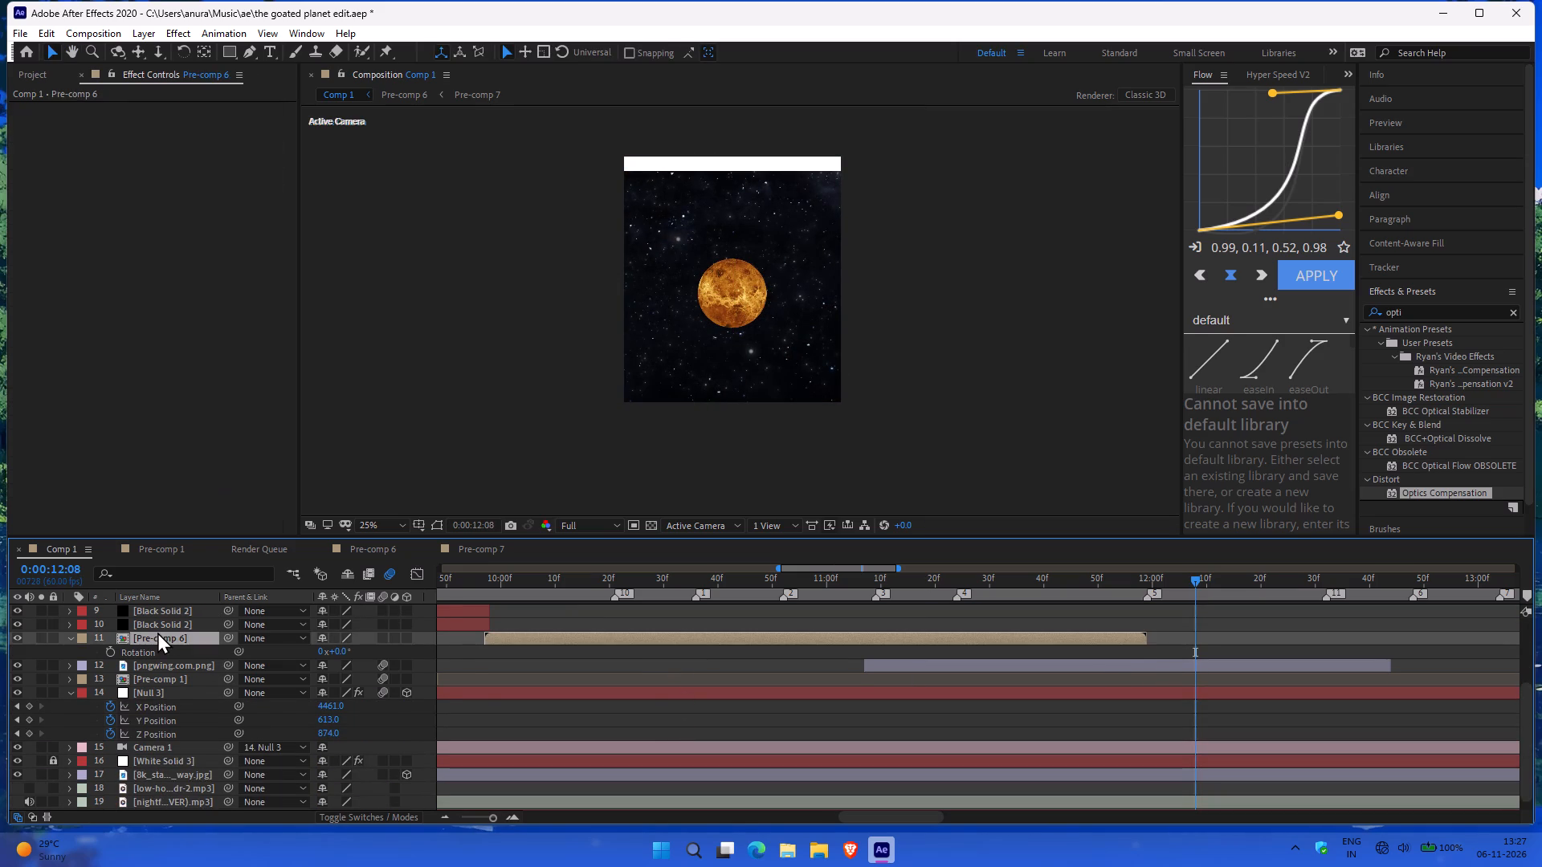
click(167, 661)
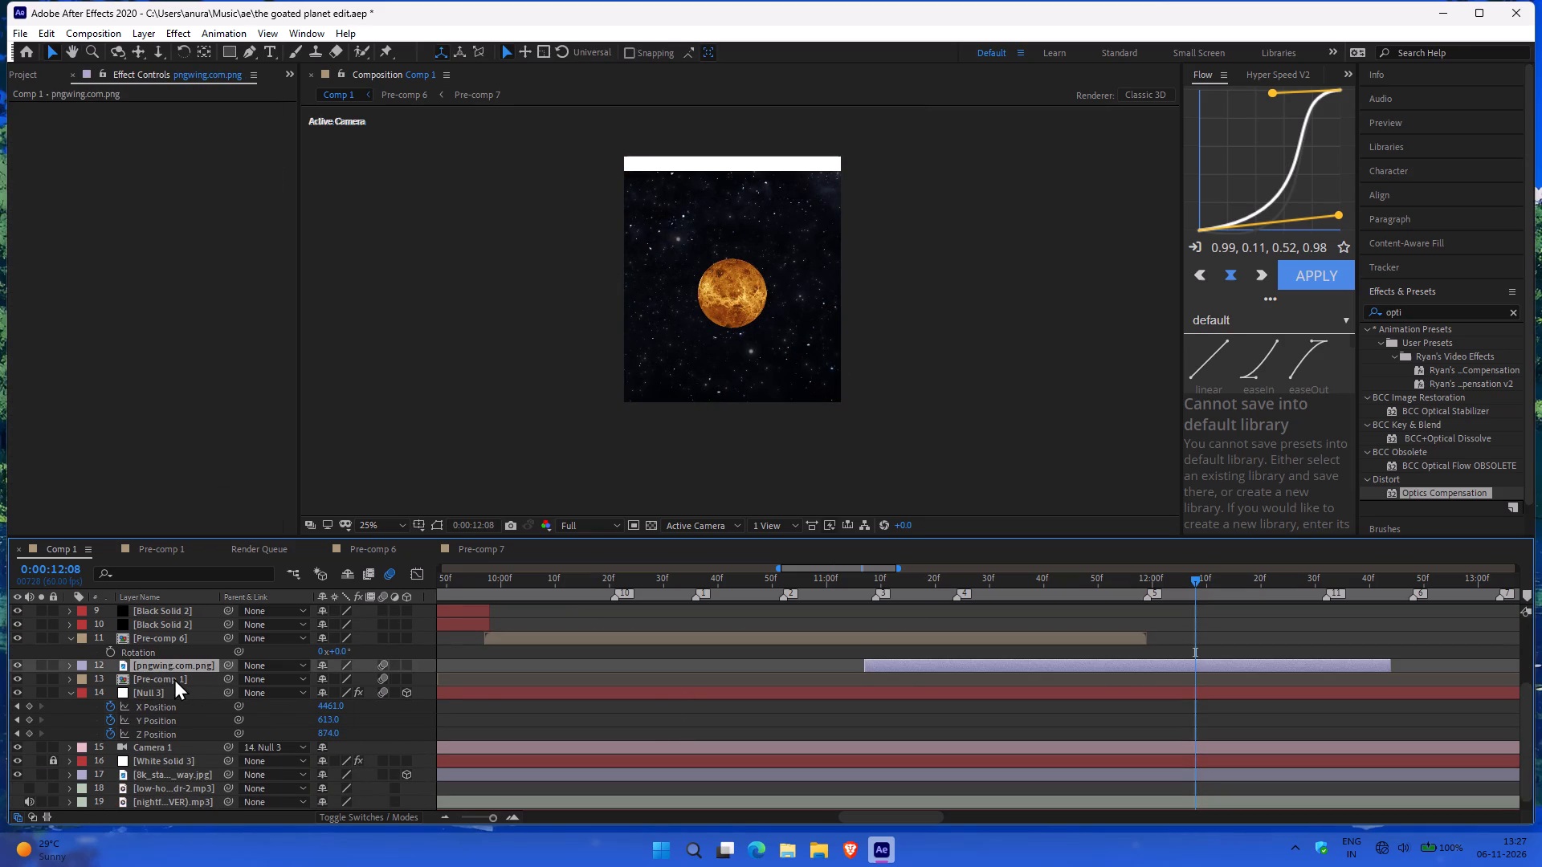
click(174, 678)
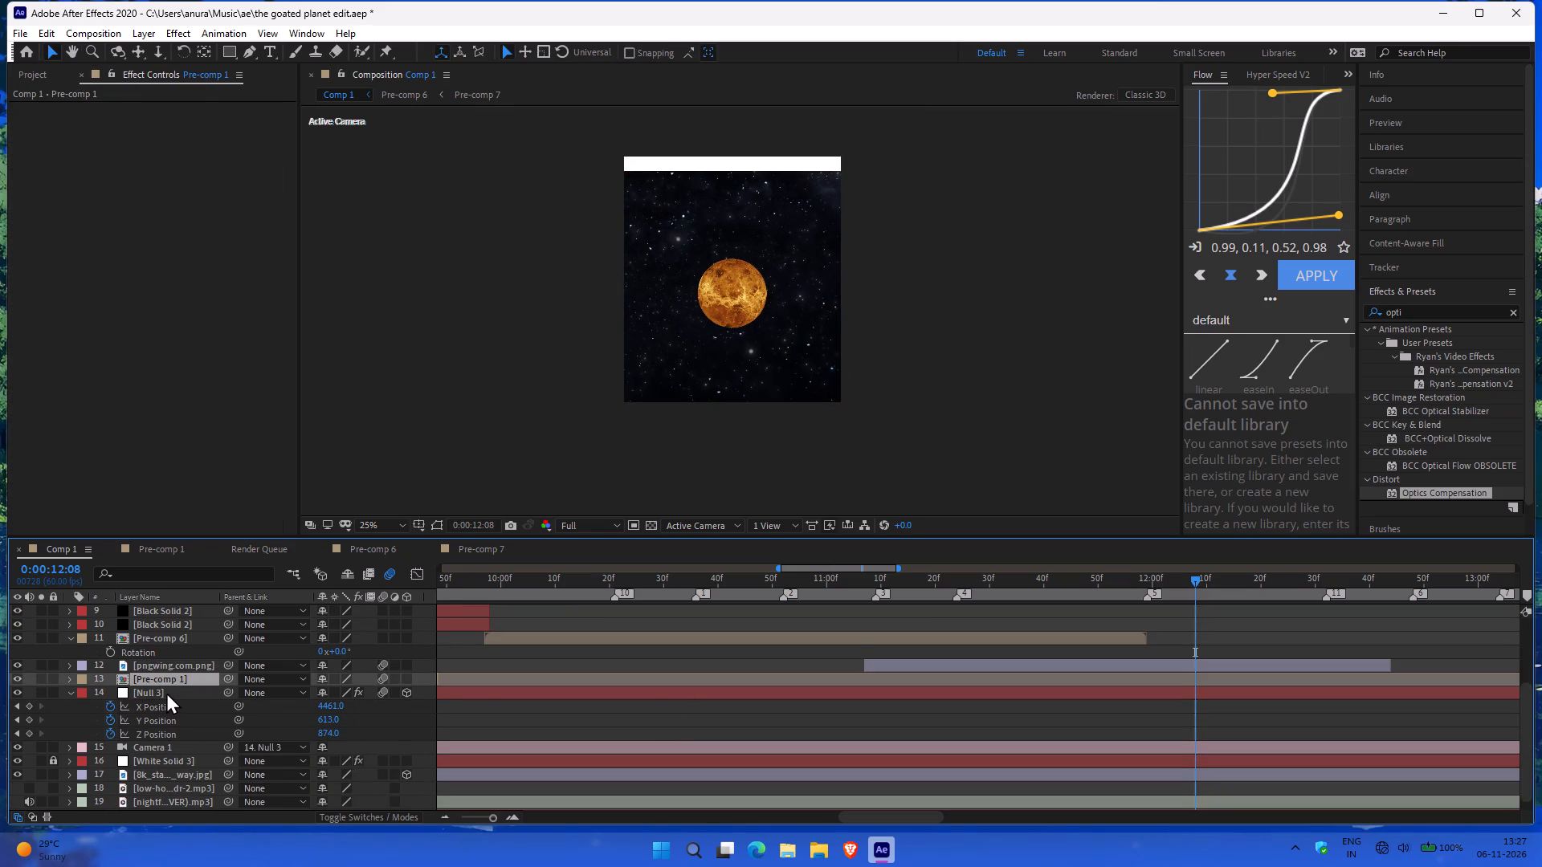
click(166, 692)
click(161, 632)
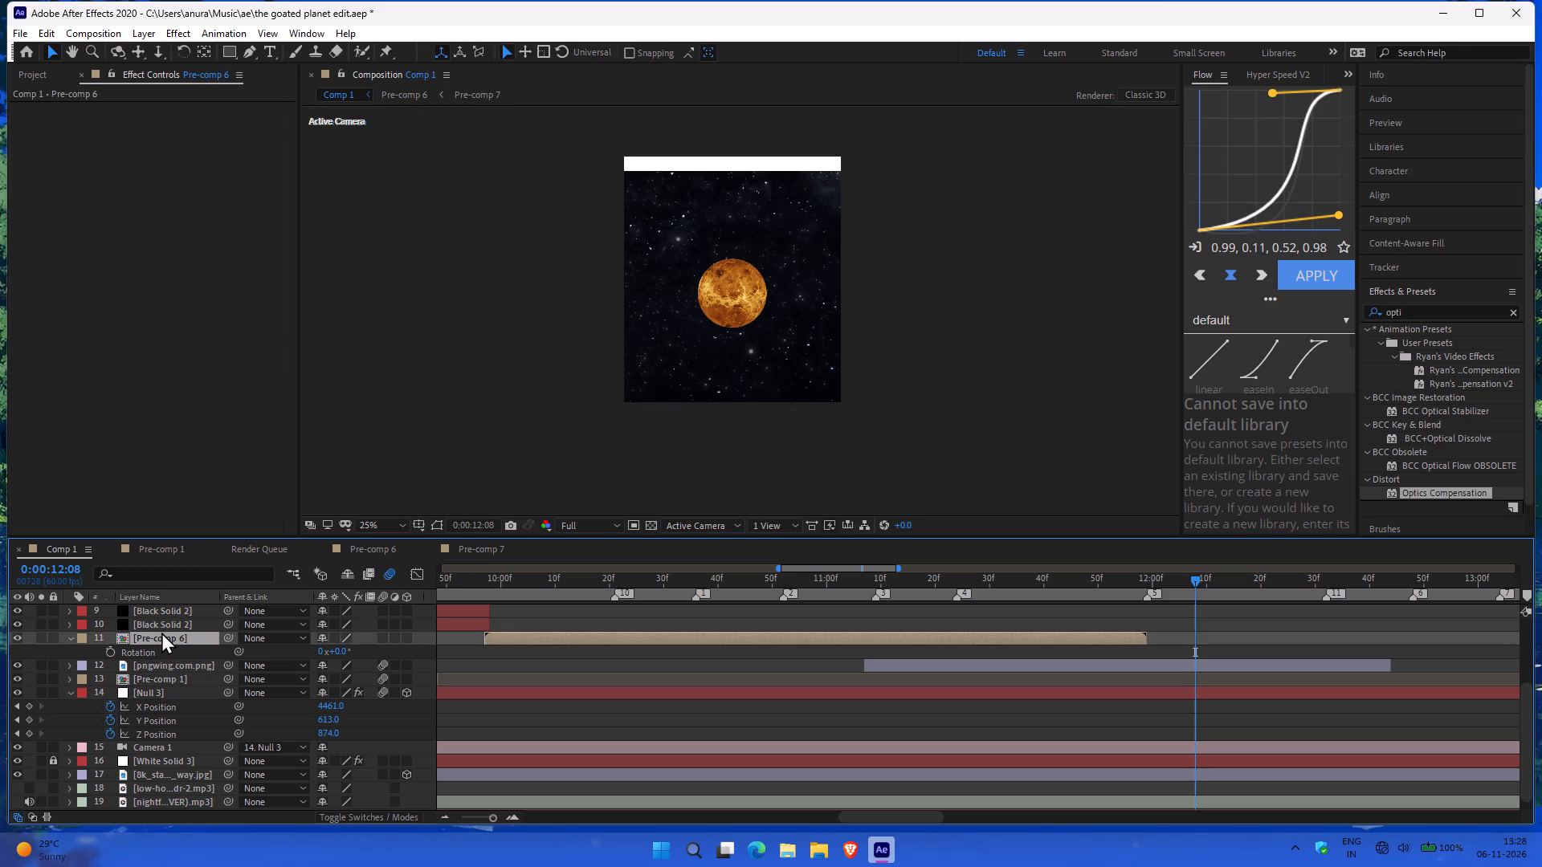
key(t)
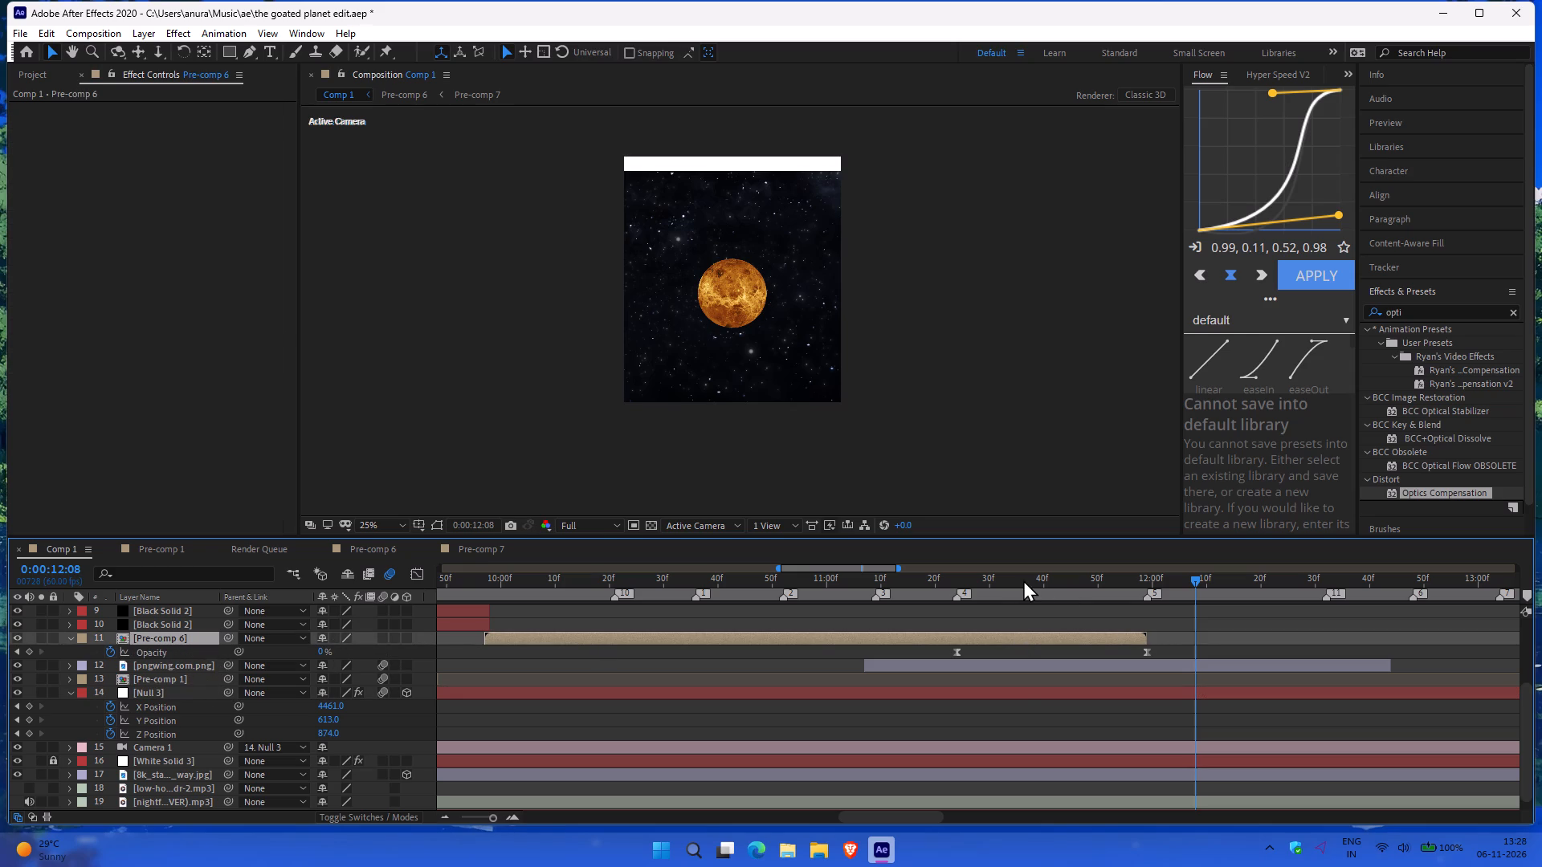
drag(1019, 580, 965, 566)
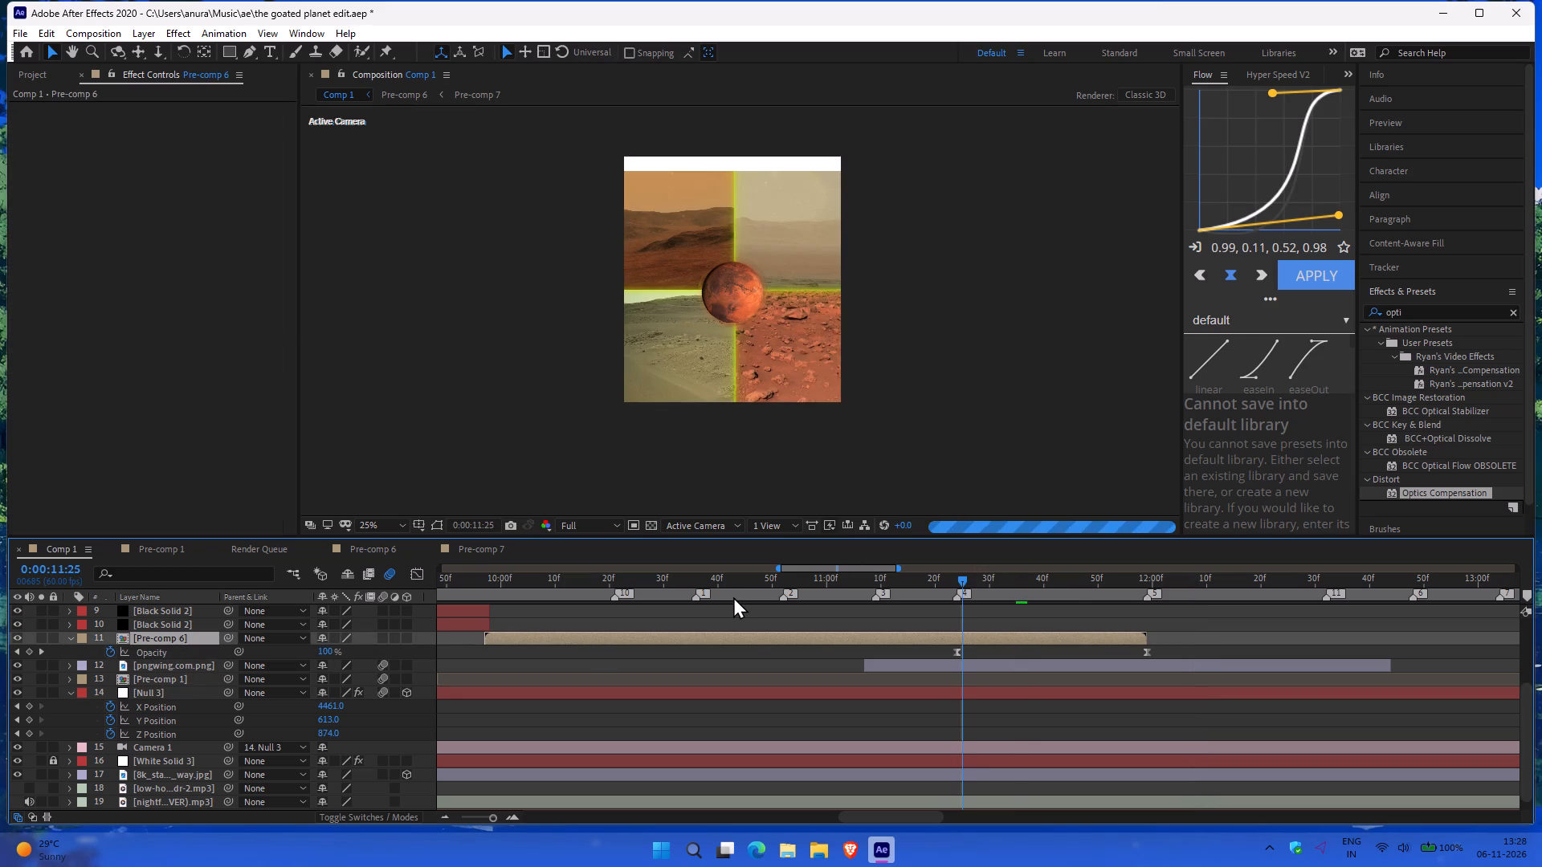
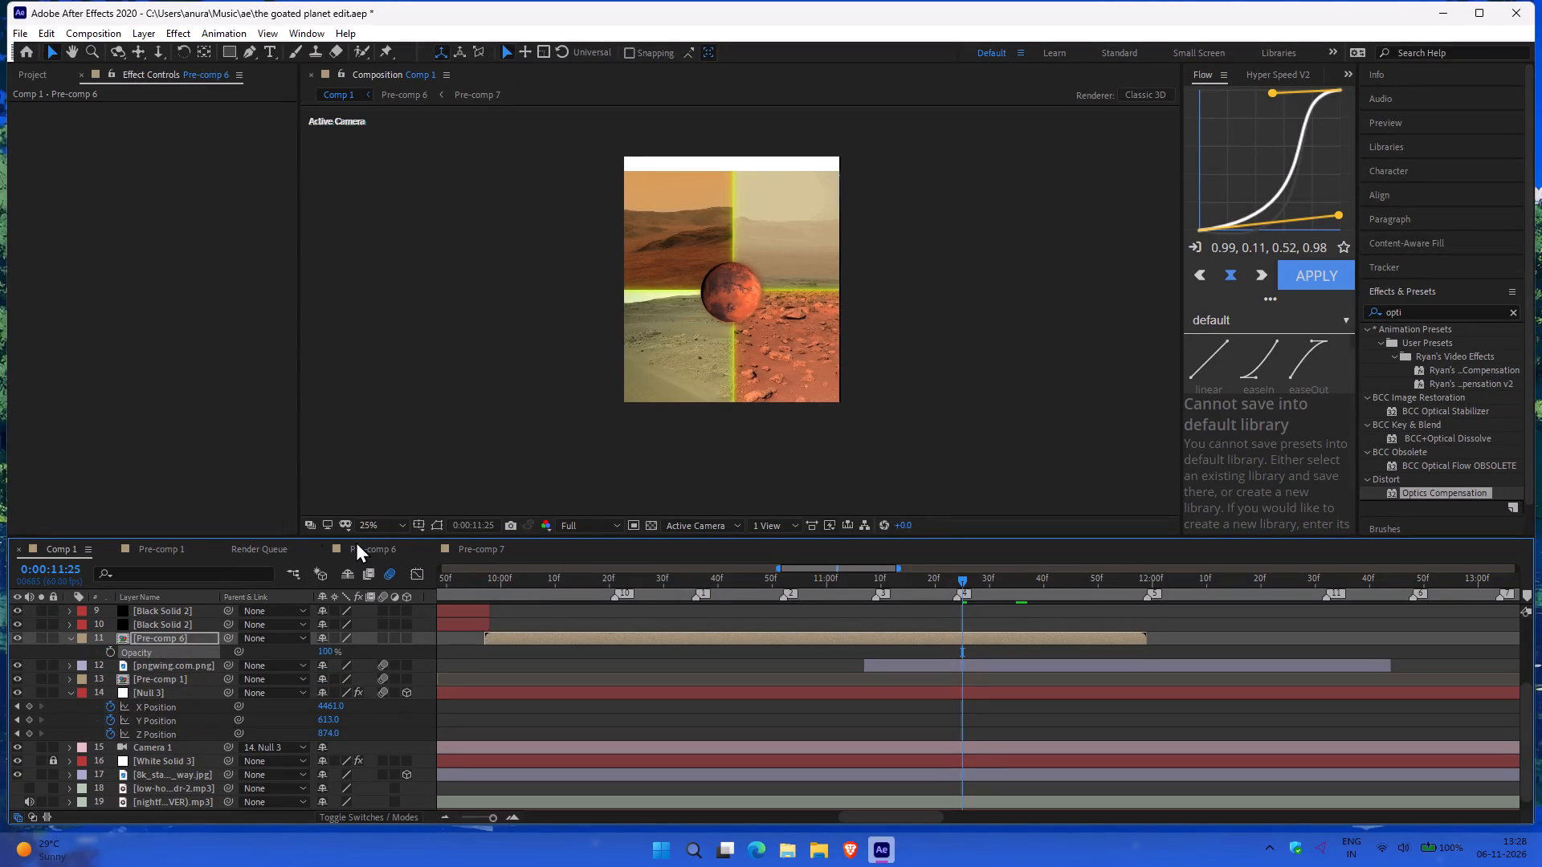
Scrub Comp 1 between 0:00:11:07 and 0:00:11:46, and open Pre-comp 7 to examine the quadrant image reveal around 0:00:01:10.
drag(963, 580, 1070, 587)
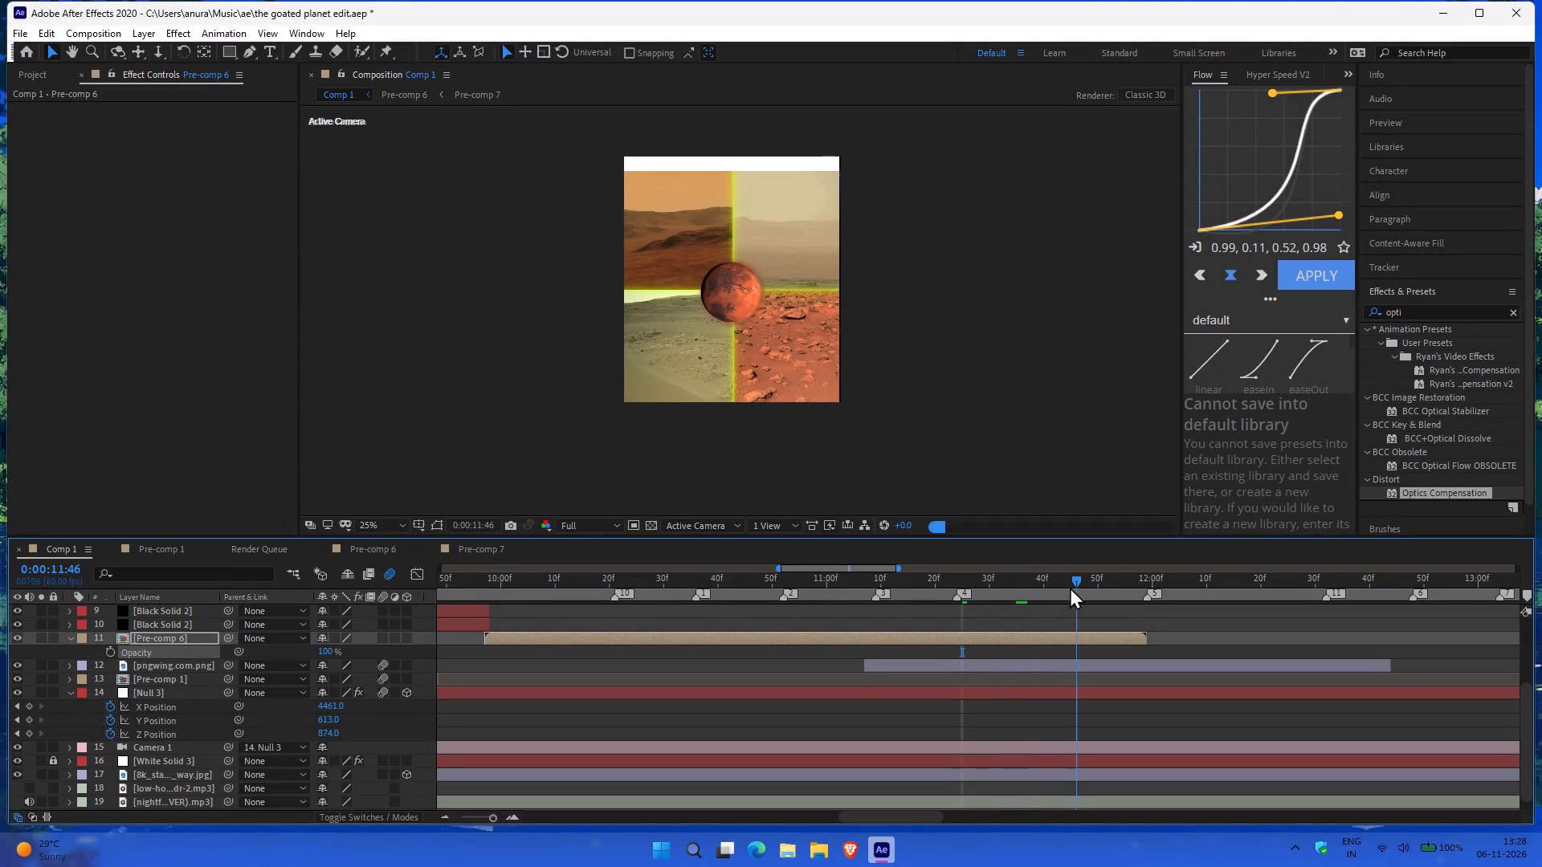
drag(1070, 587, 859, 568)
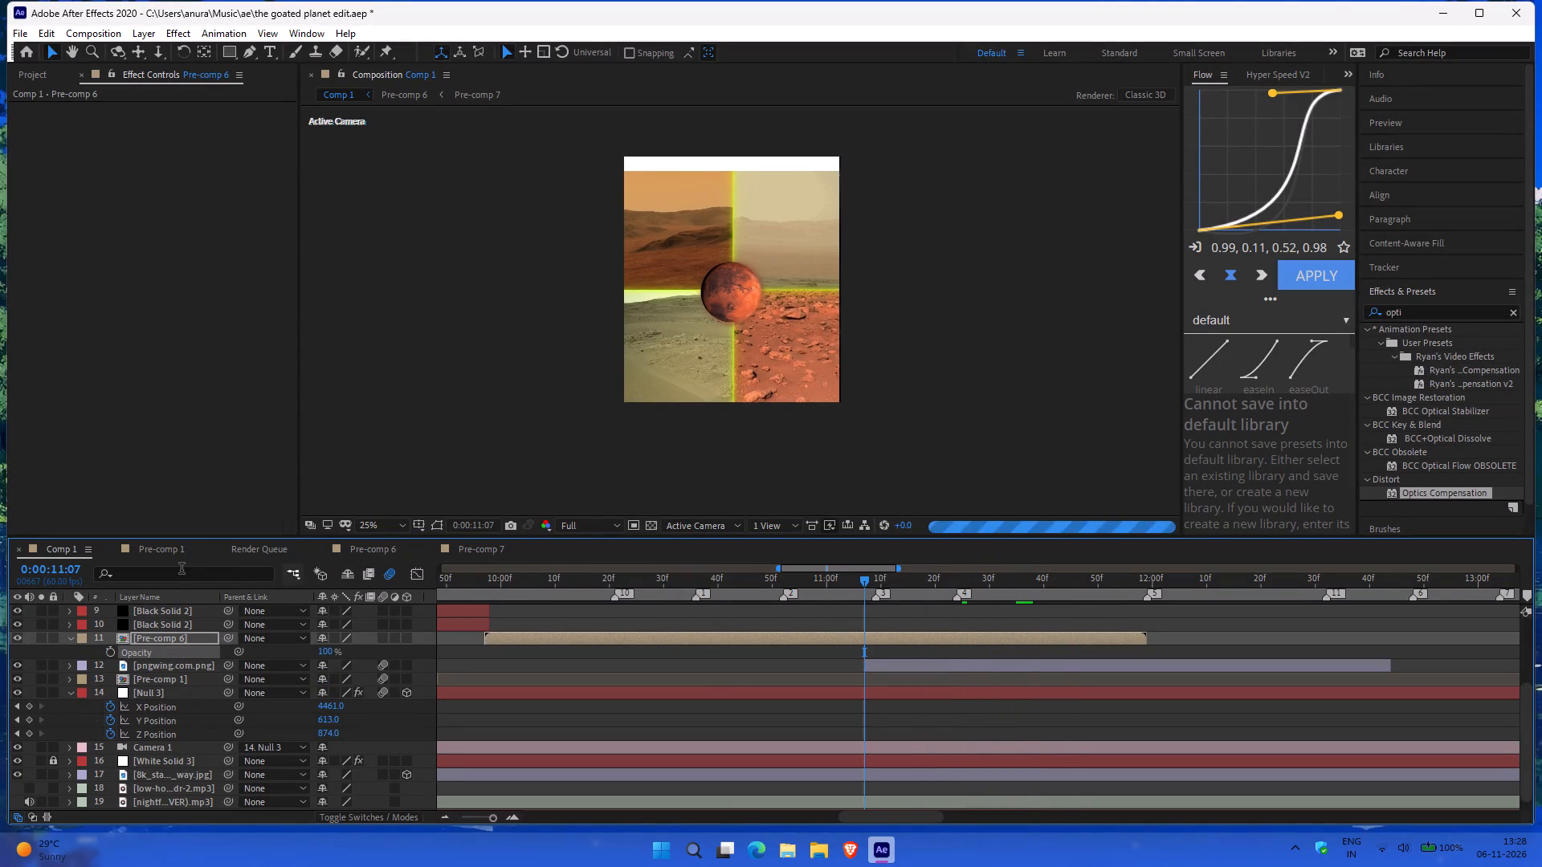
click(471, 550)
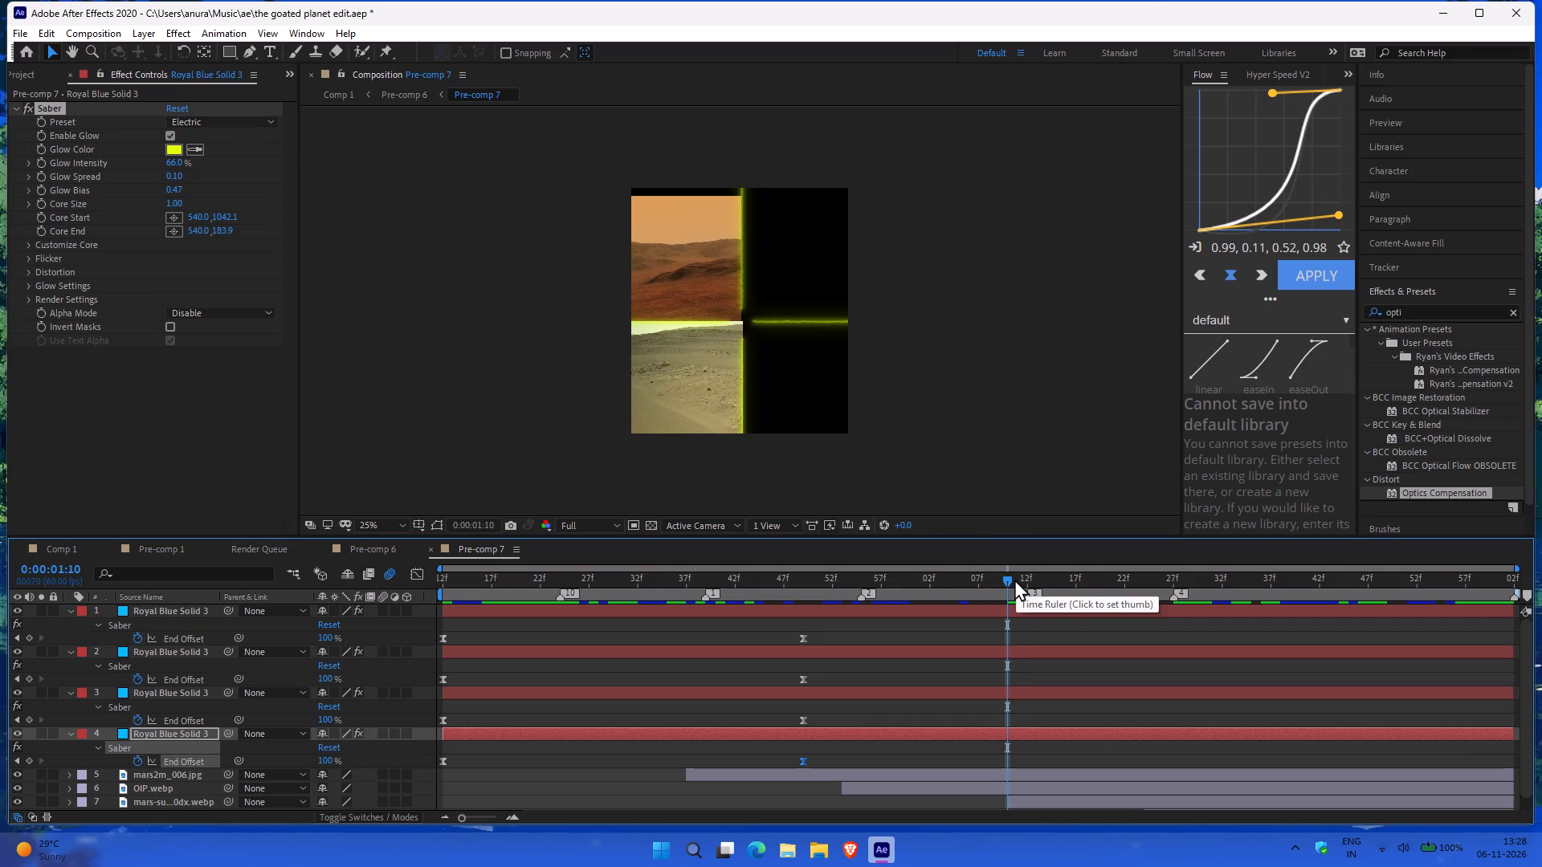
drag(1008, 580, 1010, 579)
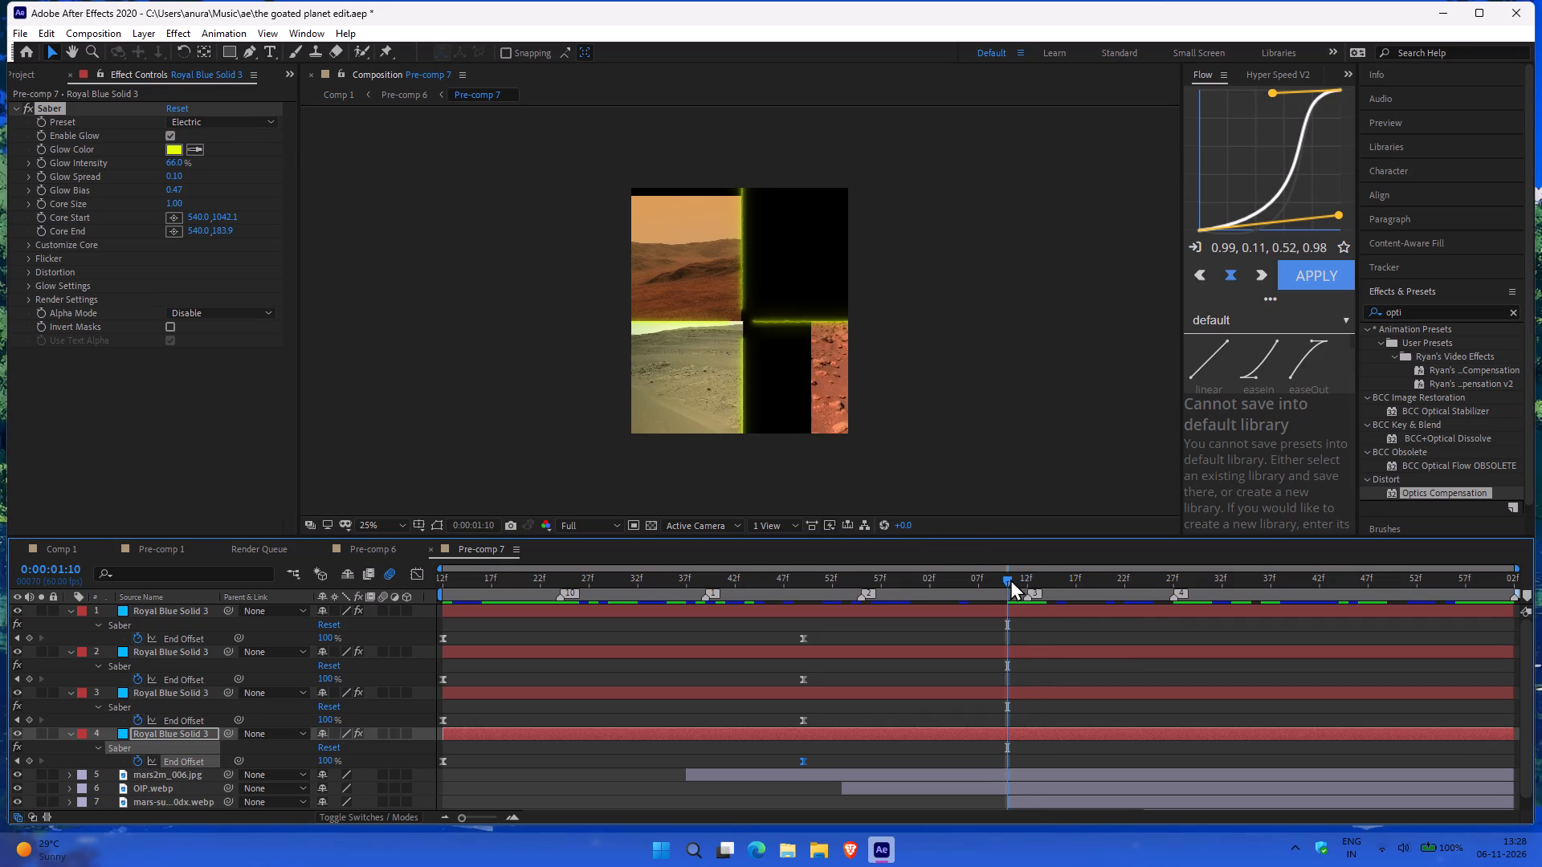
drag(1010, 579, 1001, 610)
scroll(578, 661, up, 2)
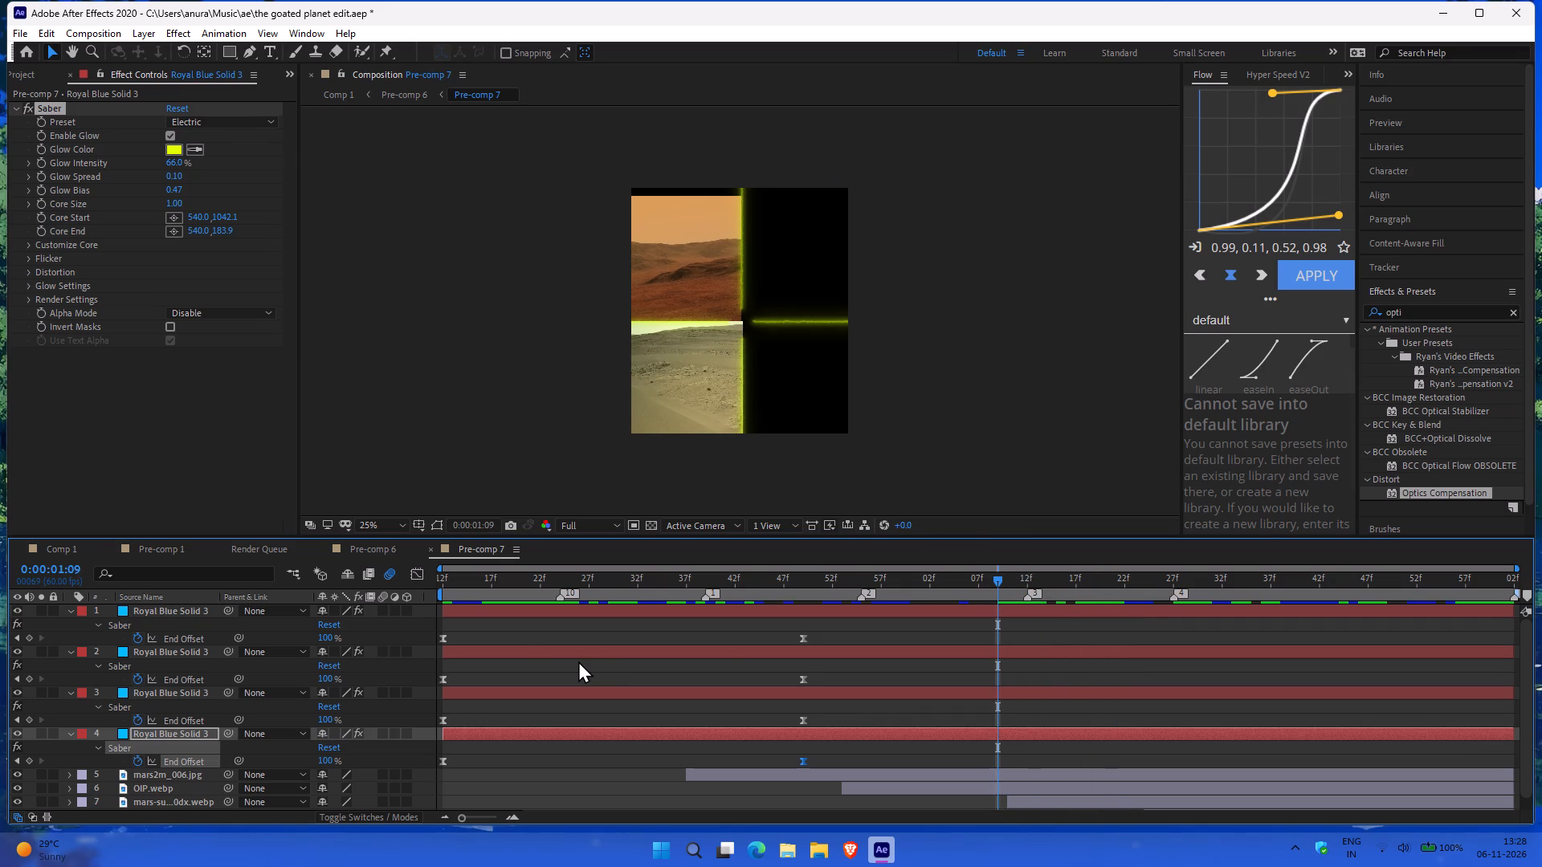
Open Pre-comp 6 and scrub from 0:00:10:40 to 0:00:11:44 to examine how the Mars quadrants and planet animate.
click(369, 544)
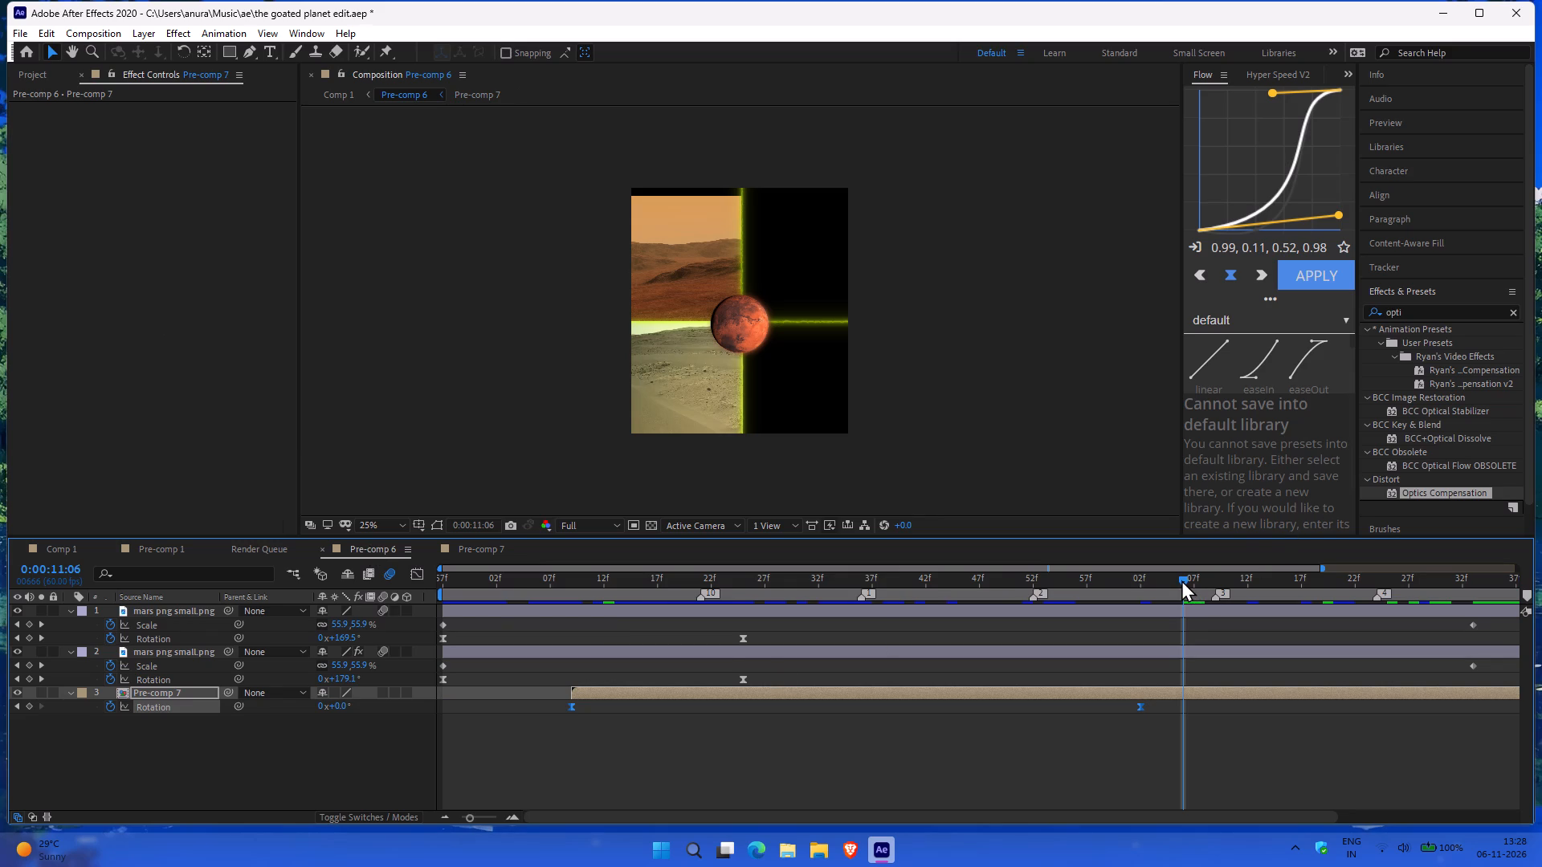
drag(1181, 580, 1062, 588)
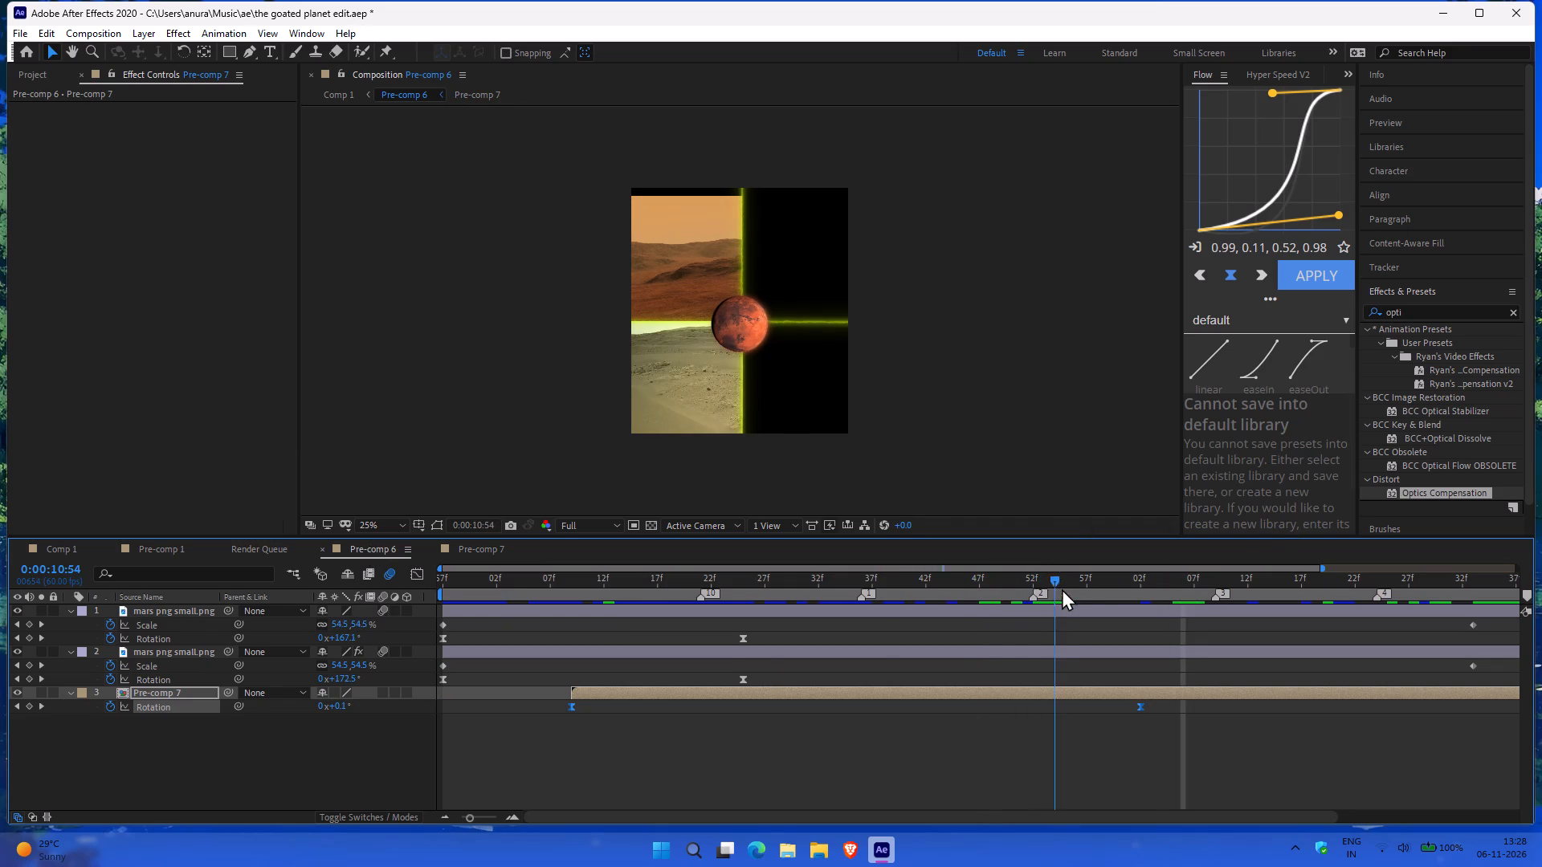
drag(1062, 588, 904, 585)
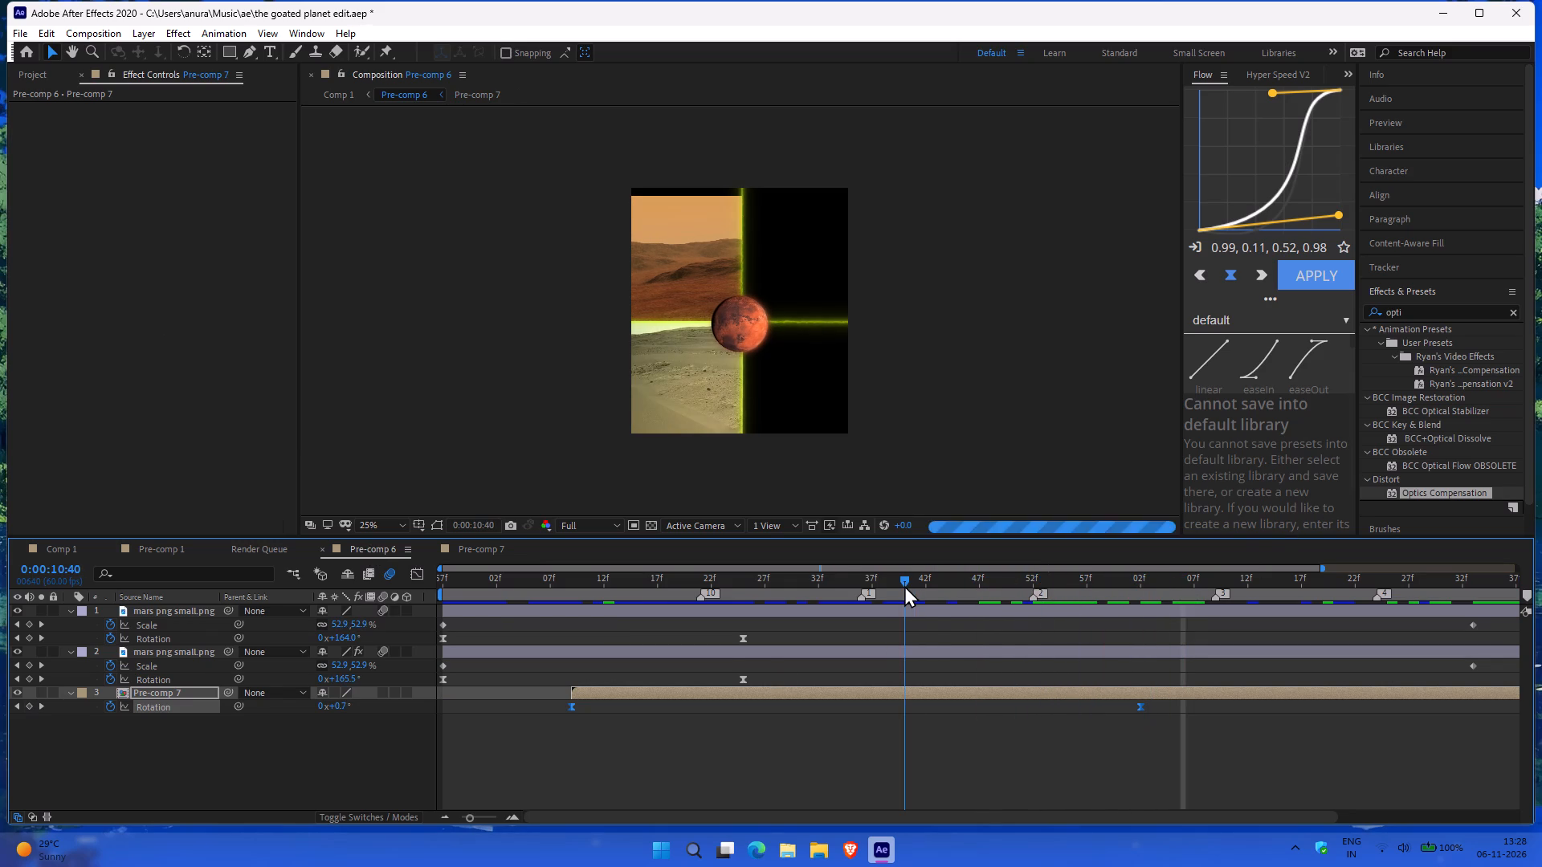
drag(904, 585, 1188, 591)
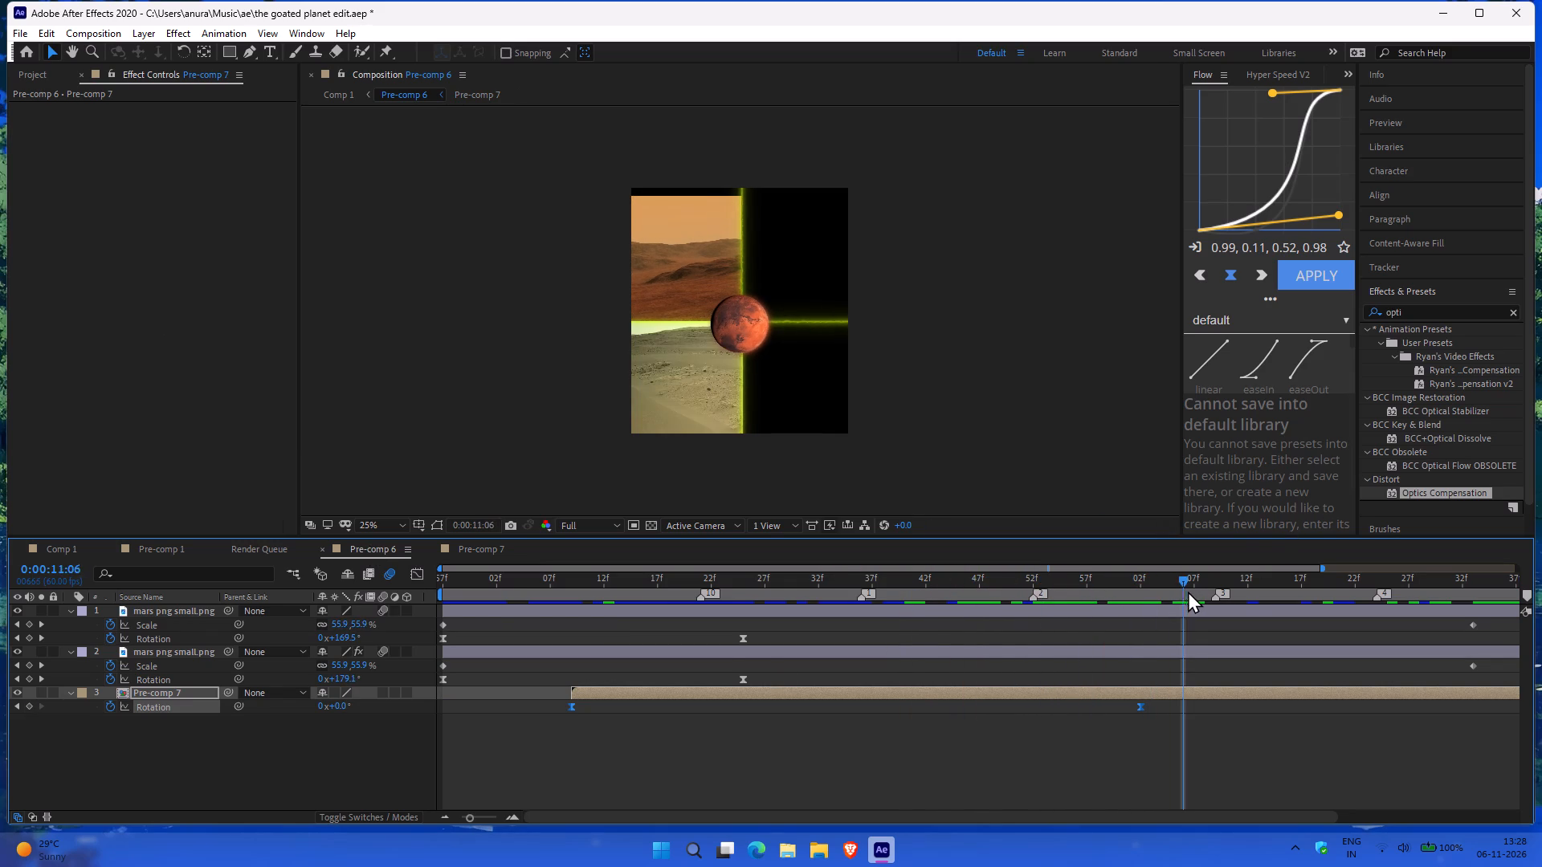
drag(1188, 591, 1356, 586)
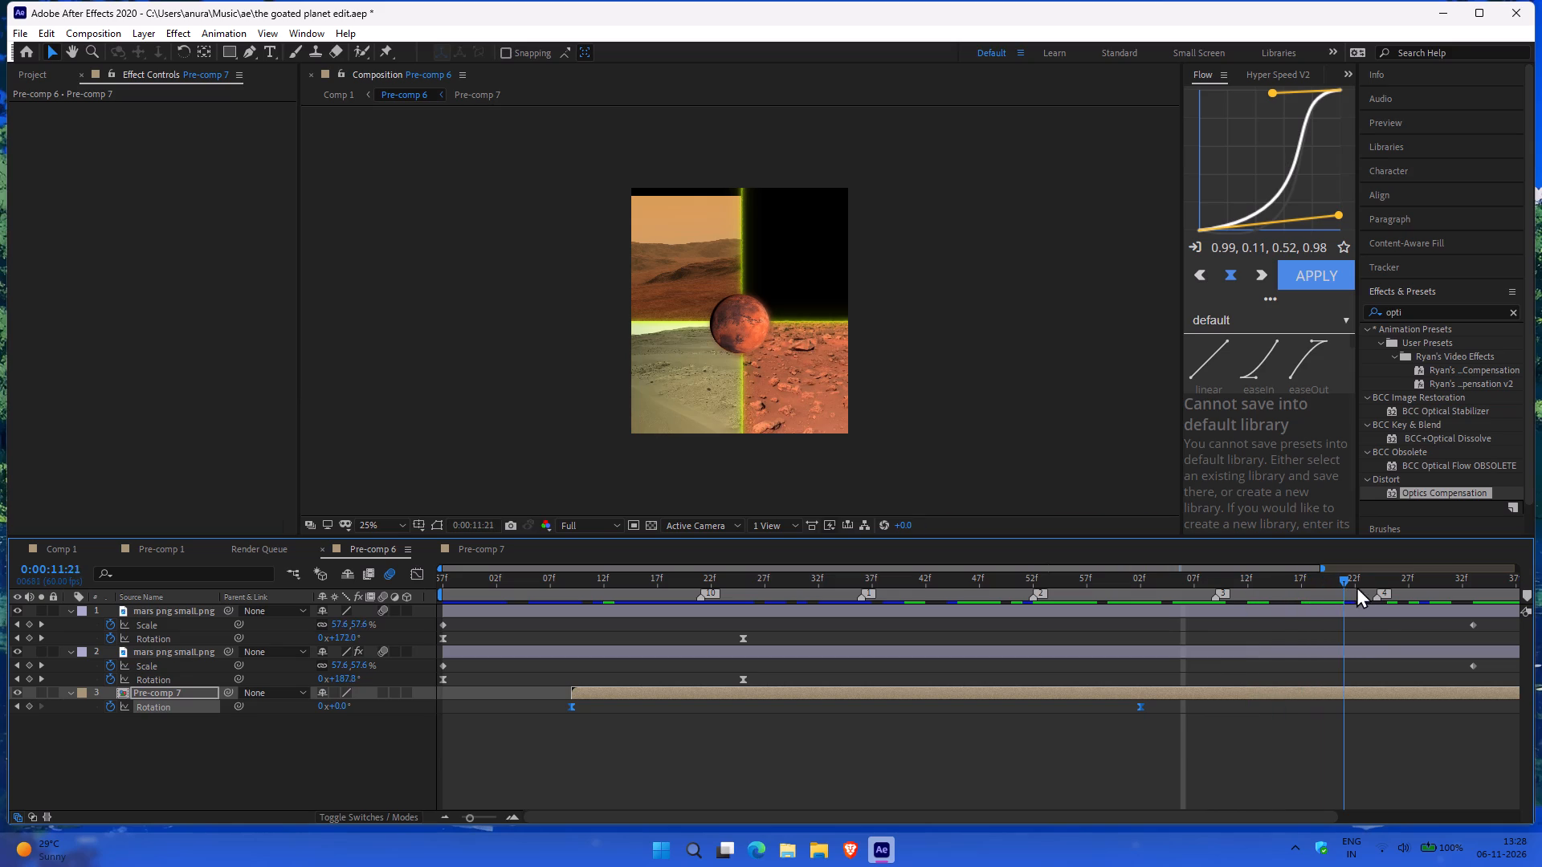
drag(1356, 586, 1400, 583)
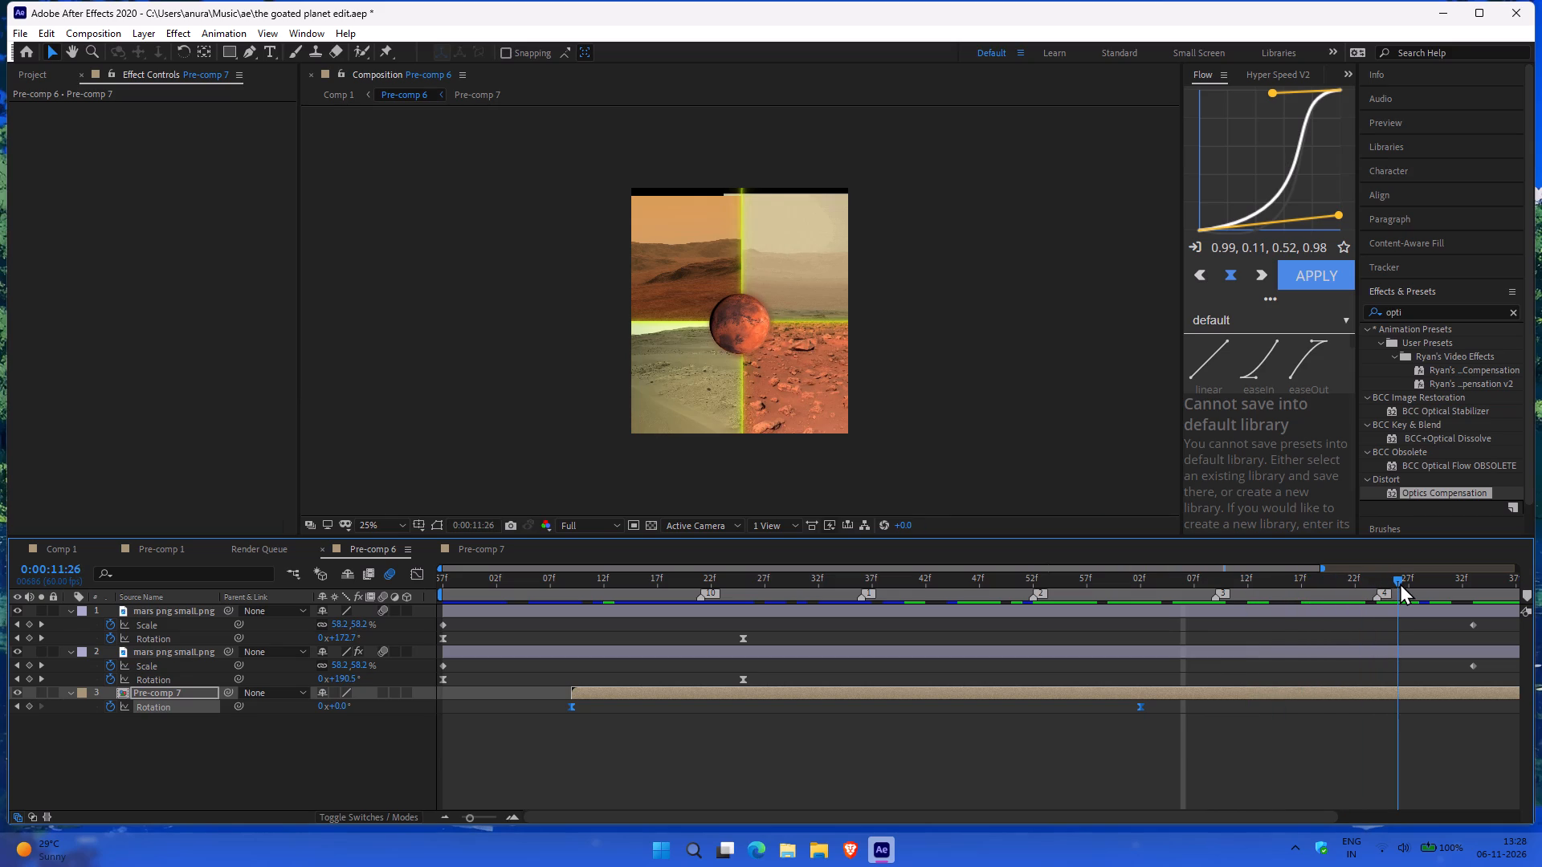
drag(1400, 583, 1401, 584)
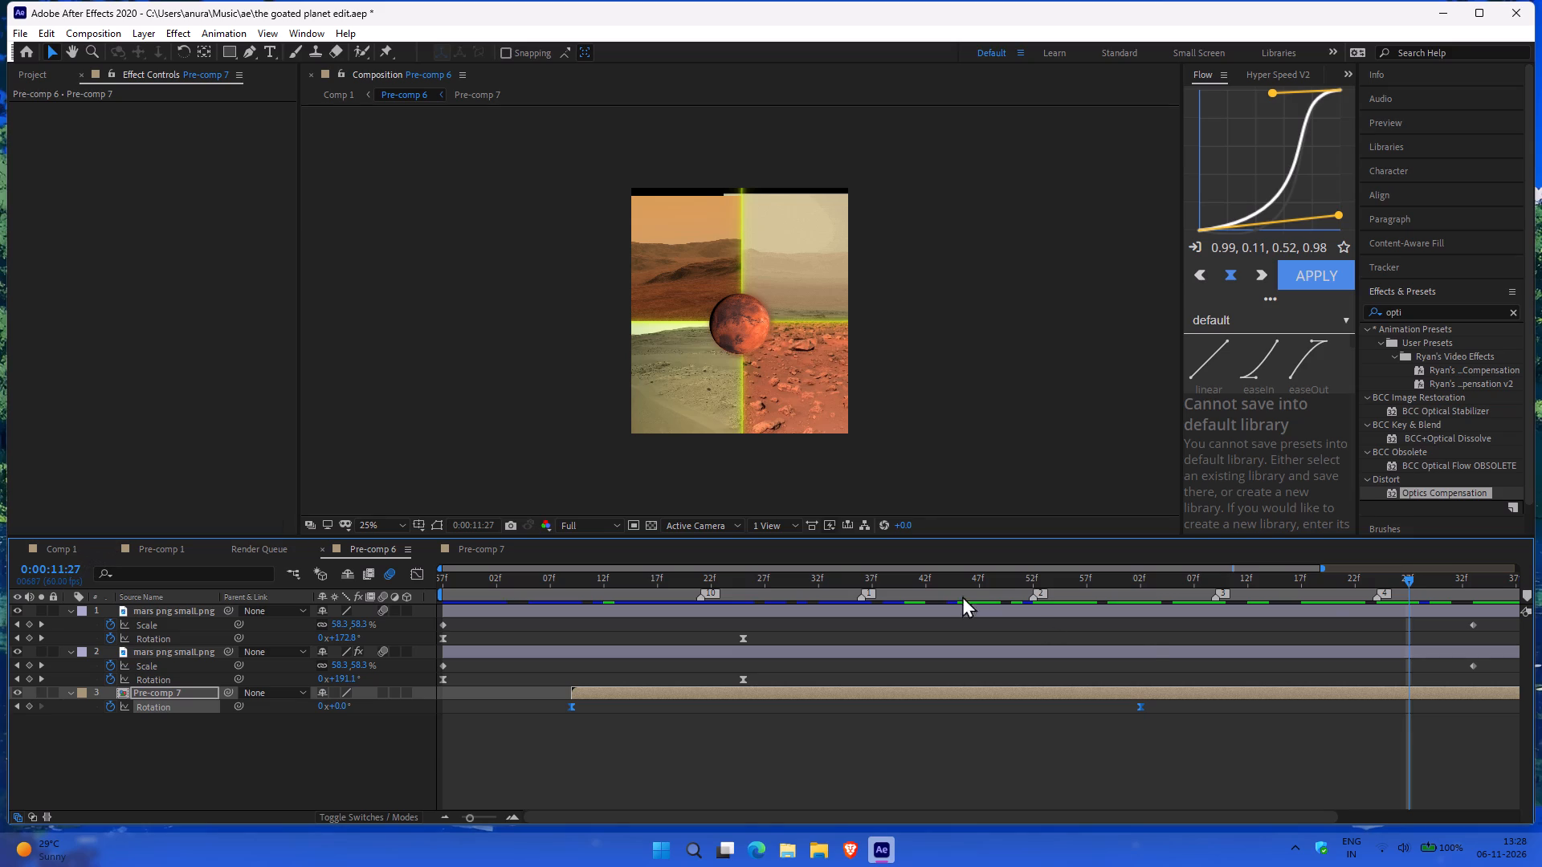
drag(1410, 579, 1515, 580)
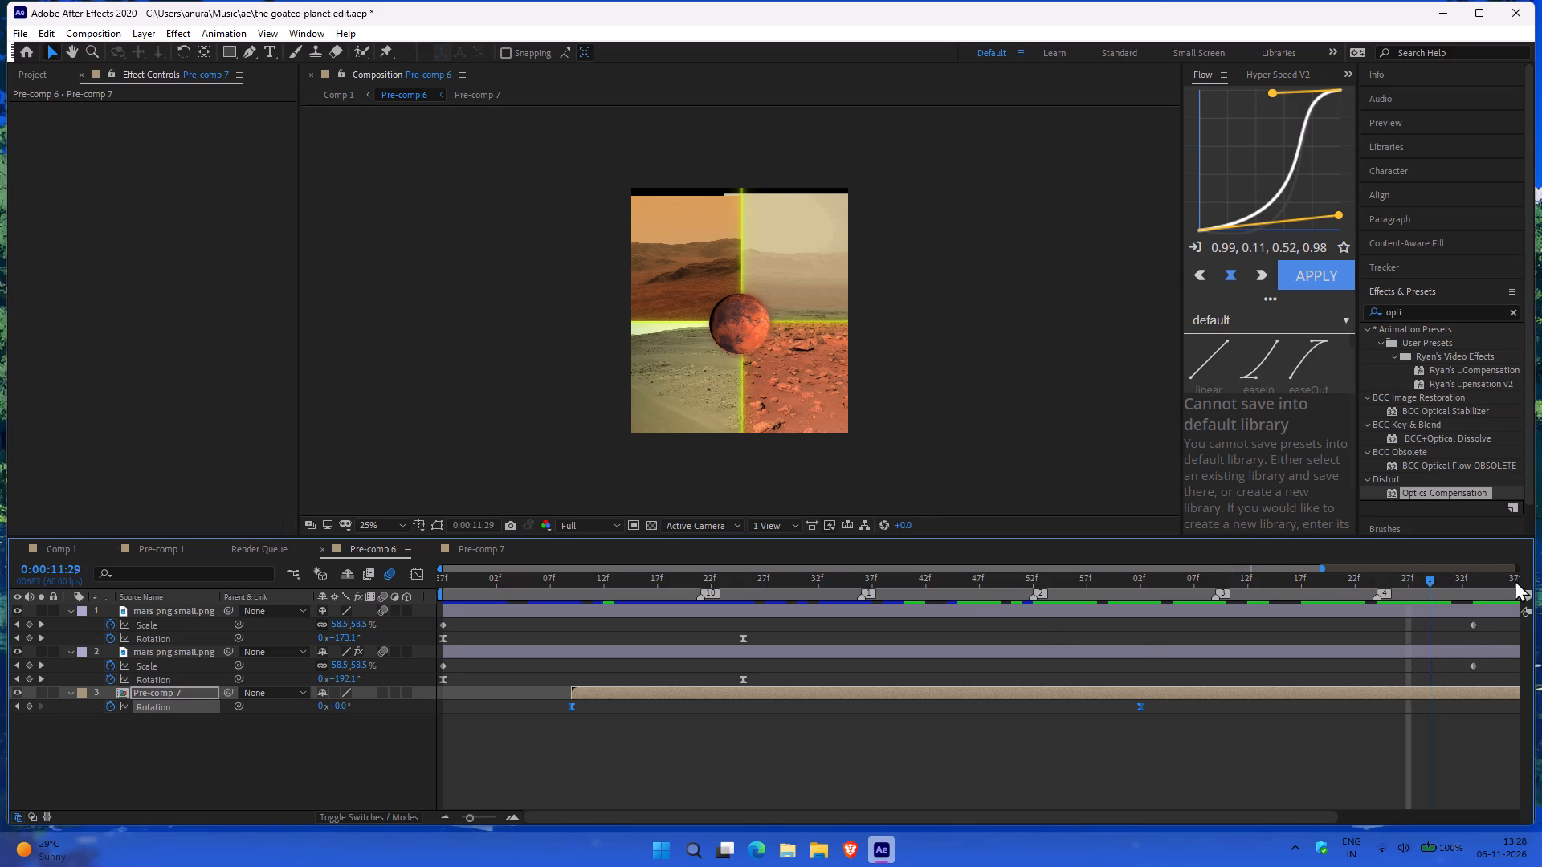
drag(1515, 580, 1352, 600)
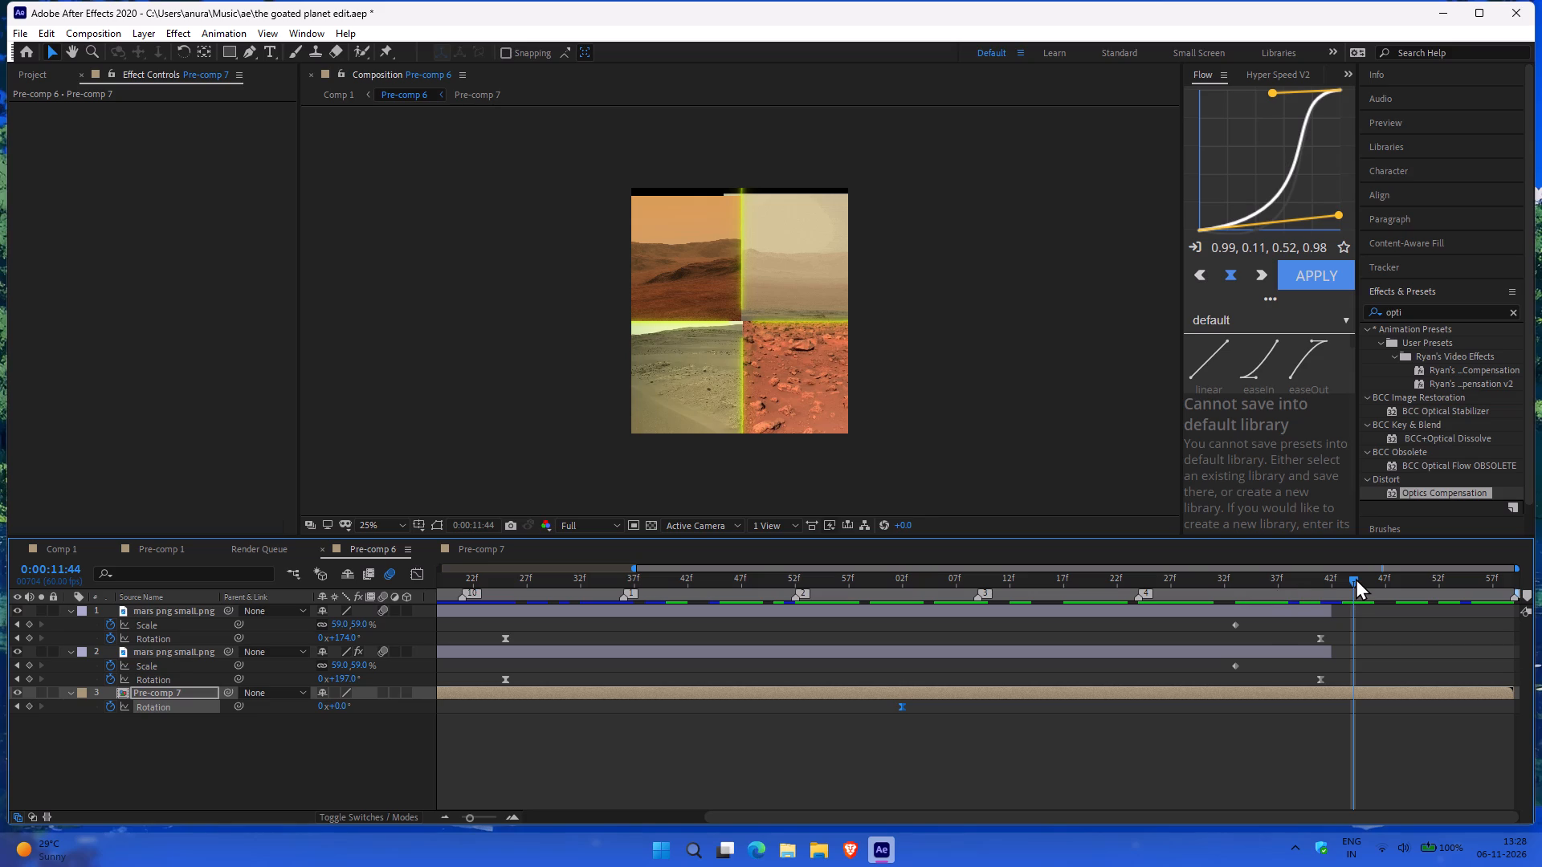
Preview Pre-comp 6 from 0:00:11:07 and inspect the frames through 0:00:11:35 to check when the last quadrant image finishes appearing.
drag(1356, 578, 954, 580)
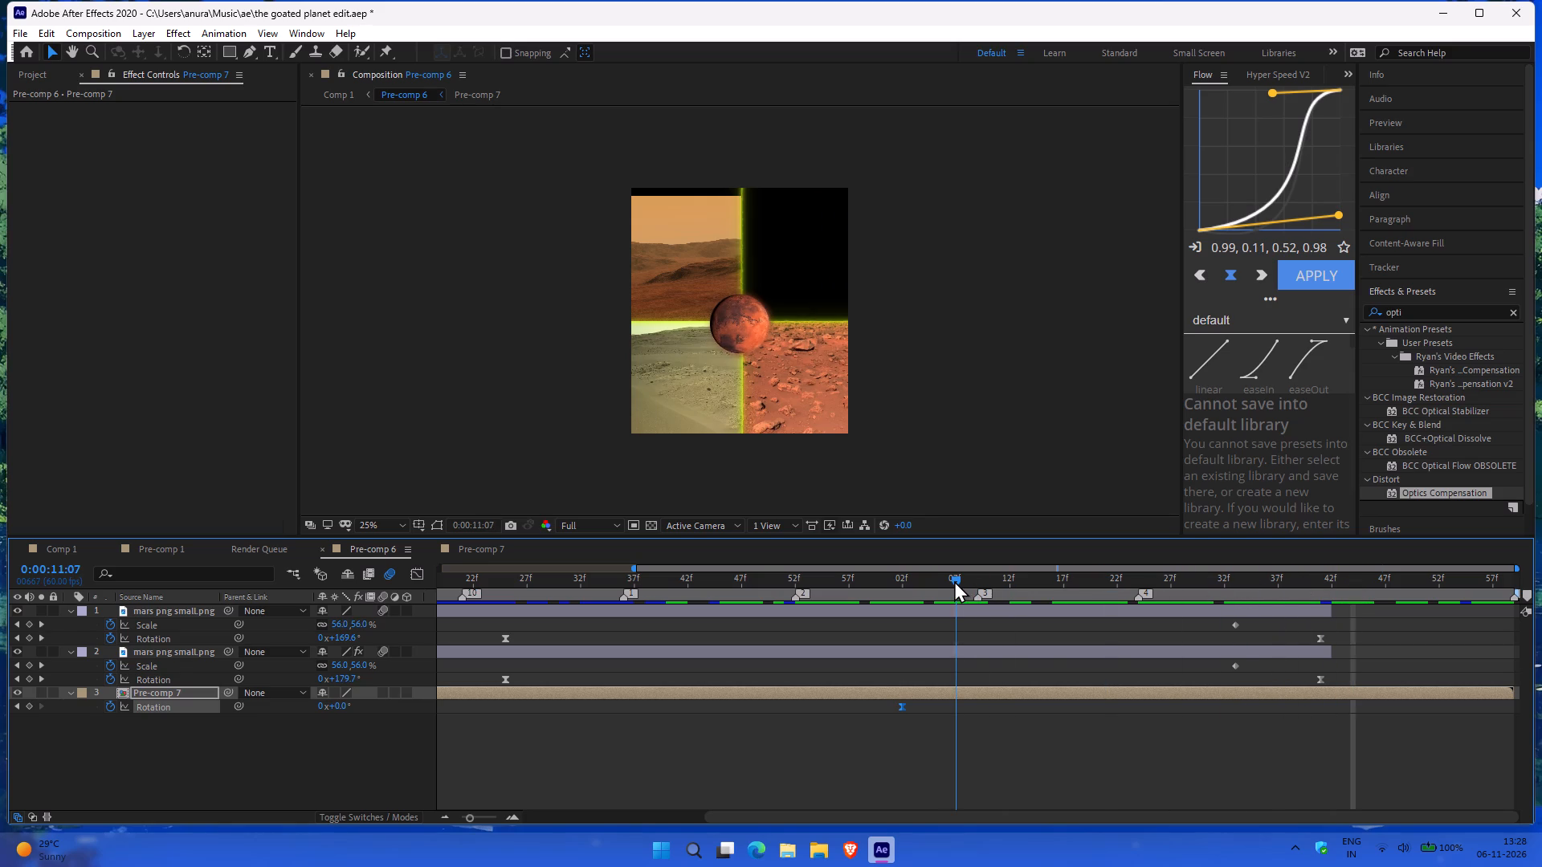
key(space)
key(space)
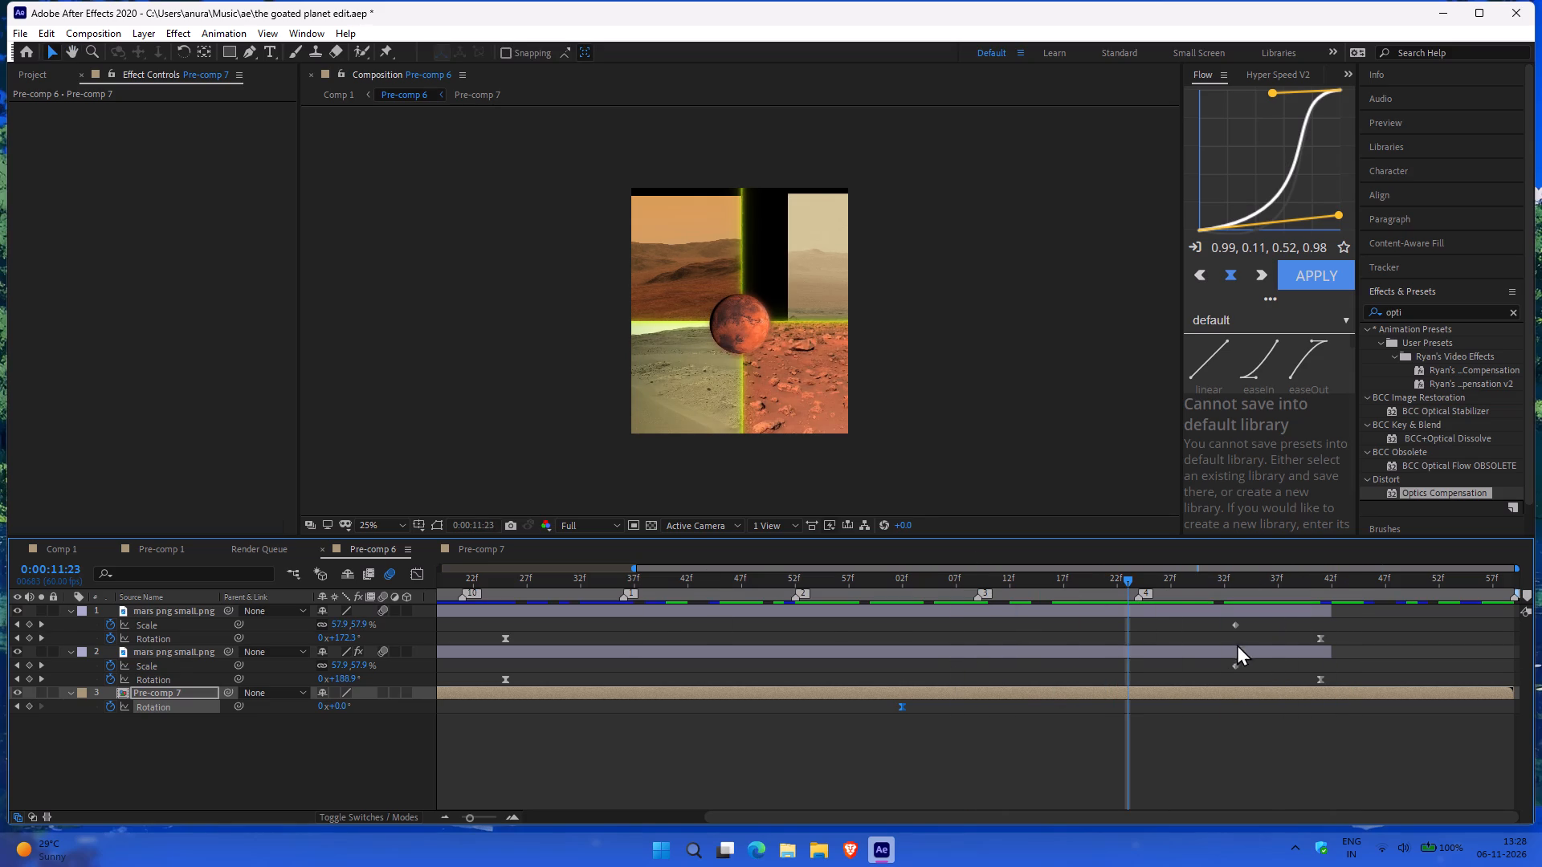
drag(1124, 581, 1144, 588)
drag(1144, 588, 1218, 611)
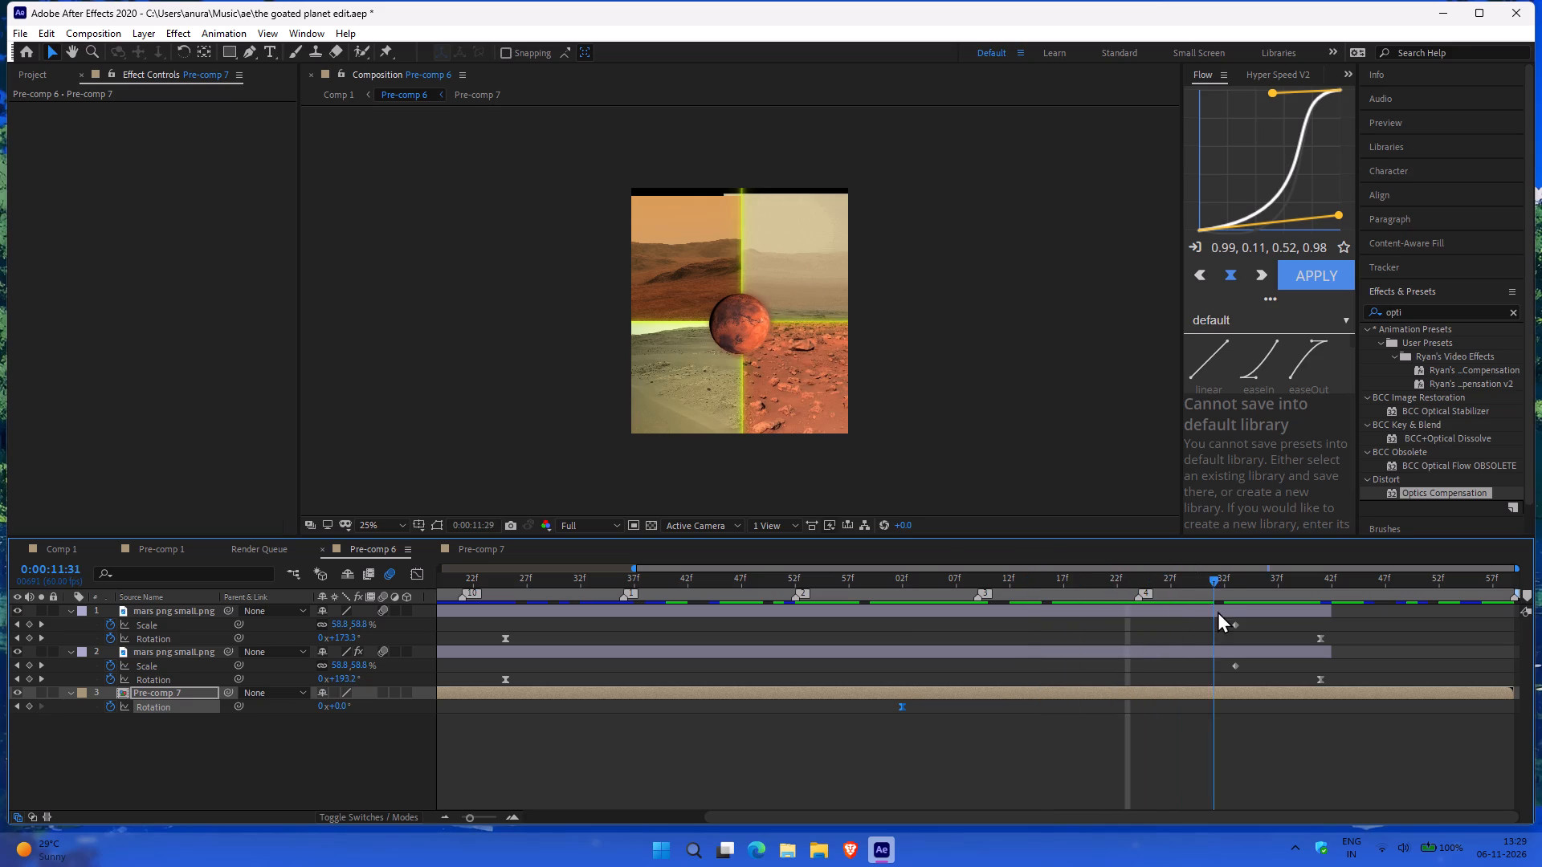
drag(1218, 611, 1144, 615)
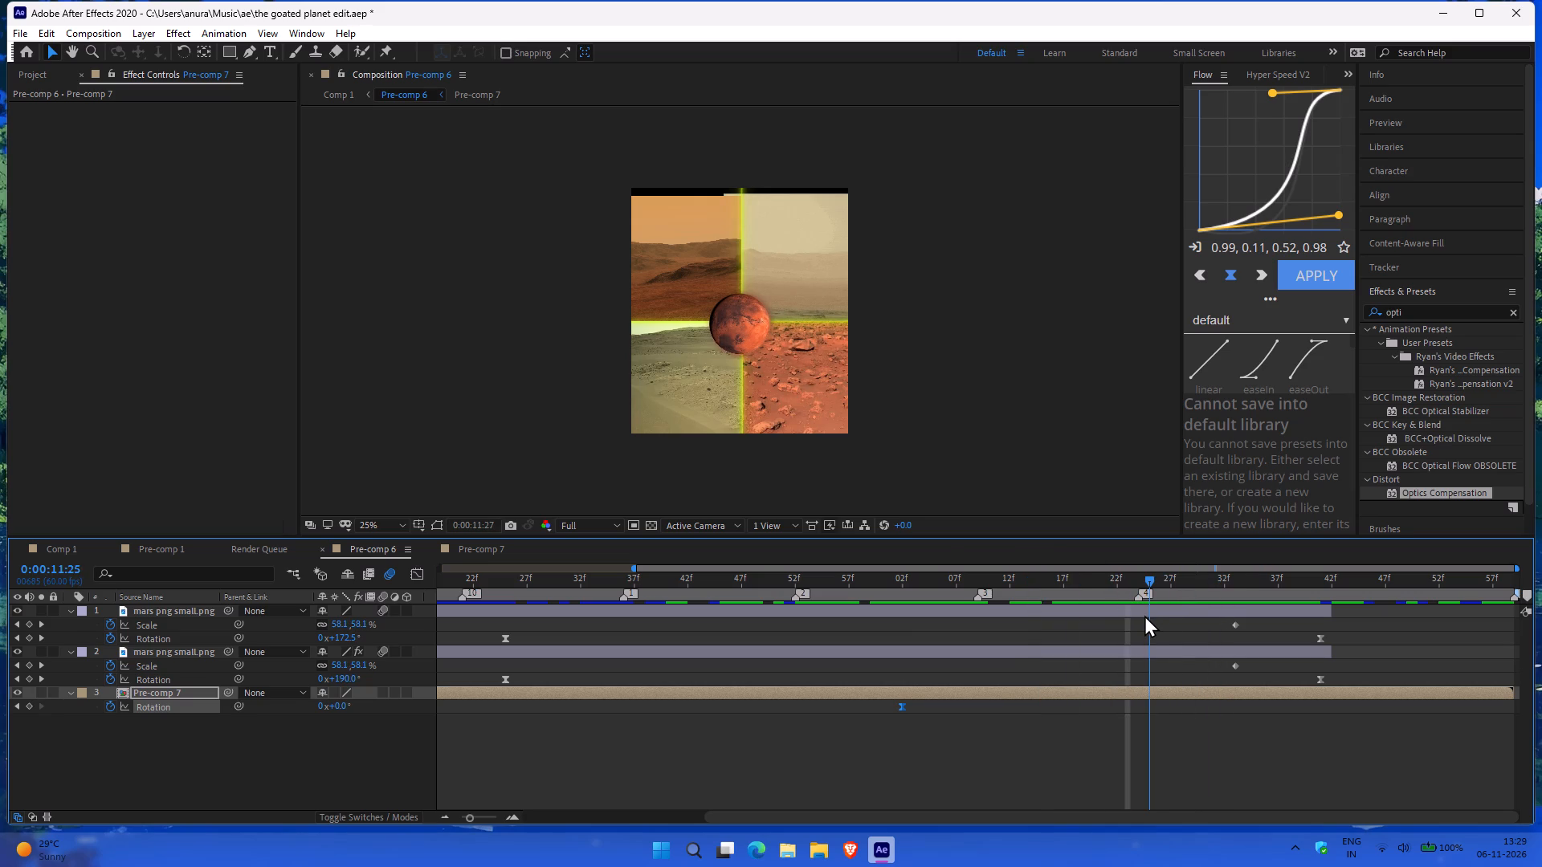
drag(1144, 615, 1169, 610)
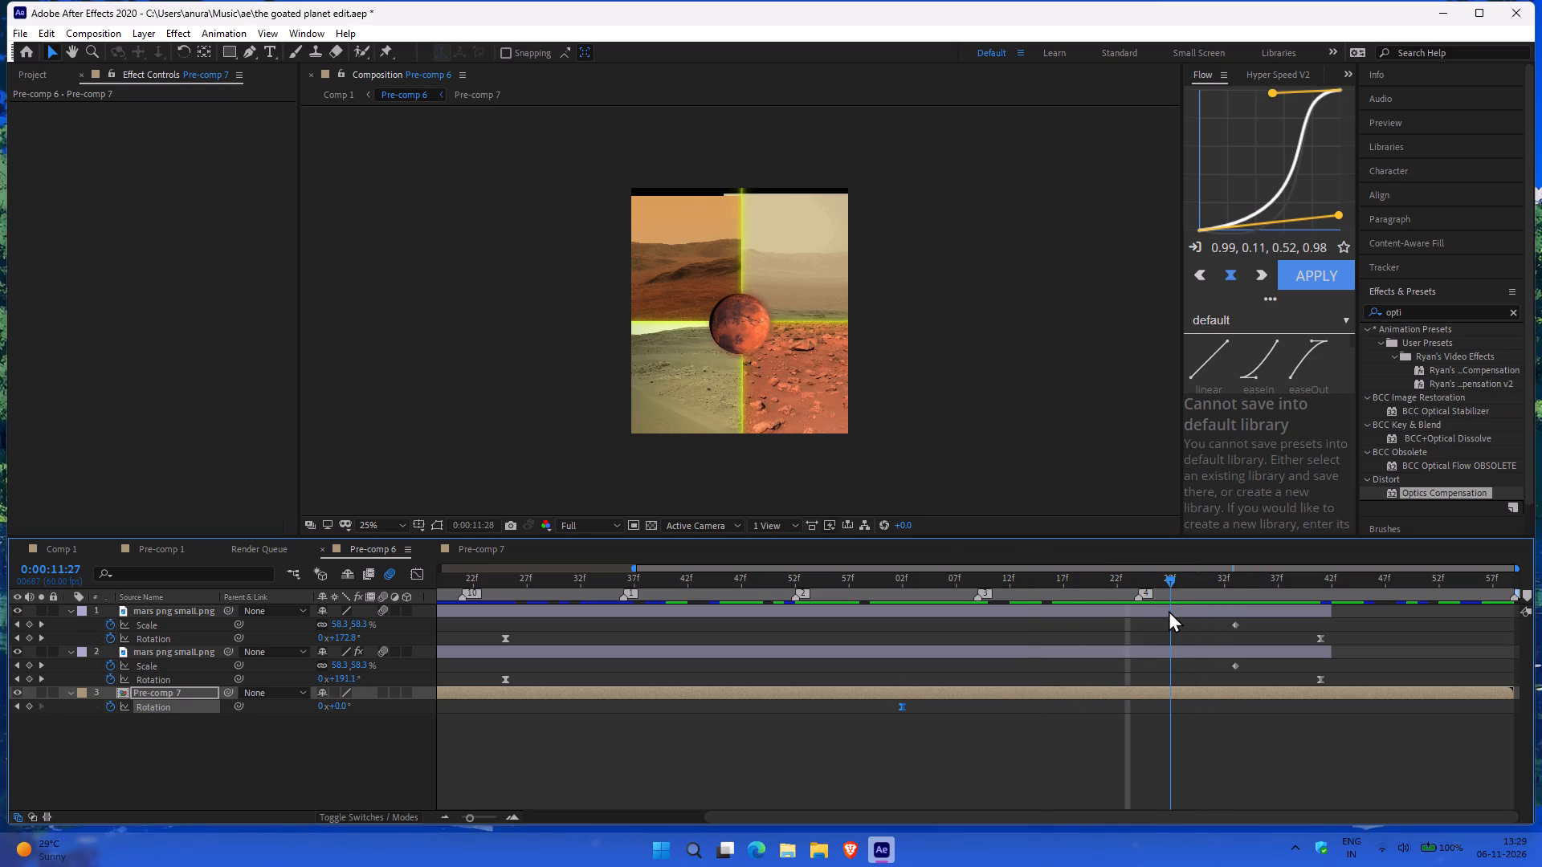
drag(1169, 610, 1218, 606)
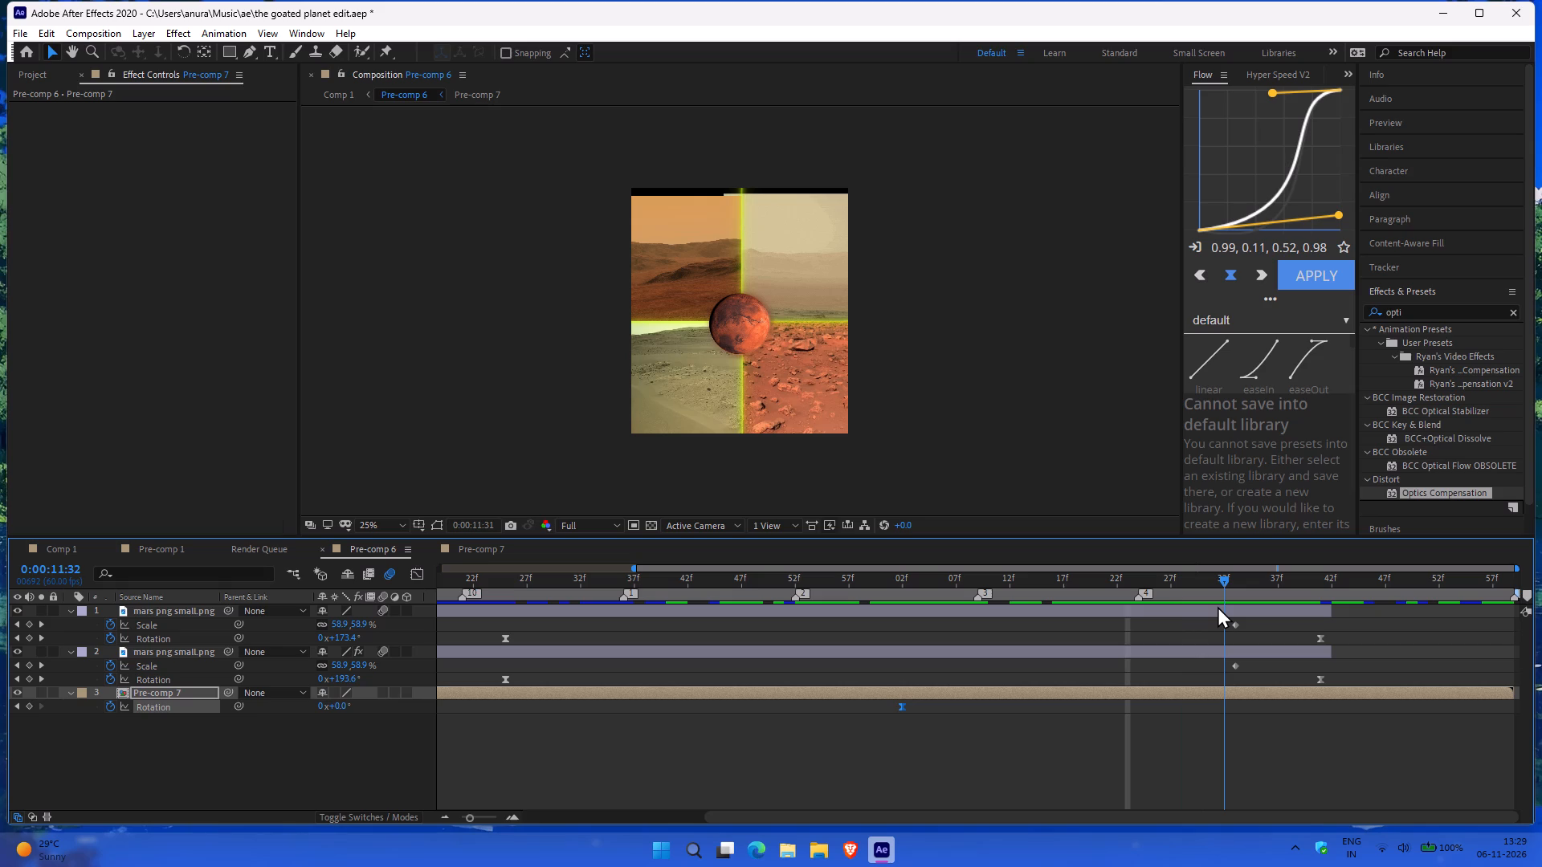
drag(1218, 606, 1258, 601)
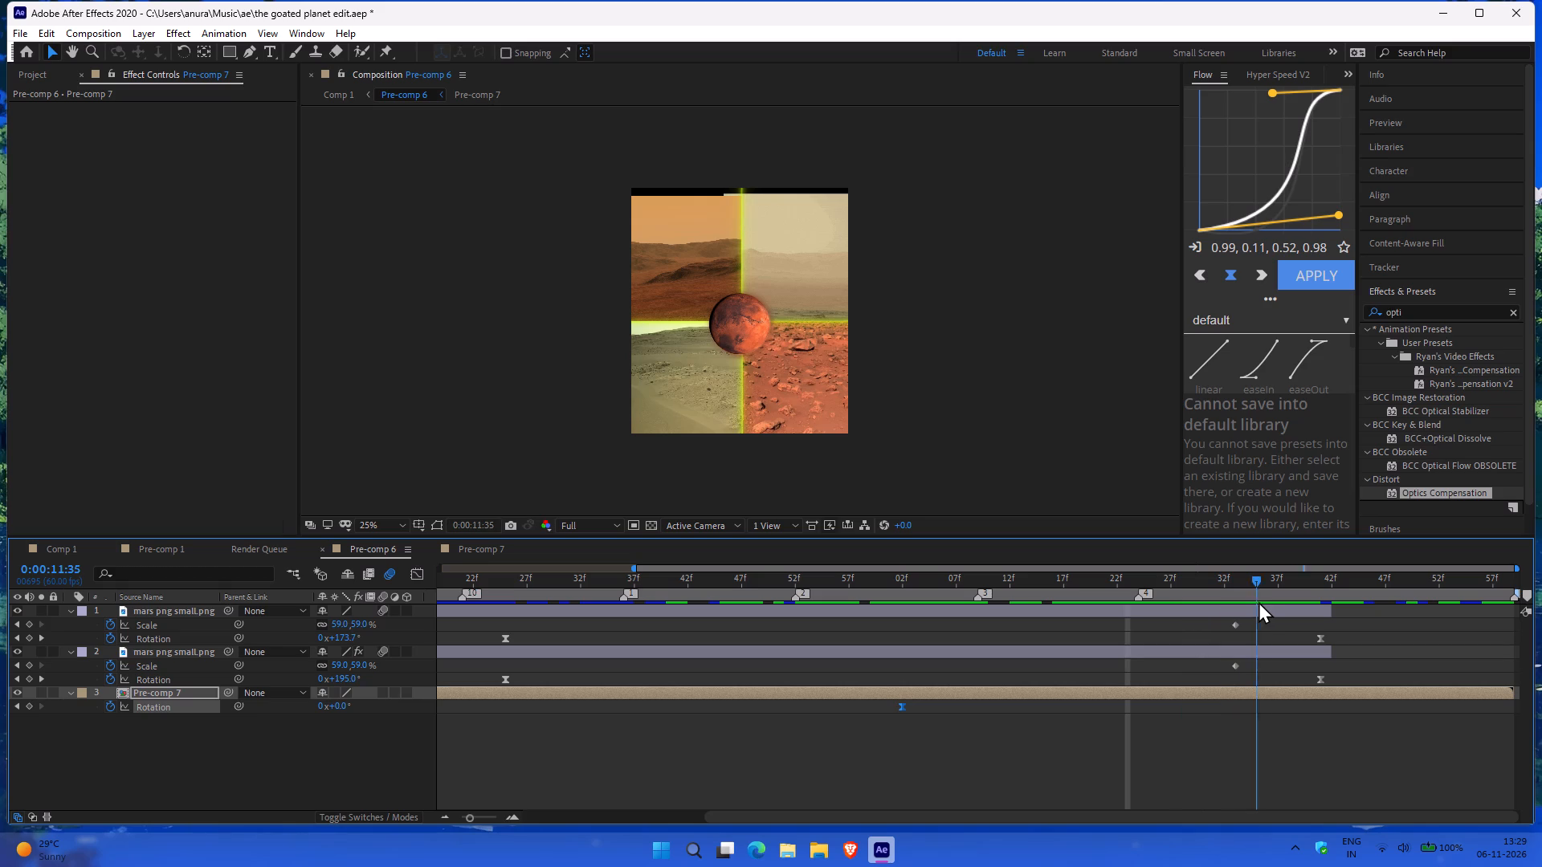
drag(1258, 601, 1253, 604)
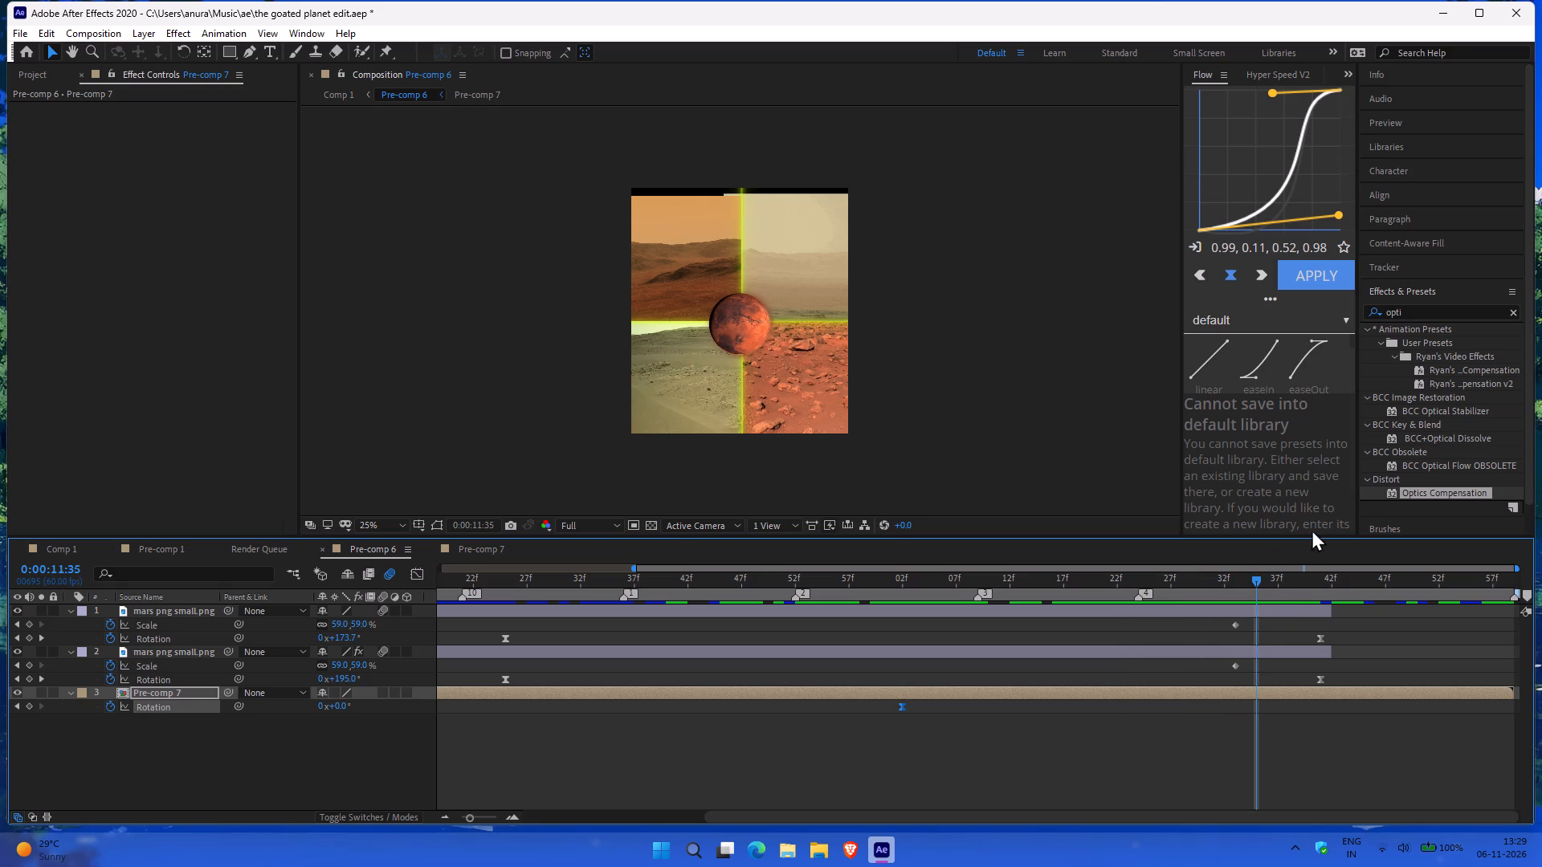
Add an adjustment layer to Pre-comp 6 and place it at the top of the layer stack.
right_click(156, 727)
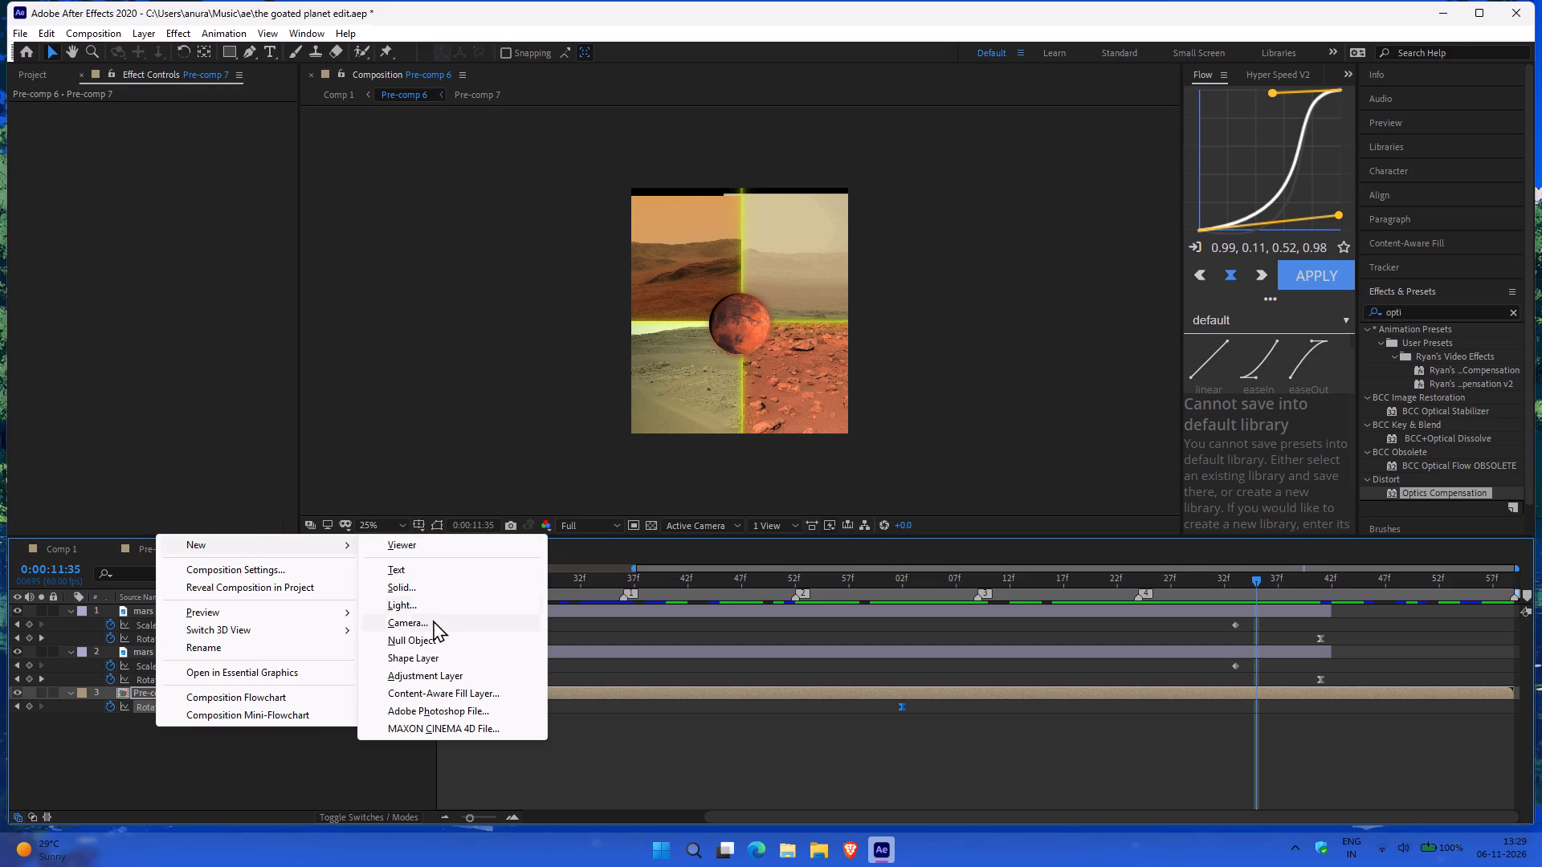
click(418, 678)
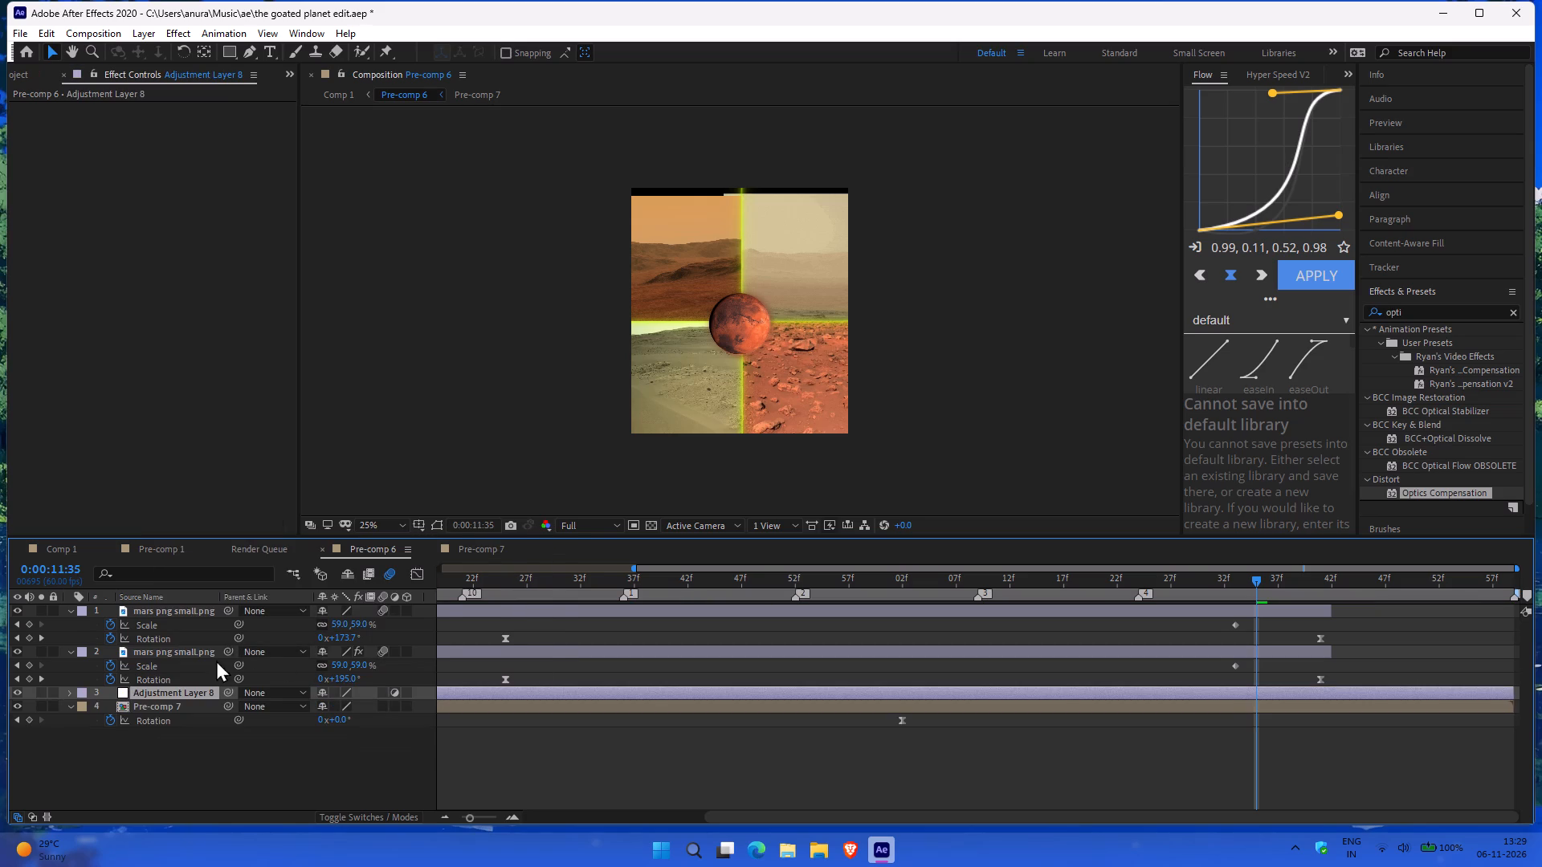
drag(175, 692, 189, 607)
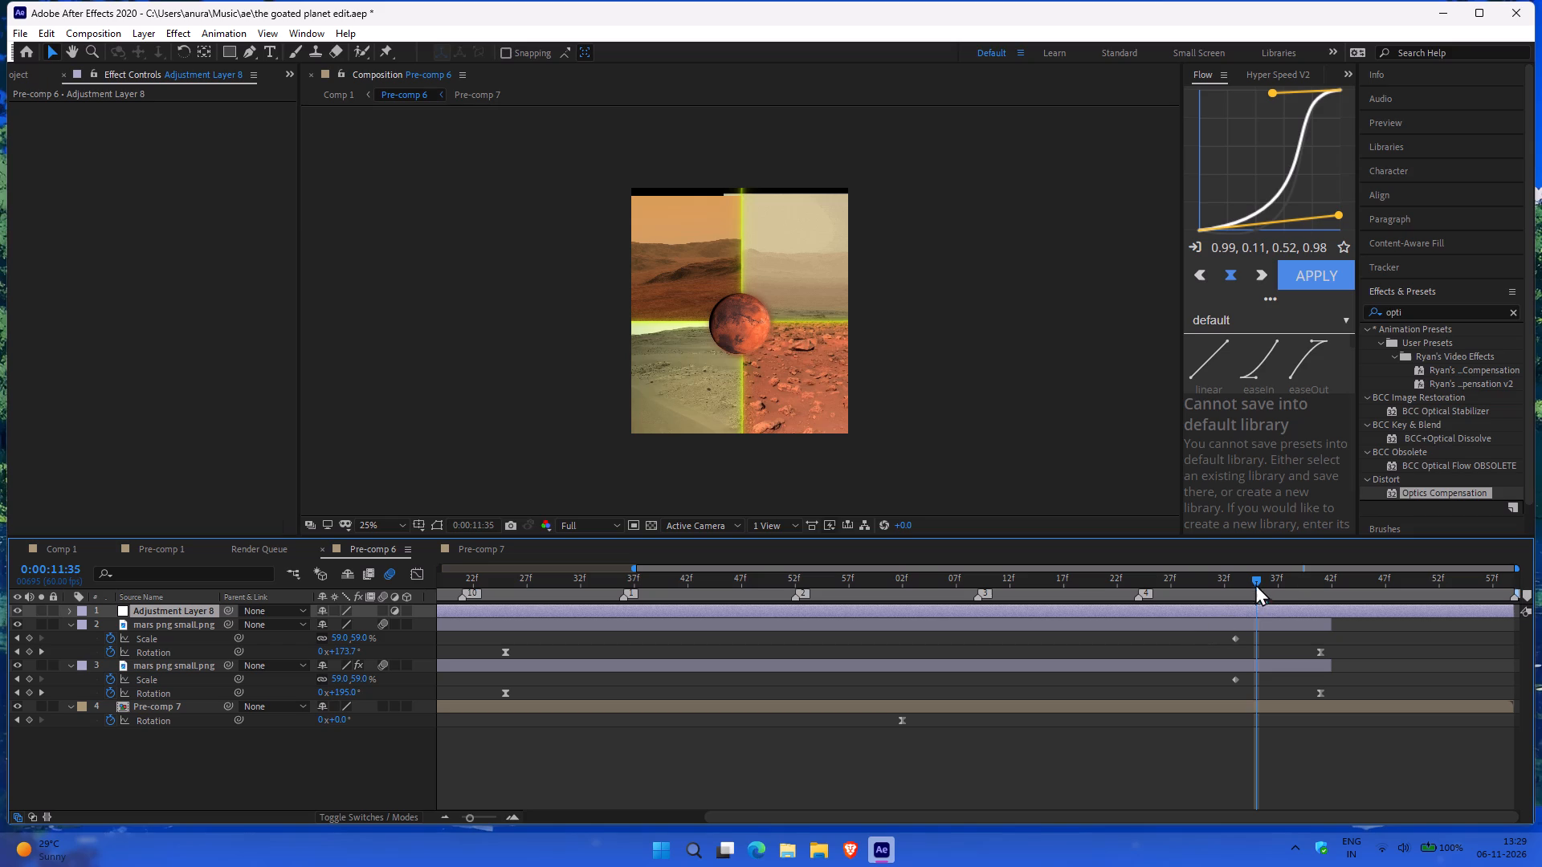
Split the adjustment layer at 0:00:11:24 and 0:00:11:45 and delete the outer pieces, keeping only the middle segment.
click(1140, 578)
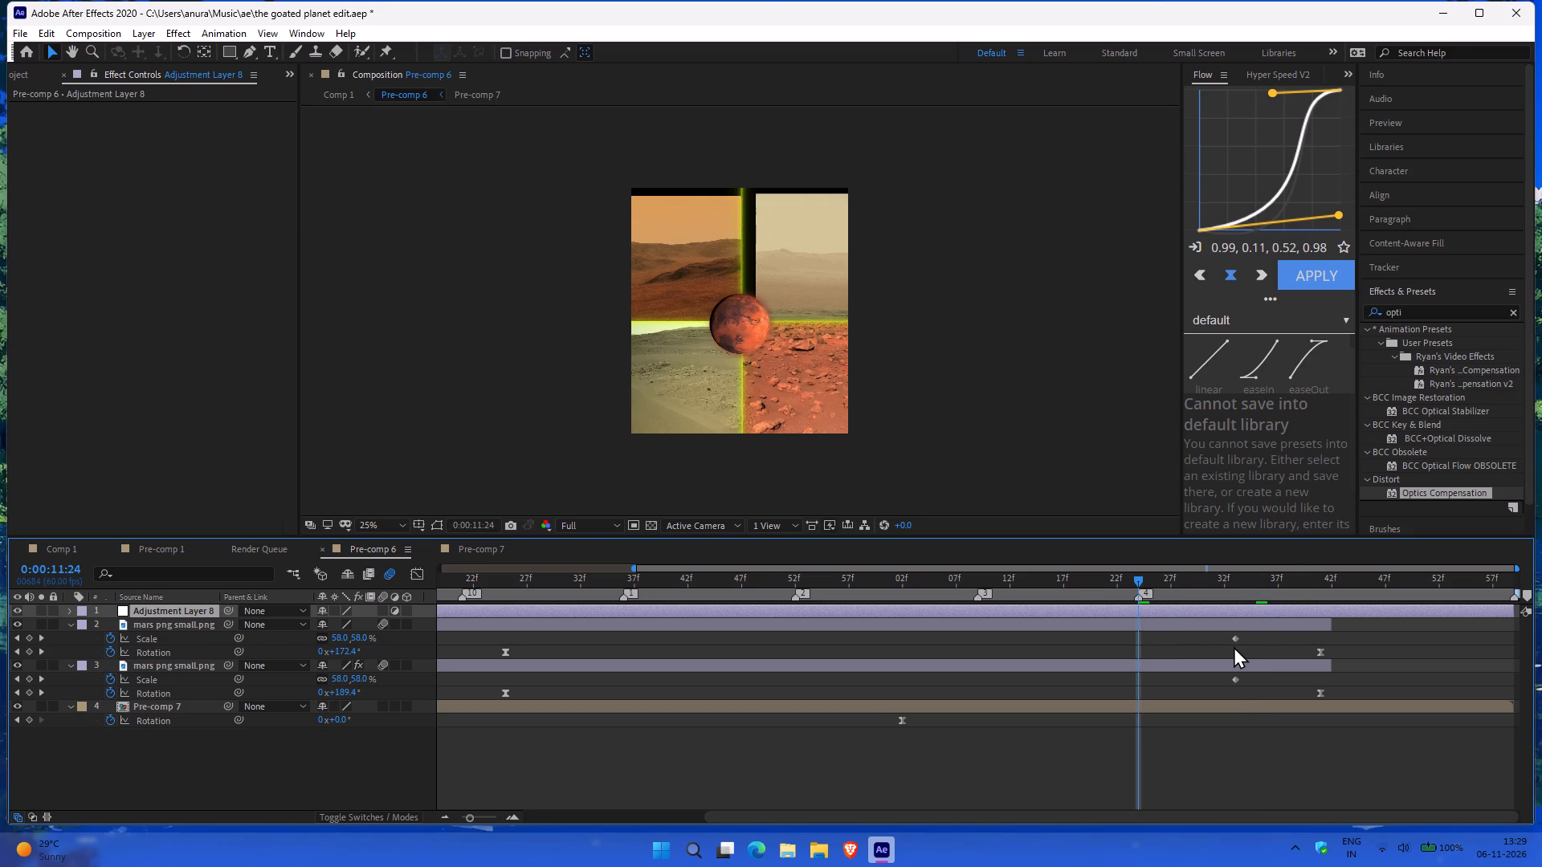
key(ctrl+shift+d)
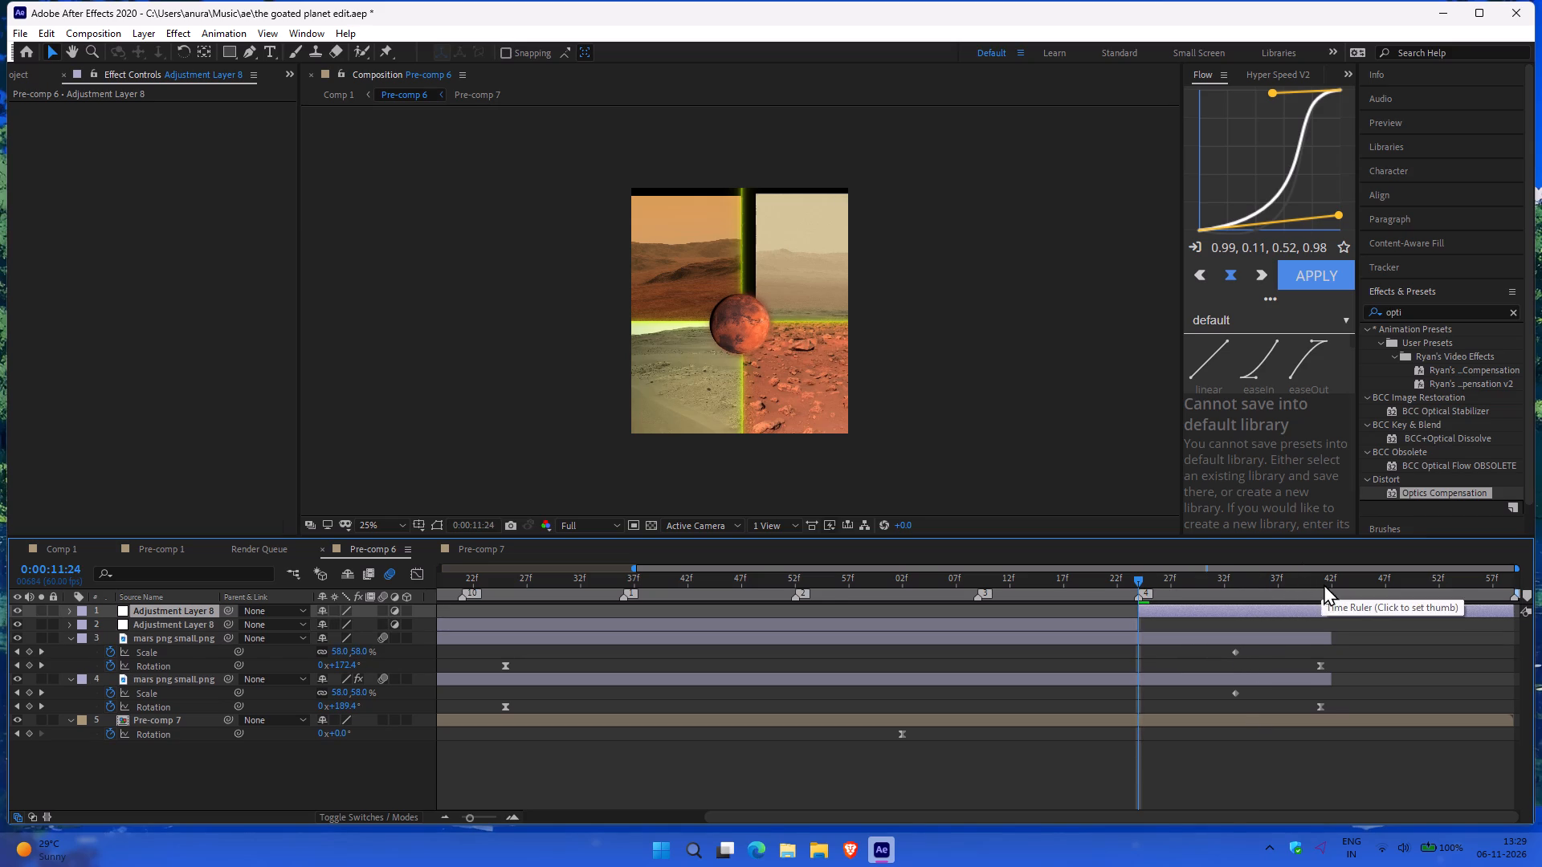
click(1330, 586)
drag(1330, 586, 1362, 572)
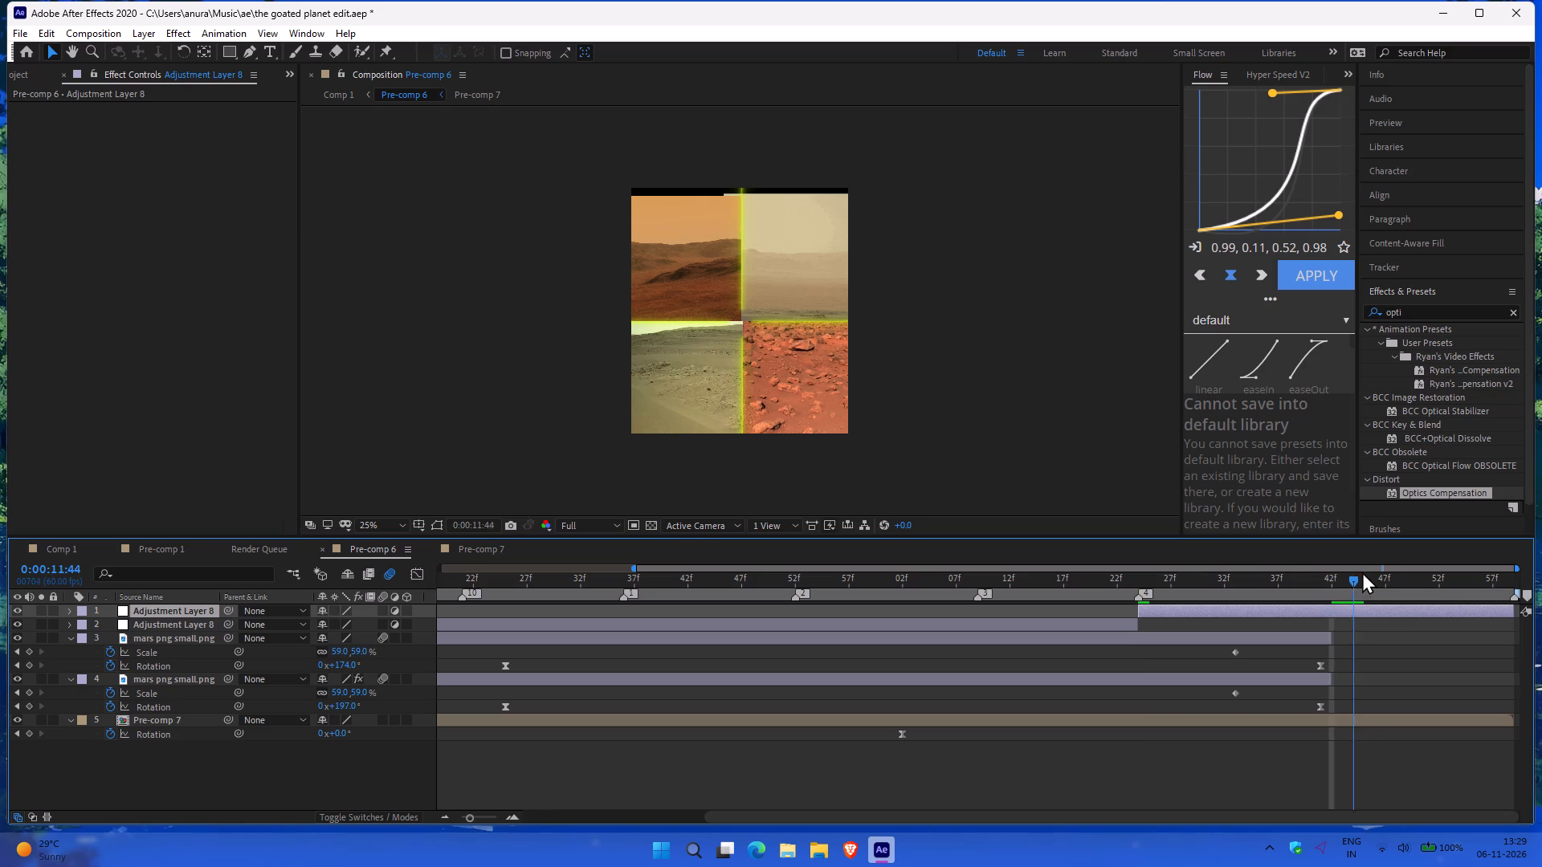
drag(1362, 572, 1328, 576)
drag(1328, 576, 1364, 570)
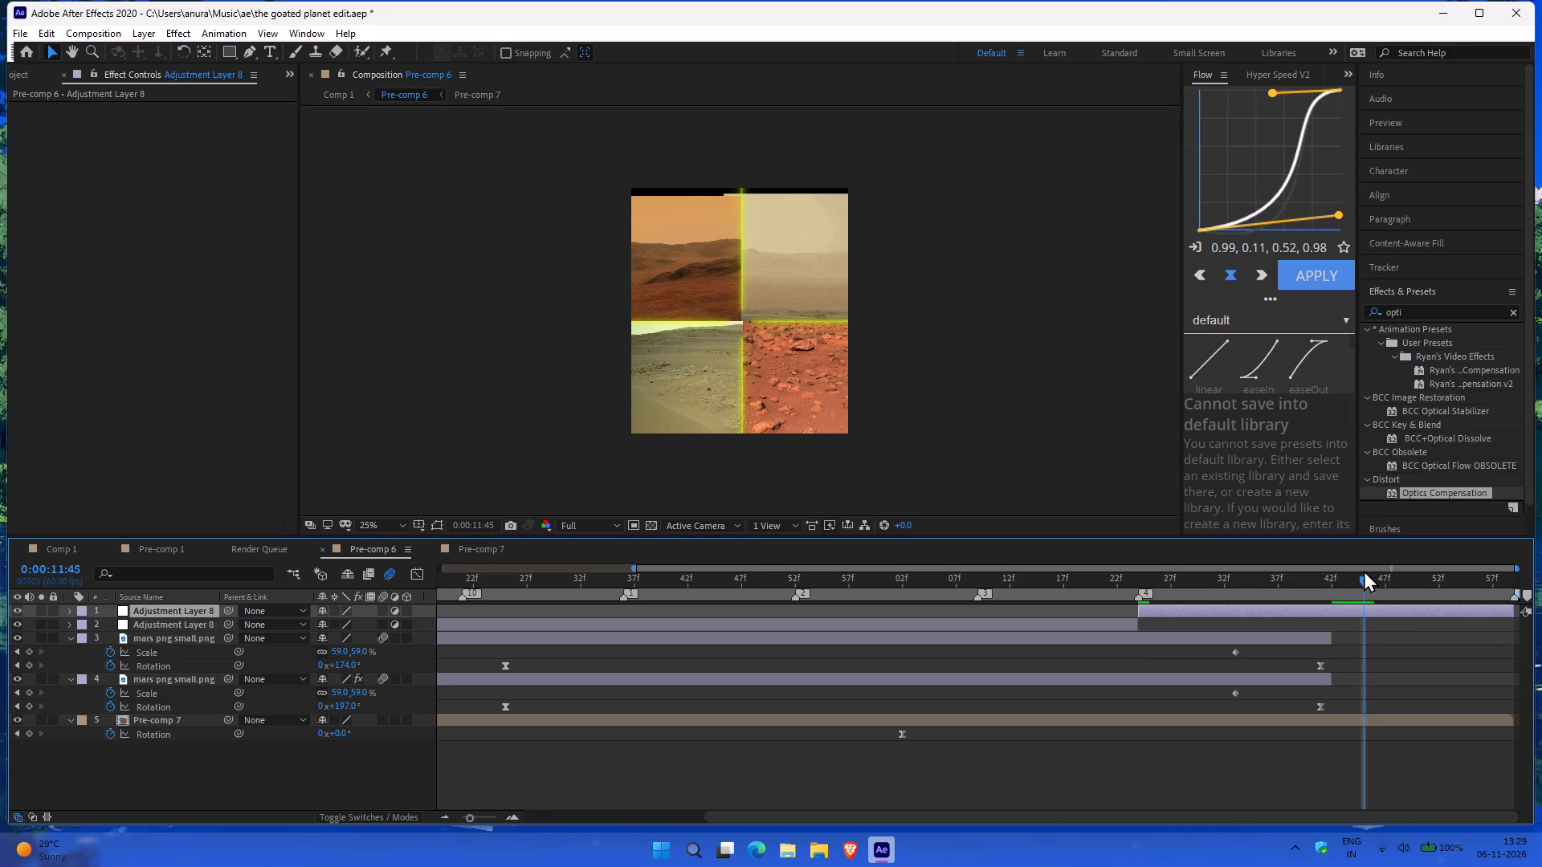
key(ctrl+shift+d)
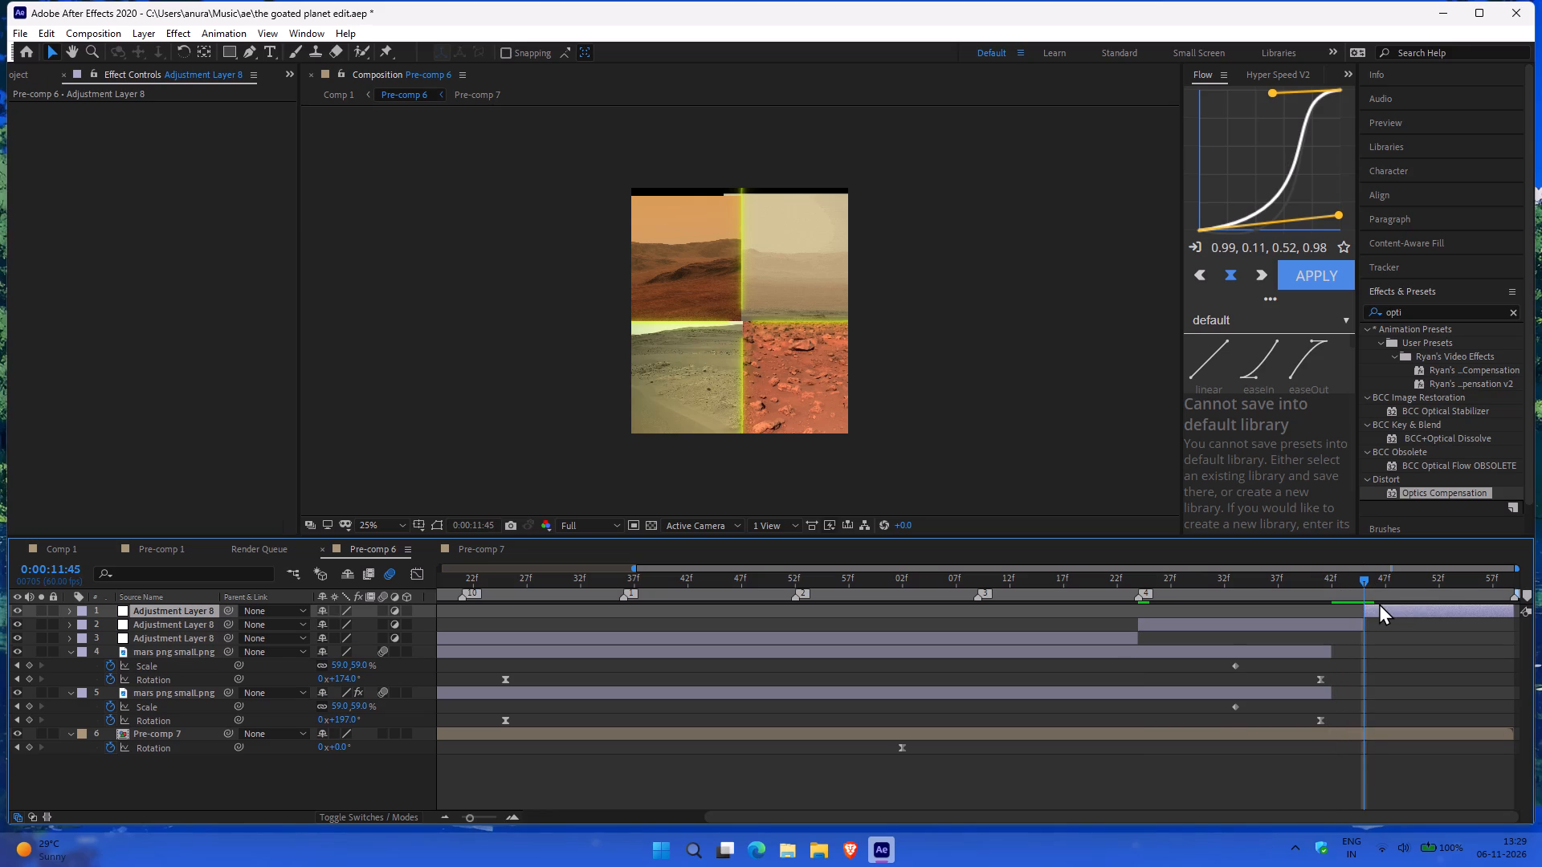
key(BackSpace)
click(1127, 618)
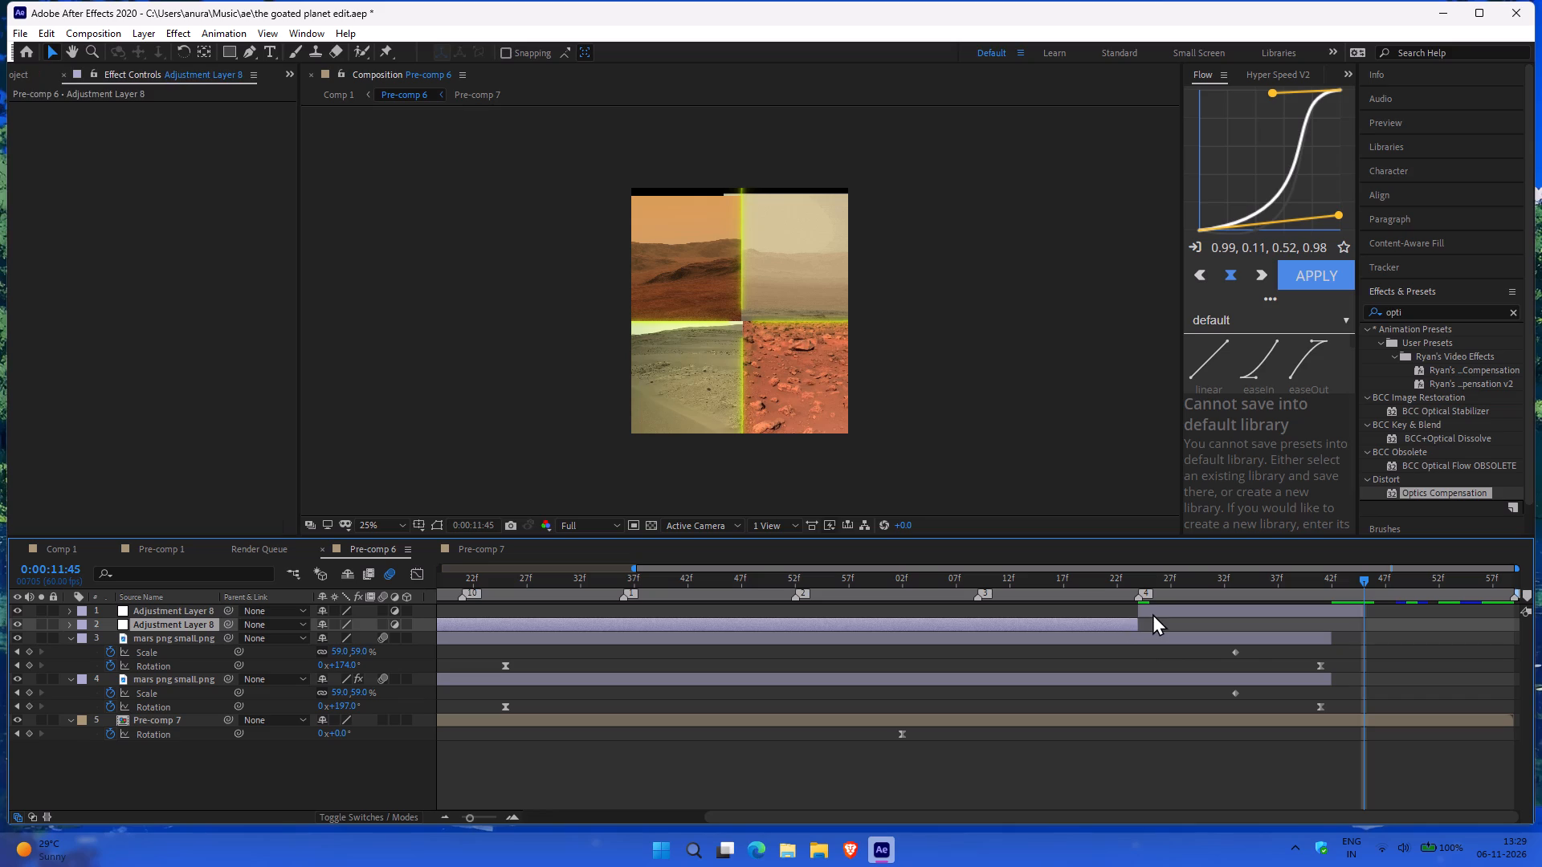
key(BackSpace)
Apply the Optics Compensation effect to the trimmed adjustment layer in Pre-comp 6.
drag(1247, 579, 1345, 556)
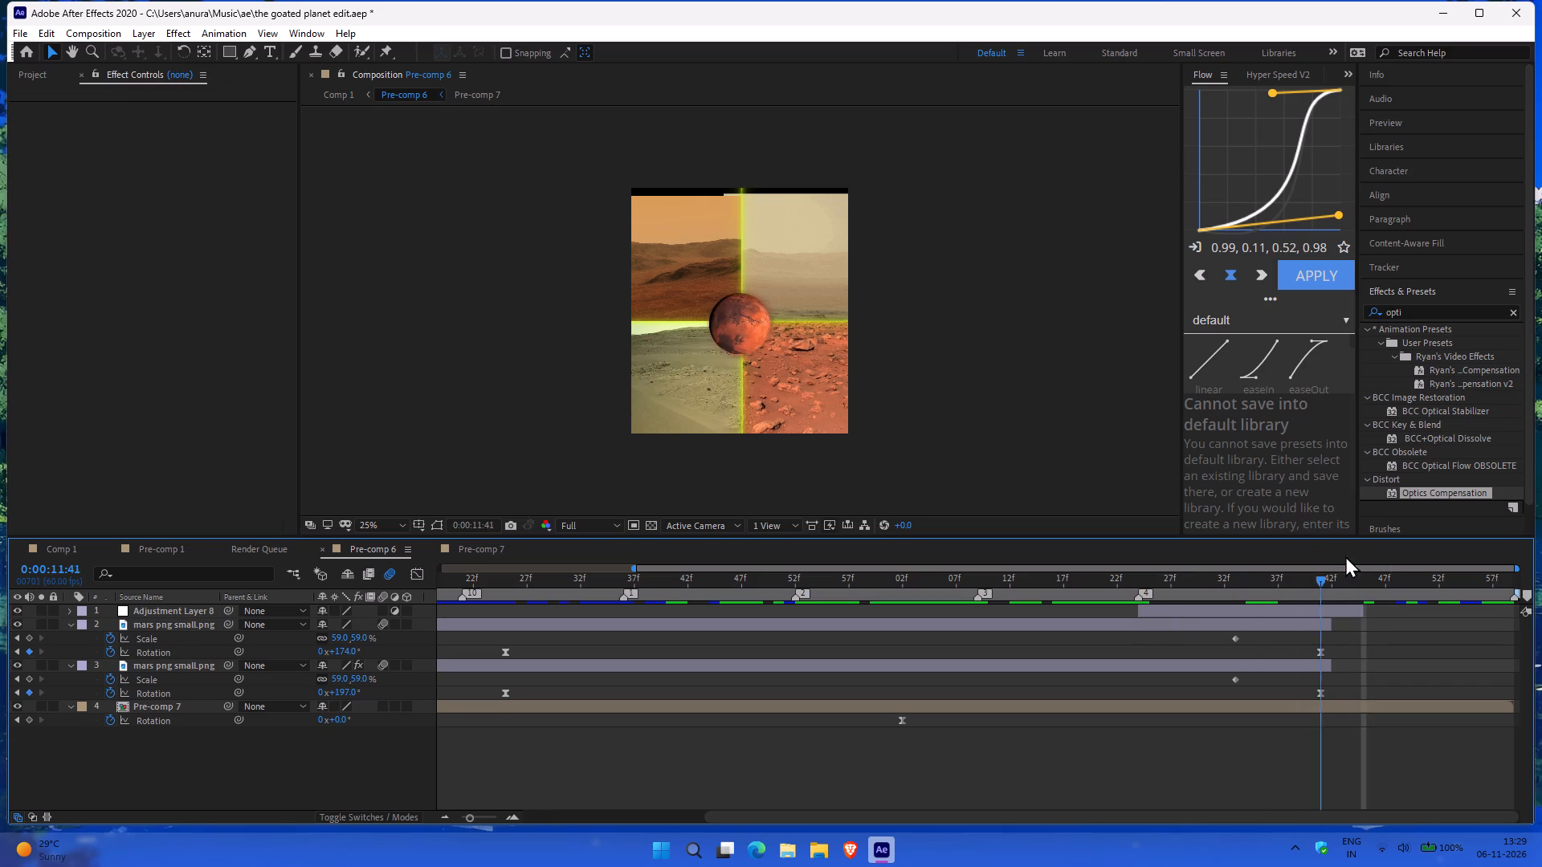
drag(1345, 556, 1169, 582)
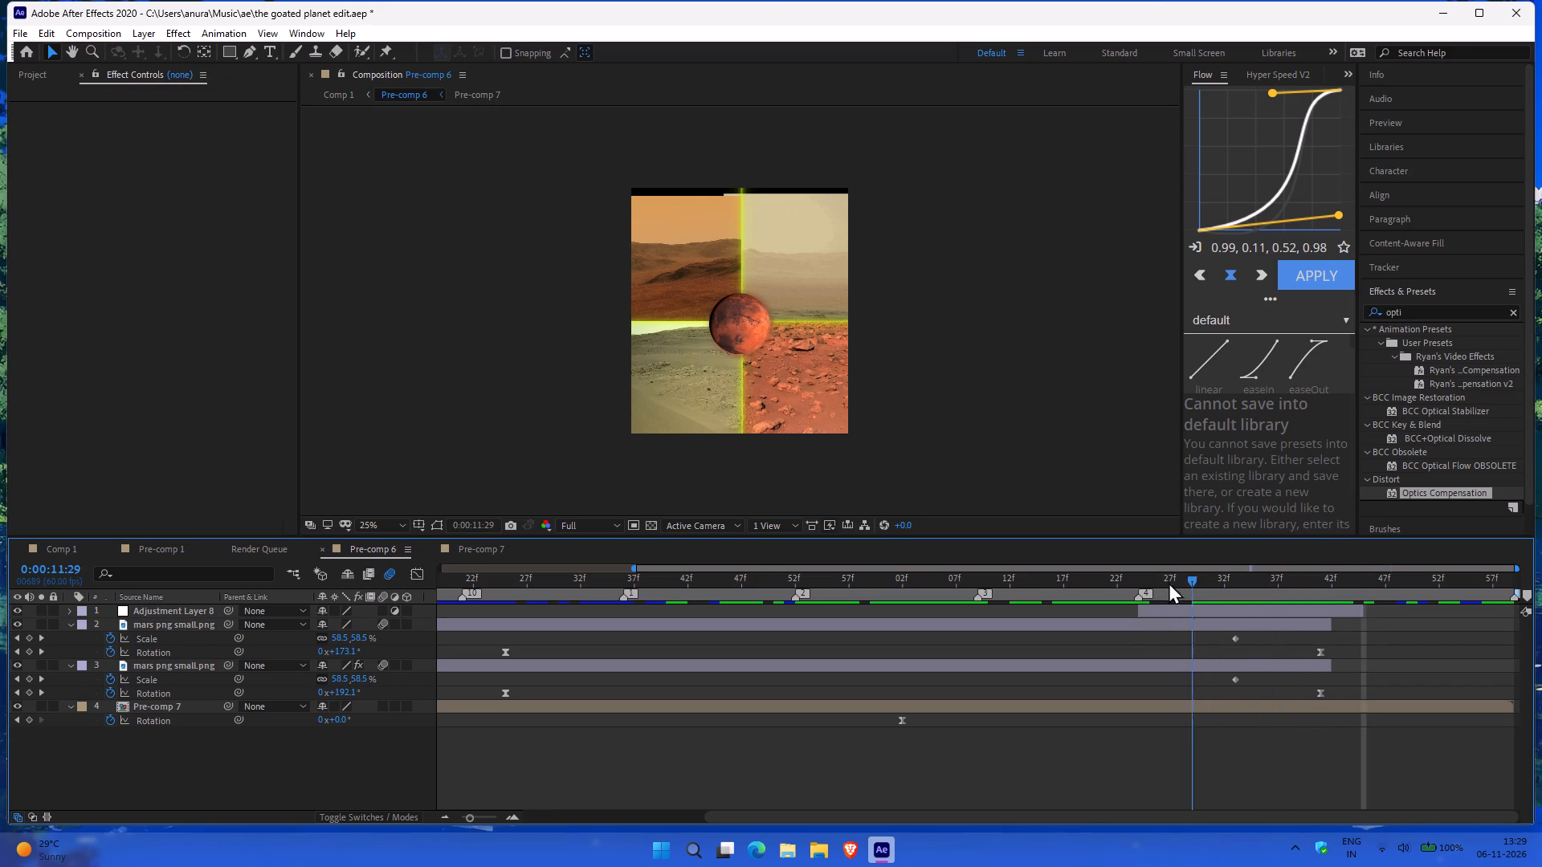
drag(1169, 582, 1156, 578)
drag(1424, 494, 116, 270)
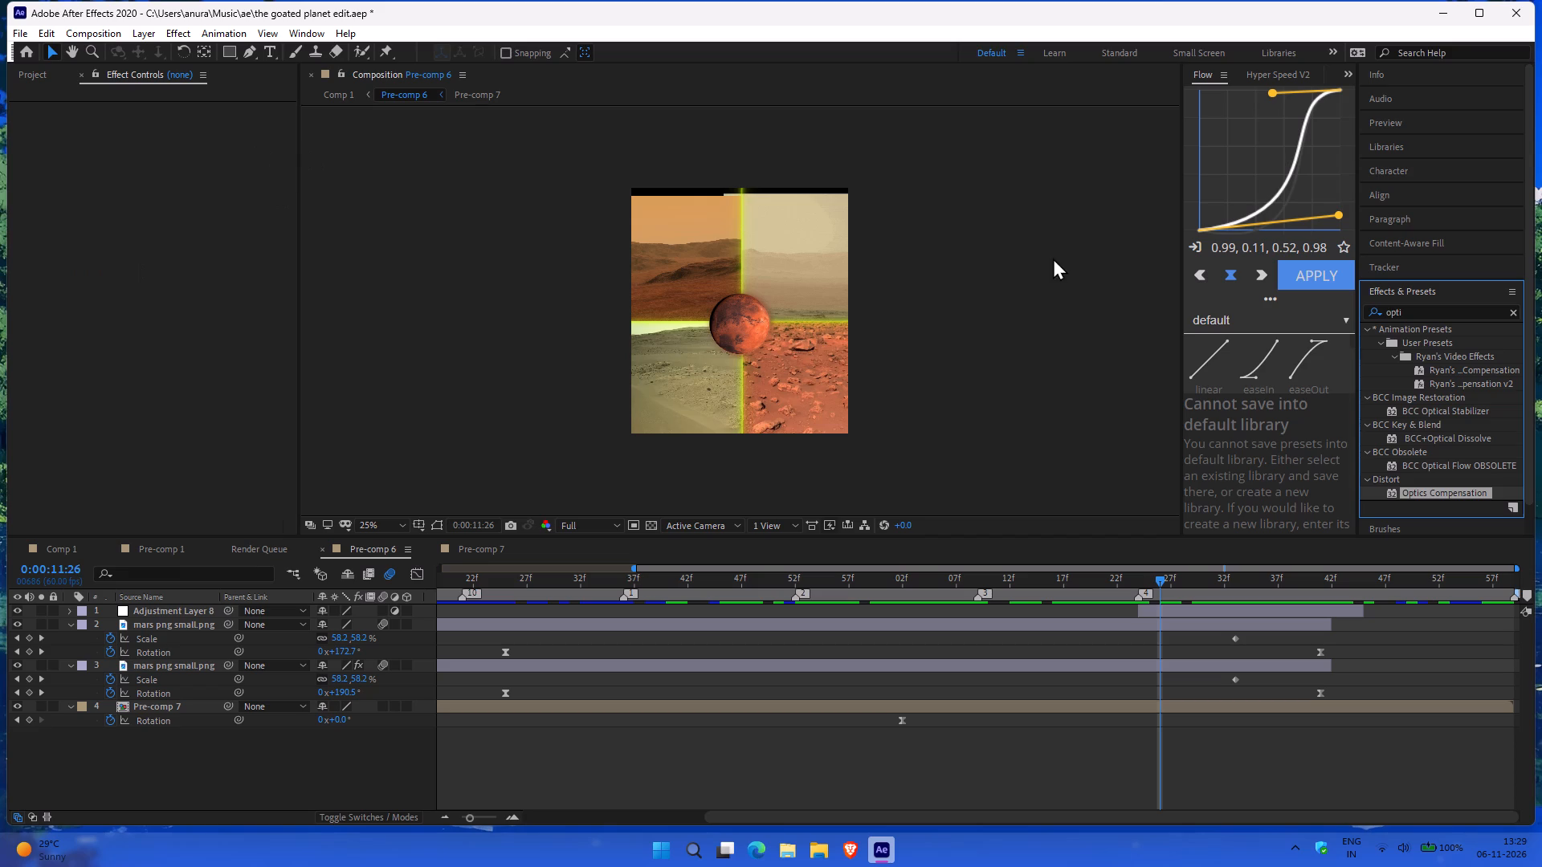
drag(1443, 490, 1236, 614)
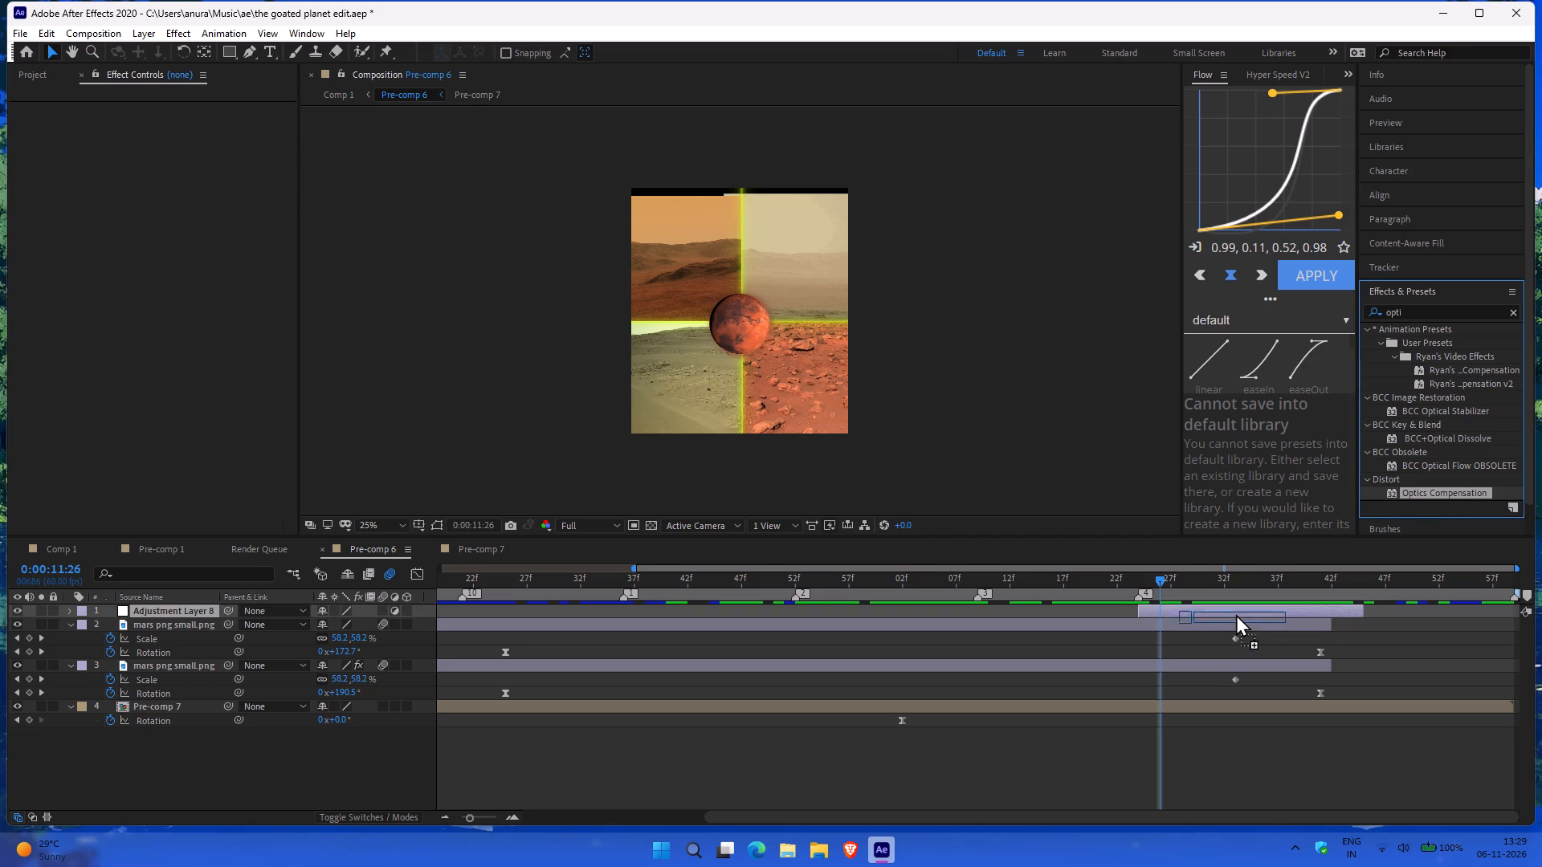
drag(1236, 614, 1235, 613)
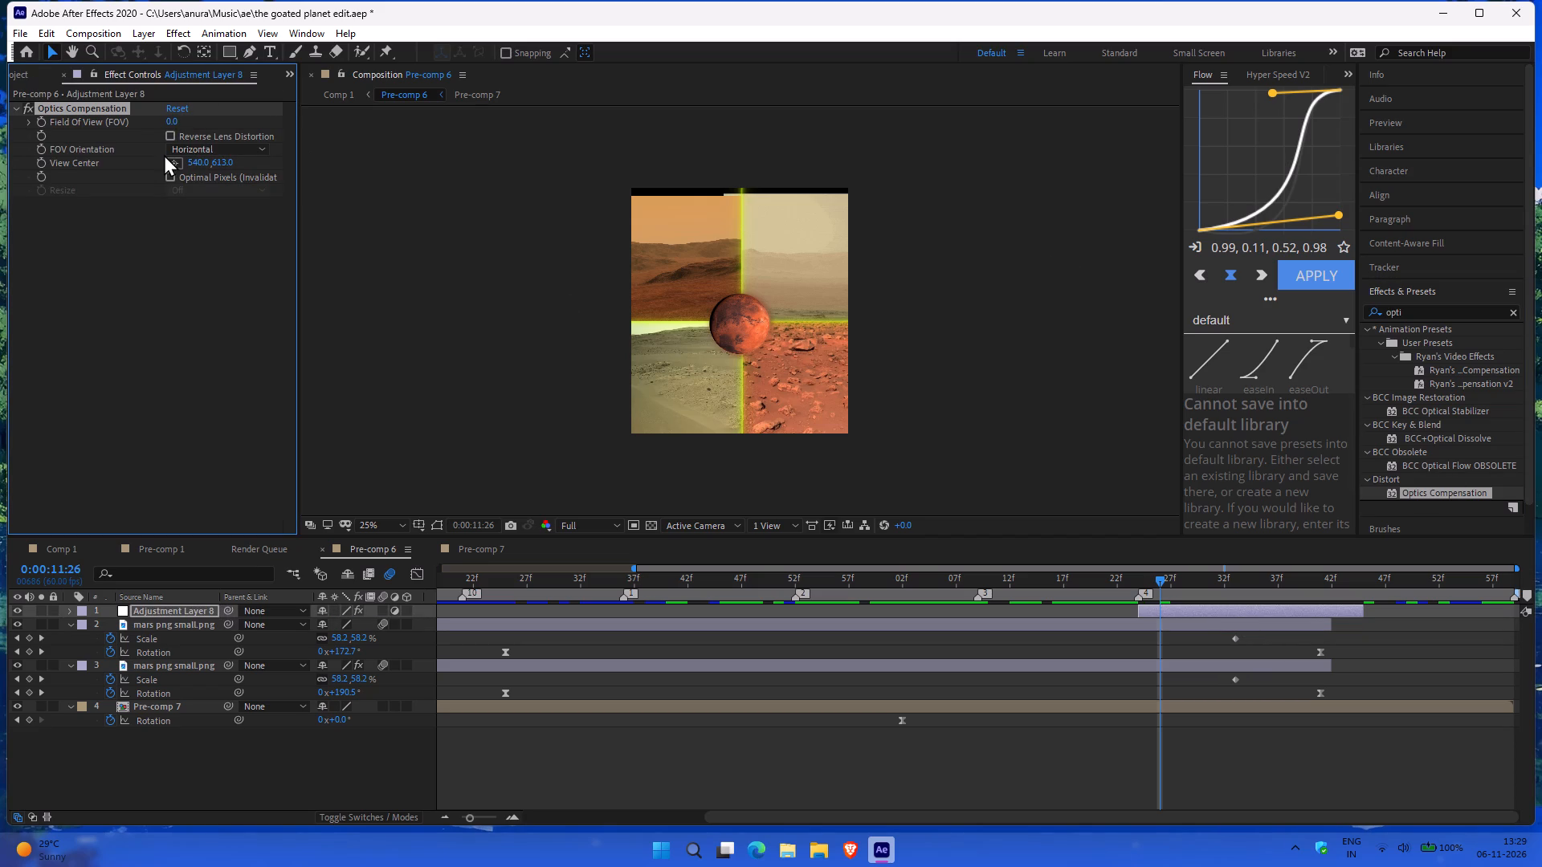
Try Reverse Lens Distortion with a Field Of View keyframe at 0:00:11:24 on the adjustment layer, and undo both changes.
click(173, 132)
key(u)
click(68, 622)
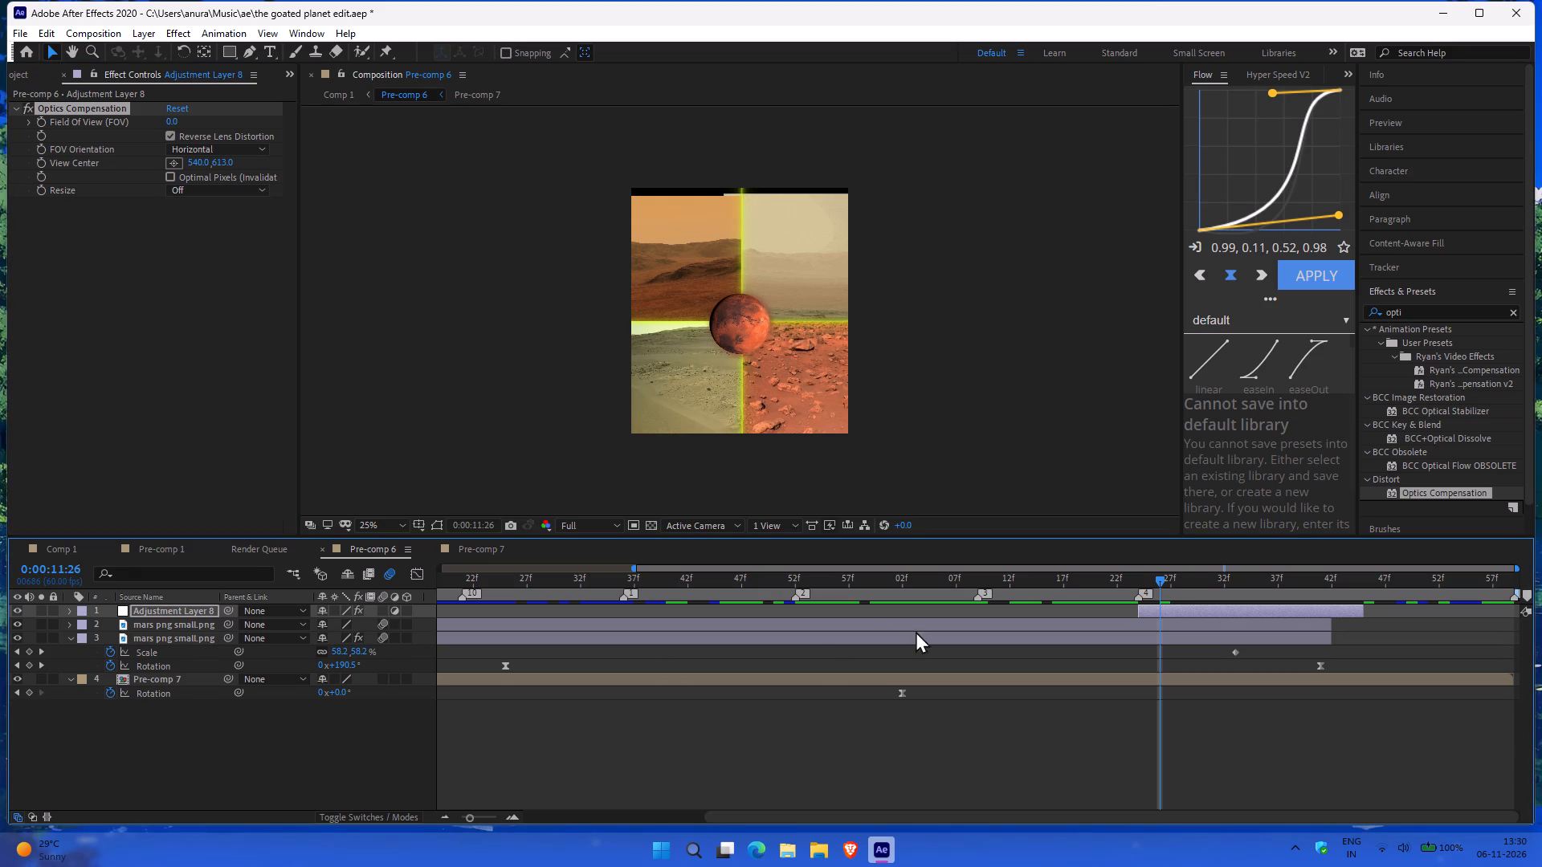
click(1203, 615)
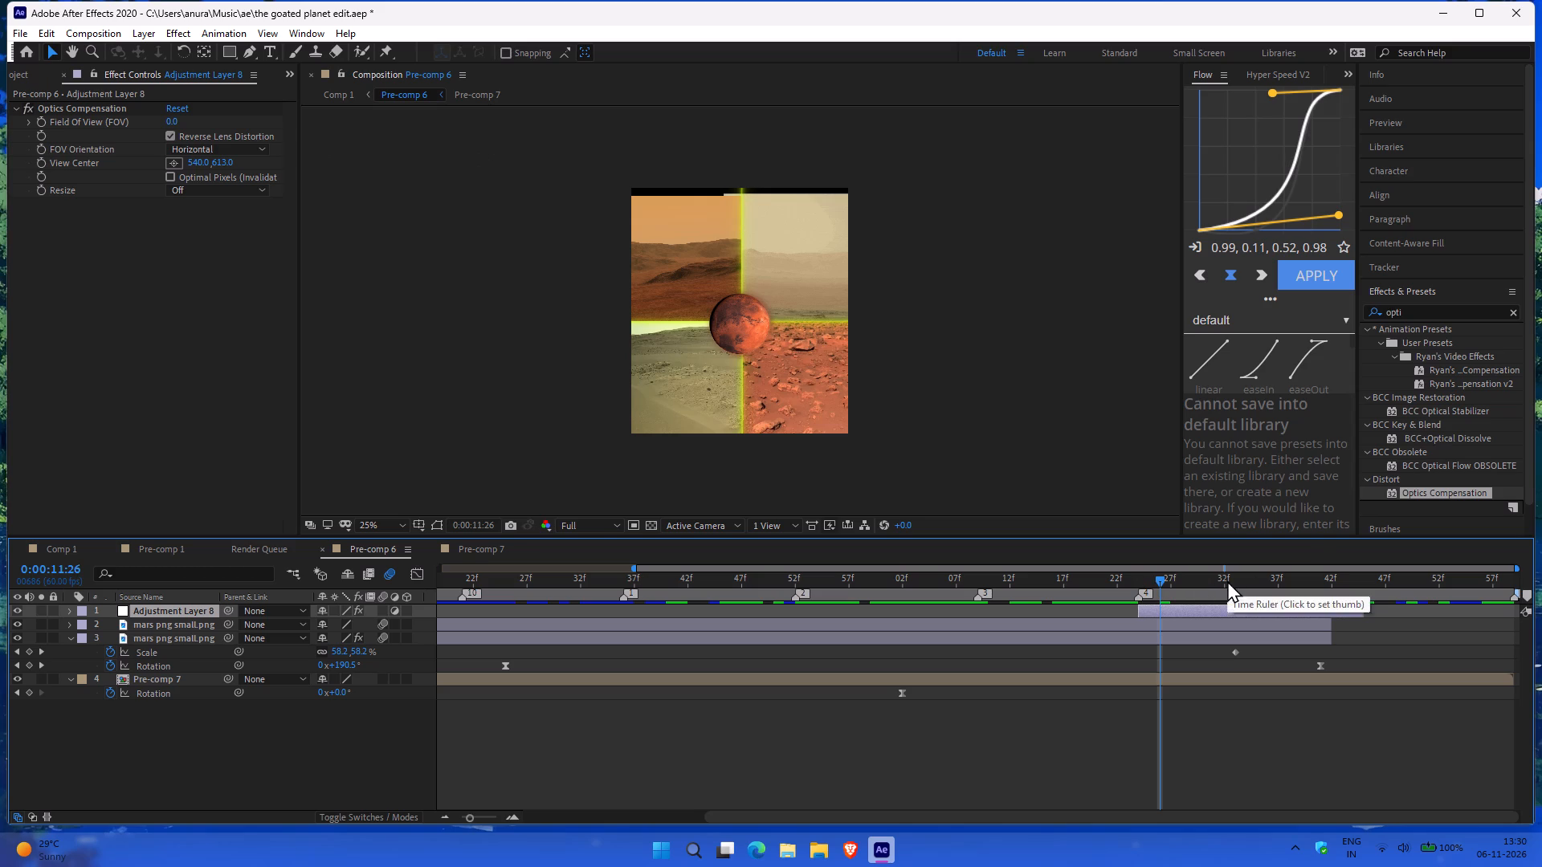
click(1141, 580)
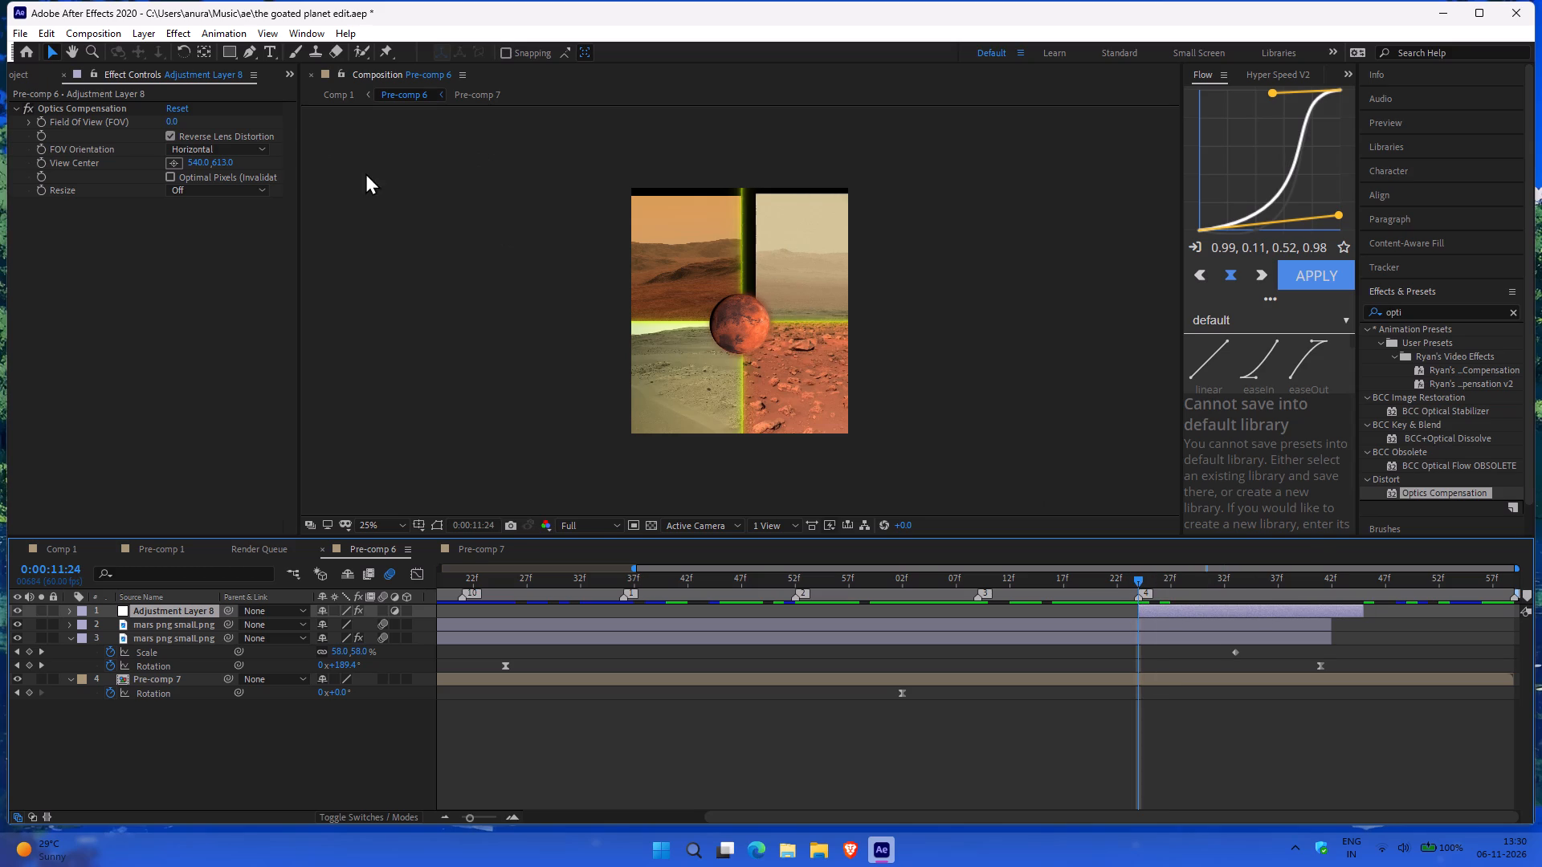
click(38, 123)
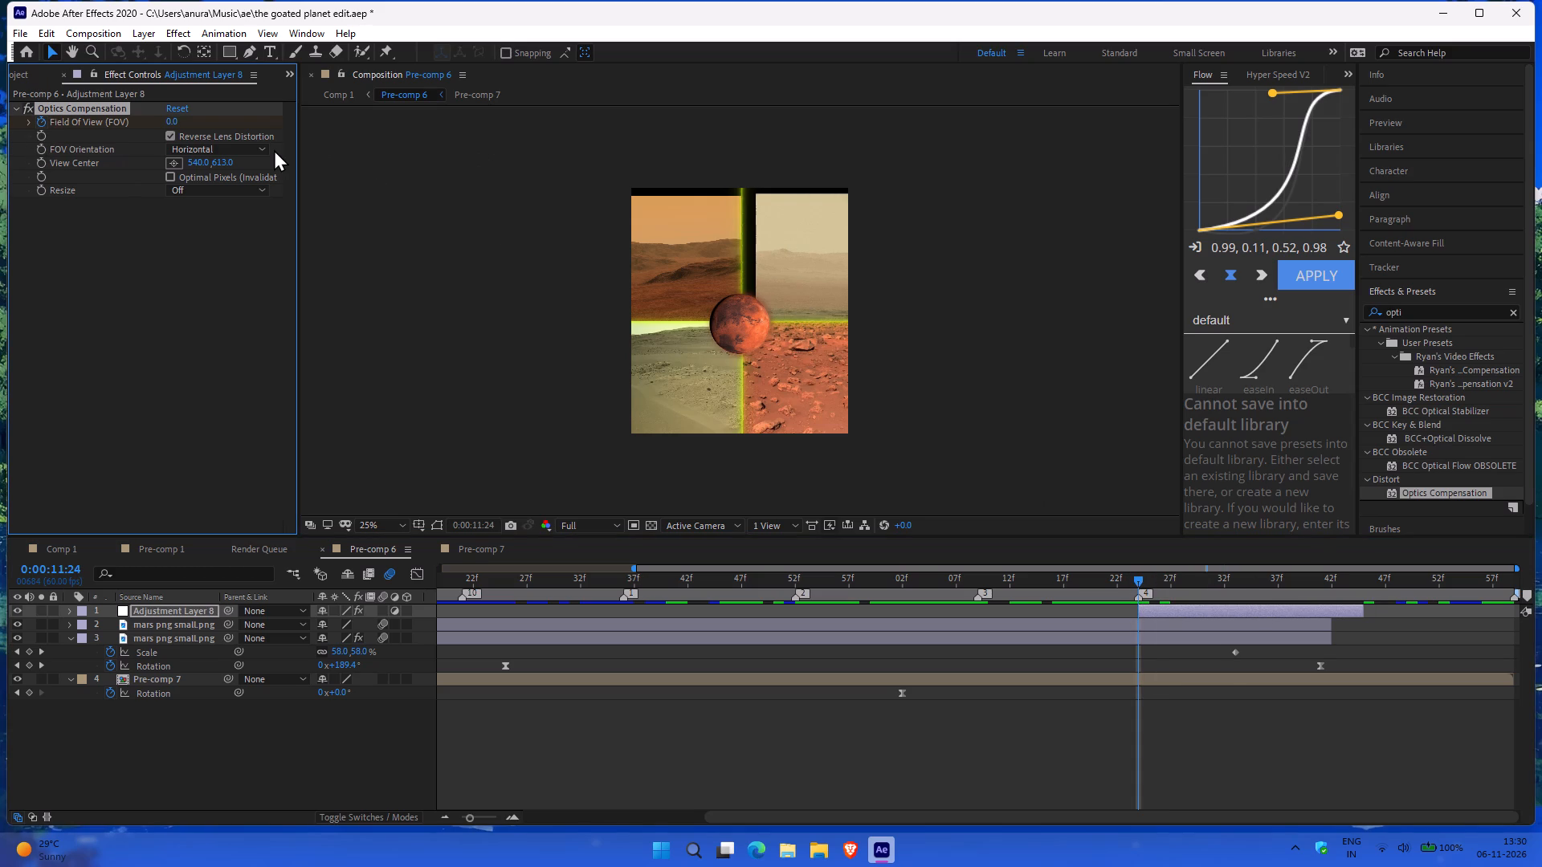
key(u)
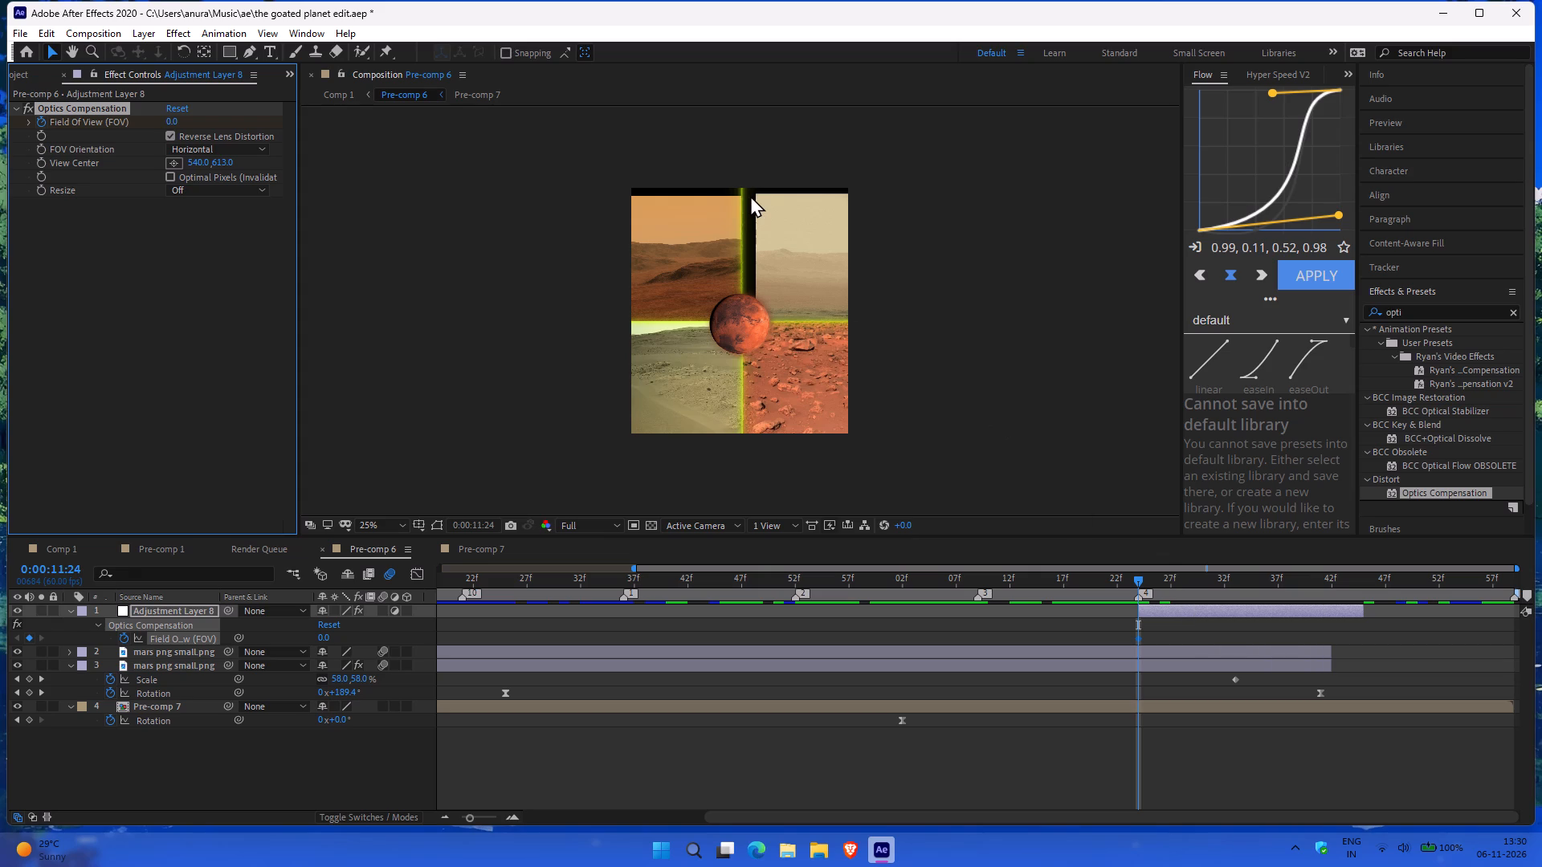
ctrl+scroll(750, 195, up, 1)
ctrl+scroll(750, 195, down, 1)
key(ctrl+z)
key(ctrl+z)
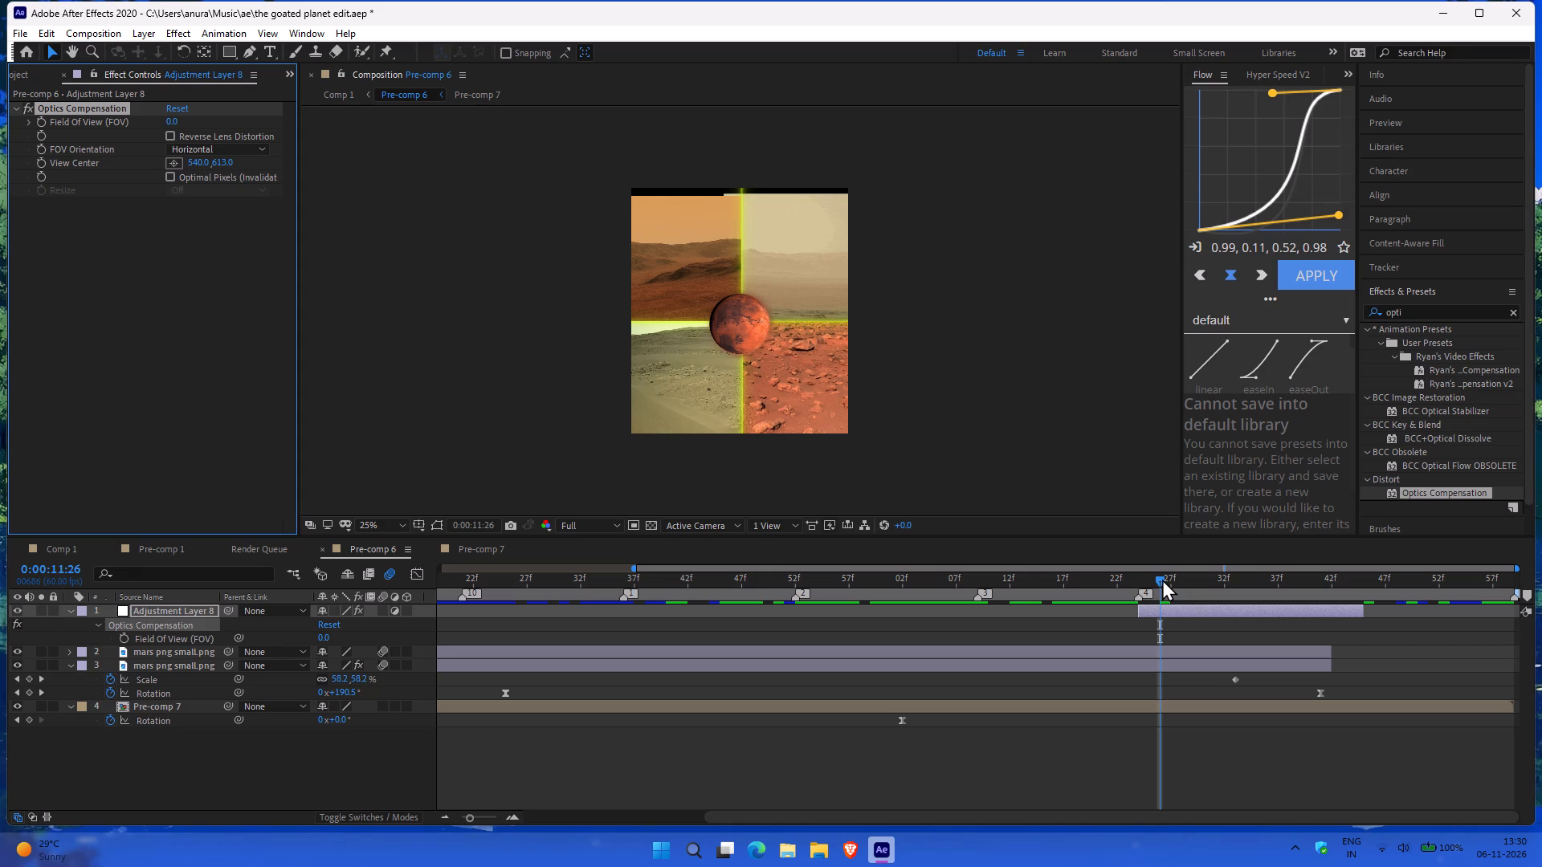
Trim the start of the adjustment layer to 0:00:11:26.
drag(1162, 579, 1118, 577)
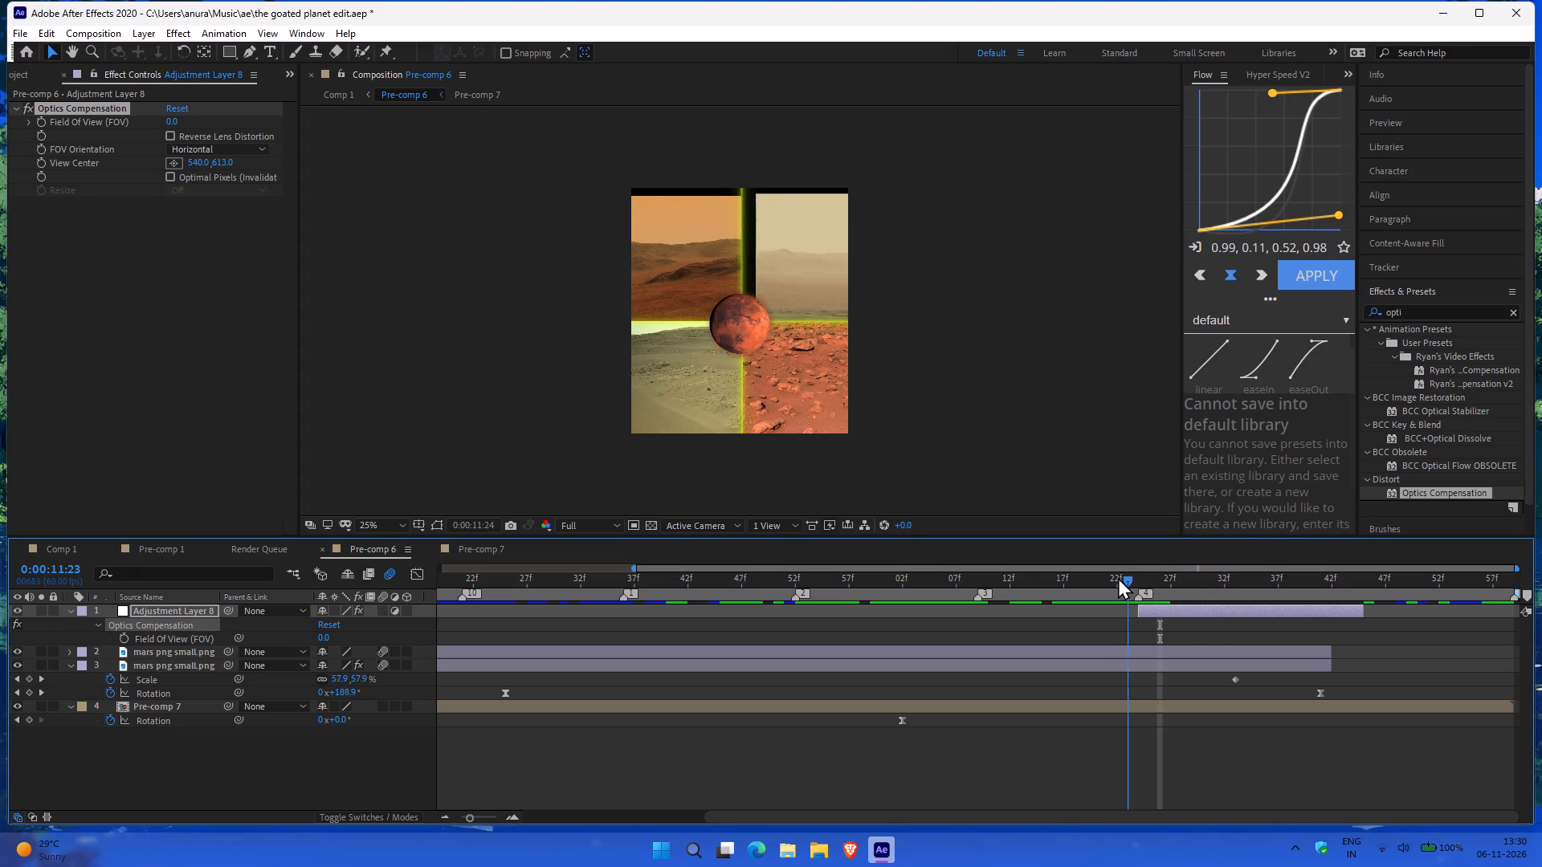
drag(1118, 577, 1147, 580)
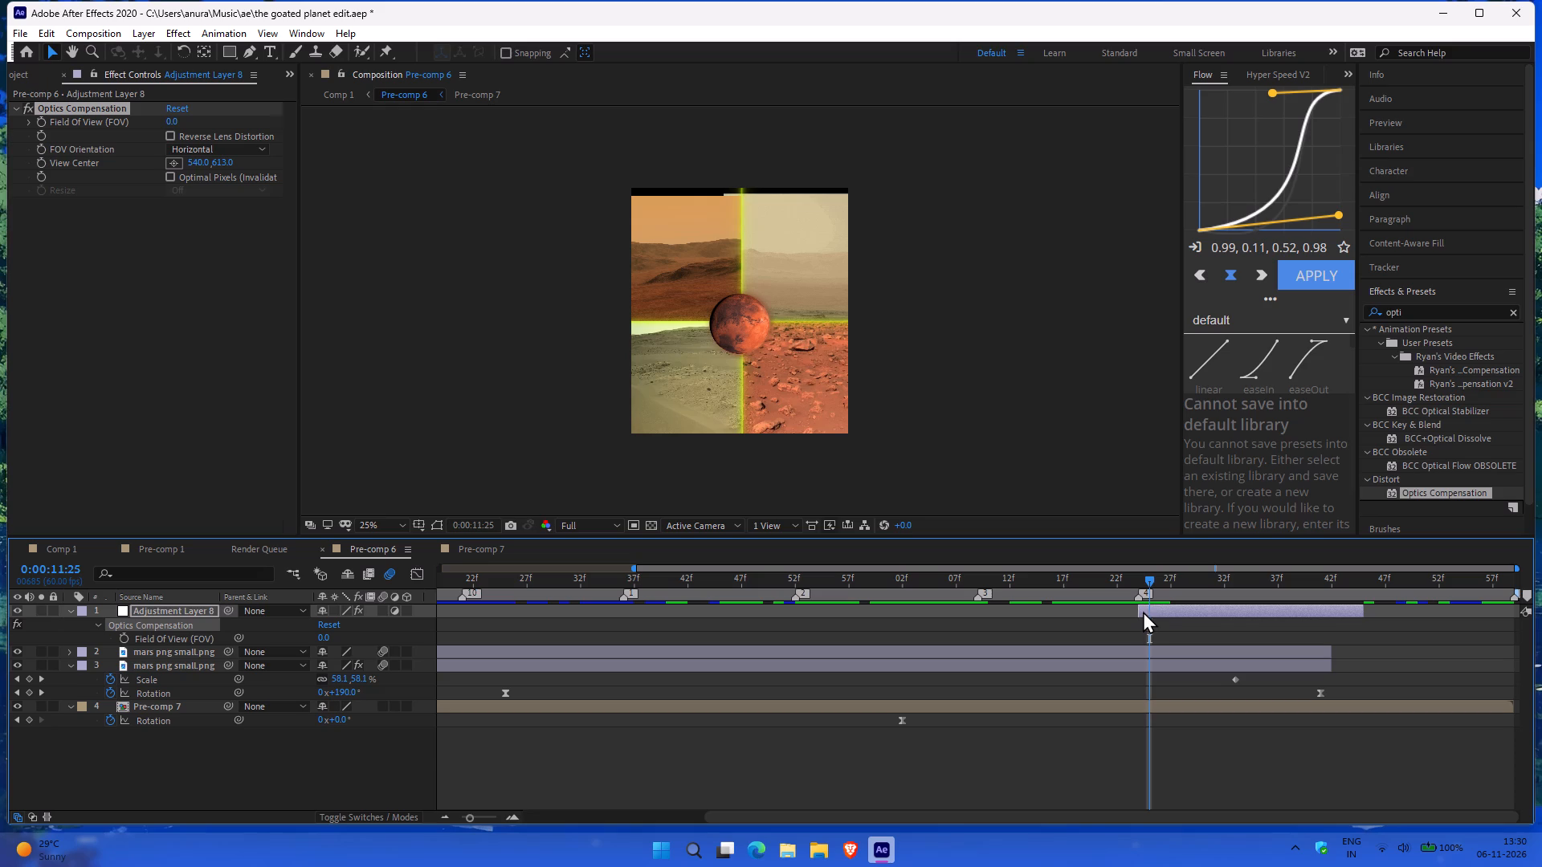
drag(1138, 613, 1149, 613)
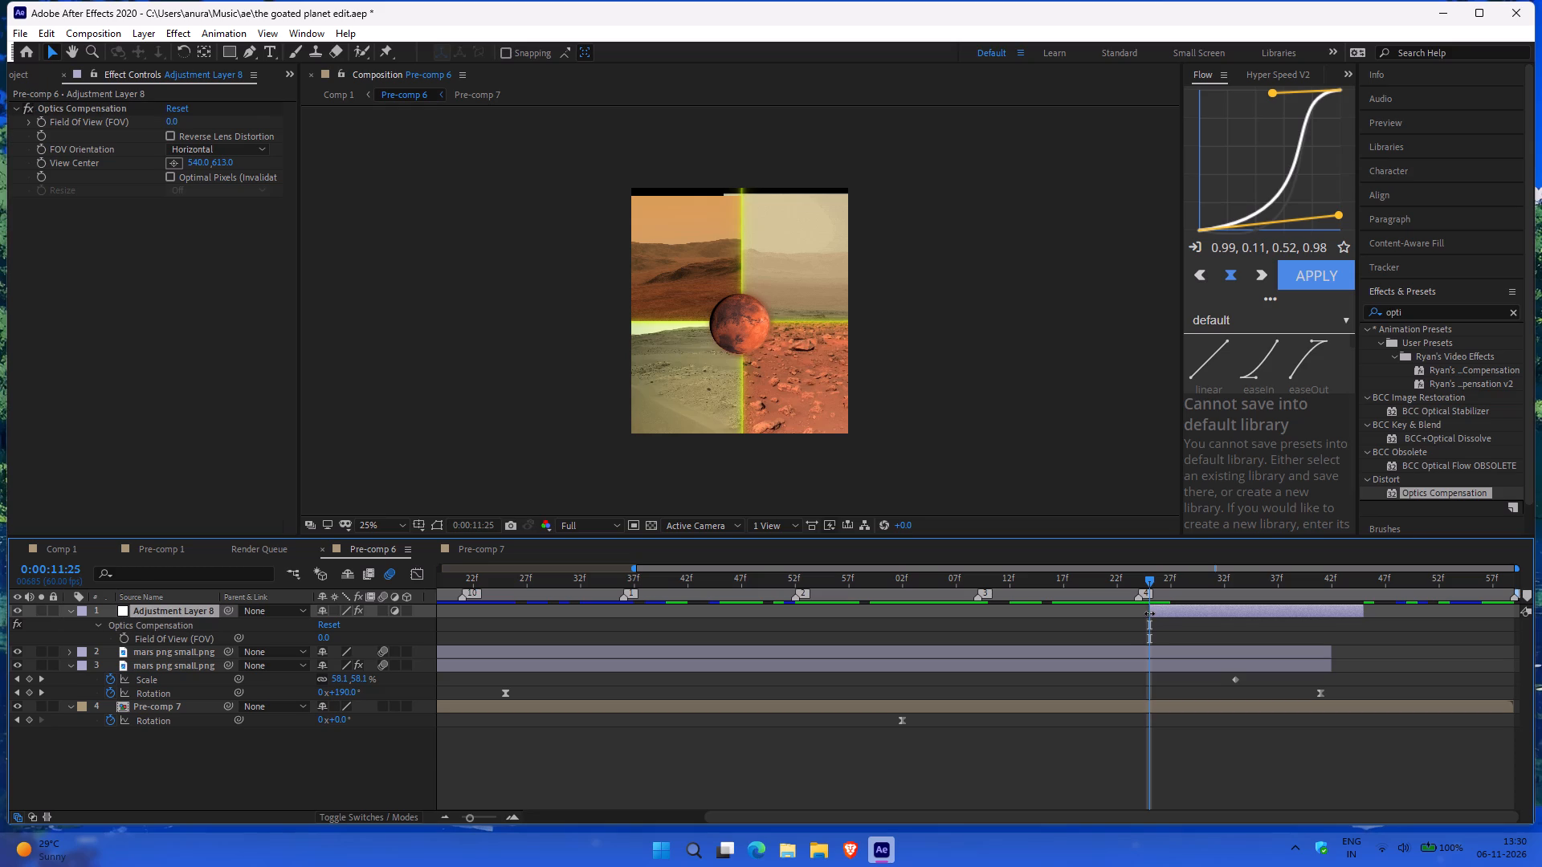
drag(1149, 613, 1159, 613)
Enable Reverse Lens Distortion and set a starting Field Of View keyframe of 0 at 0:00:11:26.
drag(1147, 578, 1155, 578)
drag(1155, 578, 1157, 578)
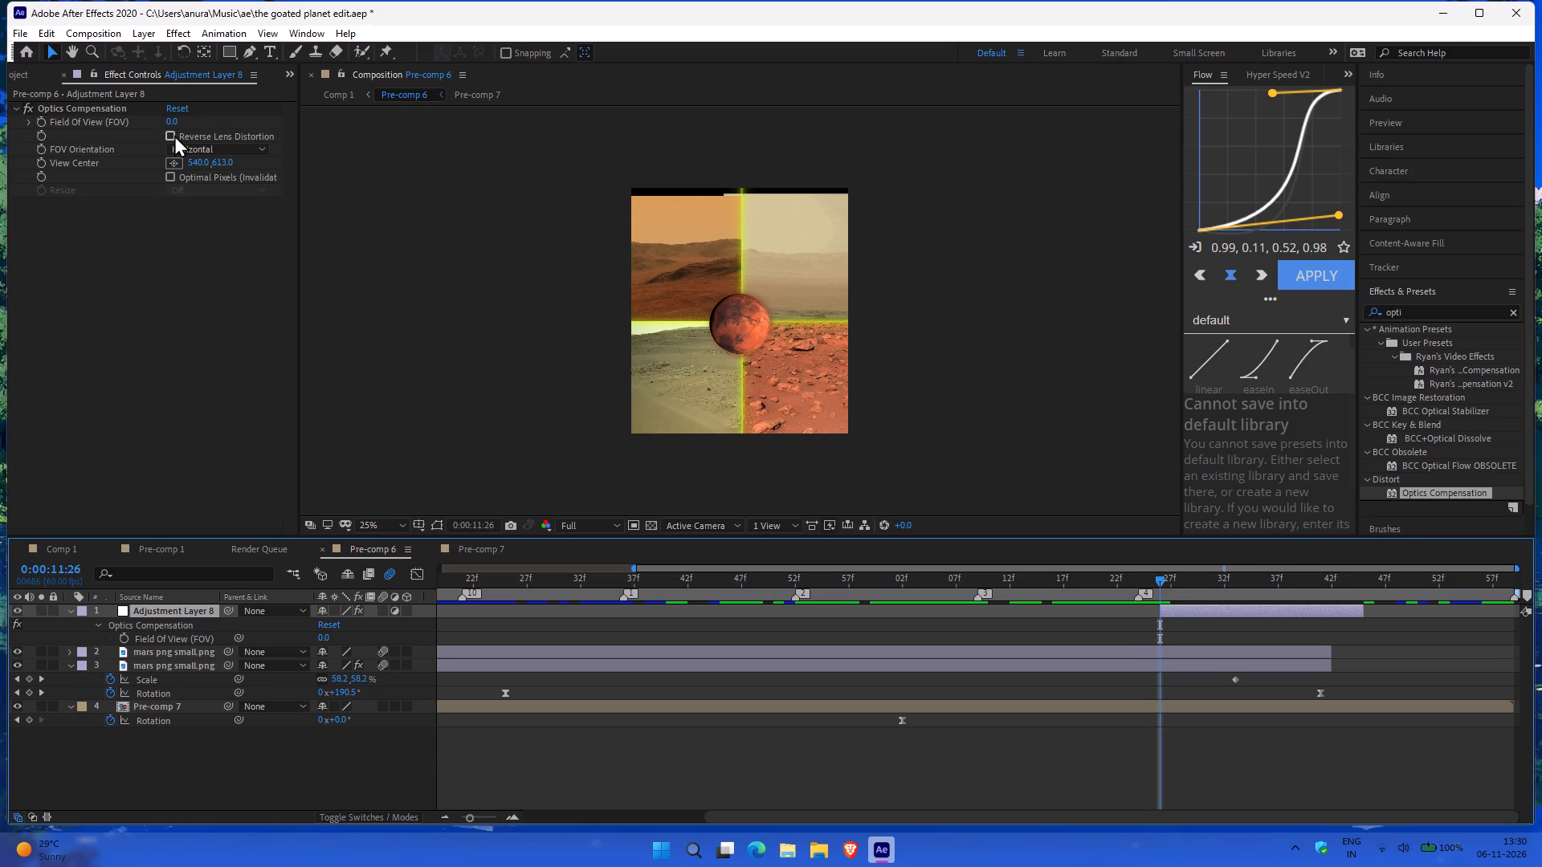
click(174, 135)
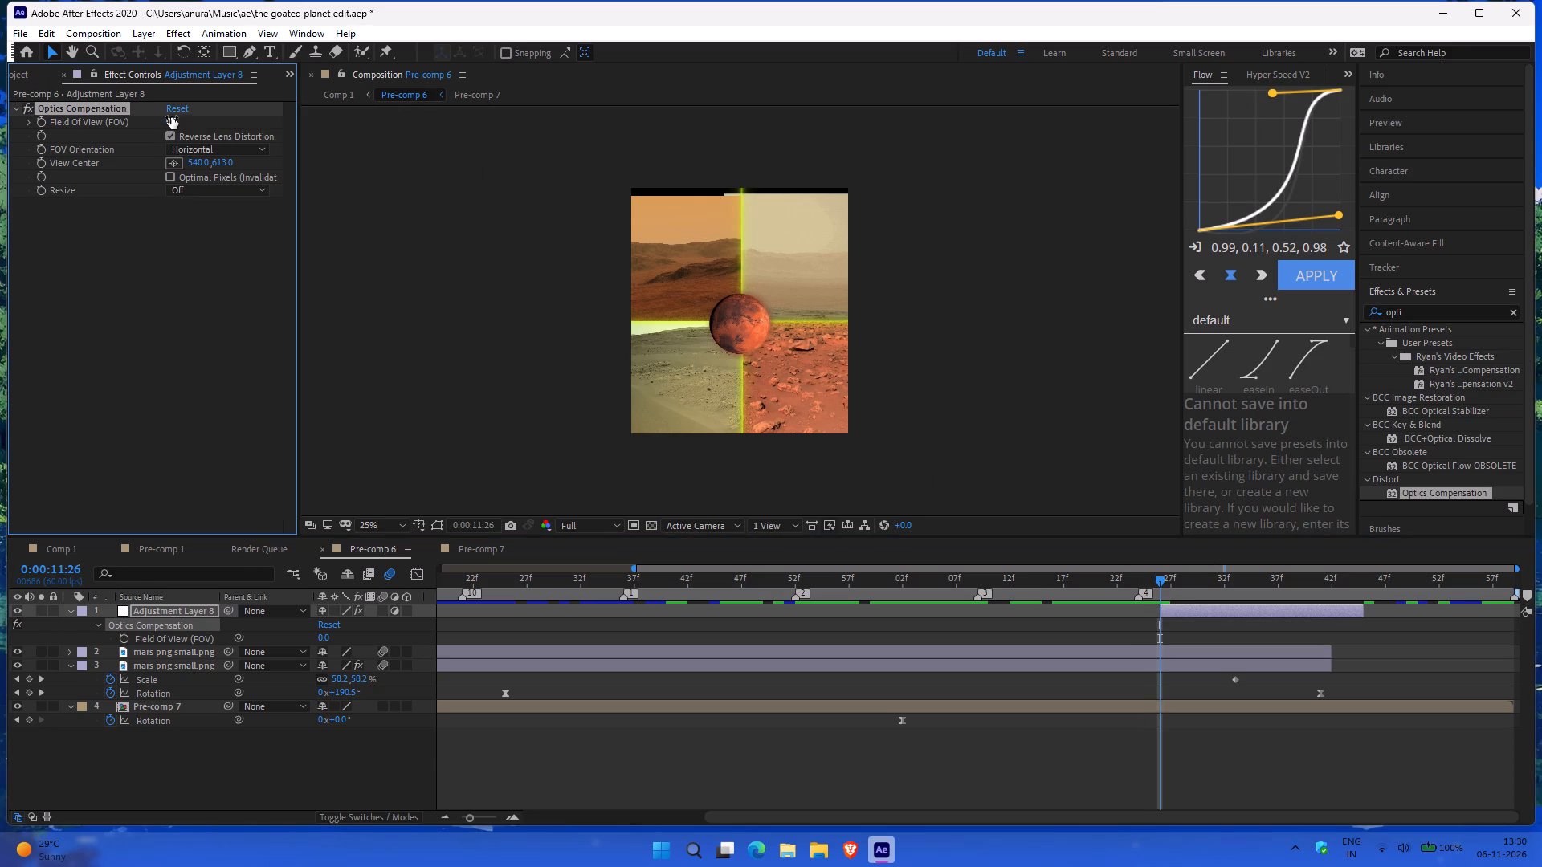
click(41, 124)
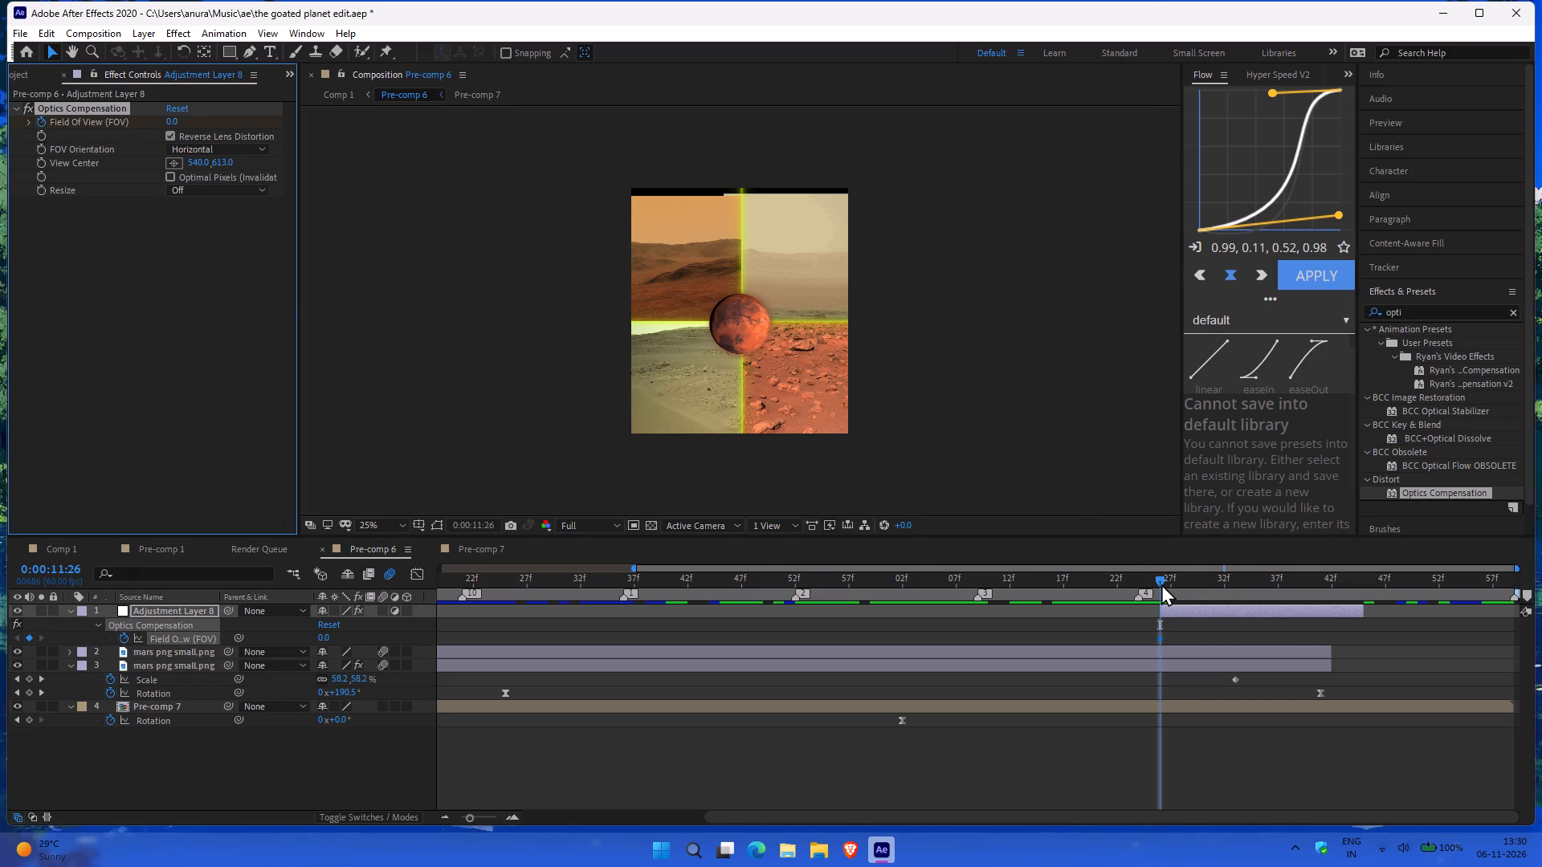
Add a Field Of View keyframe of 89.1 at 0:00:11:36 in the Optics Compensation effect.
drag(1161, 584, 1252, 583)
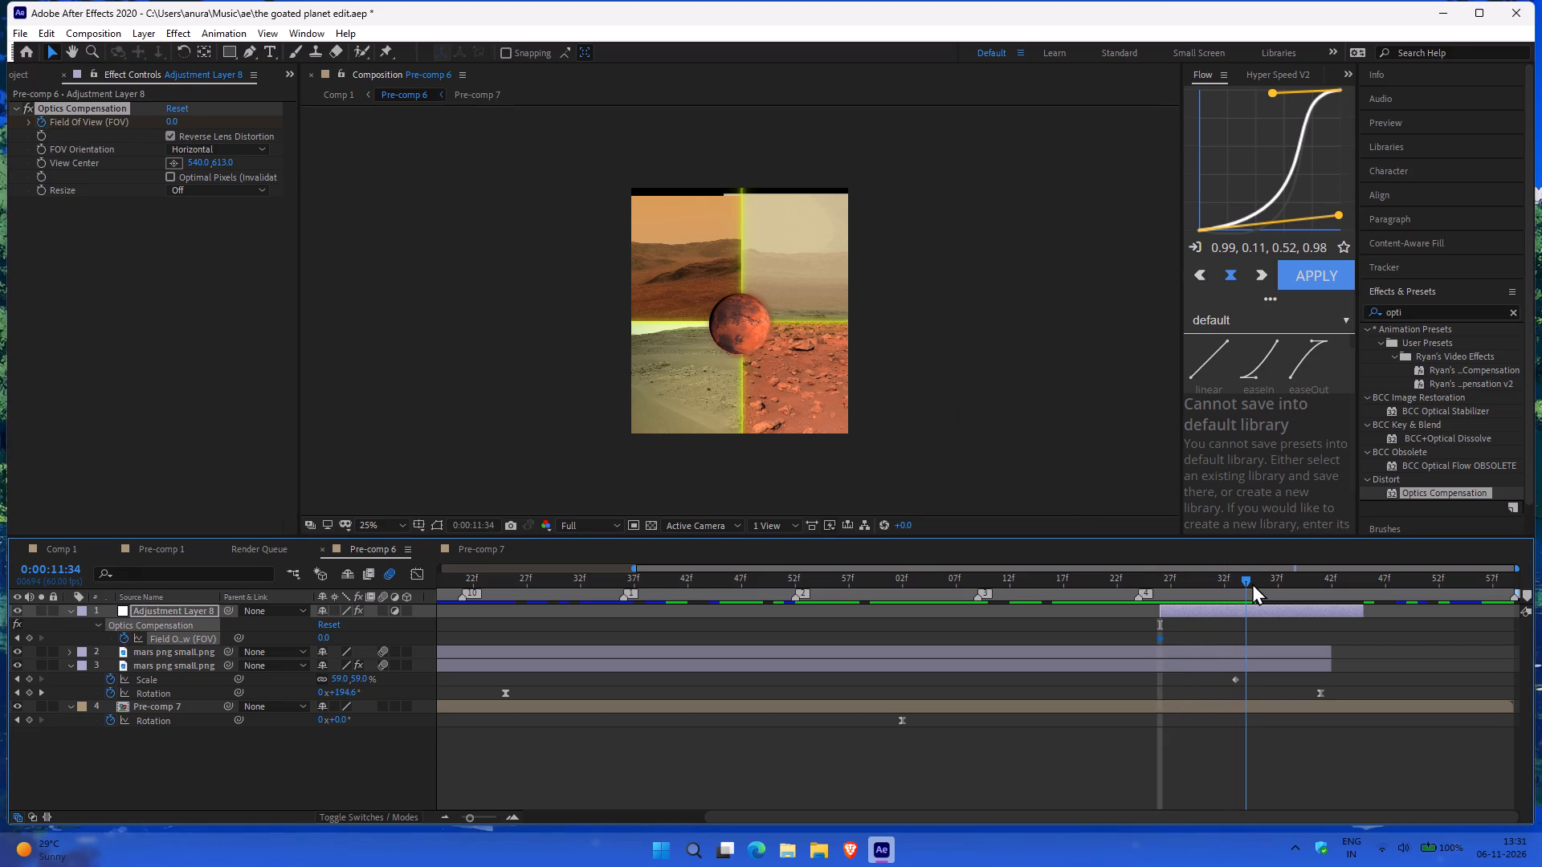
drag(1252, 583, 1269, 589)
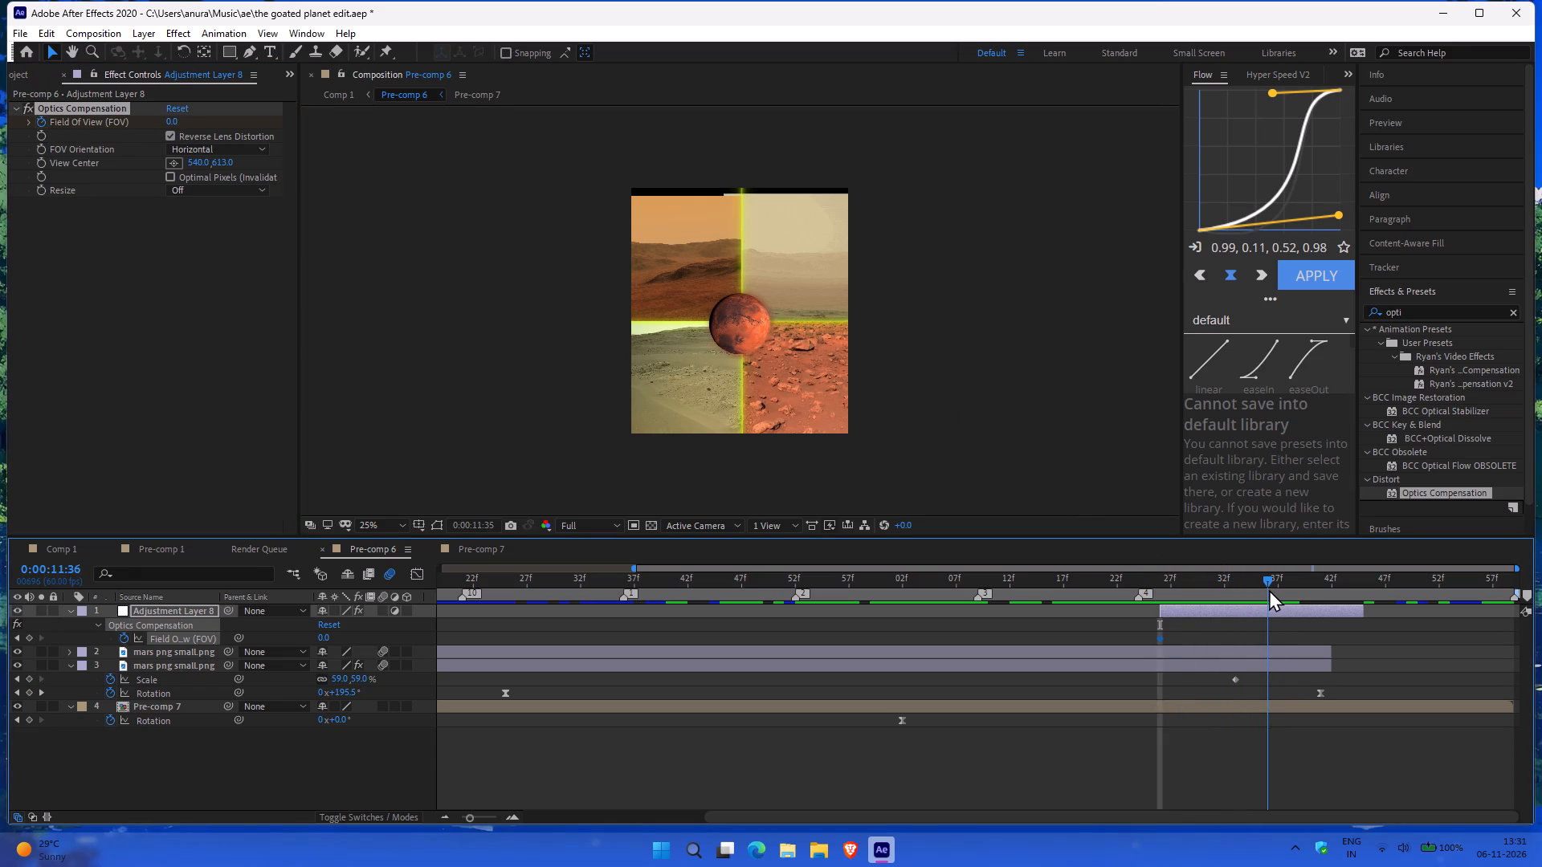
drag(1269, 589, 1252, 596)
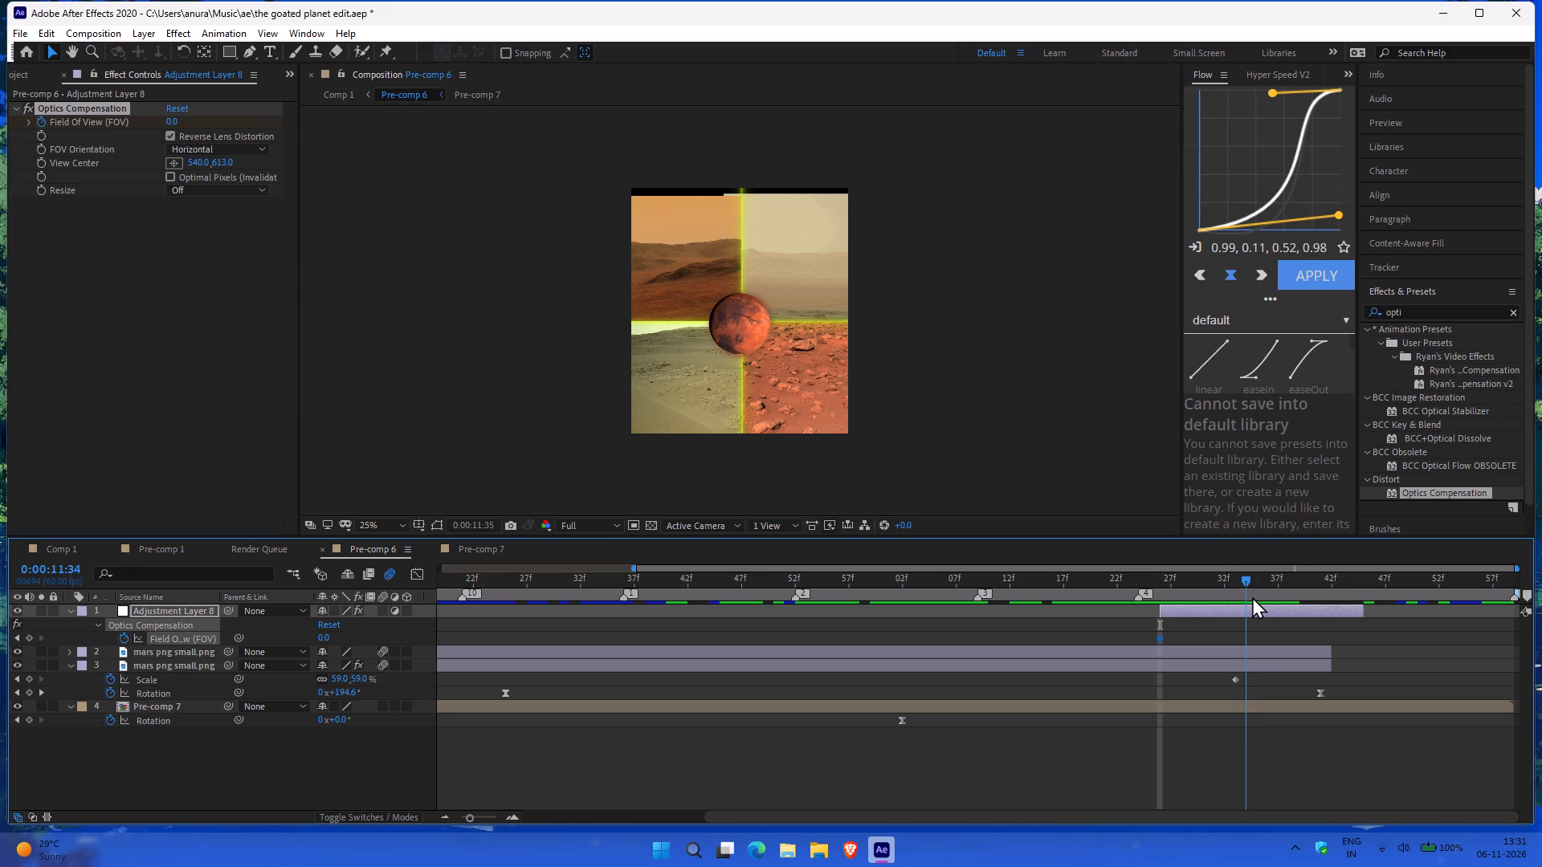
drag(1252, 596, 1272, 593)
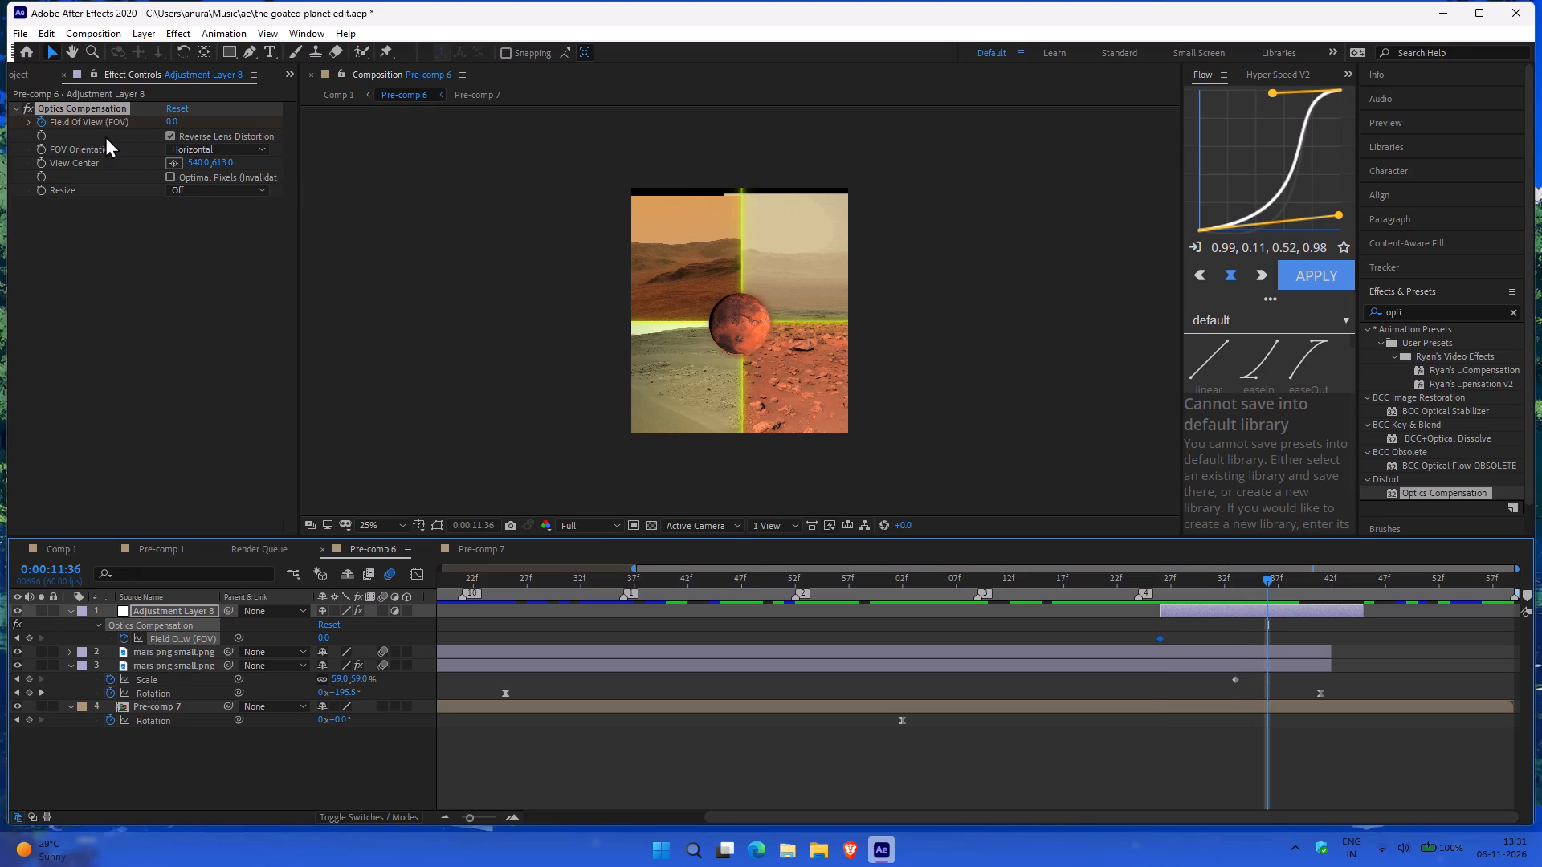
drag(172, 123, 787, 122)
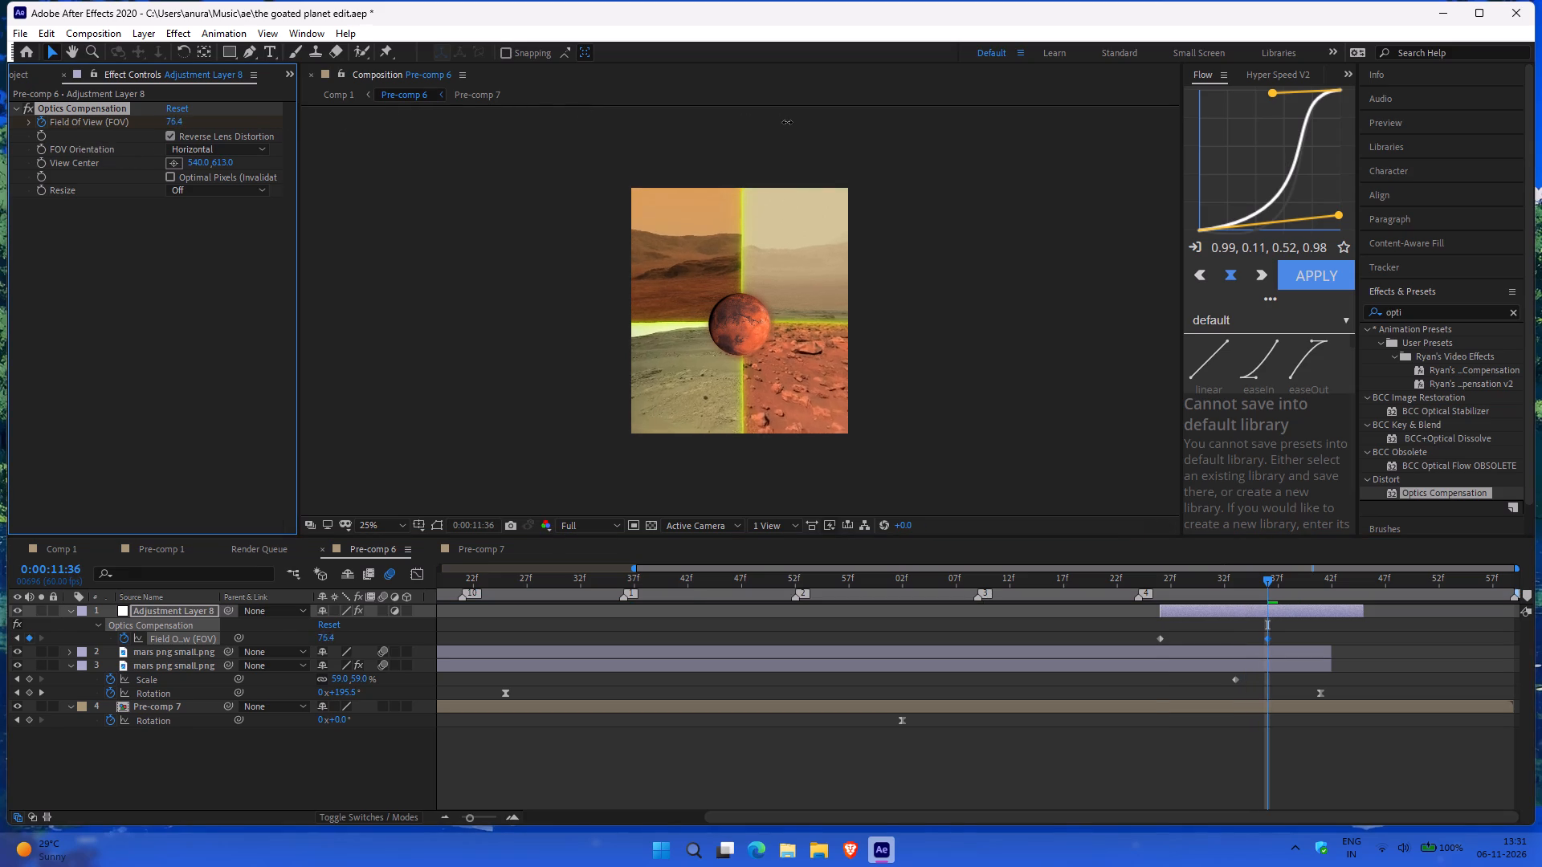
drag(787, 122, 879, 173)
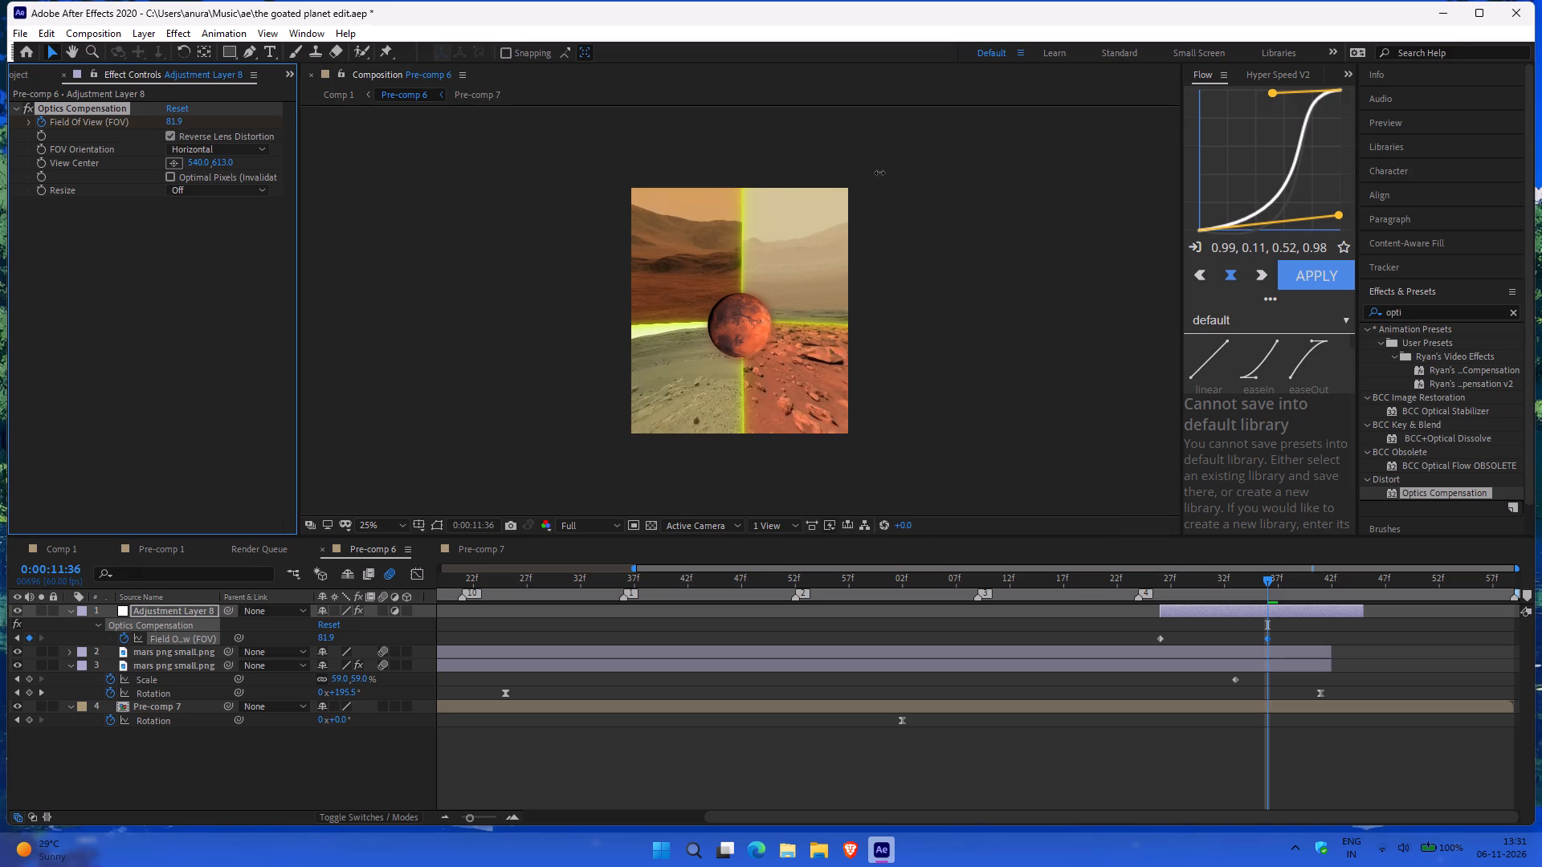
drag(879, 173, 971, 206)
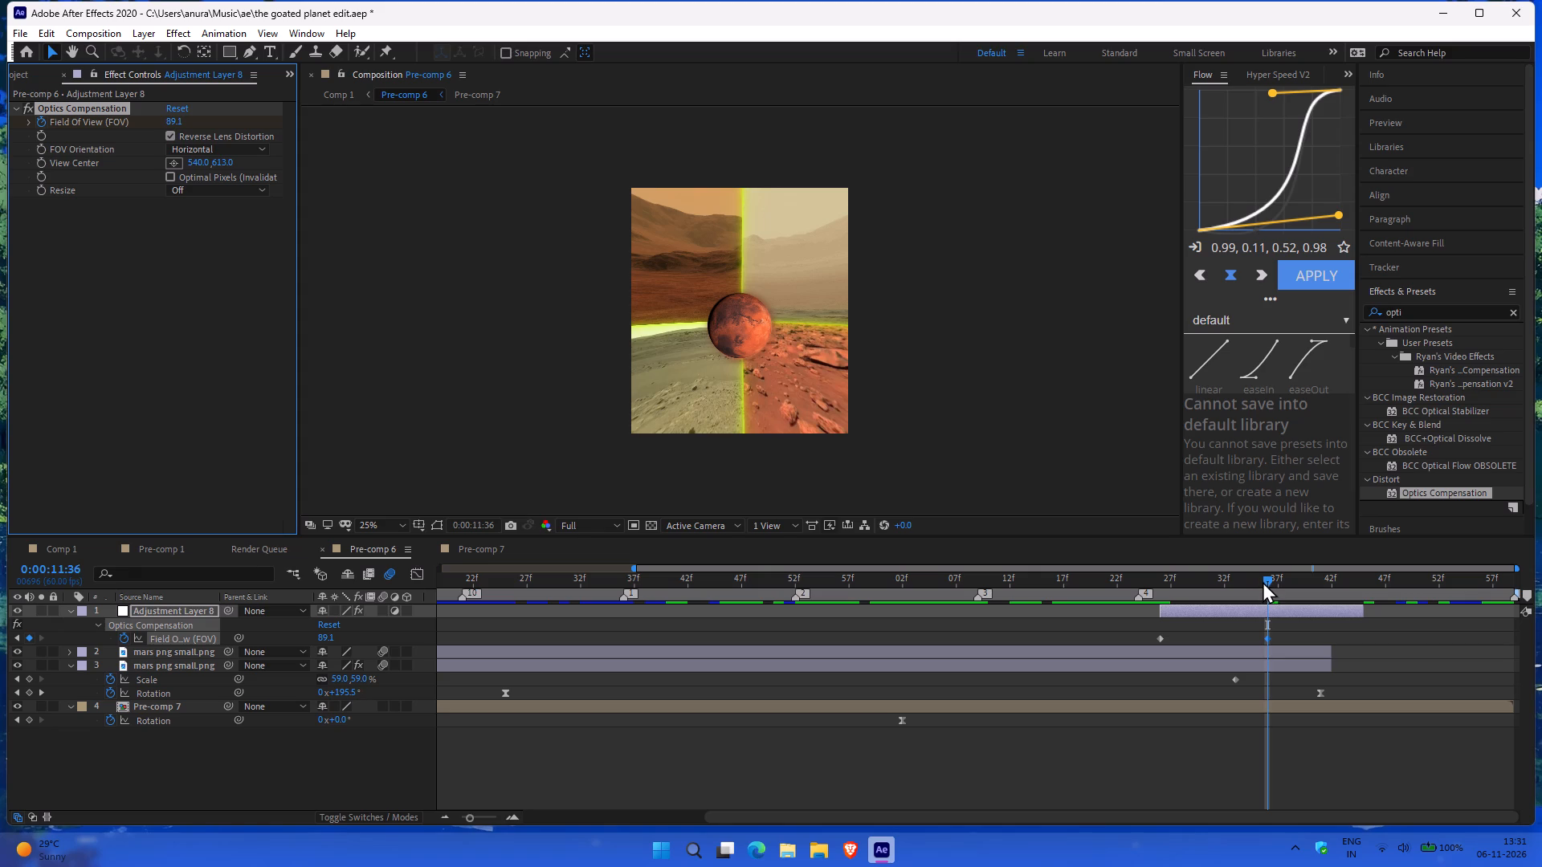
Scrub Pre-comp 6 between 0:00:11:26 and 0:00:11:45 to examine how the lens distortion animates.
drag(1268, 573, 1354, 563)
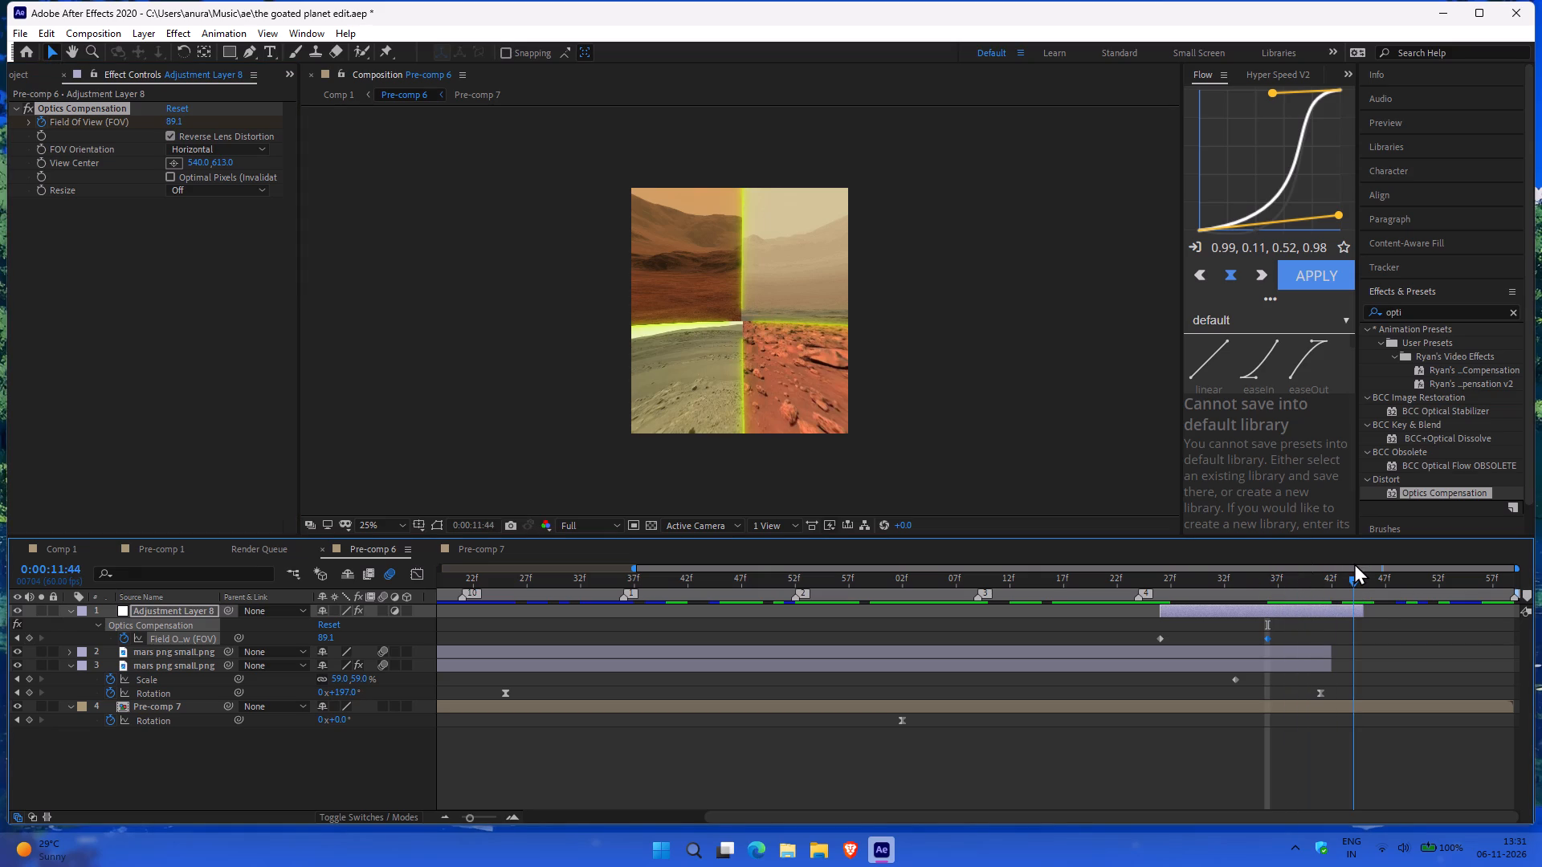
drag(1354, 563, 1355, 563)
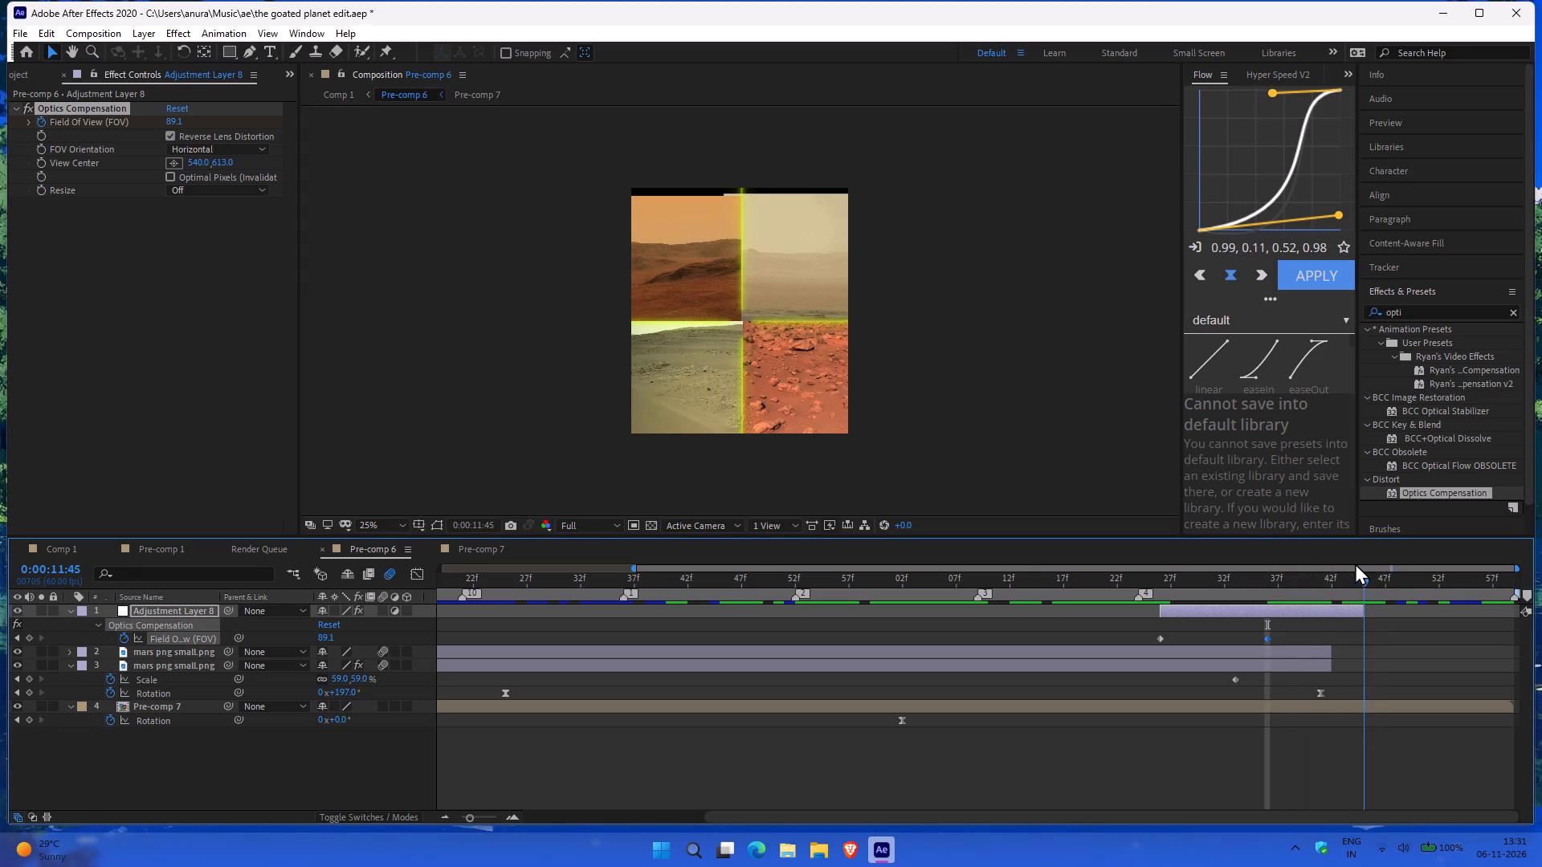
drag(1355, 563, 1363, 560)
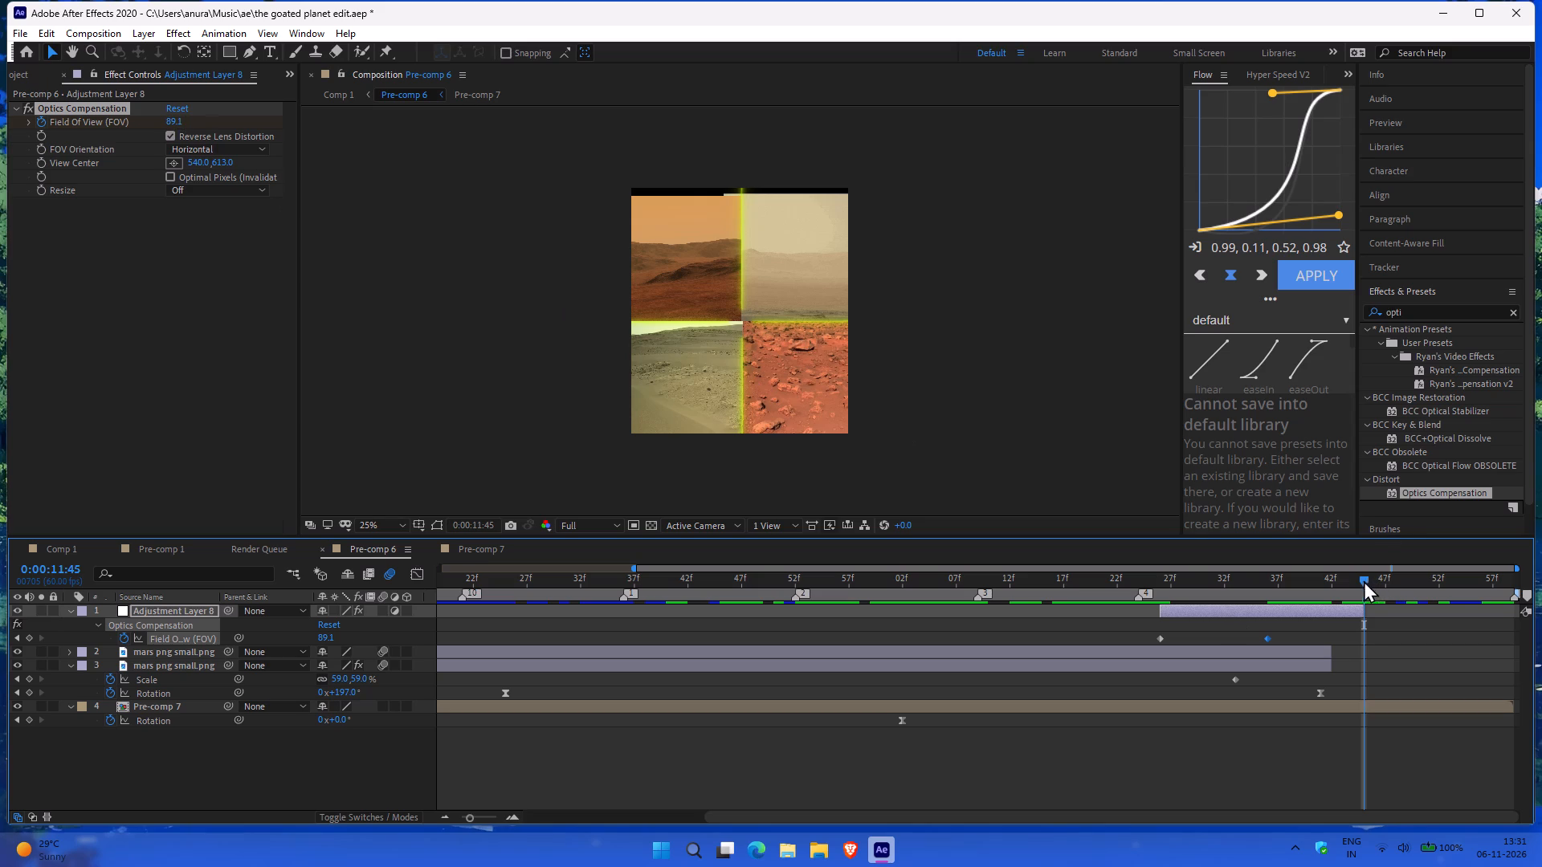
drag(1360, 580, 1235, 584)
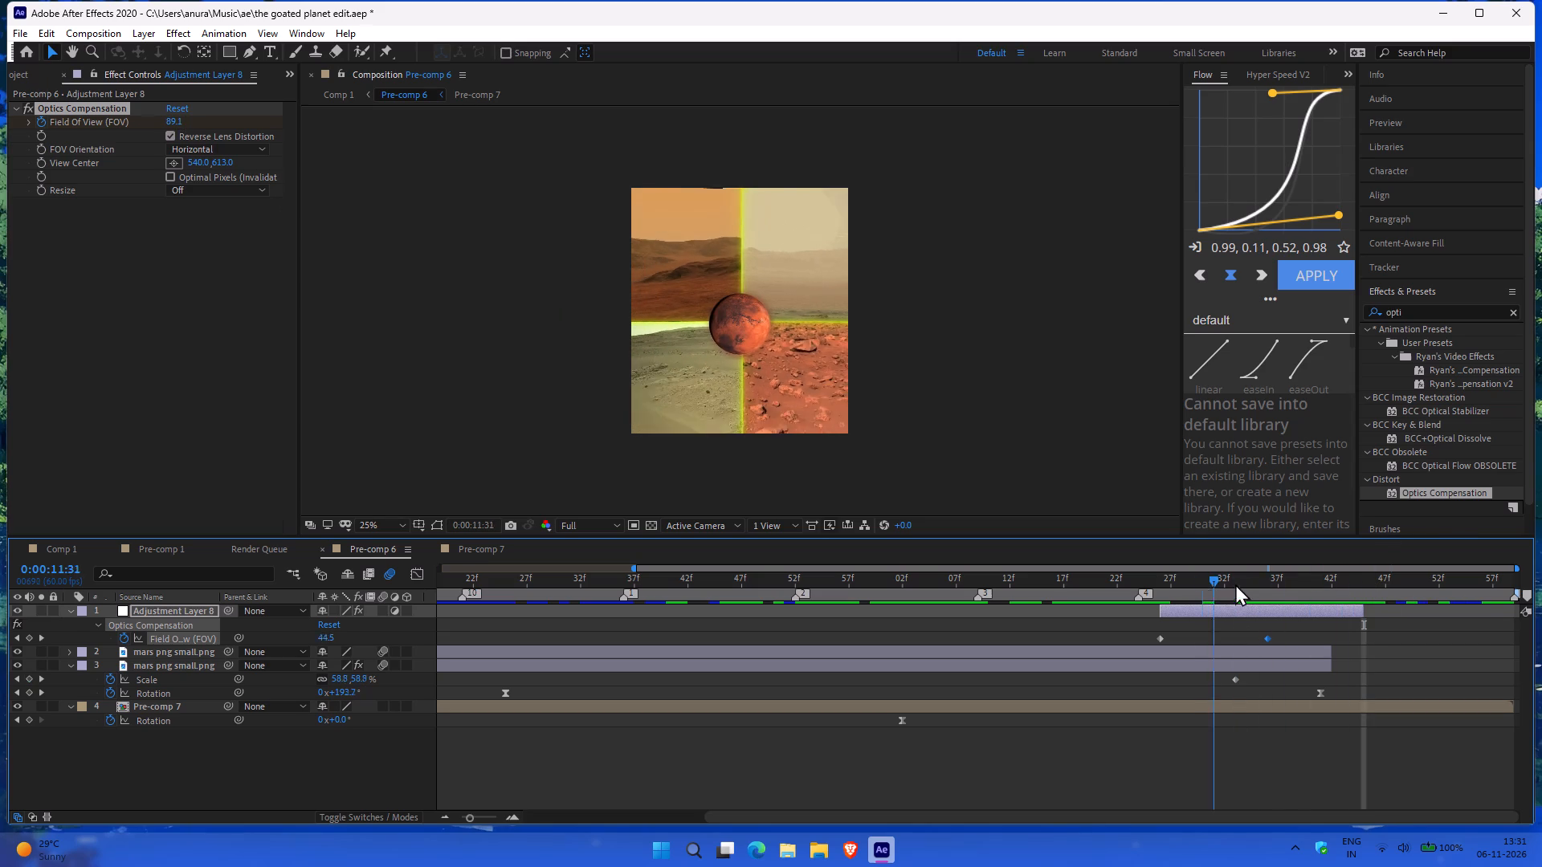
drag(1235, 584, 1155, 584)
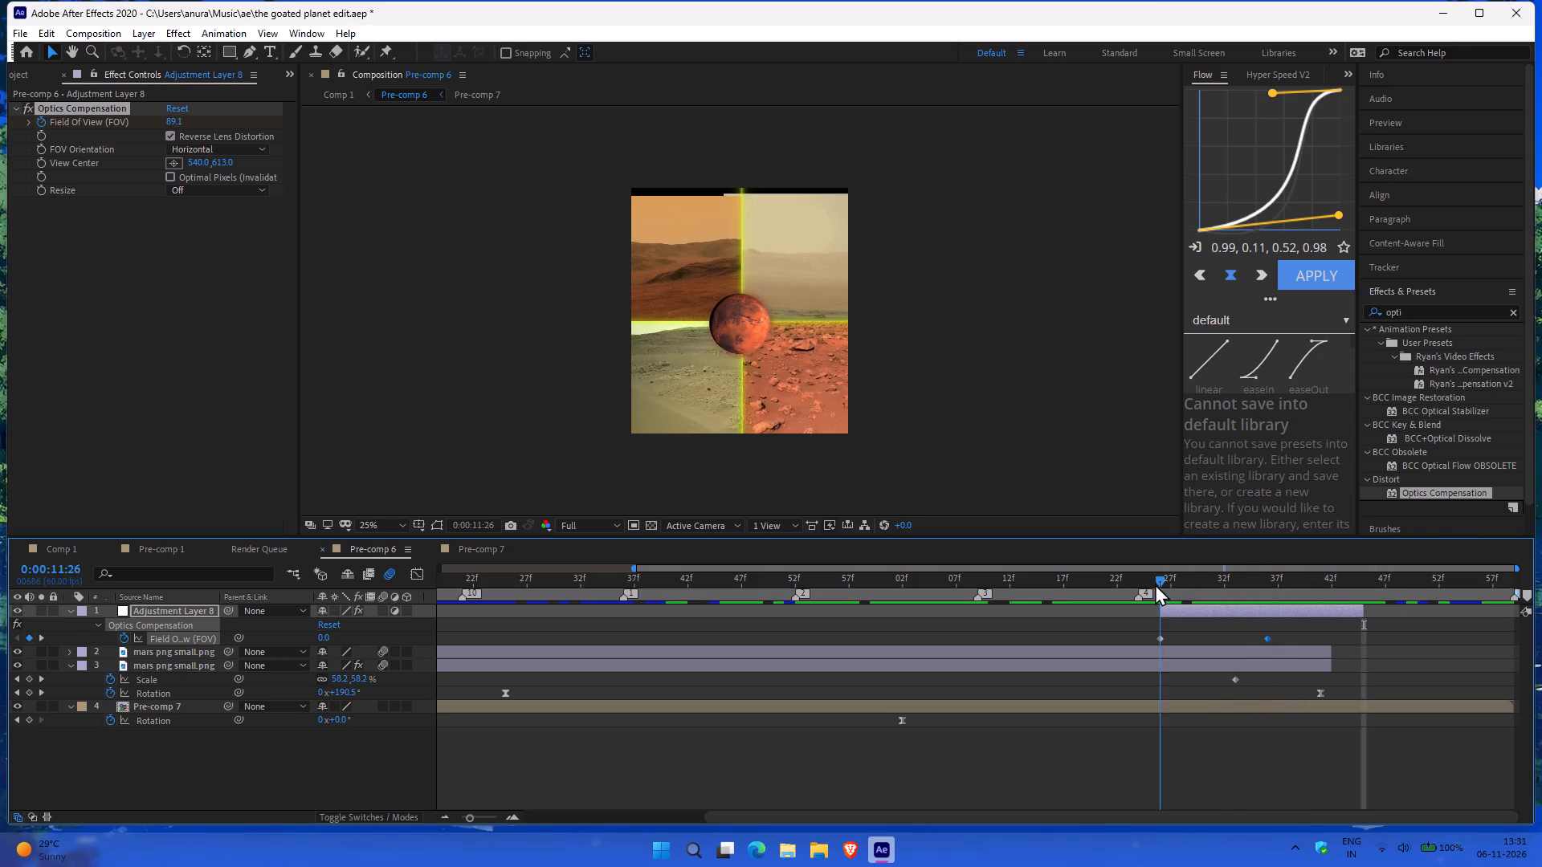
drag(1155, 584, 1274, 570)
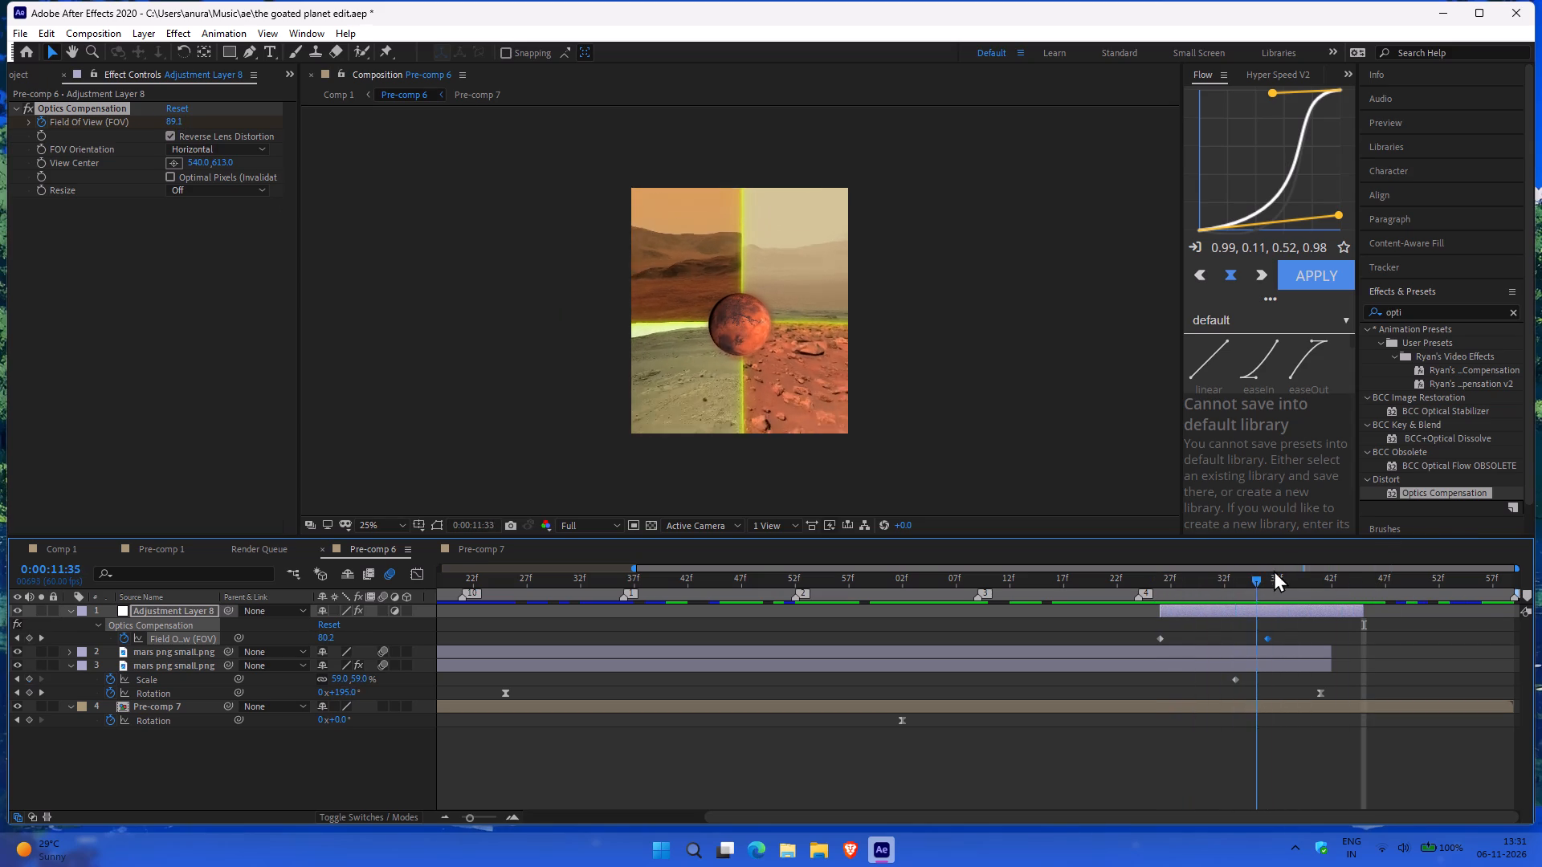
drag(1274, 570, 1265, 570)
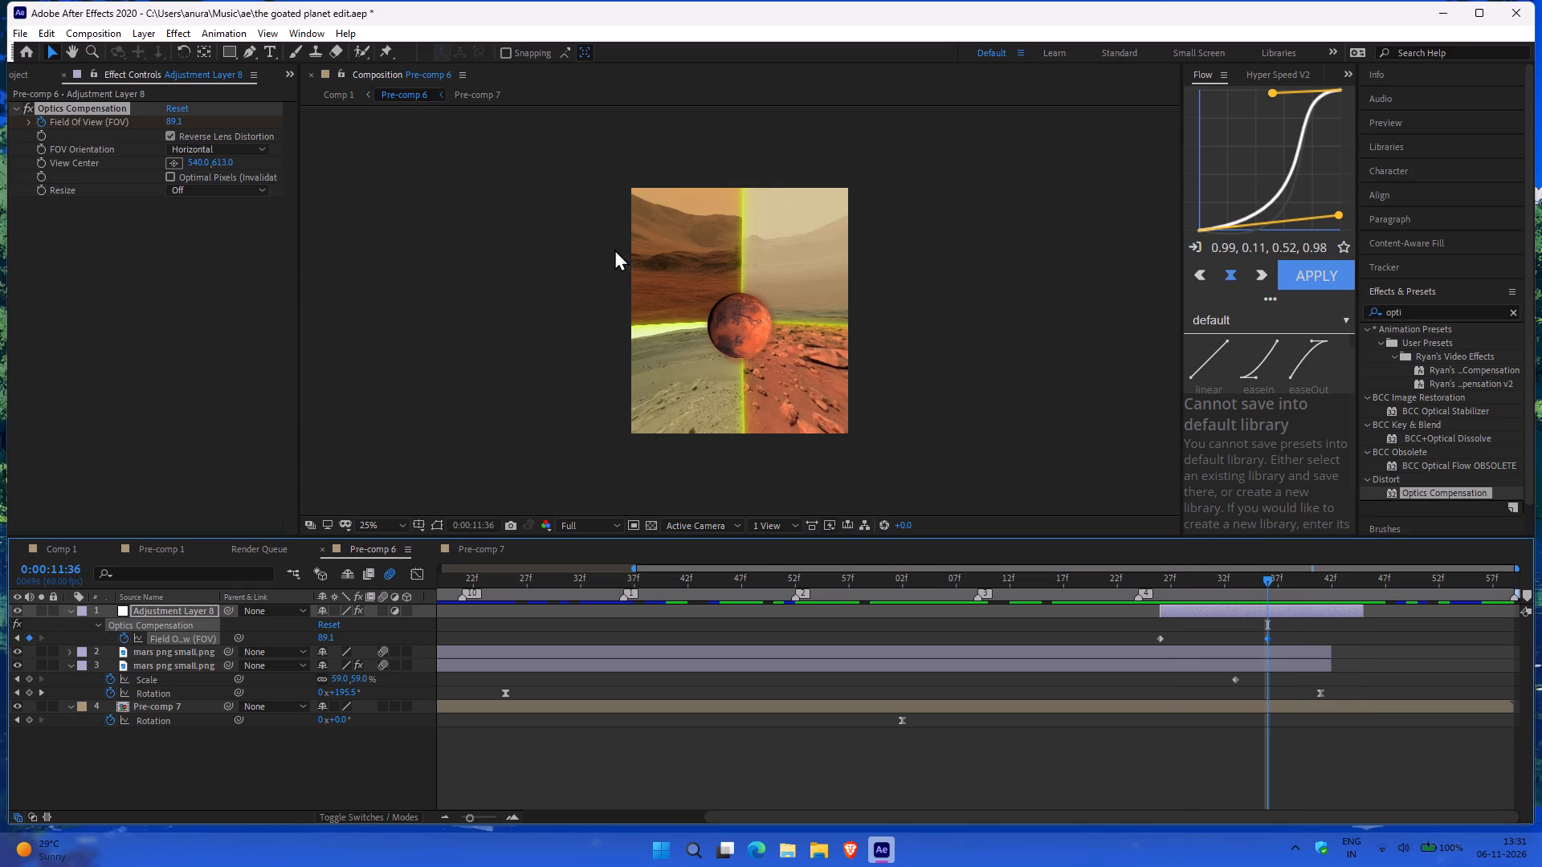
Set the Optics Compensation Field Of View keyframe at 0:00:11:36 to 126.9.
drag(178, 119, 541, 70)
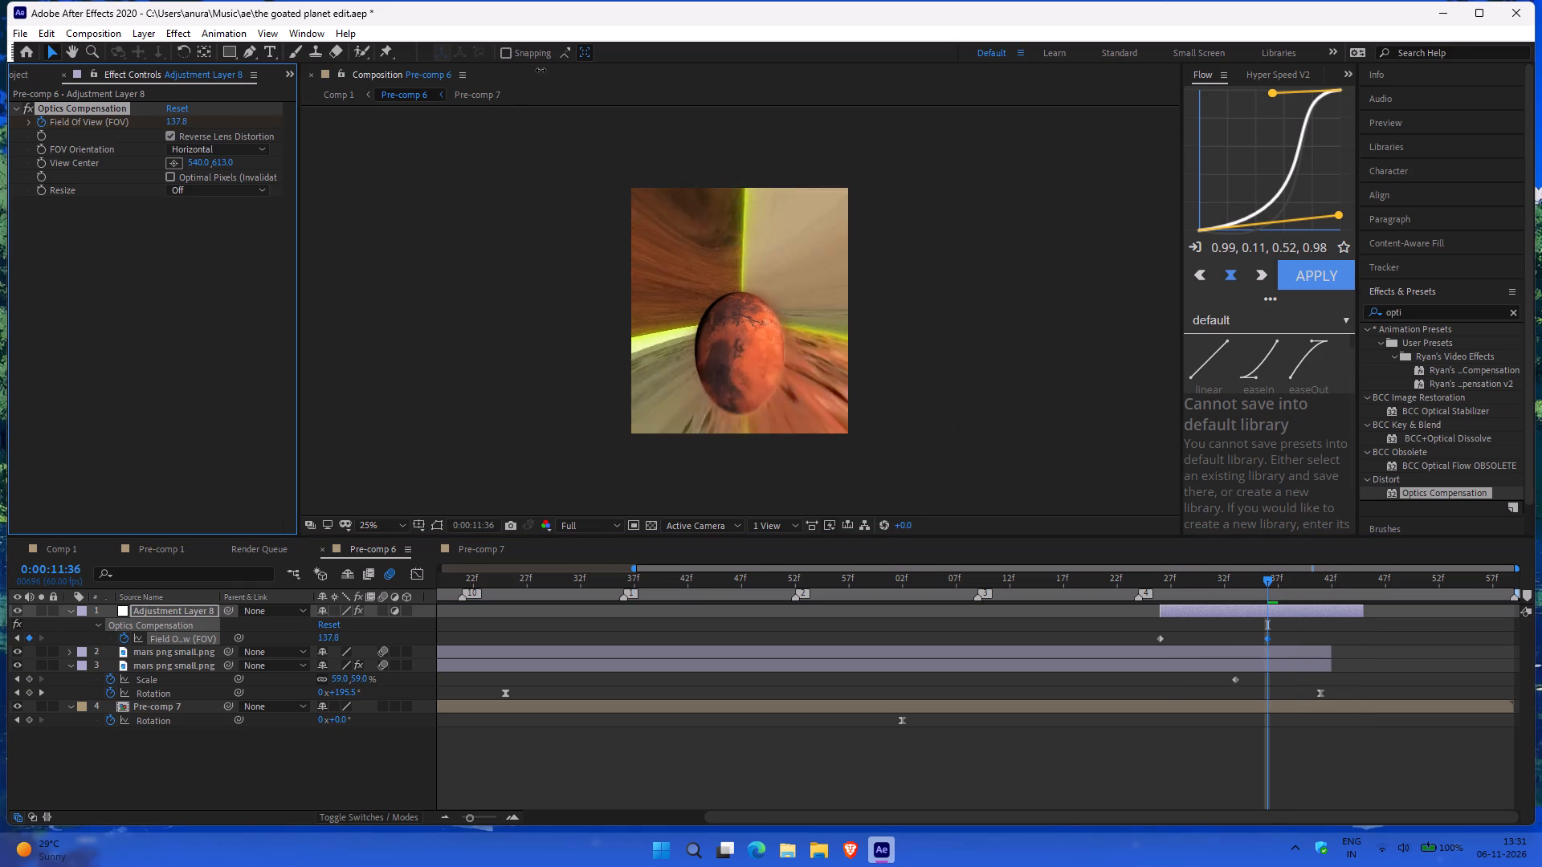
drag(541, 70, 465, 92)
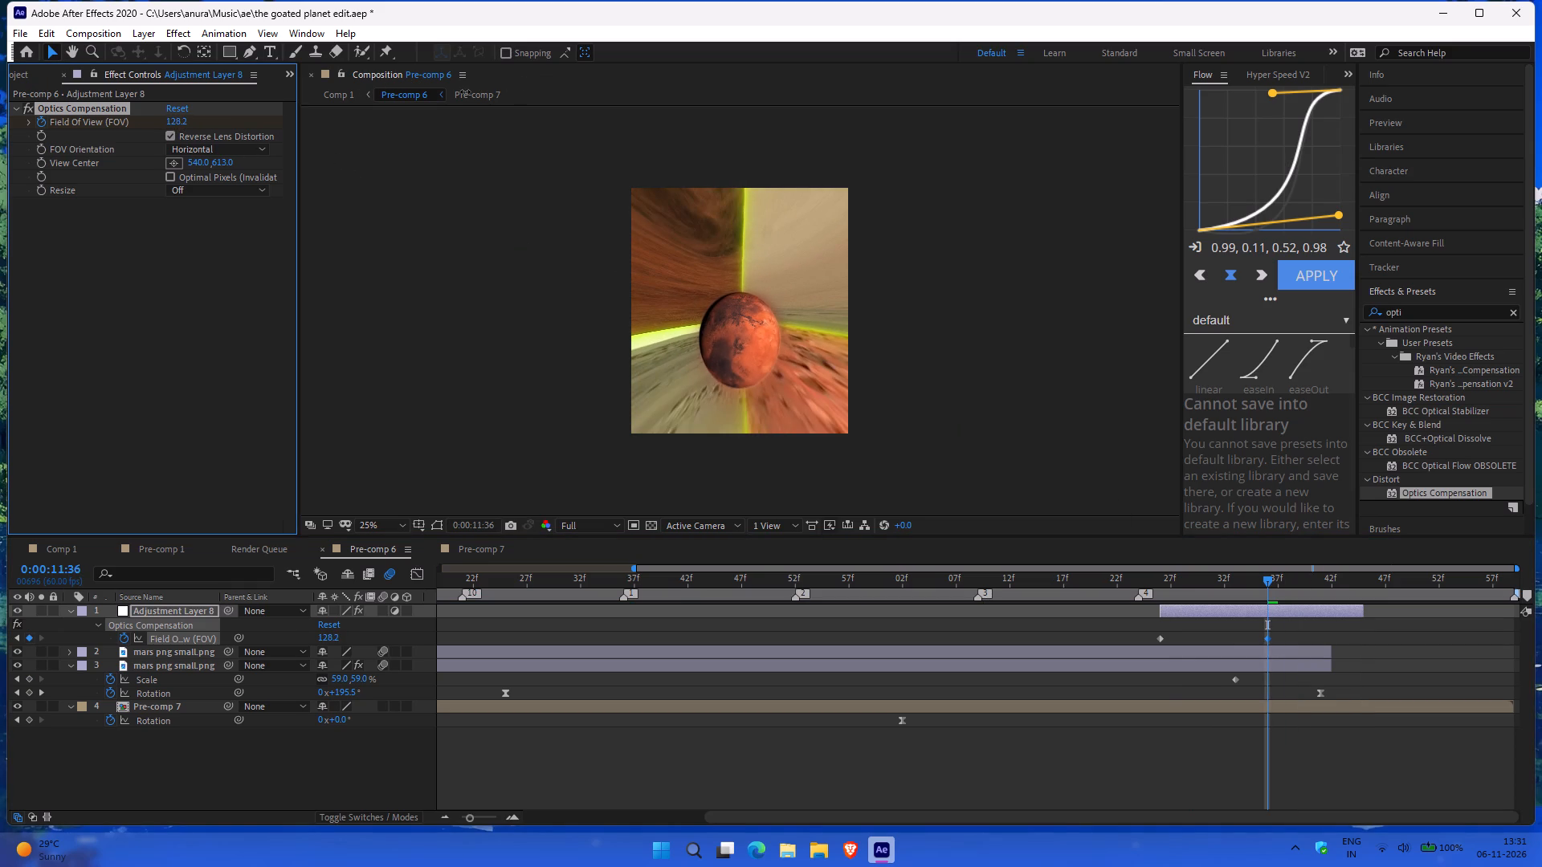
drag(465, 92, 456, 93)
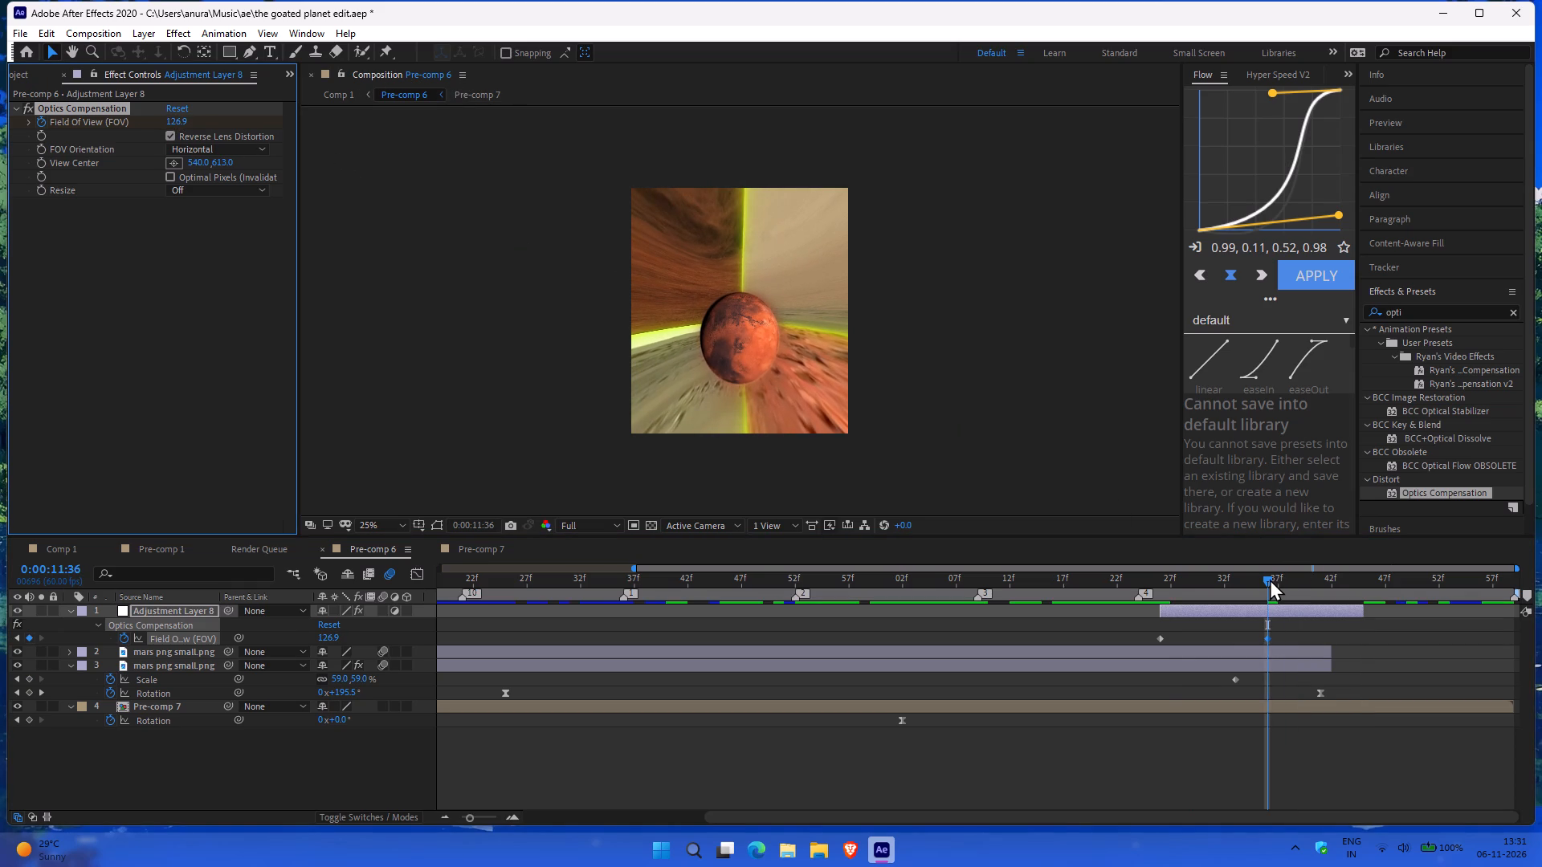
Play back Pre-comp 6 from about 0:00:11:19 to examine the lens distortion at the adjustment layer.
drag(1268, 580, 1217, 585)
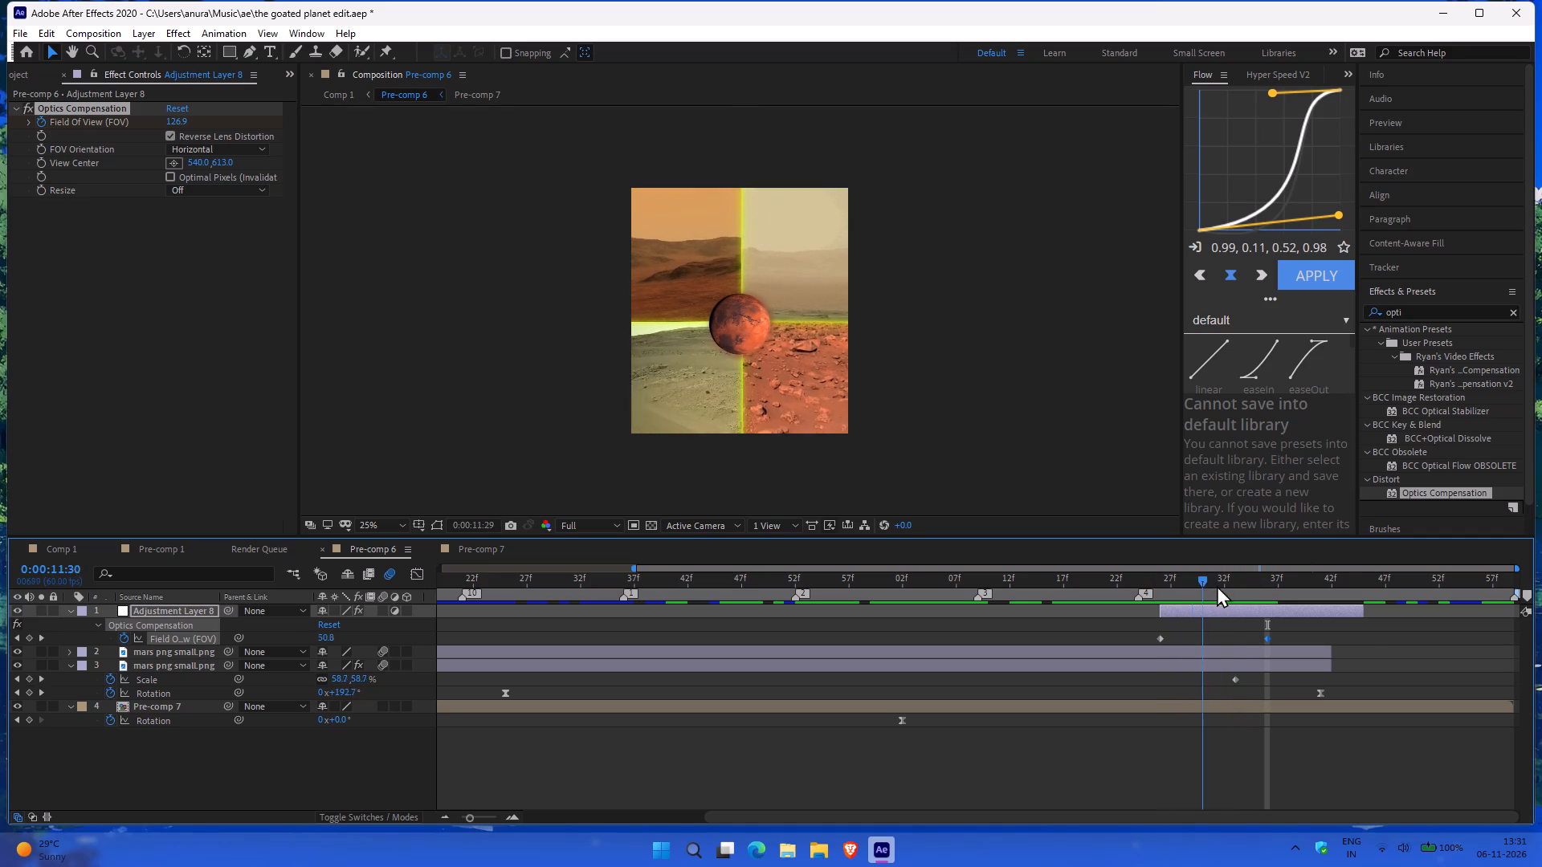
drag(1217, 585, 1089, 558)
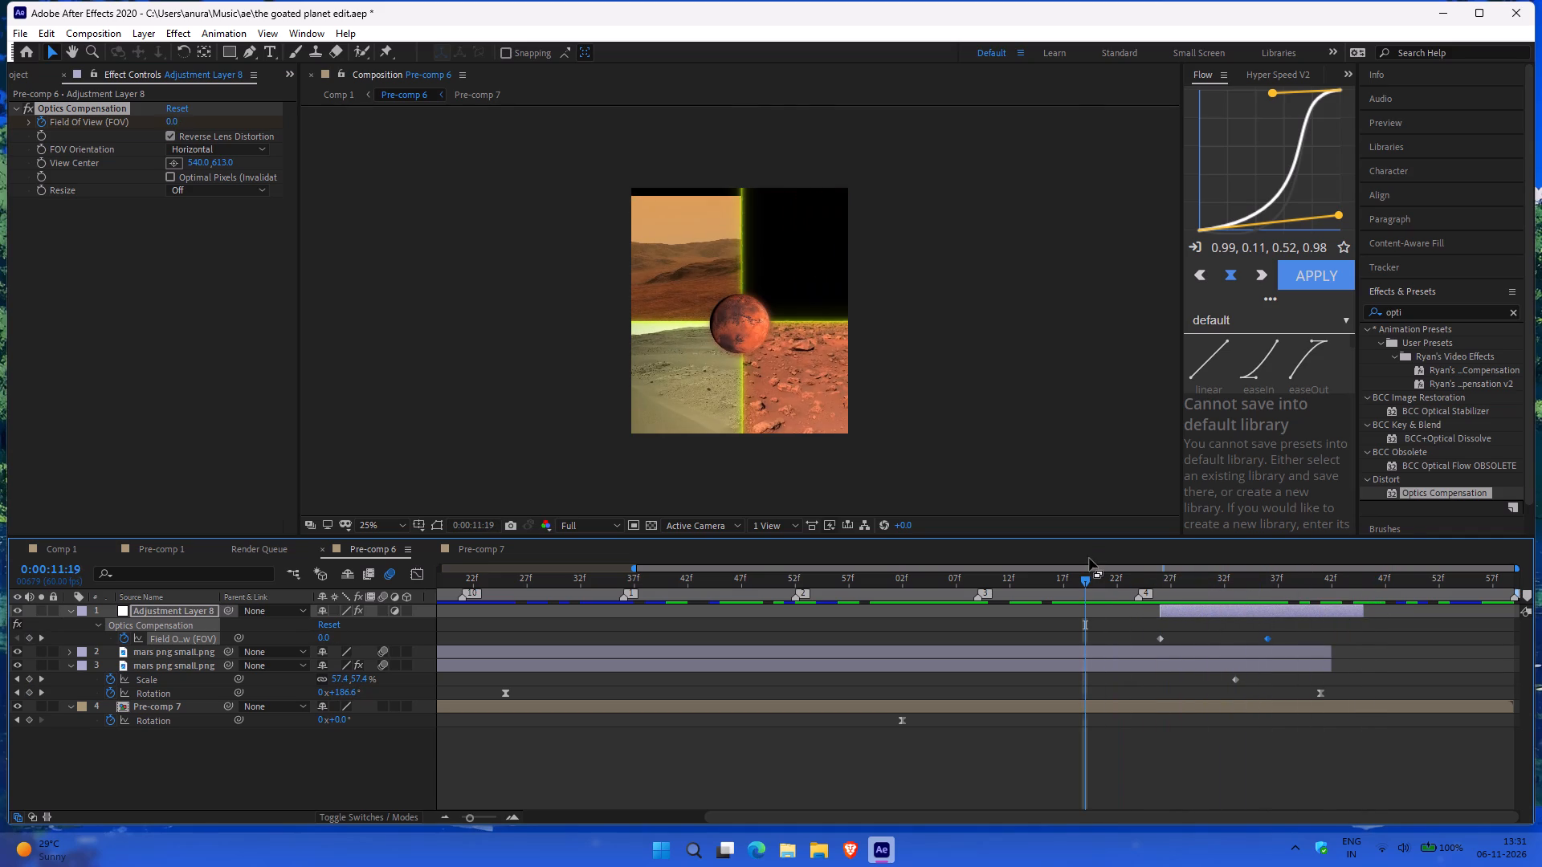
key(space)
key(space)
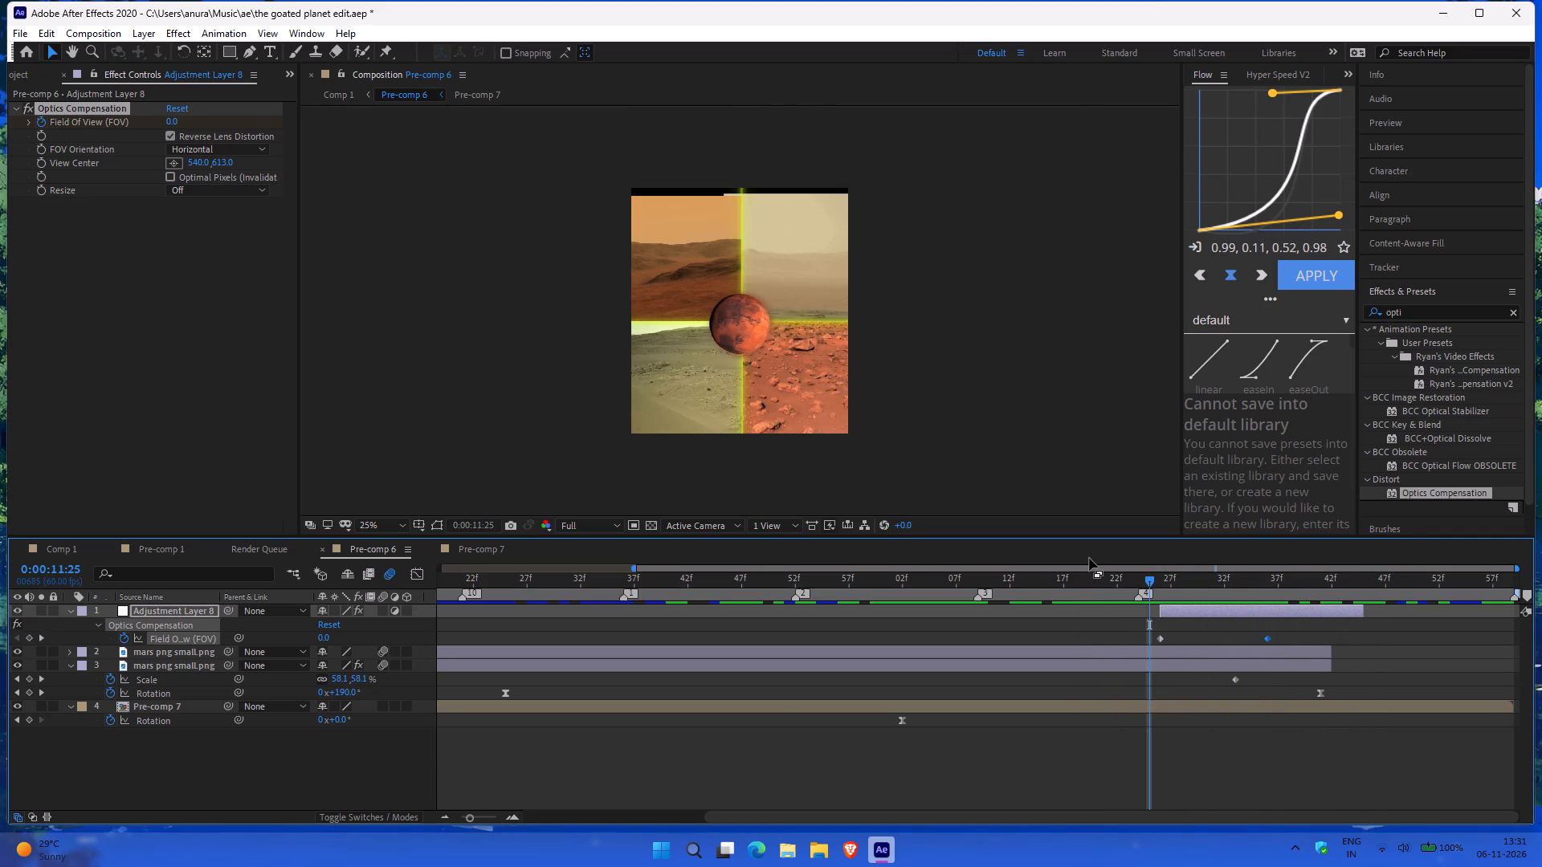
key(space)
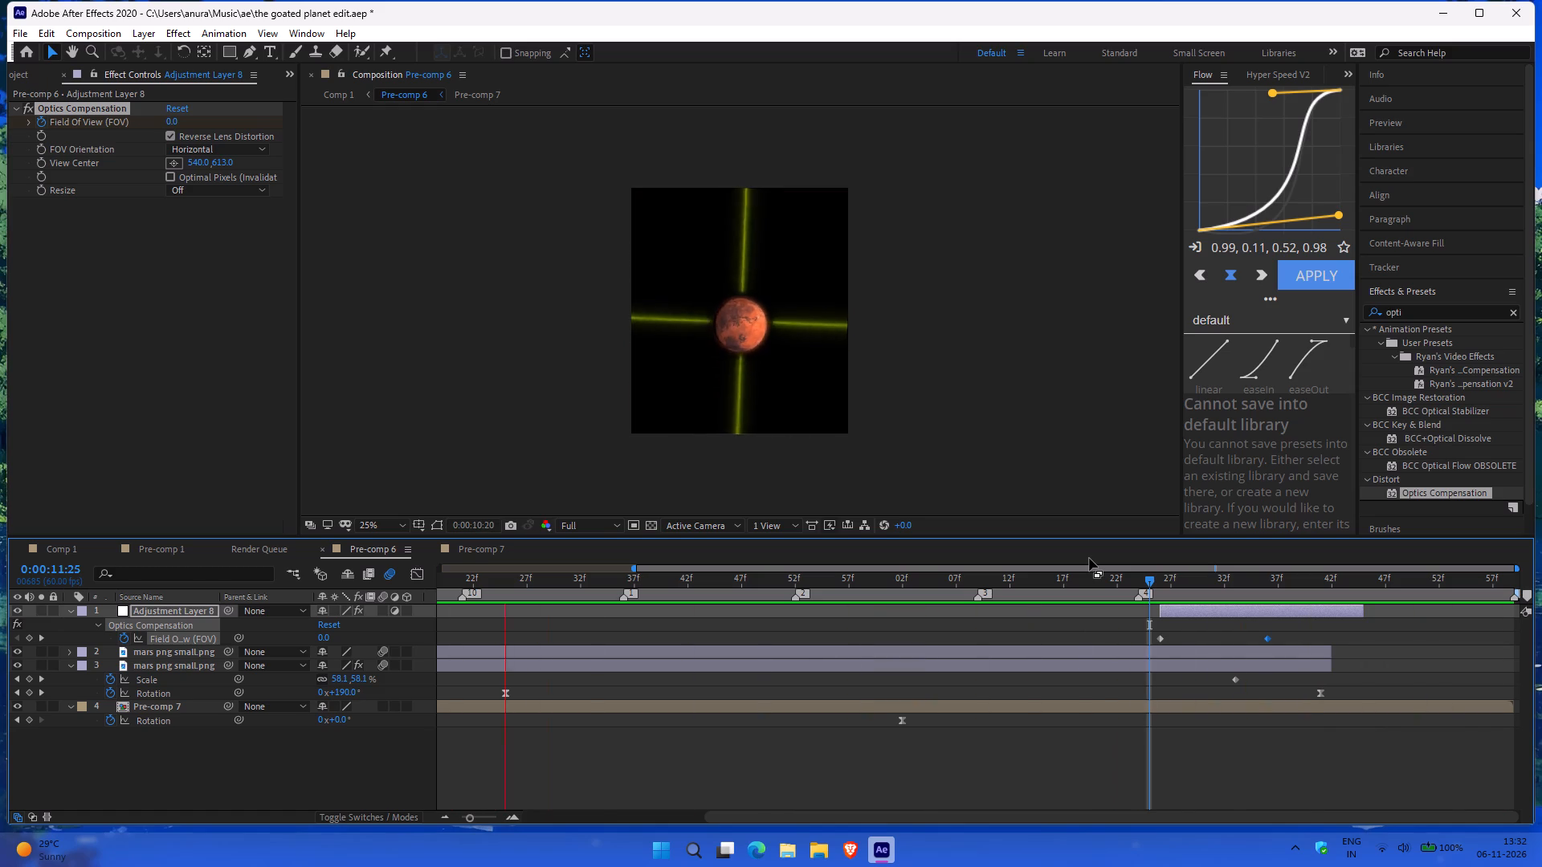
key(space)
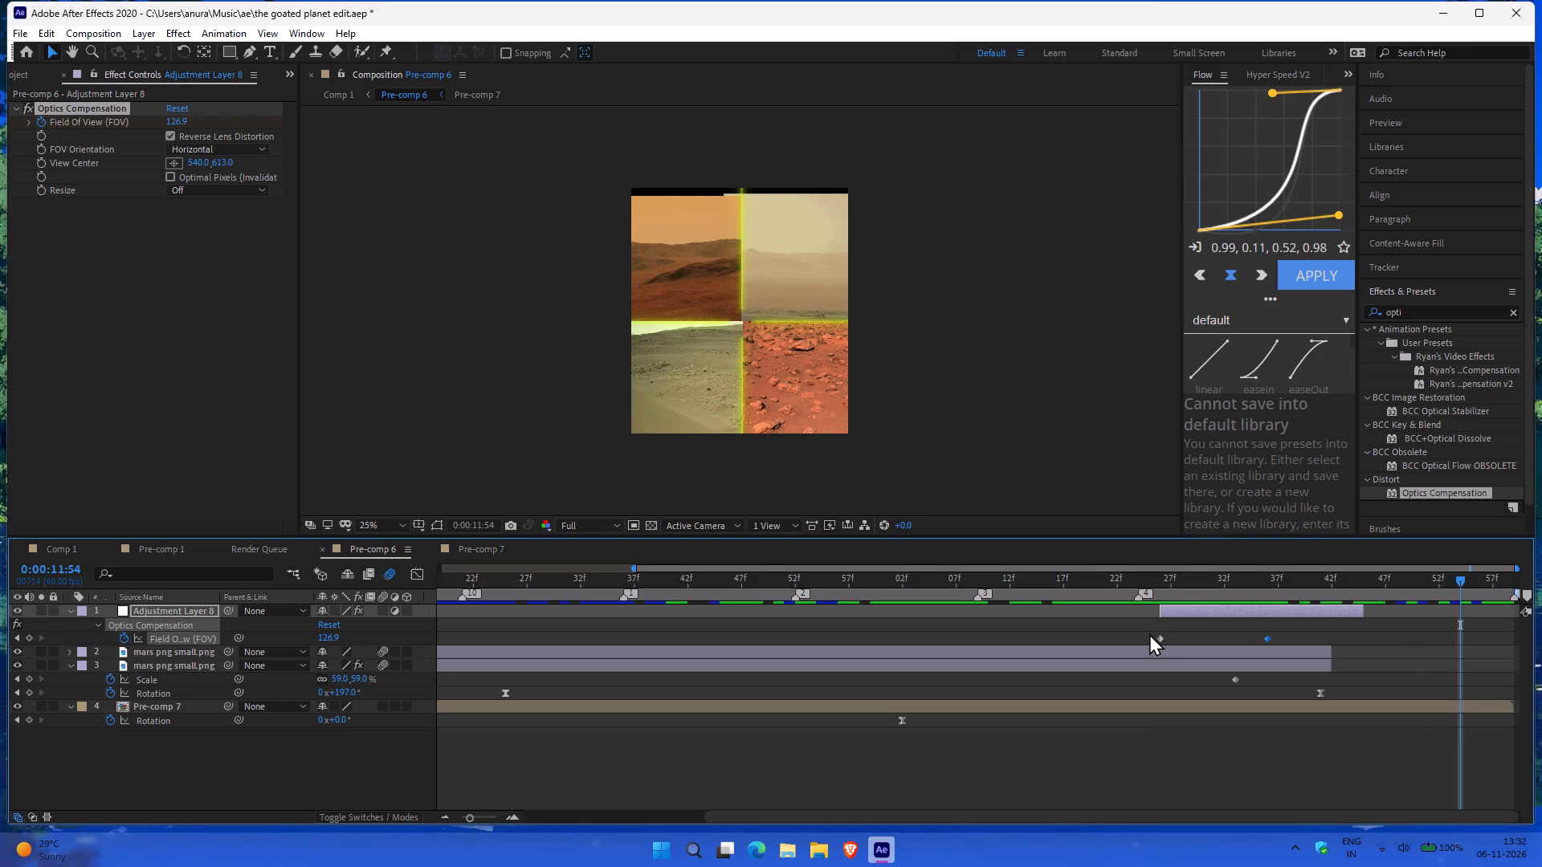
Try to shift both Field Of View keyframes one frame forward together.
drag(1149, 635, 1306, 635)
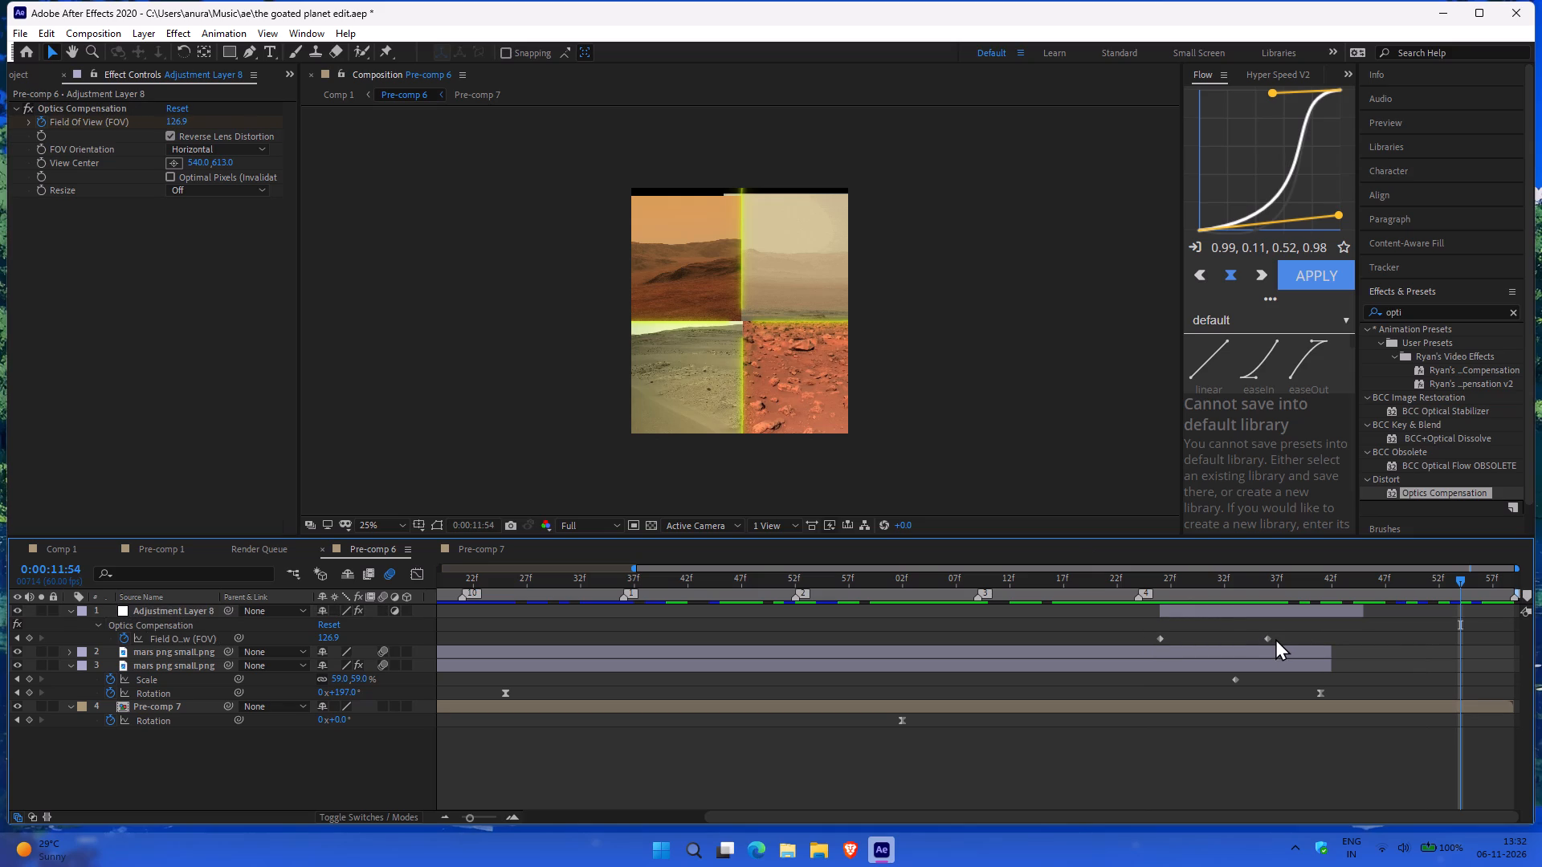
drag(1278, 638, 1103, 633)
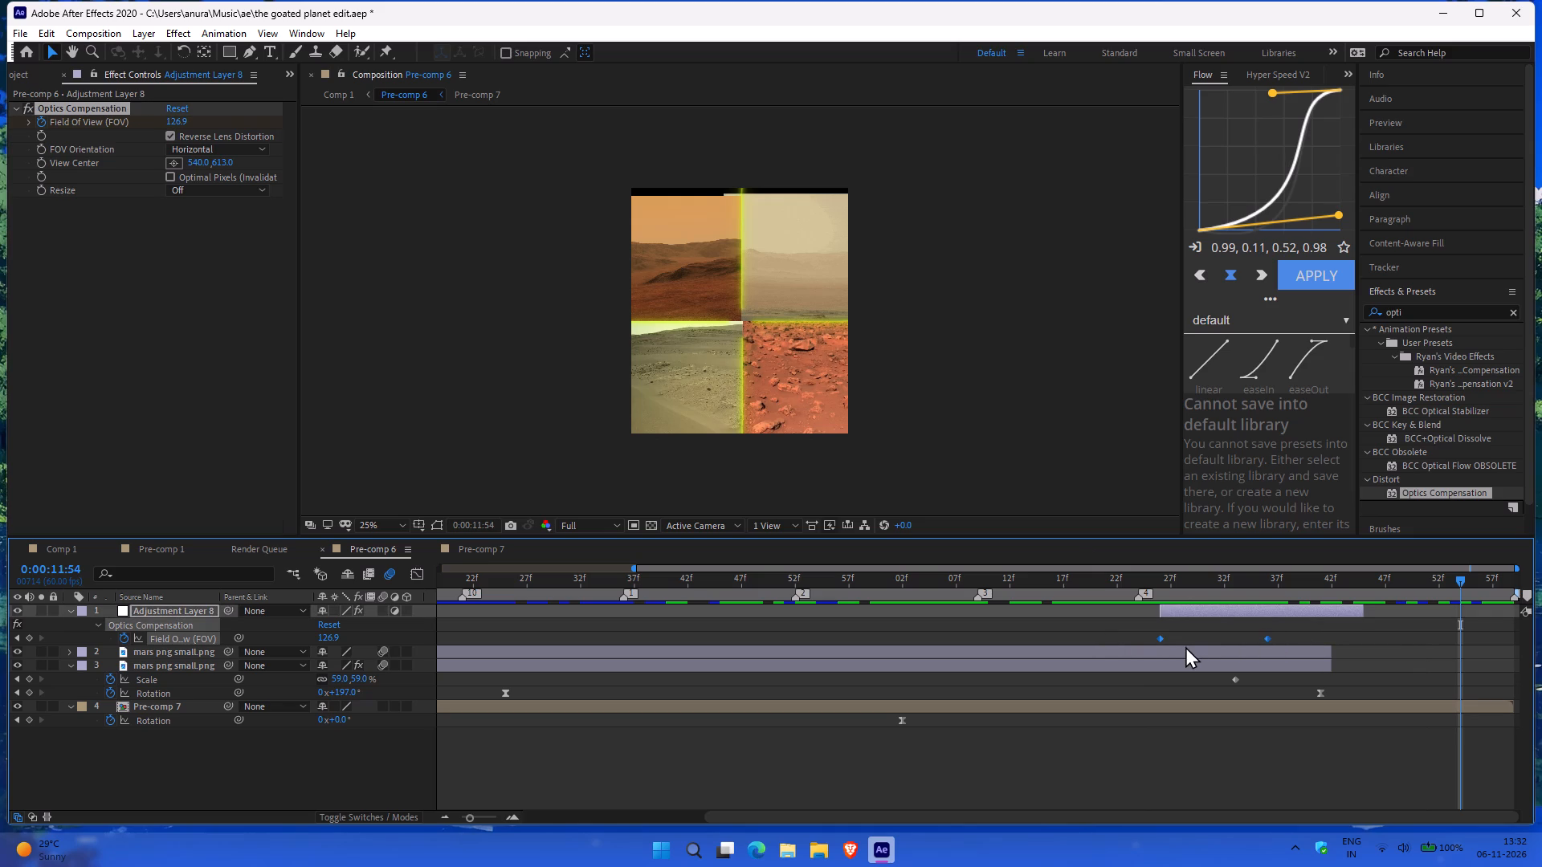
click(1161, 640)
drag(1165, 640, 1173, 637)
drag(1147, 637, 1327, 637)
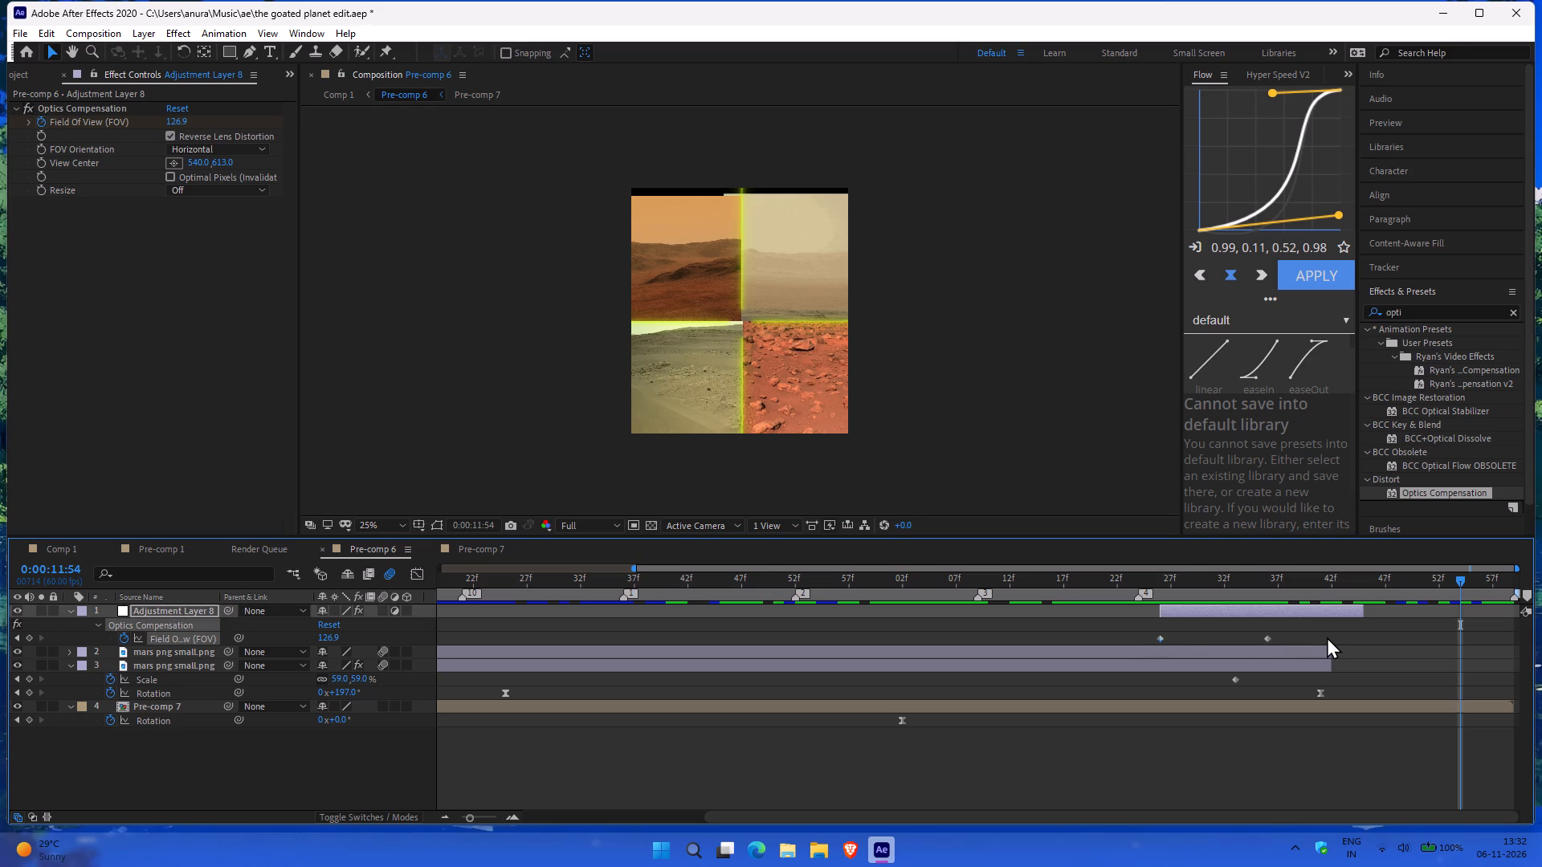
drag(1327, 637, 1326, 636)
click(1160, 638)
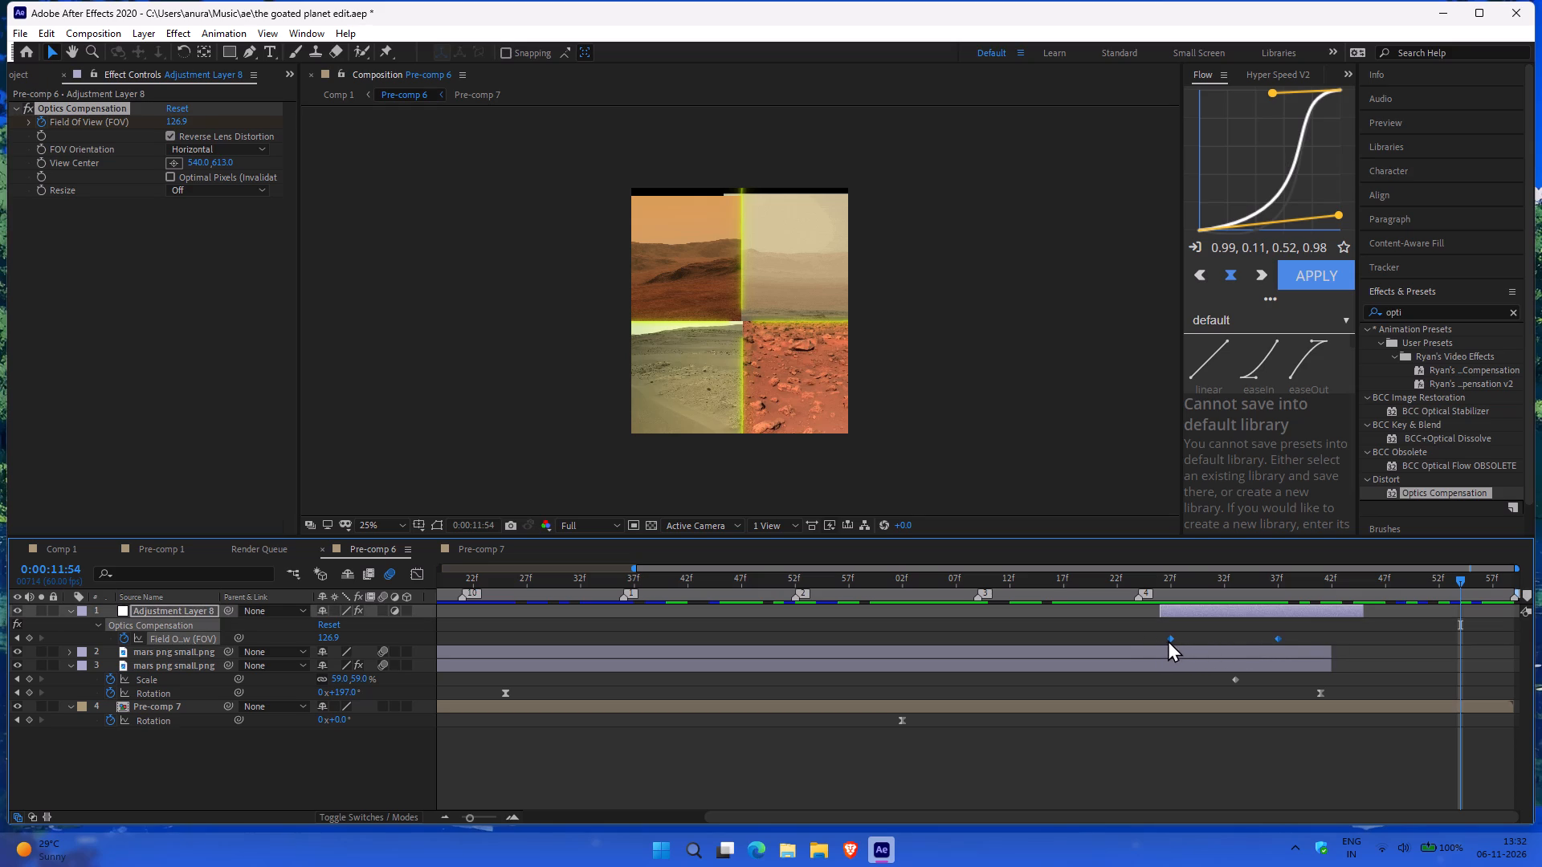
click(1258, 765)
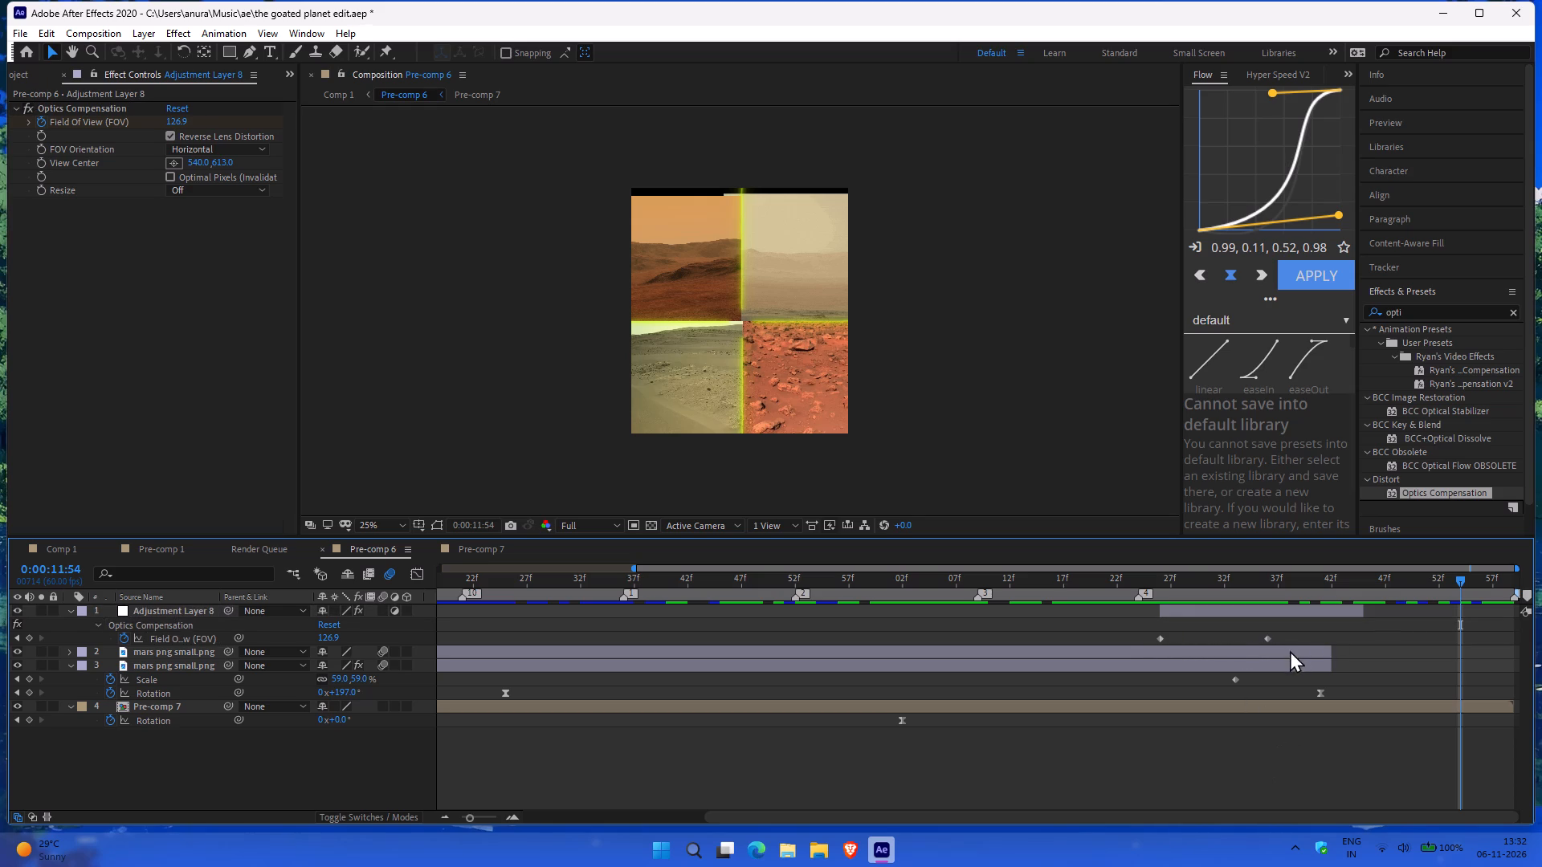
Move the second Field Of View keyframe to 0:00:11:37.
click(1264, 639)
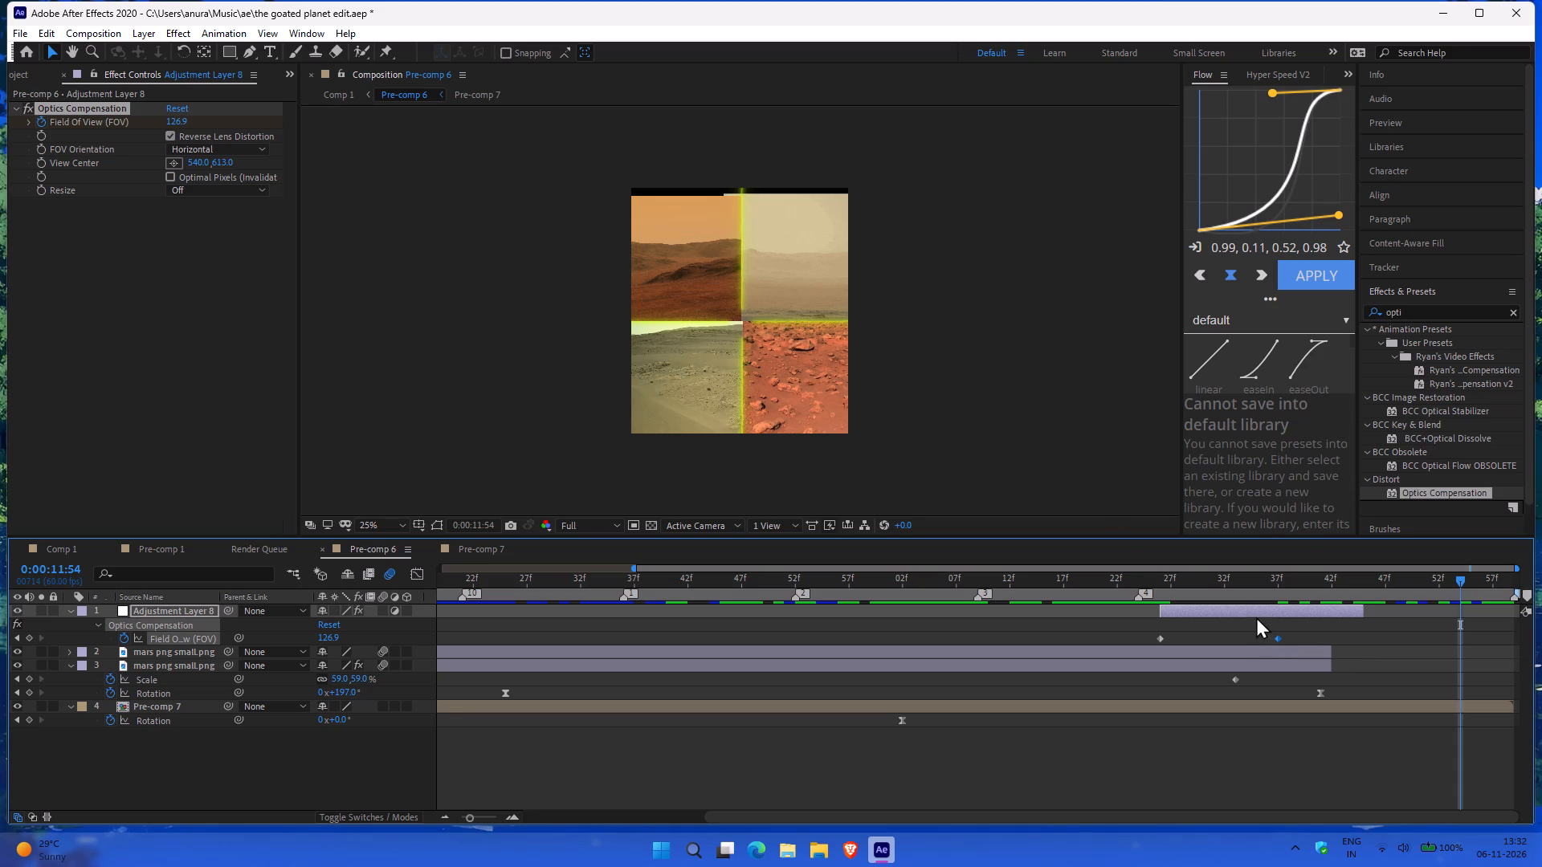
Select both Field Of View keyframes and cancel the new preset library prompt in Flow.
drag(1151, 634, 1351, 628)
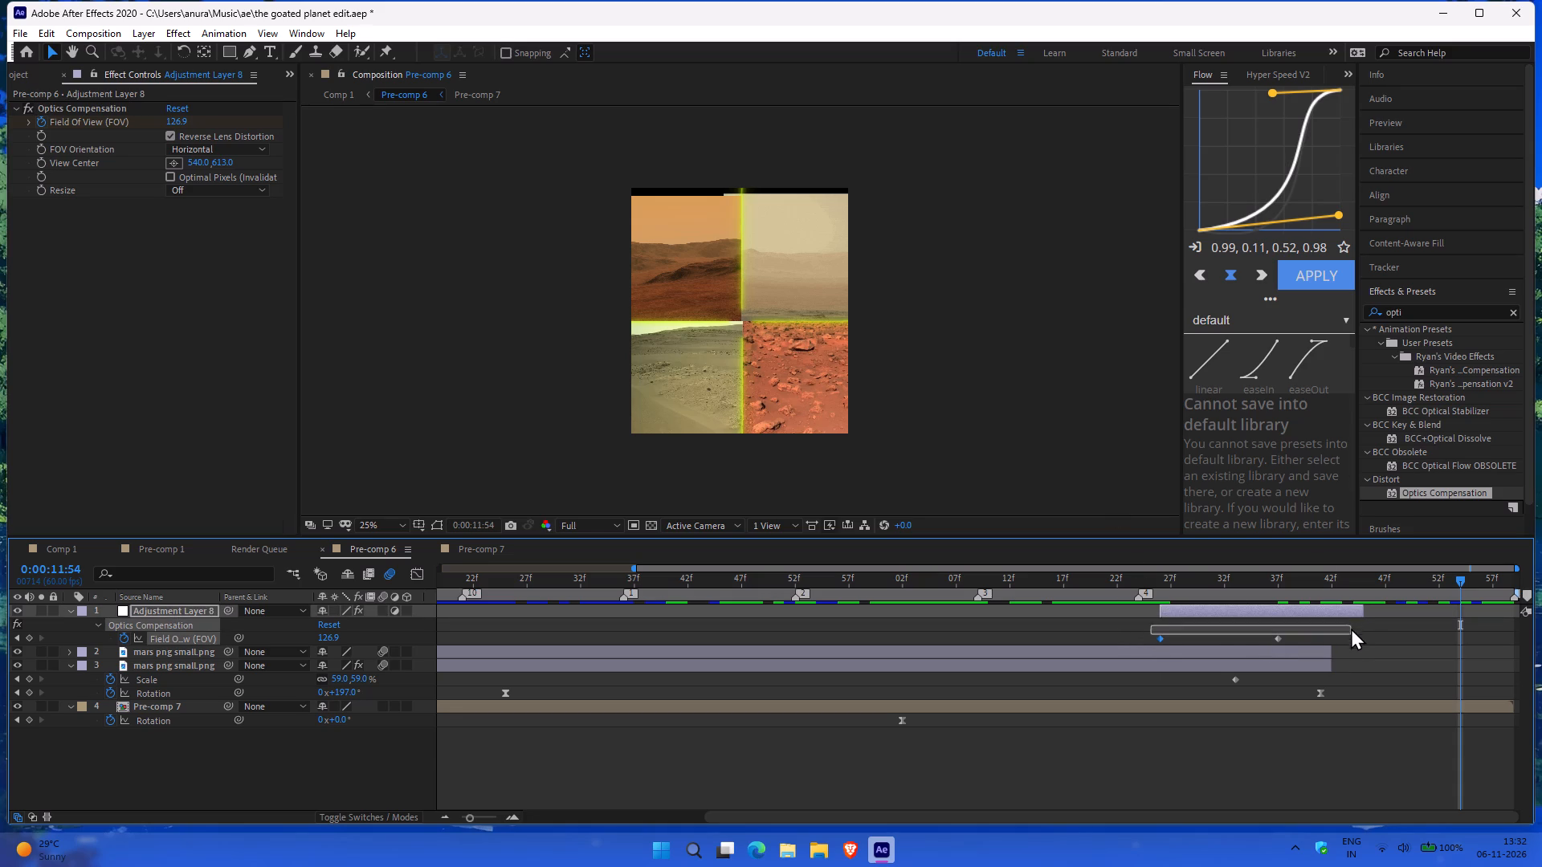
drag(1351, 628, 1345, 642)
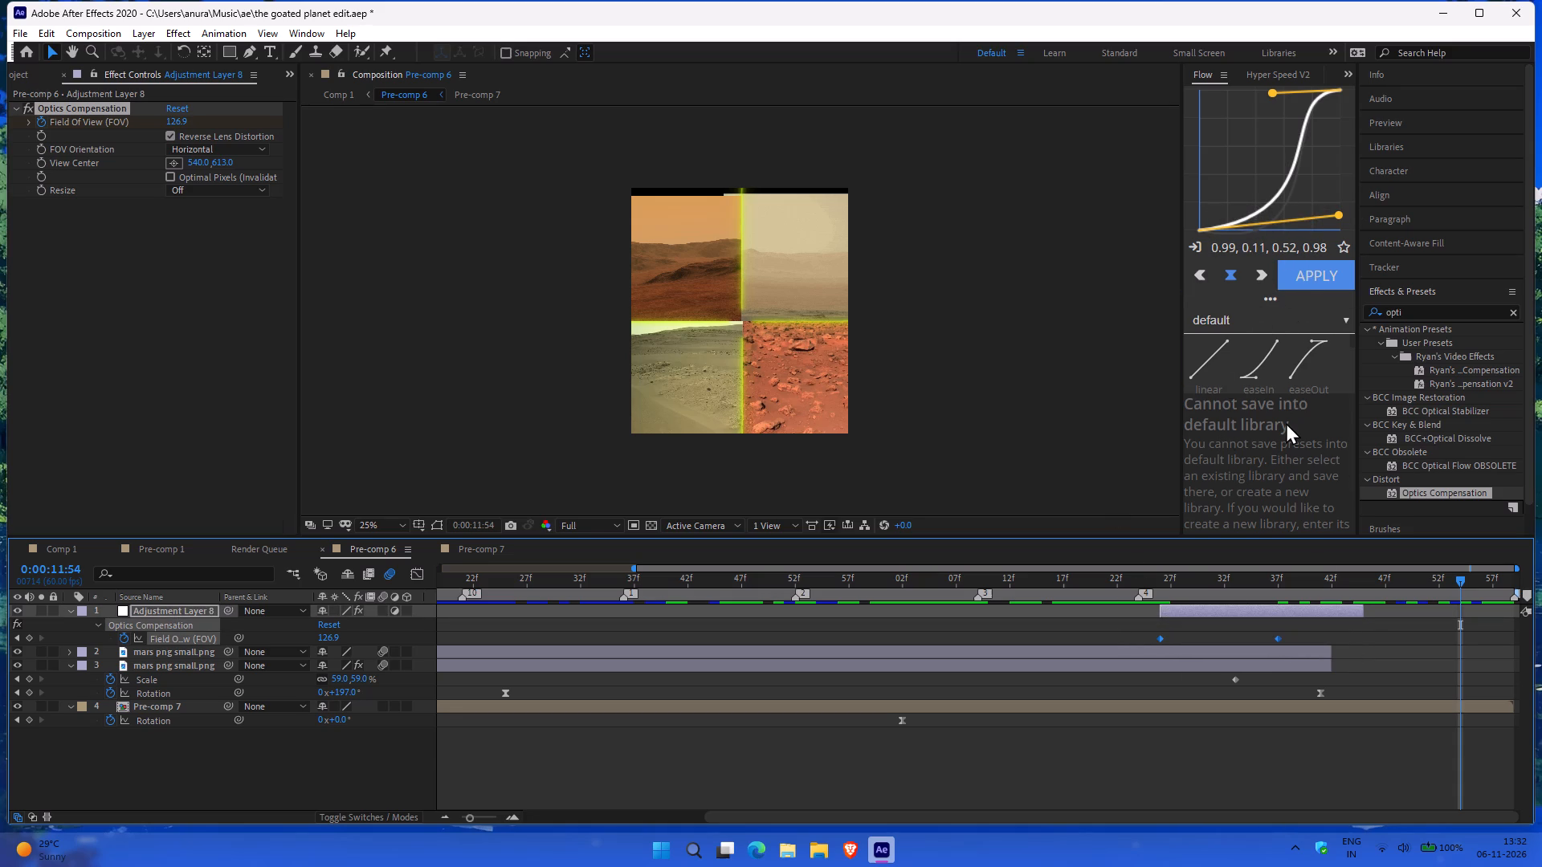
scroll(1286, 422, down, 2)
click(1299, 523)
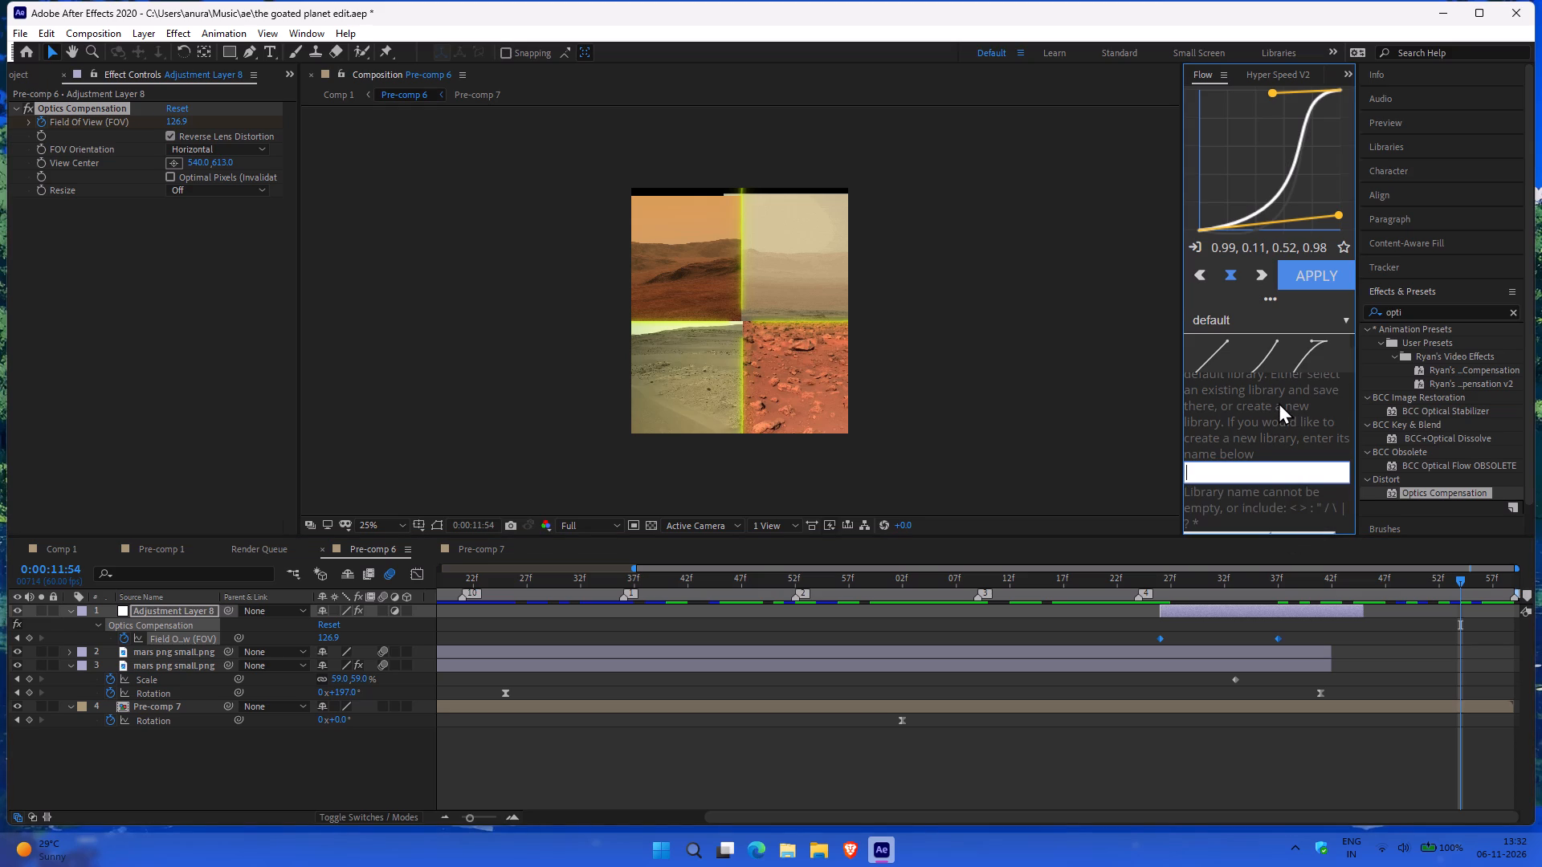
scroll(1279, 402, up, 2)
scroll(1213, 438, up, 1)
scroll(1213, 438, down, 2)
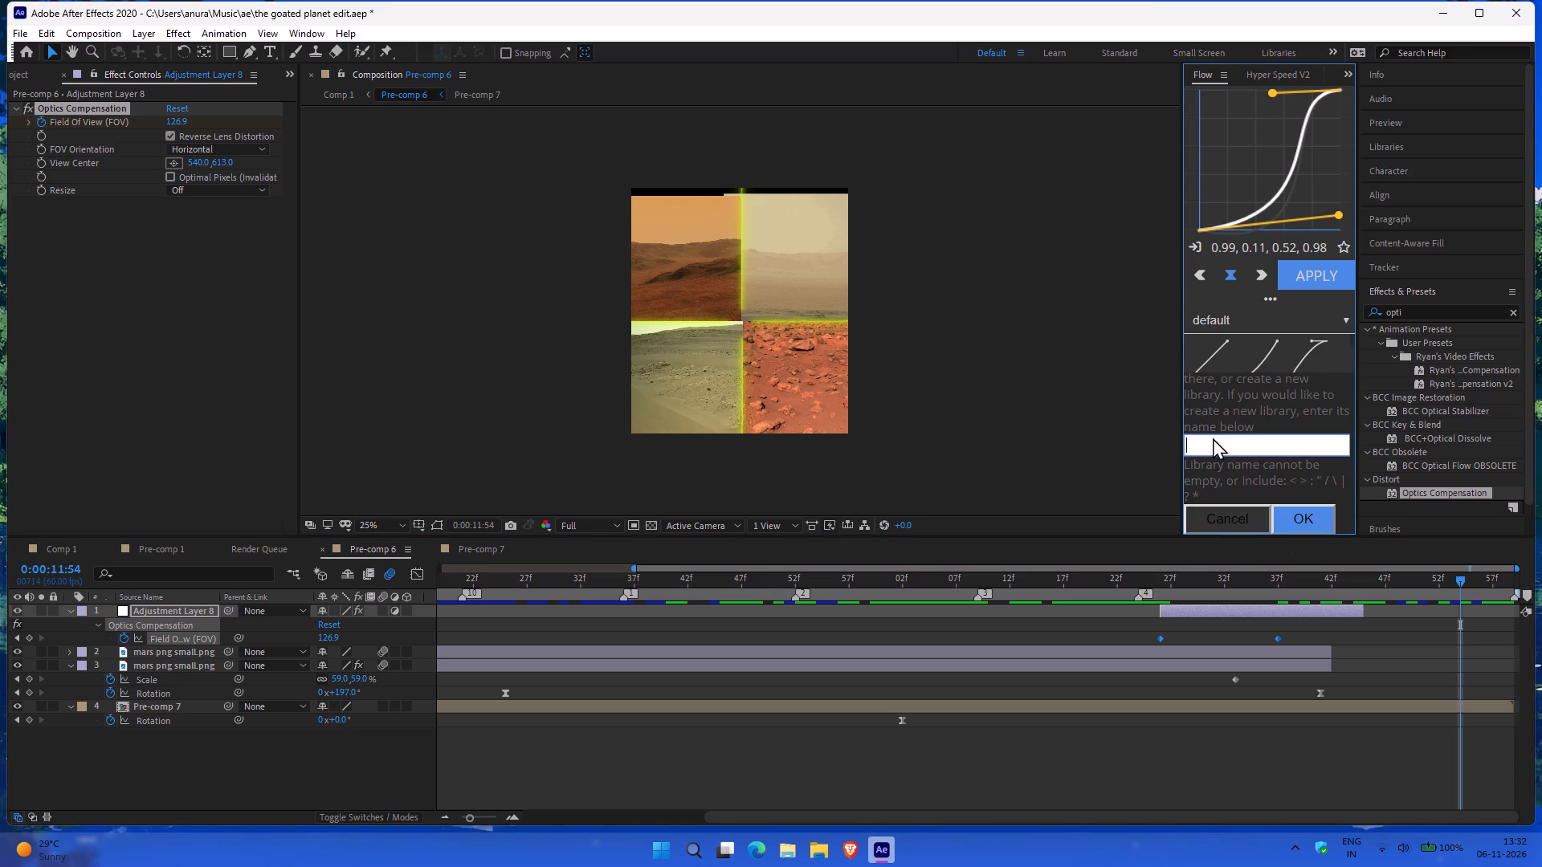
click(1216, 514)
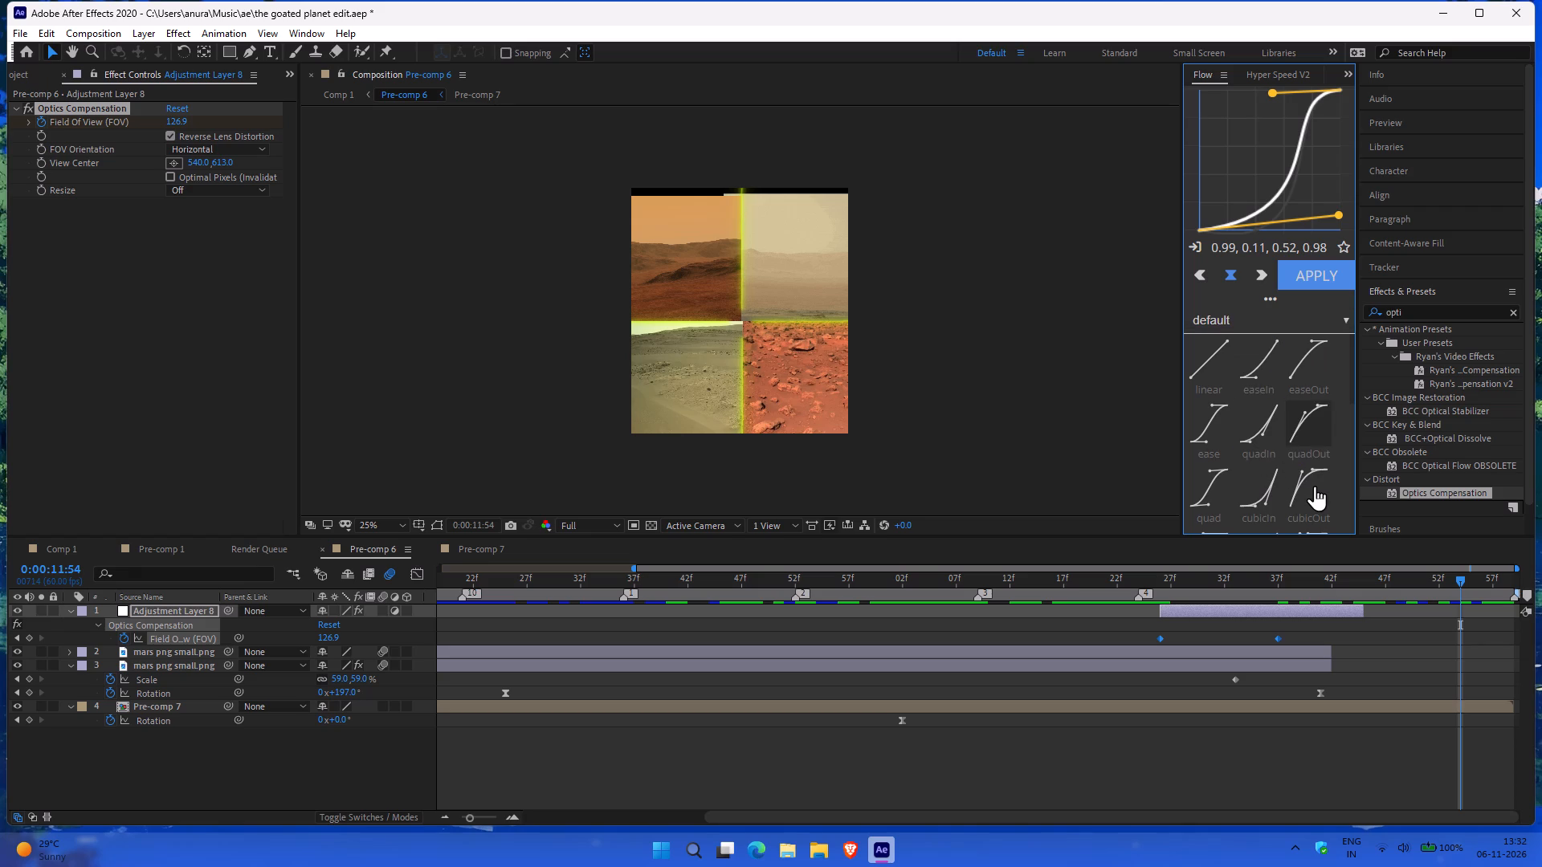
Apply a Flow easing curve to both Field Of View keyframes, starting from cubicIn and reshaping it to 0.71, 0.01, 1.00, 0.16.
click(1258, 504)
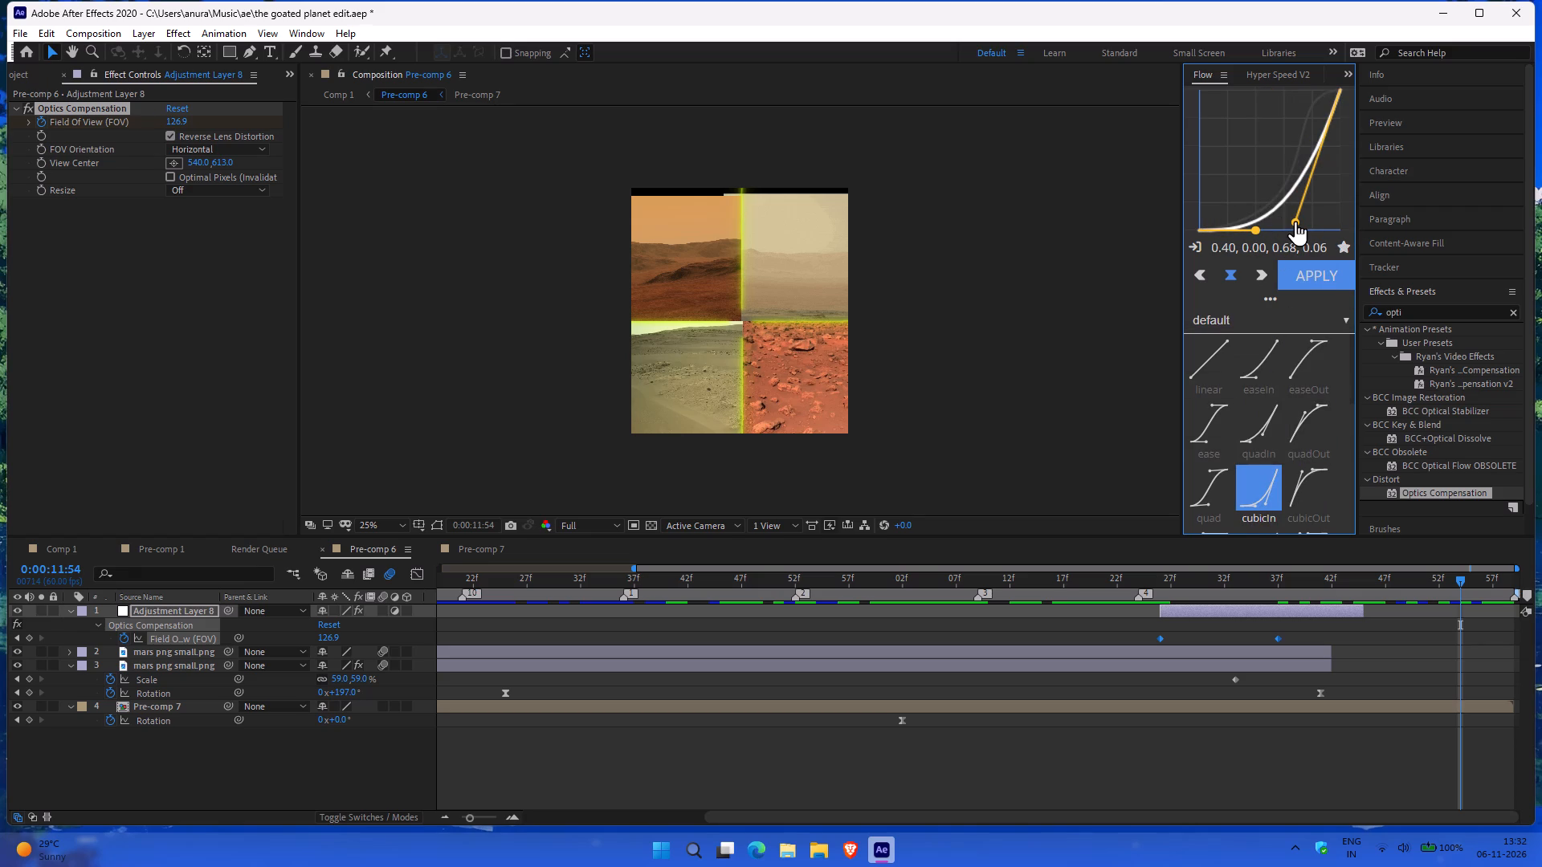
drag(1295, 221, 1379, 209)
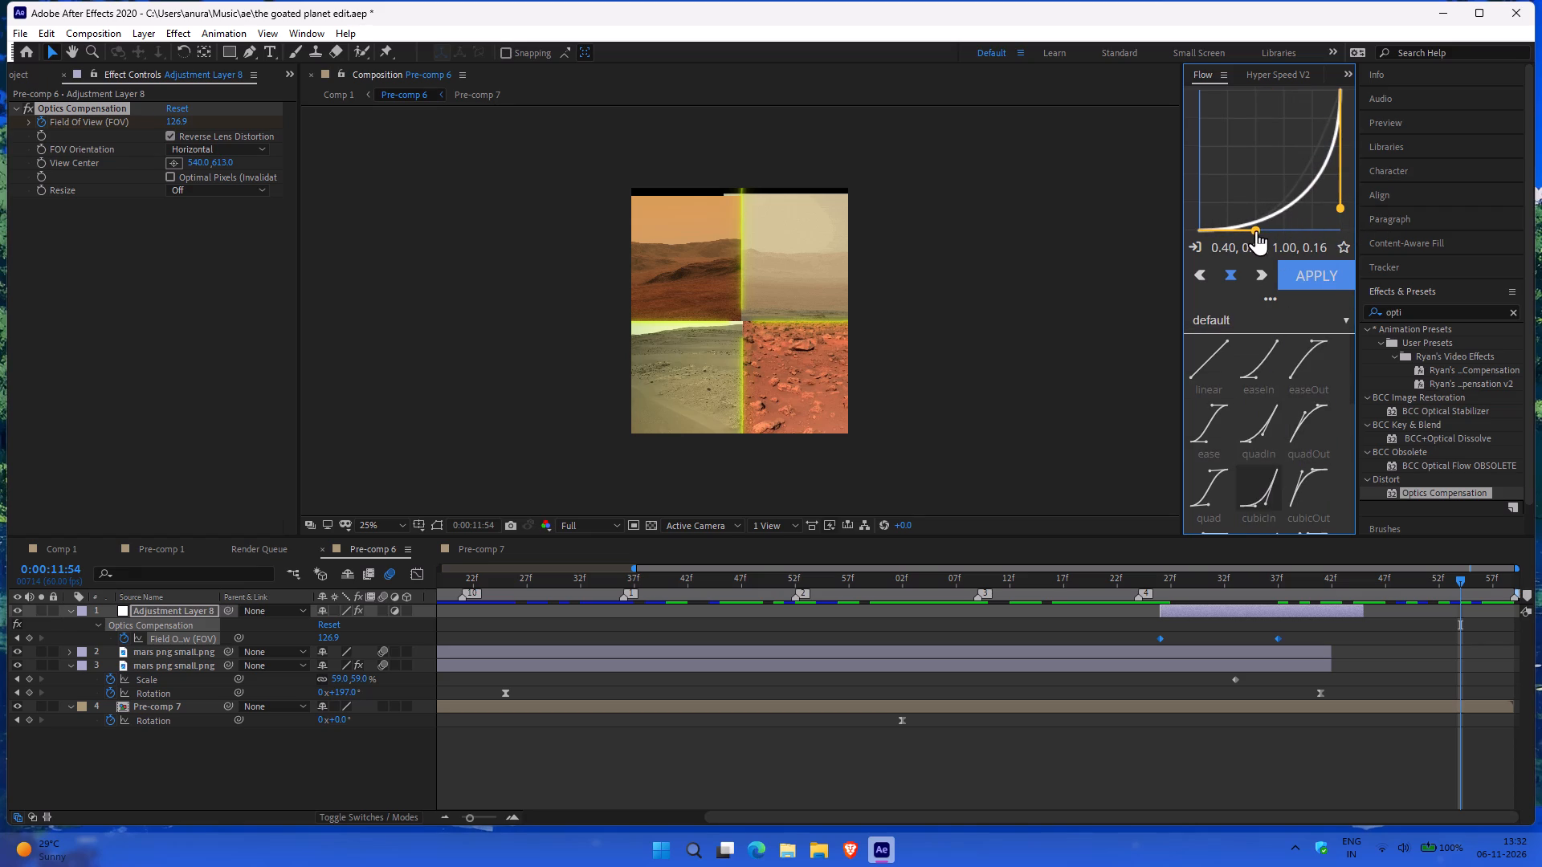
drag(1256, 230, 1311, 230)
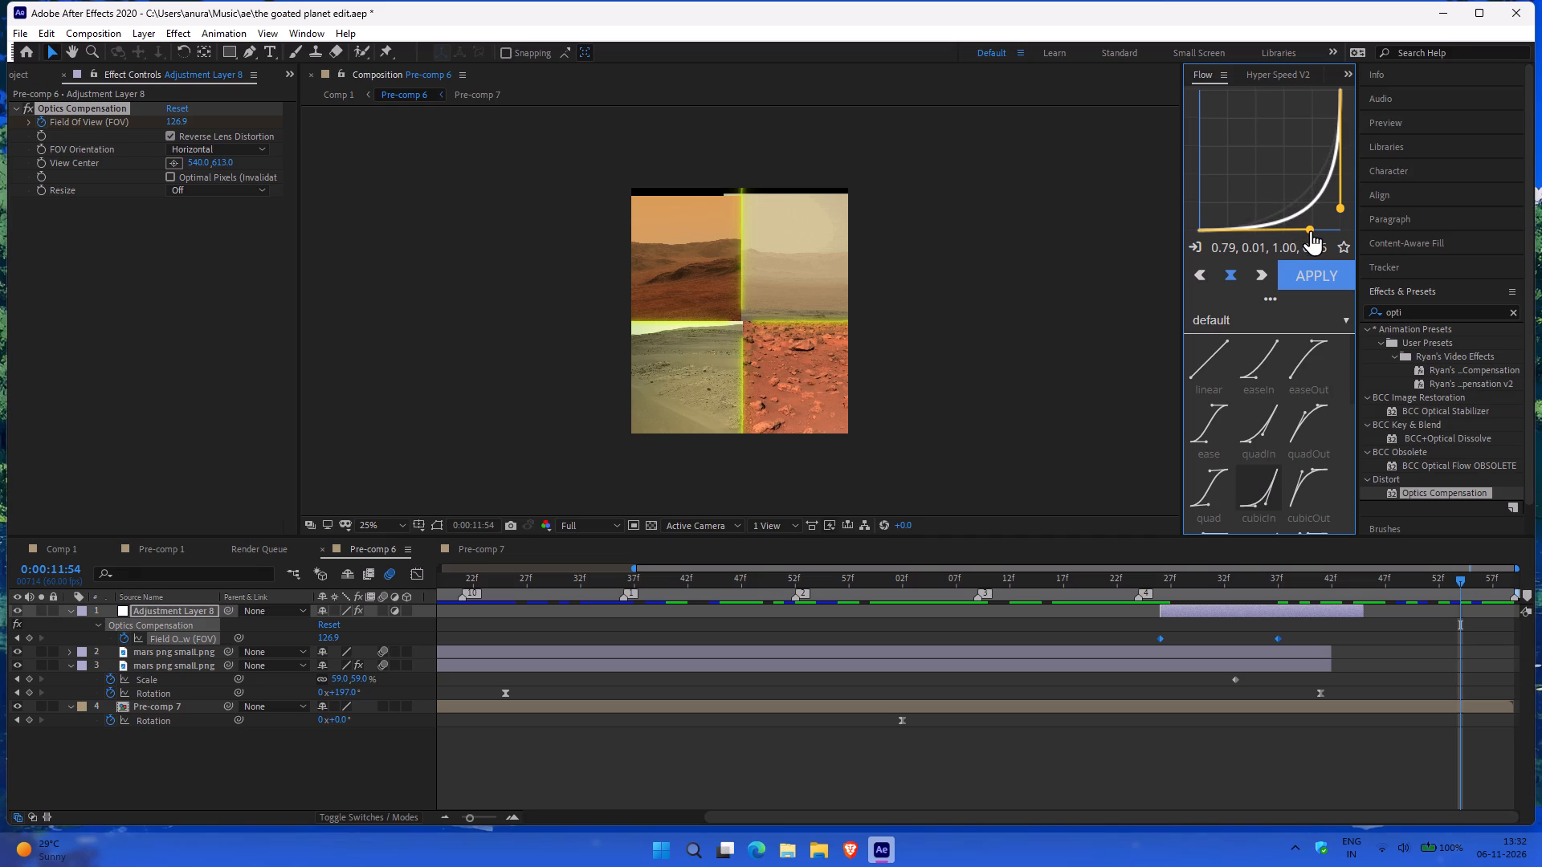
drag(1311, 230, 1307, 209)
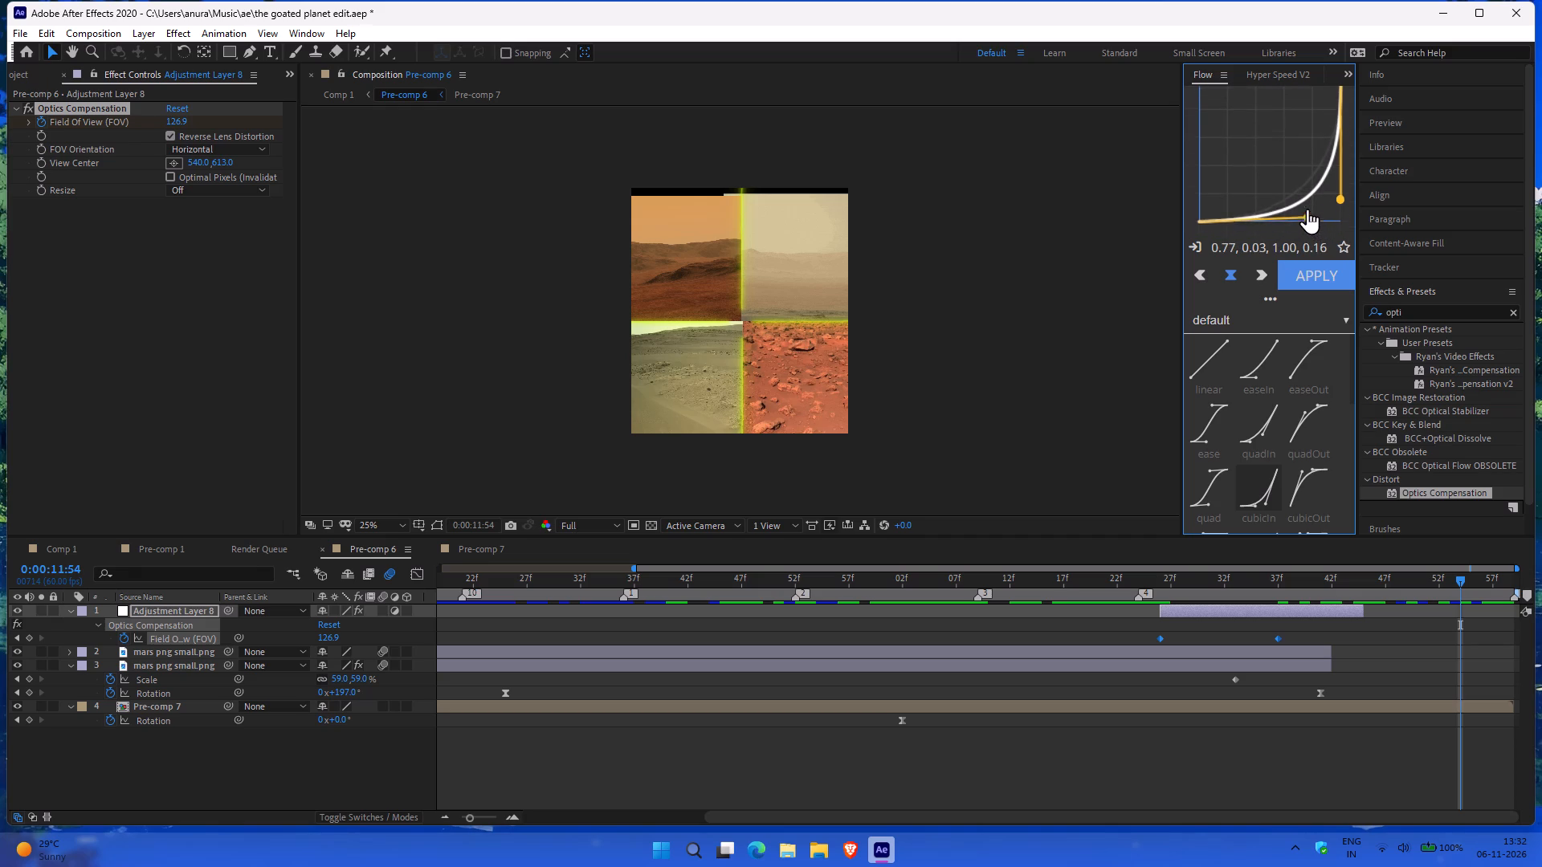
click(1315, 269)
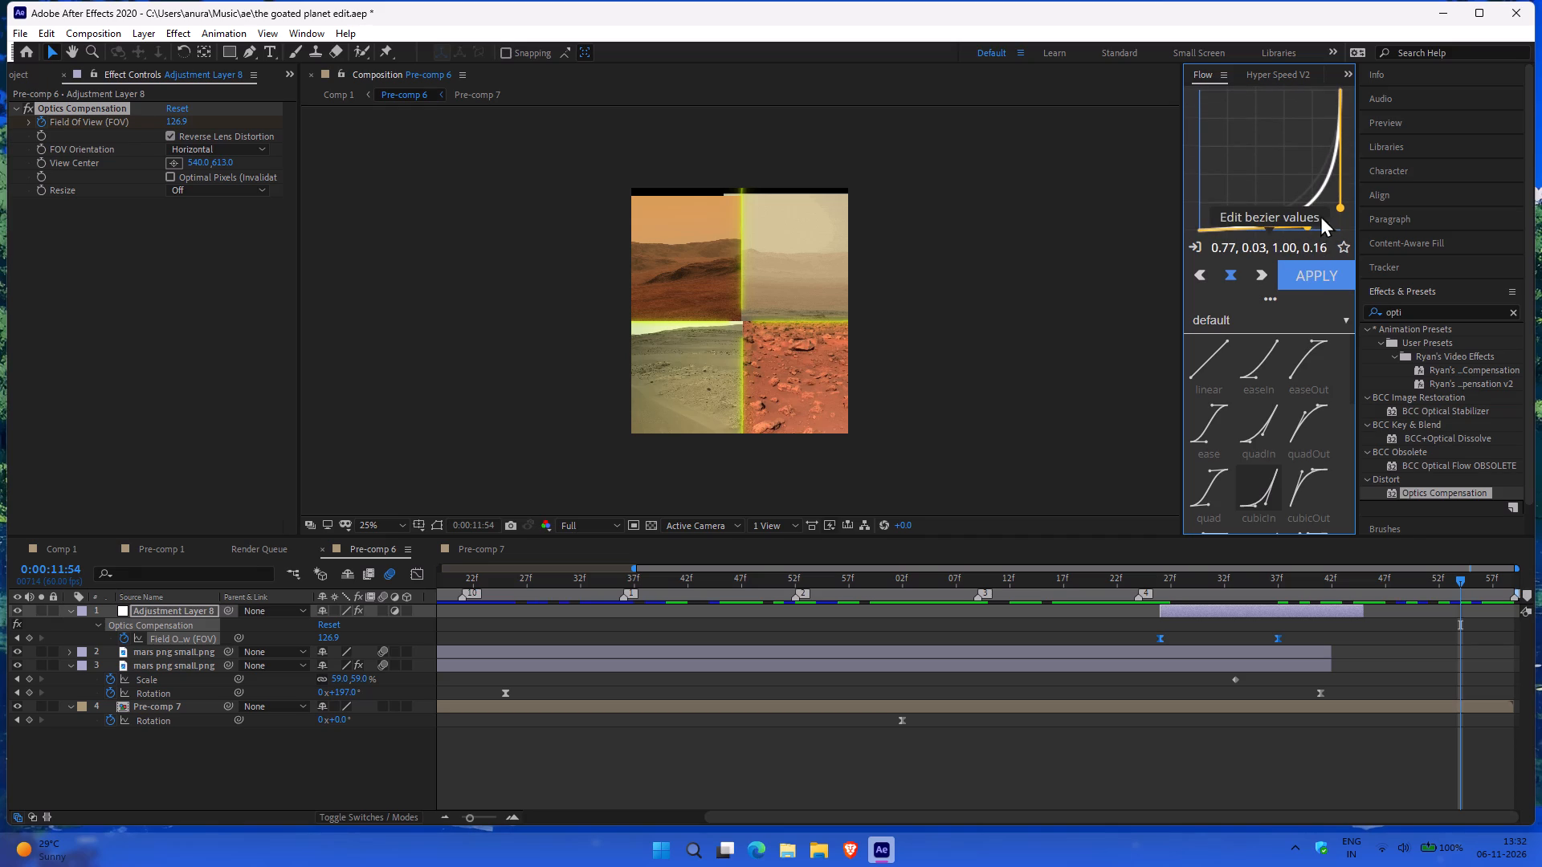
click(1306, 224)
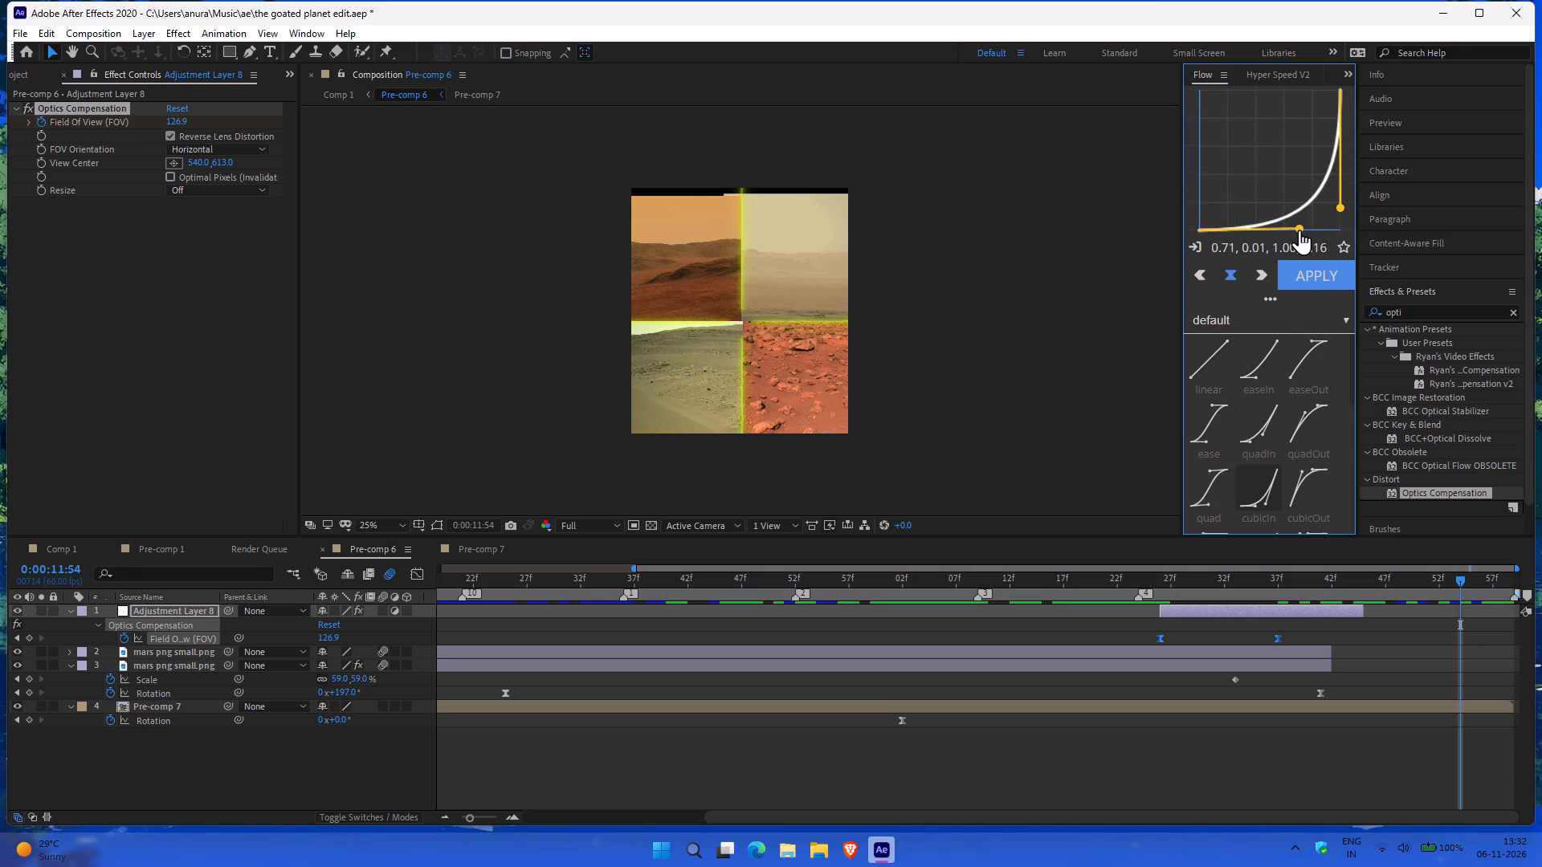
click(1324, 279)
Play back Pre-comp 6 and scrub to 0:00:11:37 to examine the eased lens distortion transition.
click(1124, 584)
click(1108, 580)
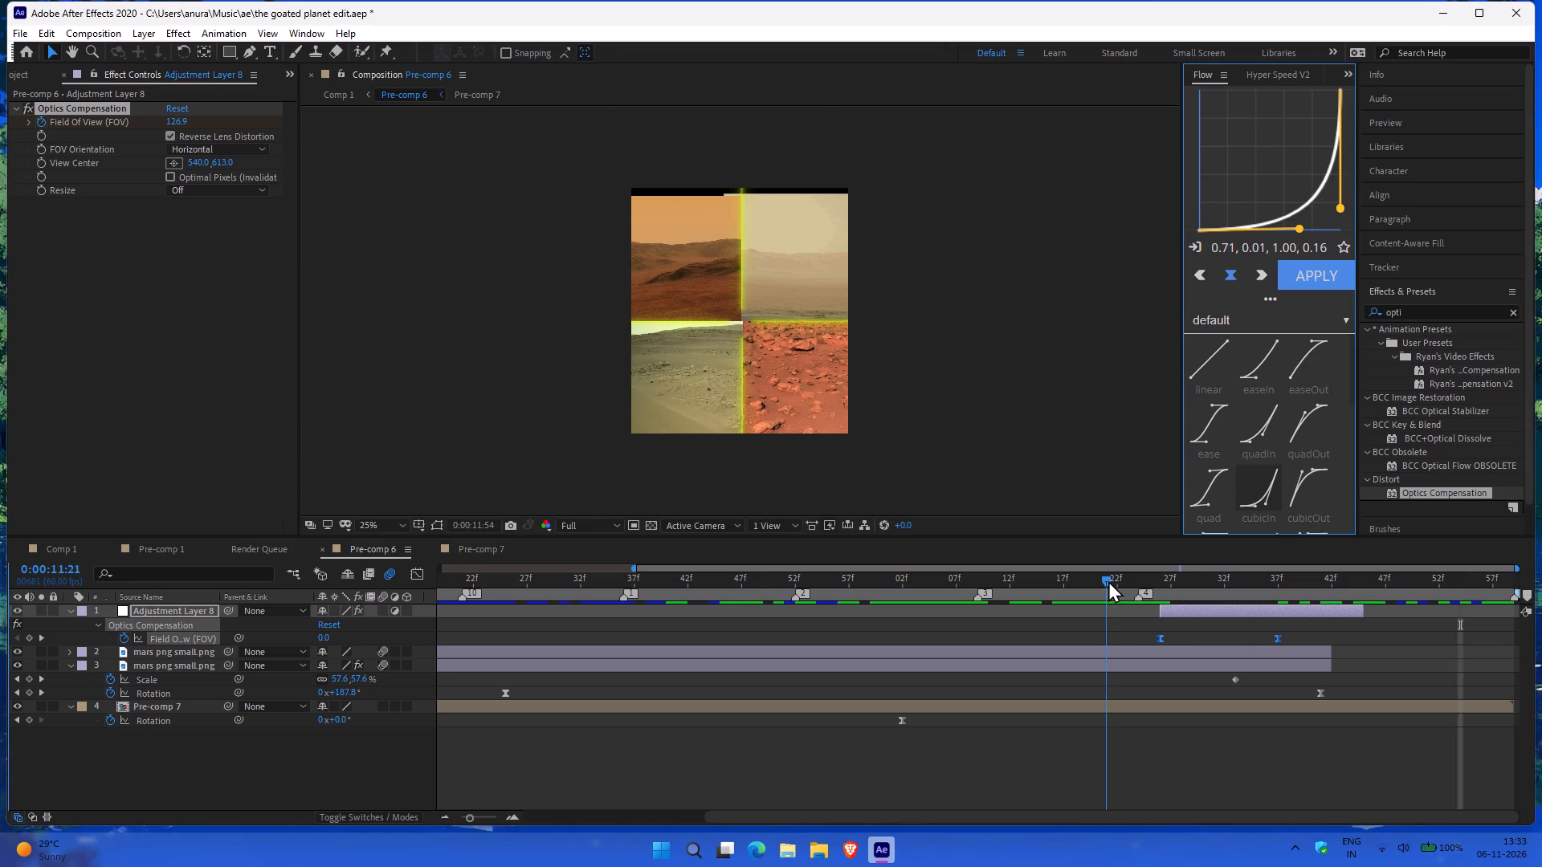
key(space)
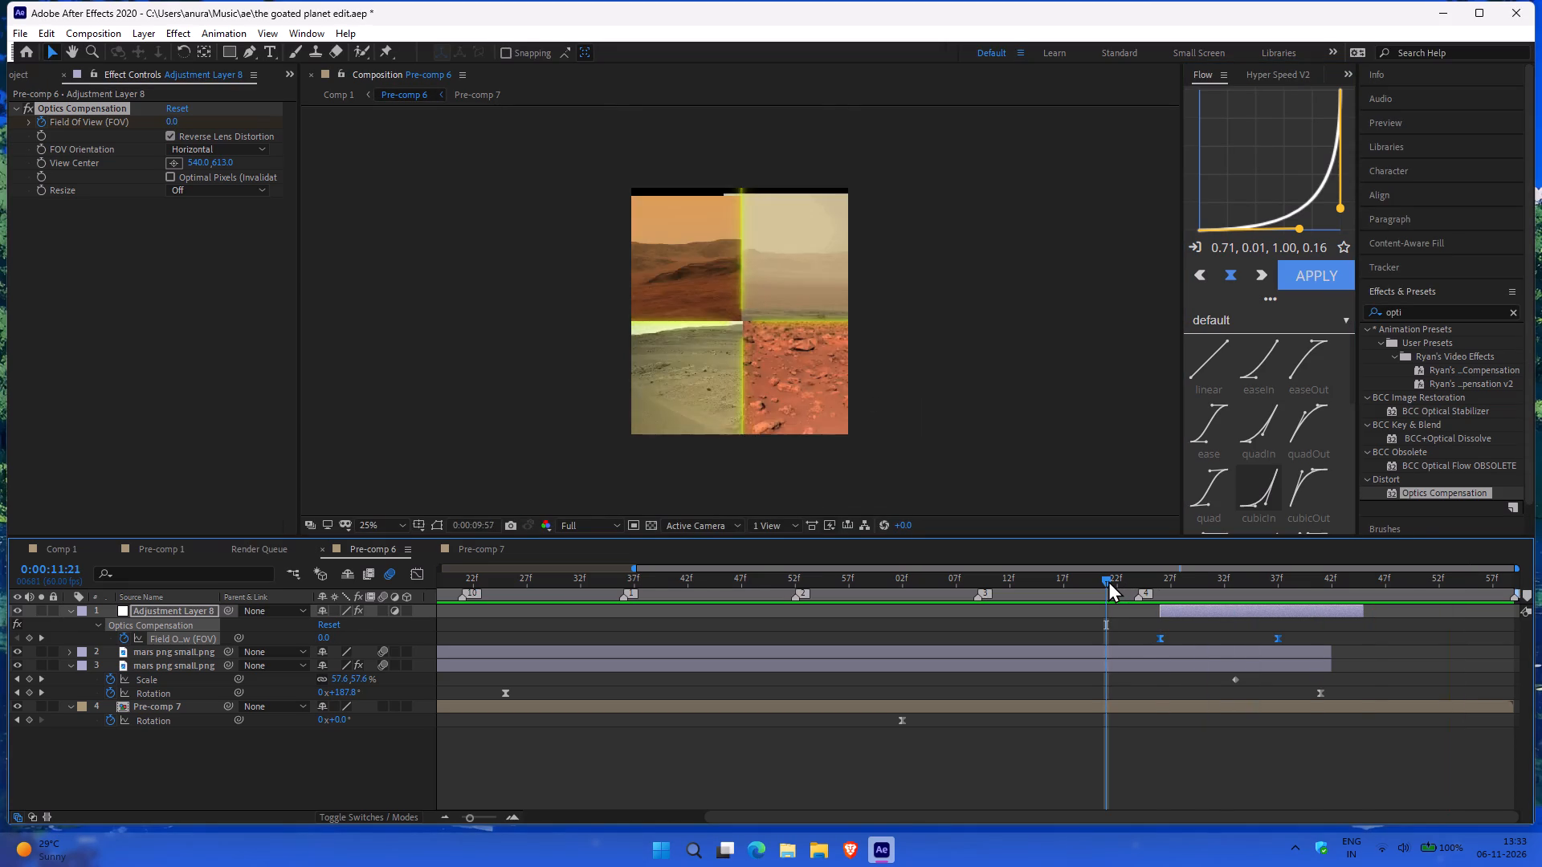
key(space)
key(space)
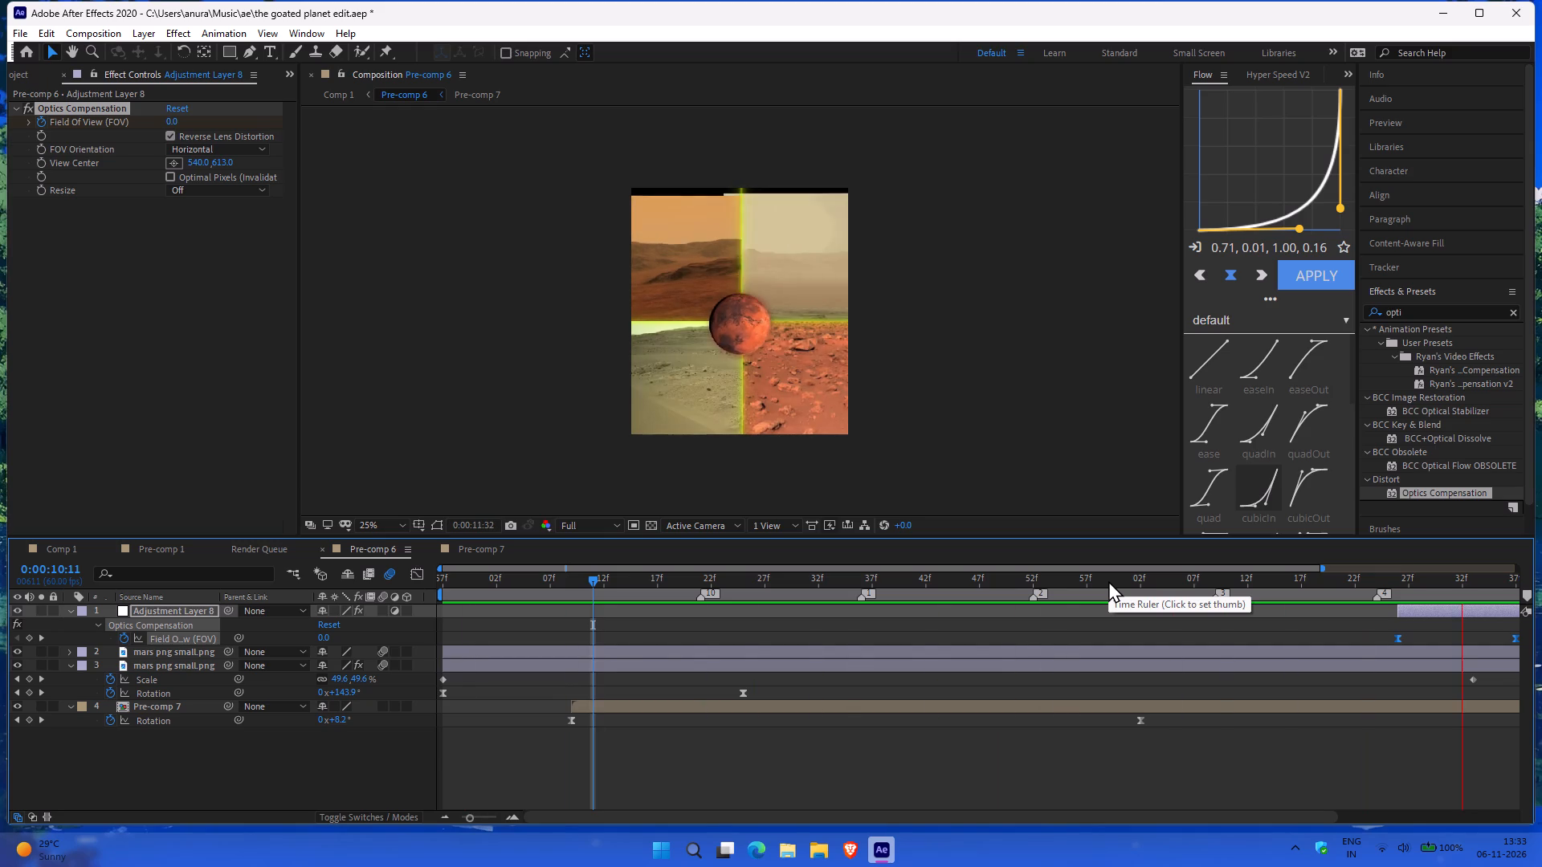
scroll(1394, 651, left, 1)
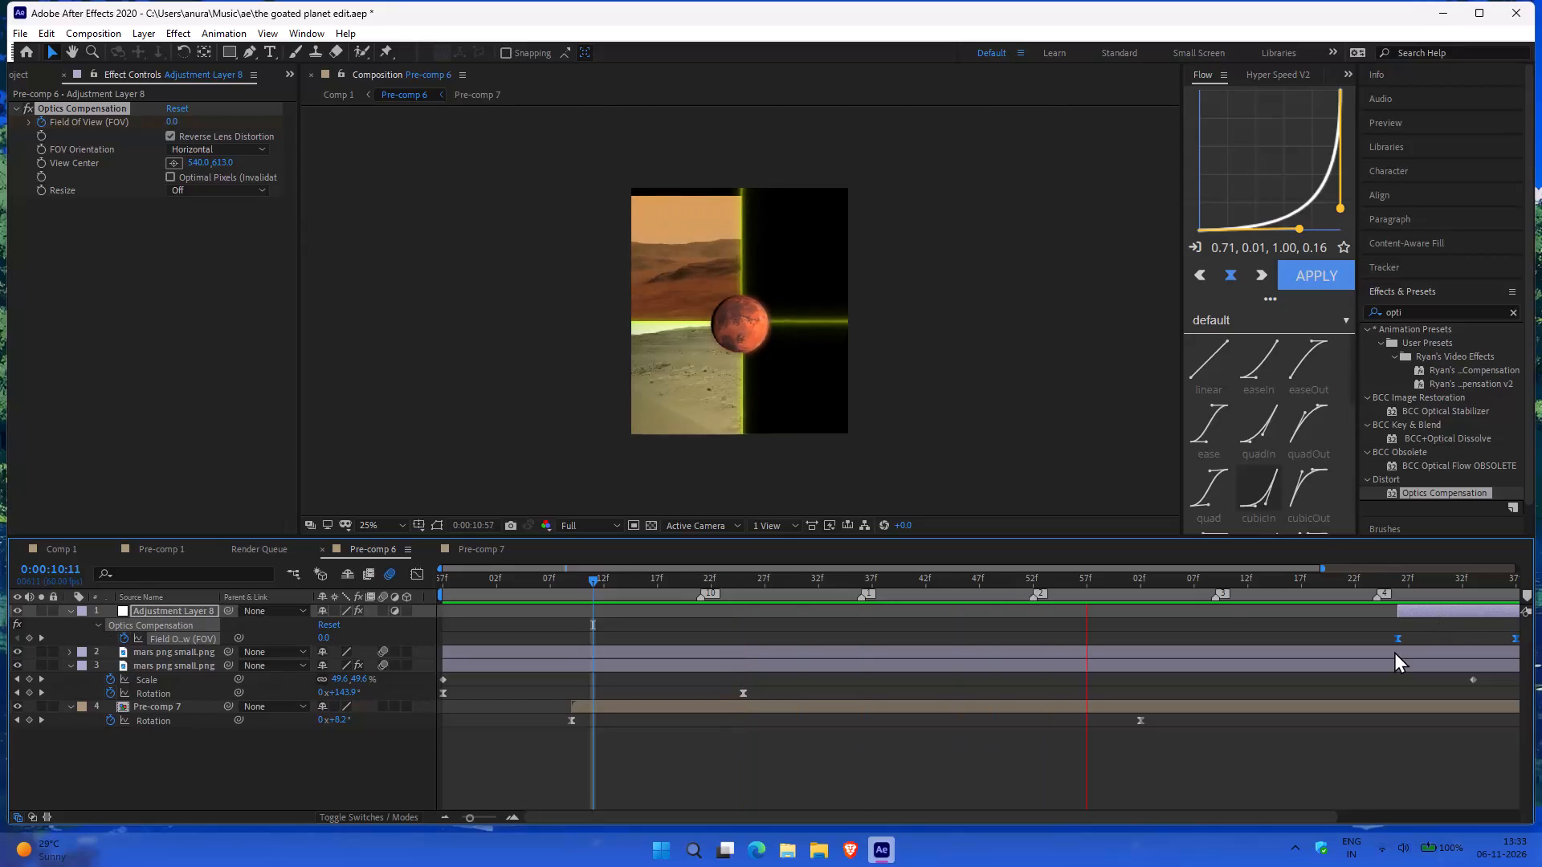
scroll(1394, 651, left, 2)
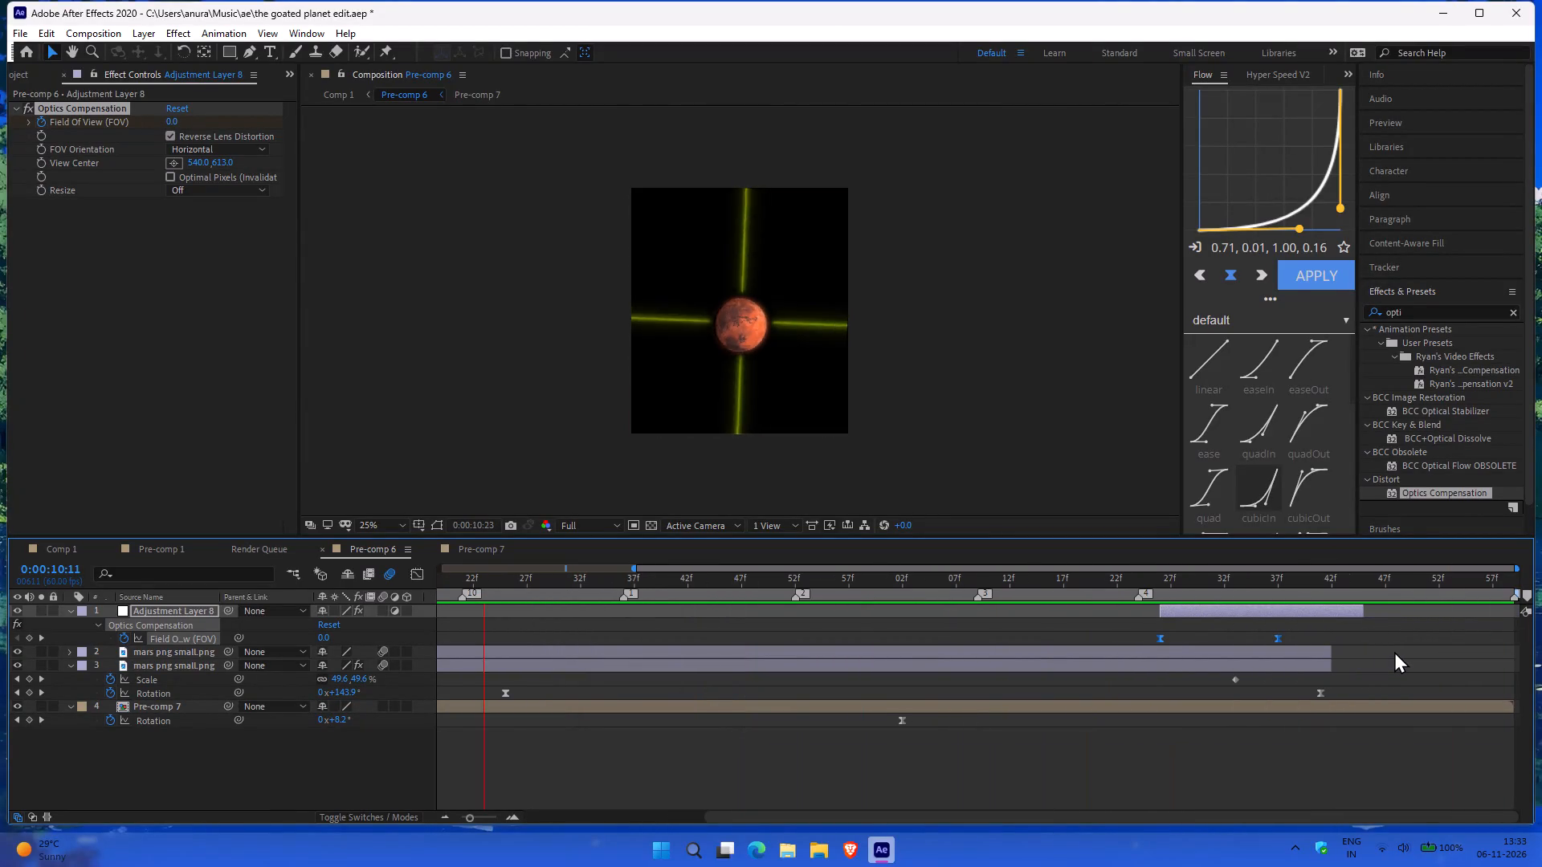
scroll(1394, 651, left, 1)
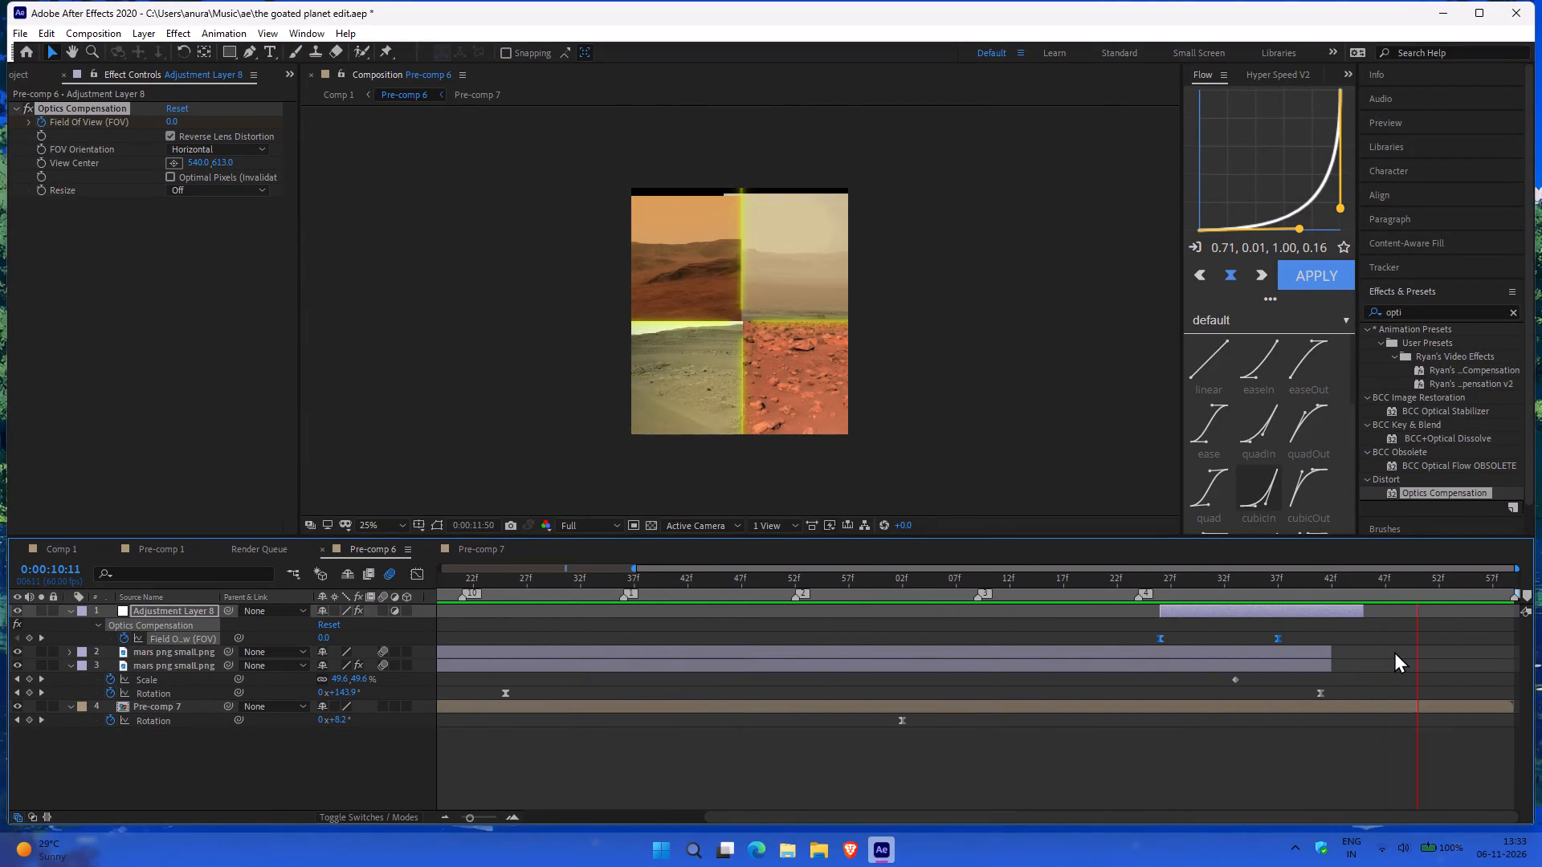
drag(1218, 571, 1233, 576)
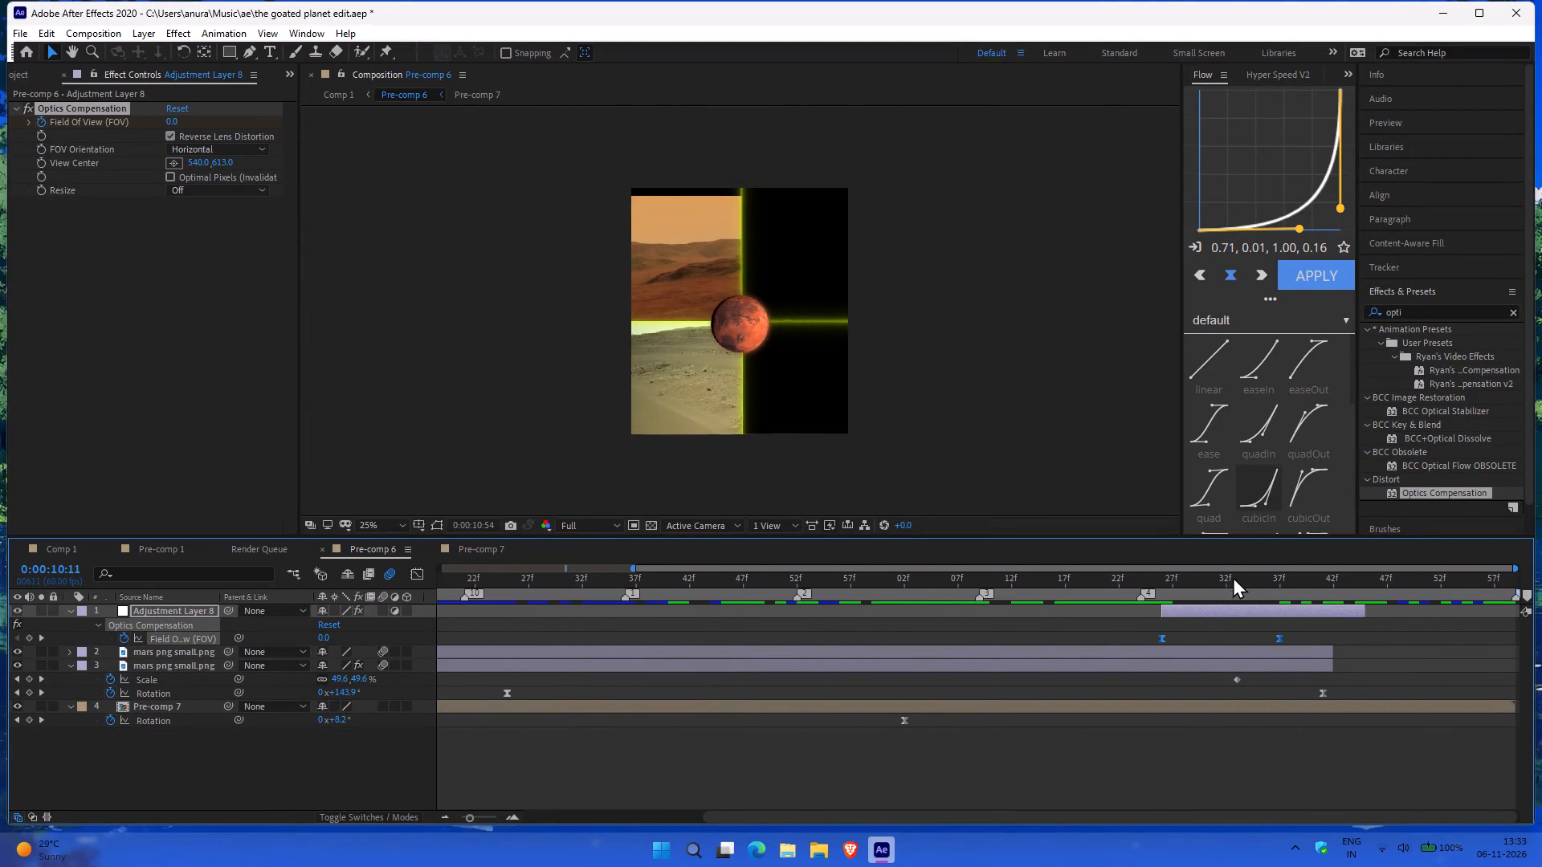
drag(1233, 576, 1246, 580)
drag(1246, 580, 1286, 581)
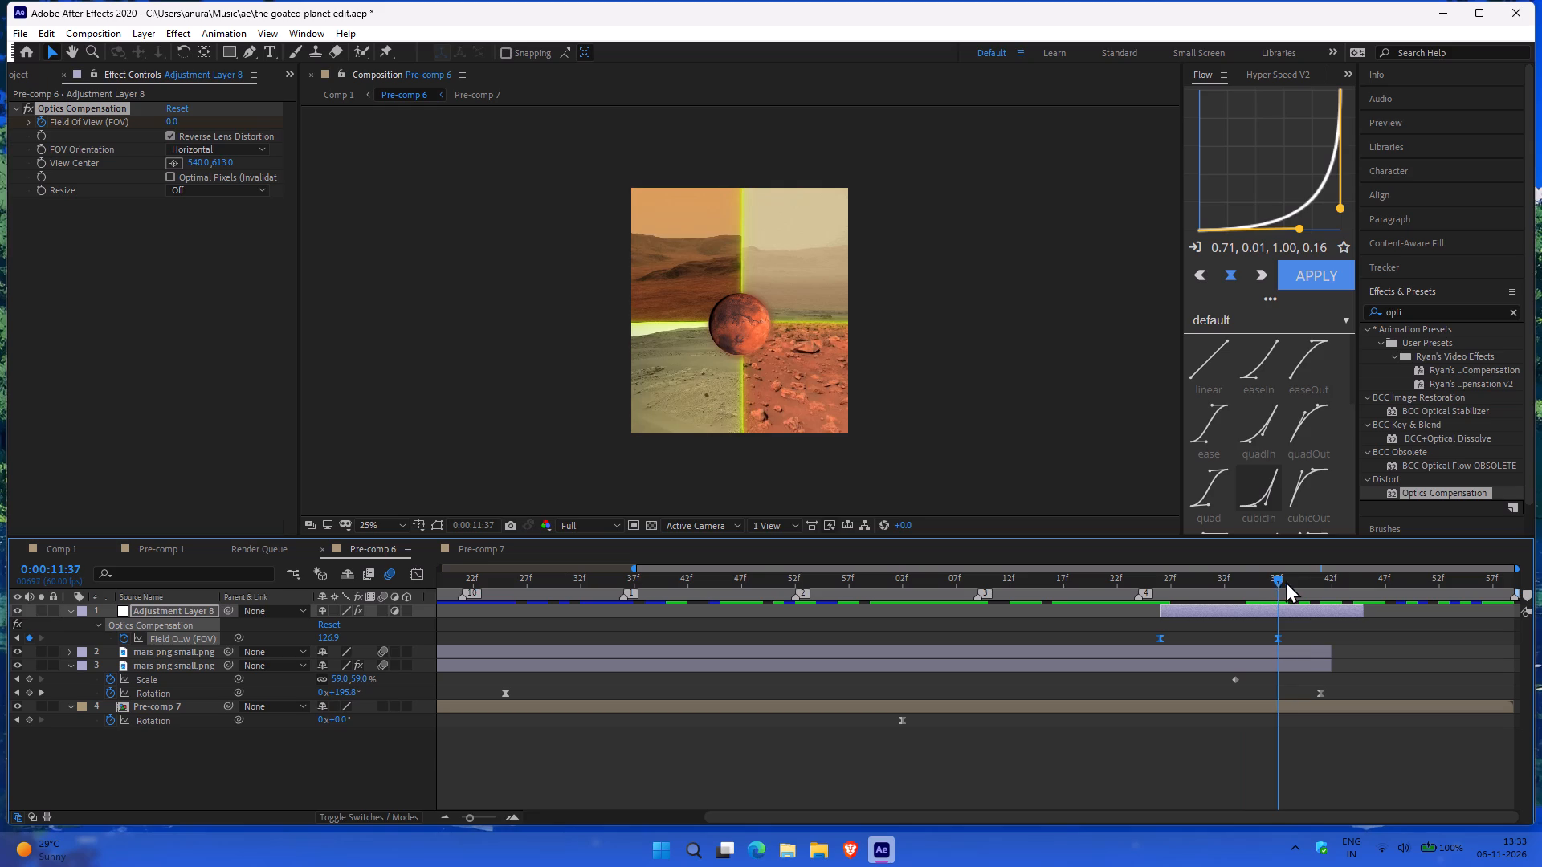
Reshape the Flow curve to 0.41, 0.01, 1.00, 0.16 and apply it to the two Field Of View keyframes.
drag(1286, 581, 1272, 584)
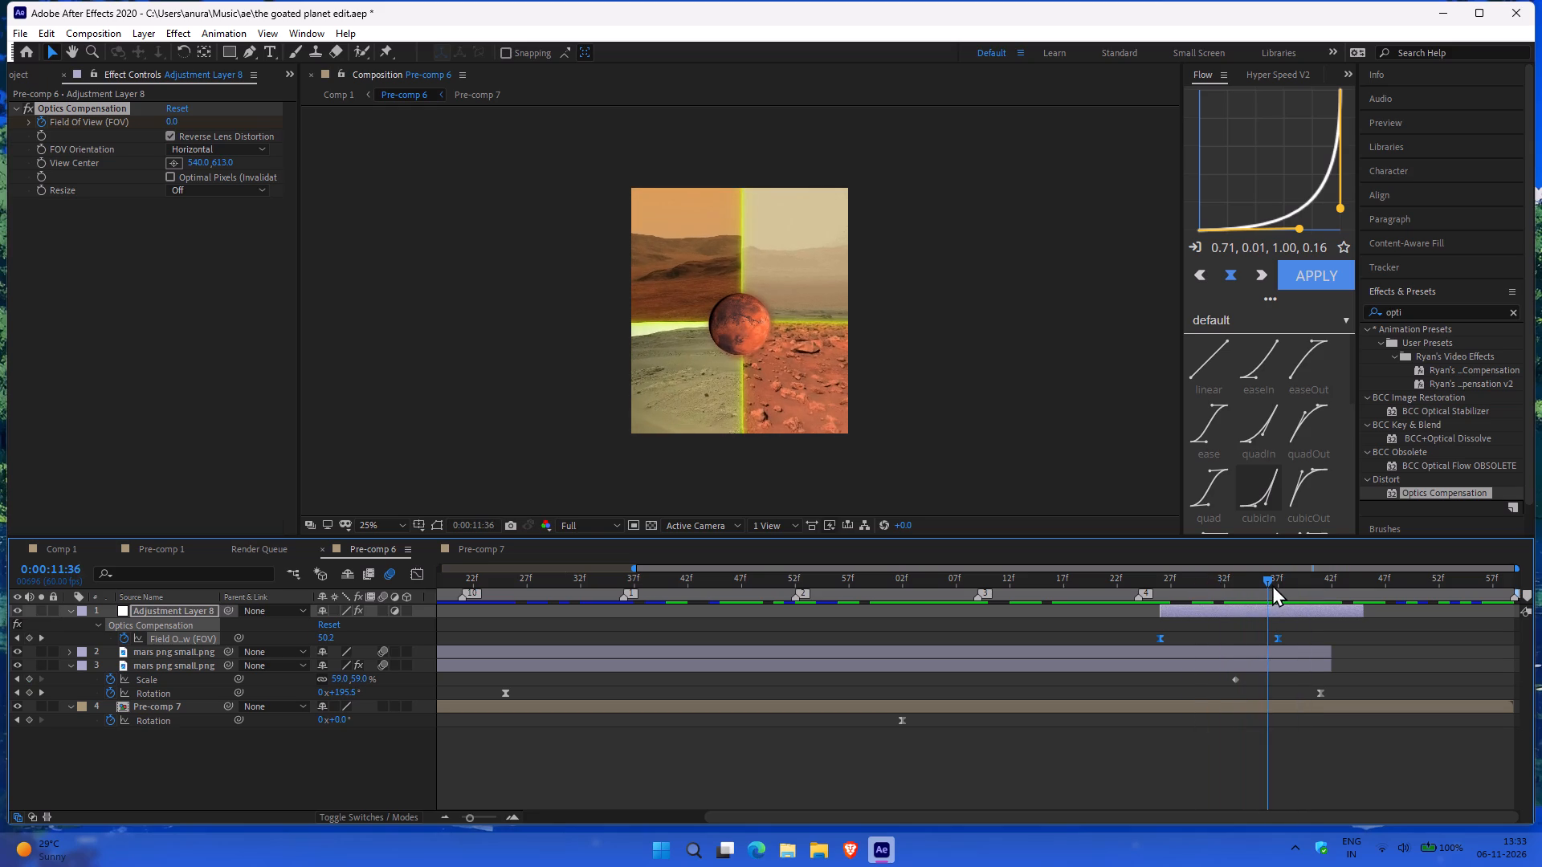
drag(1272, 584, 1273, 584)
drag(1301, 230, 1258, 229)
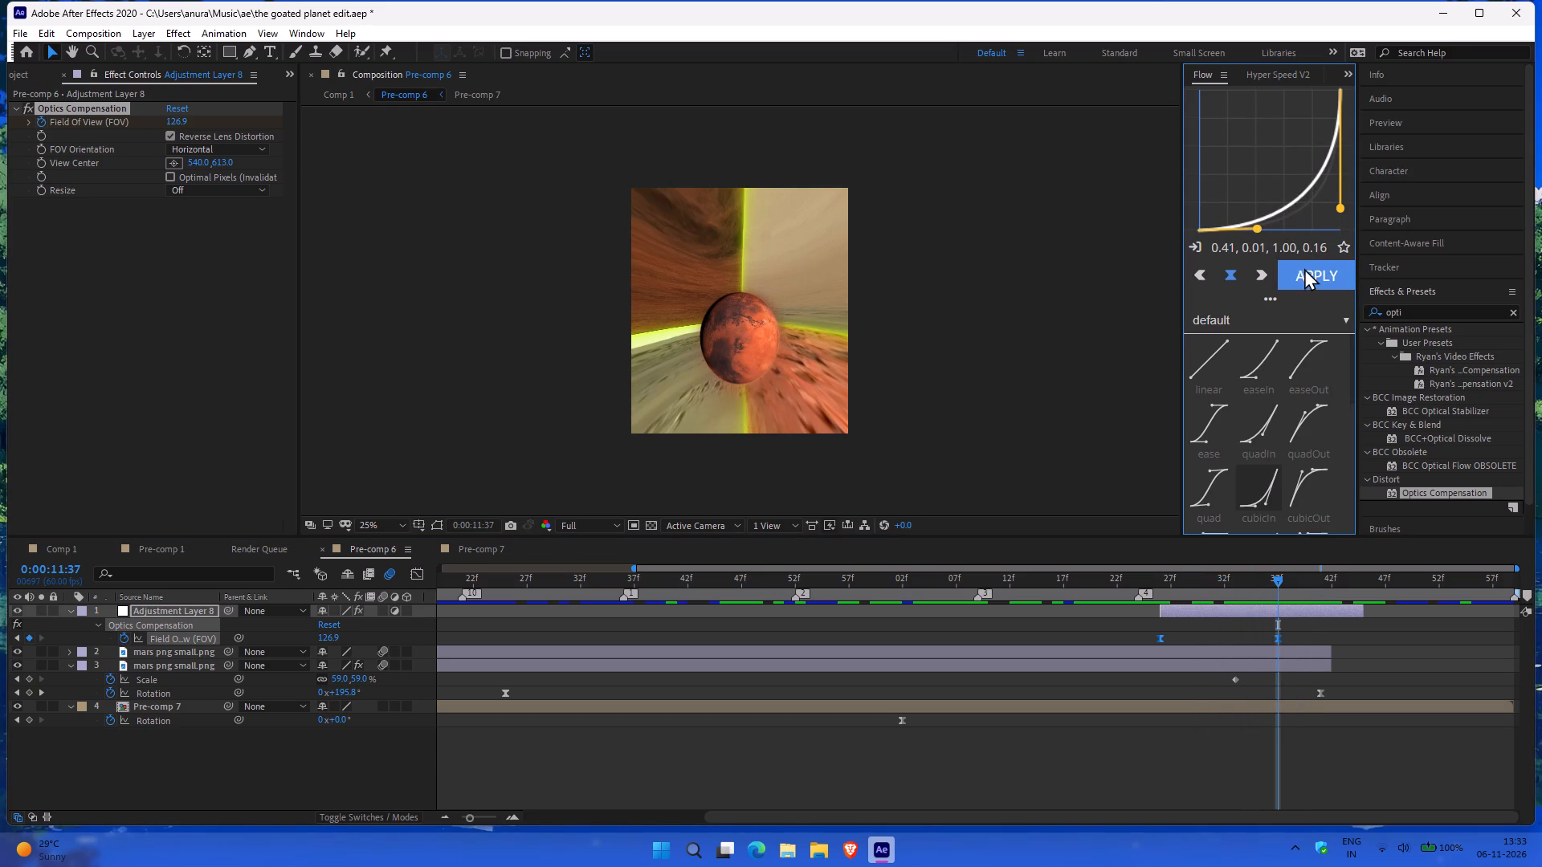
click(1306, 271)
Play back the re-eased lens distortion in Pre-comp 6, and examine how the transition plays in Comp 1 around 0:00:11:28 to 0:00:11:48.
click(1169, 578)
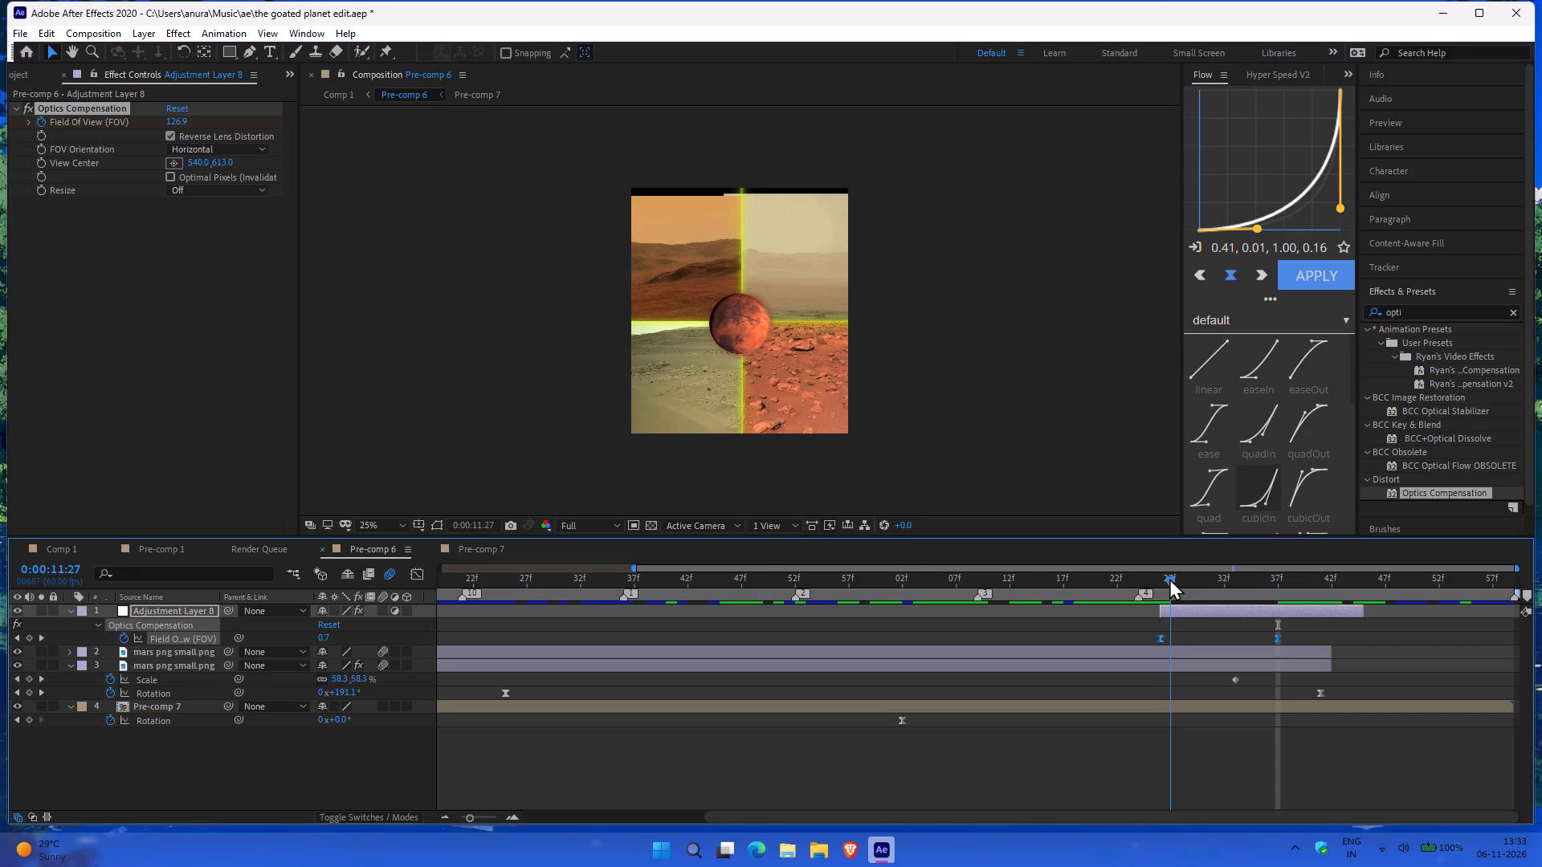
key(space)
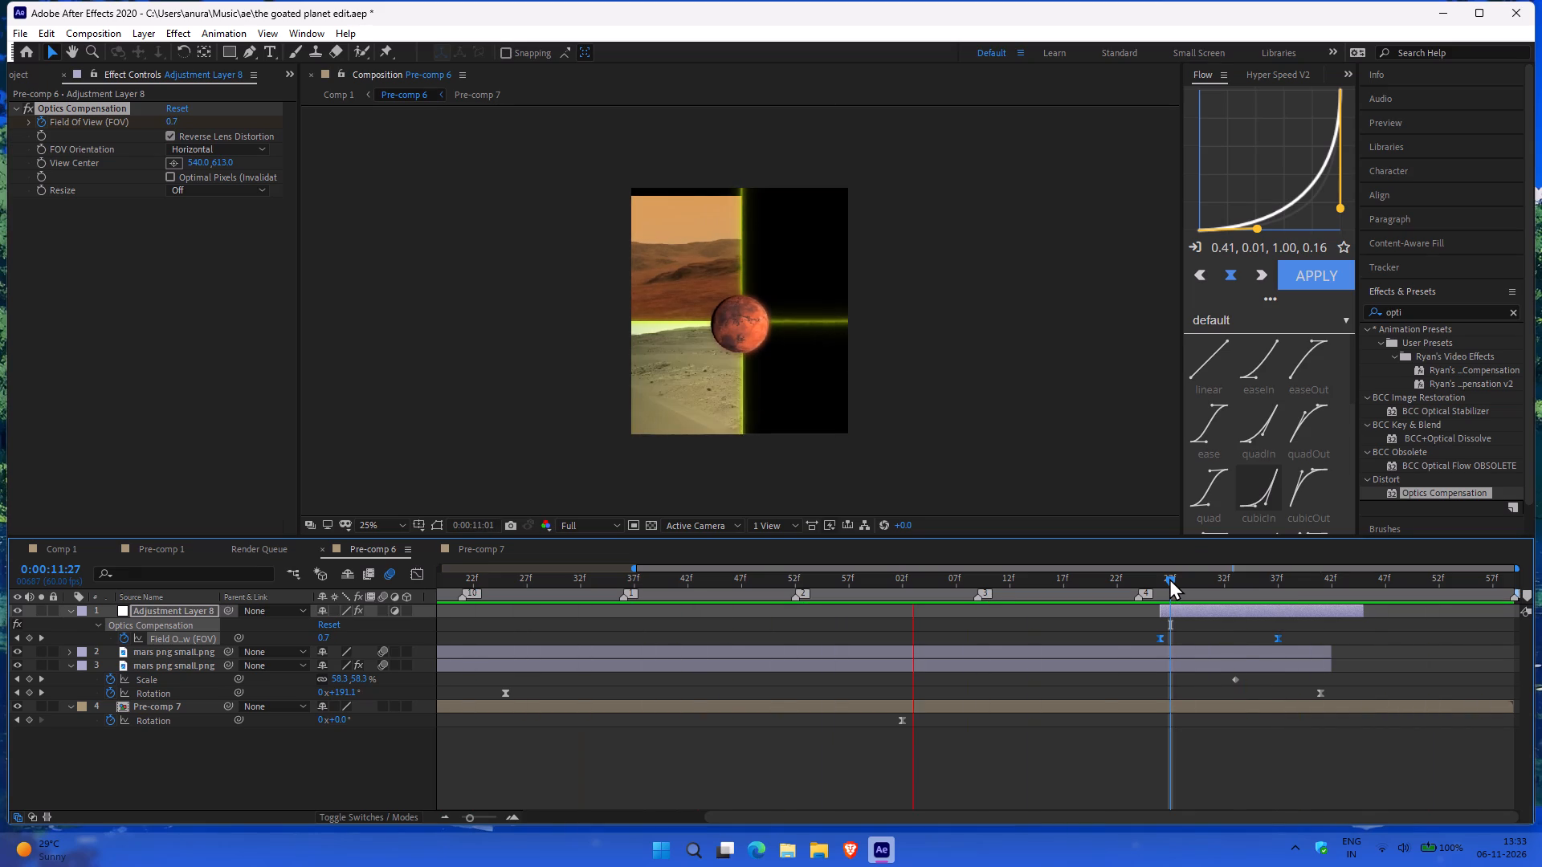
key(space)
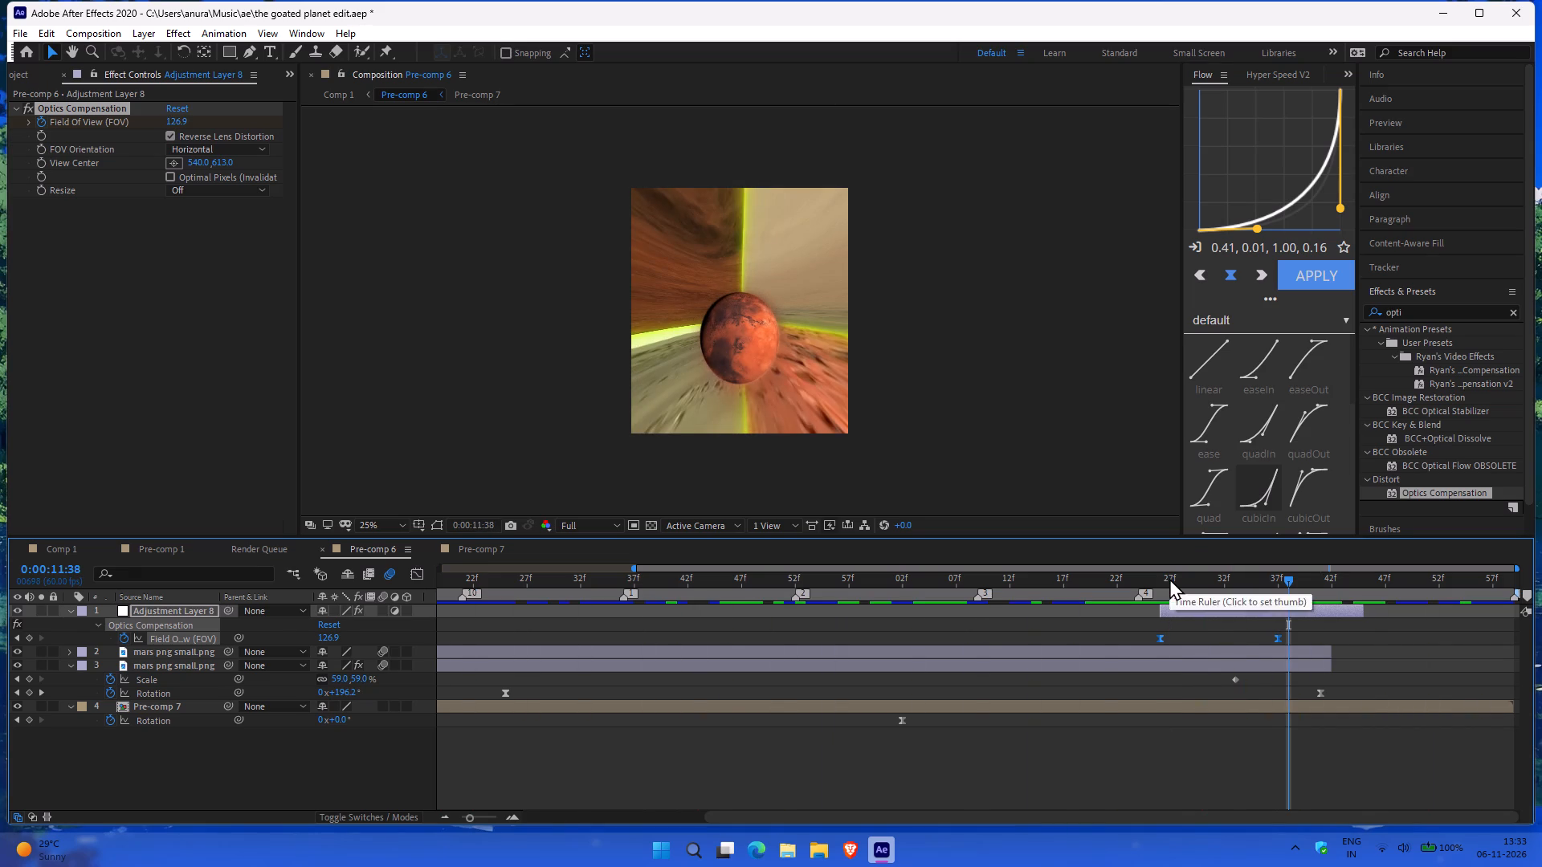
click(63, 549)
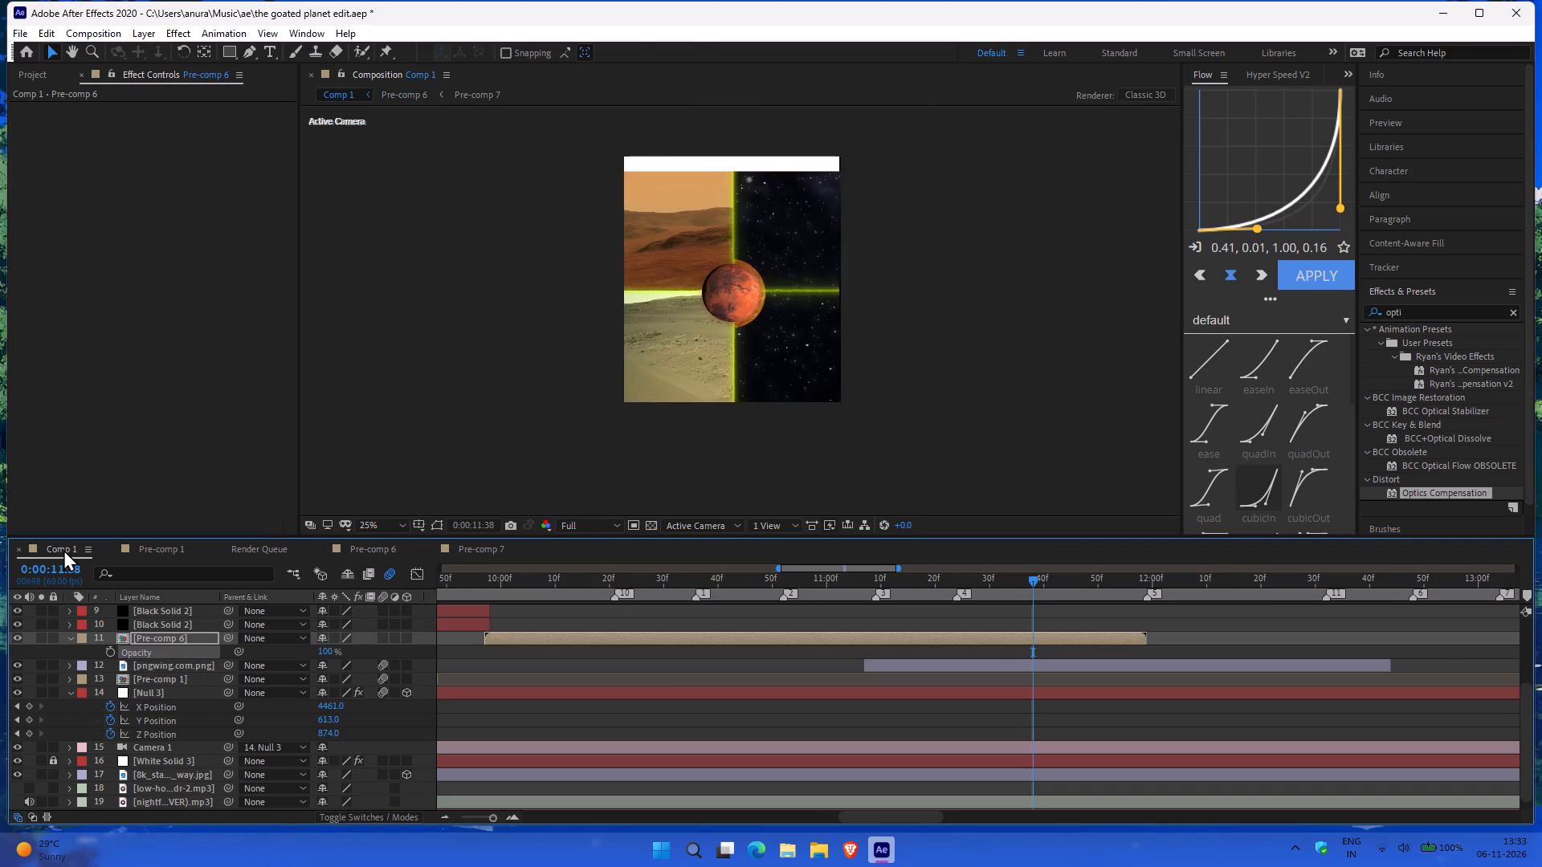
key(space)
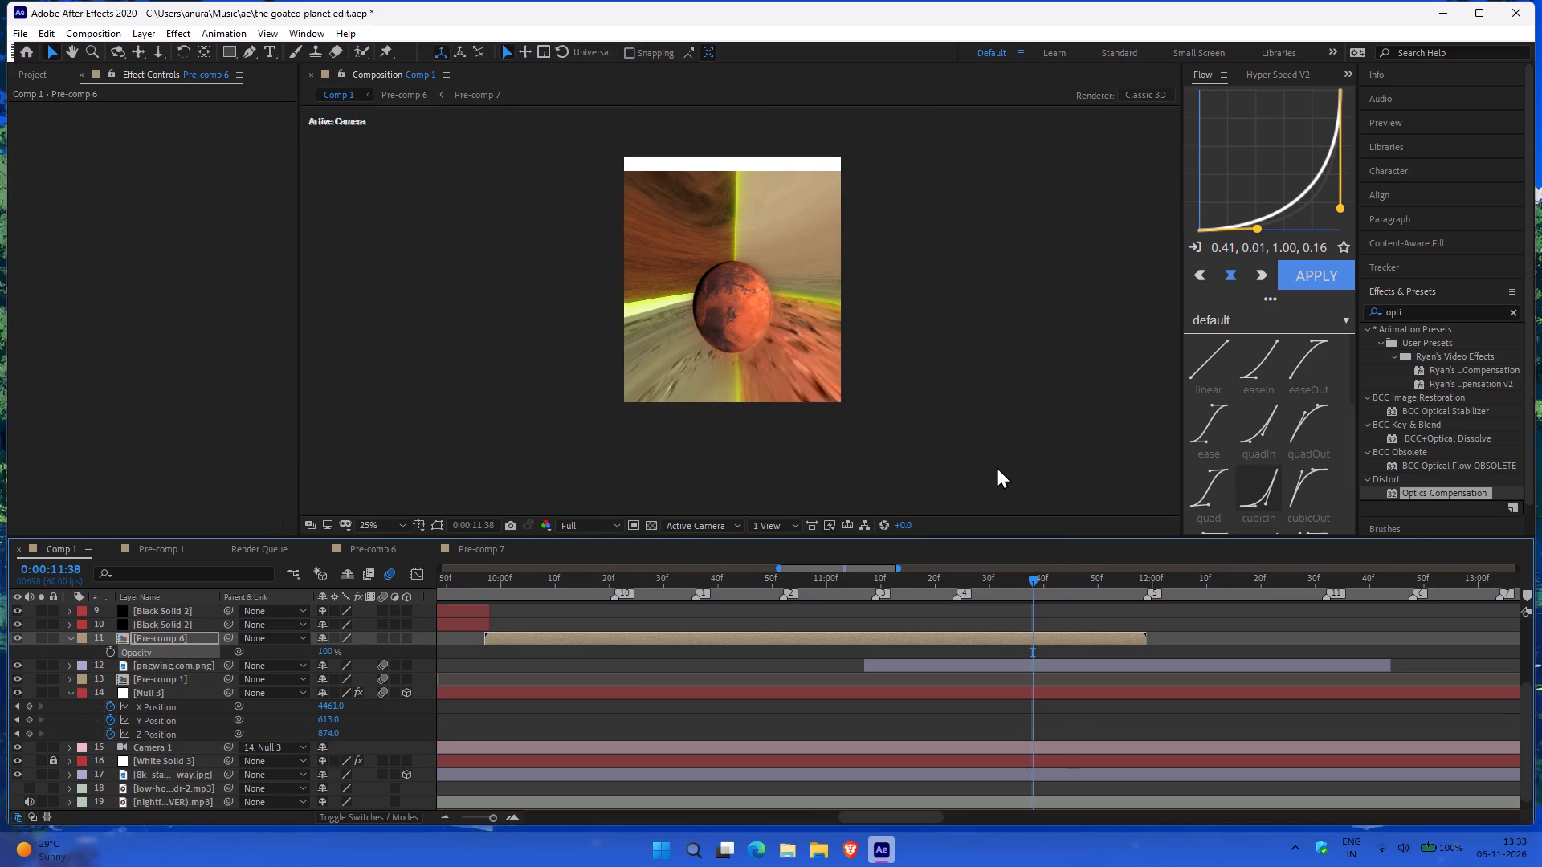
key(space)
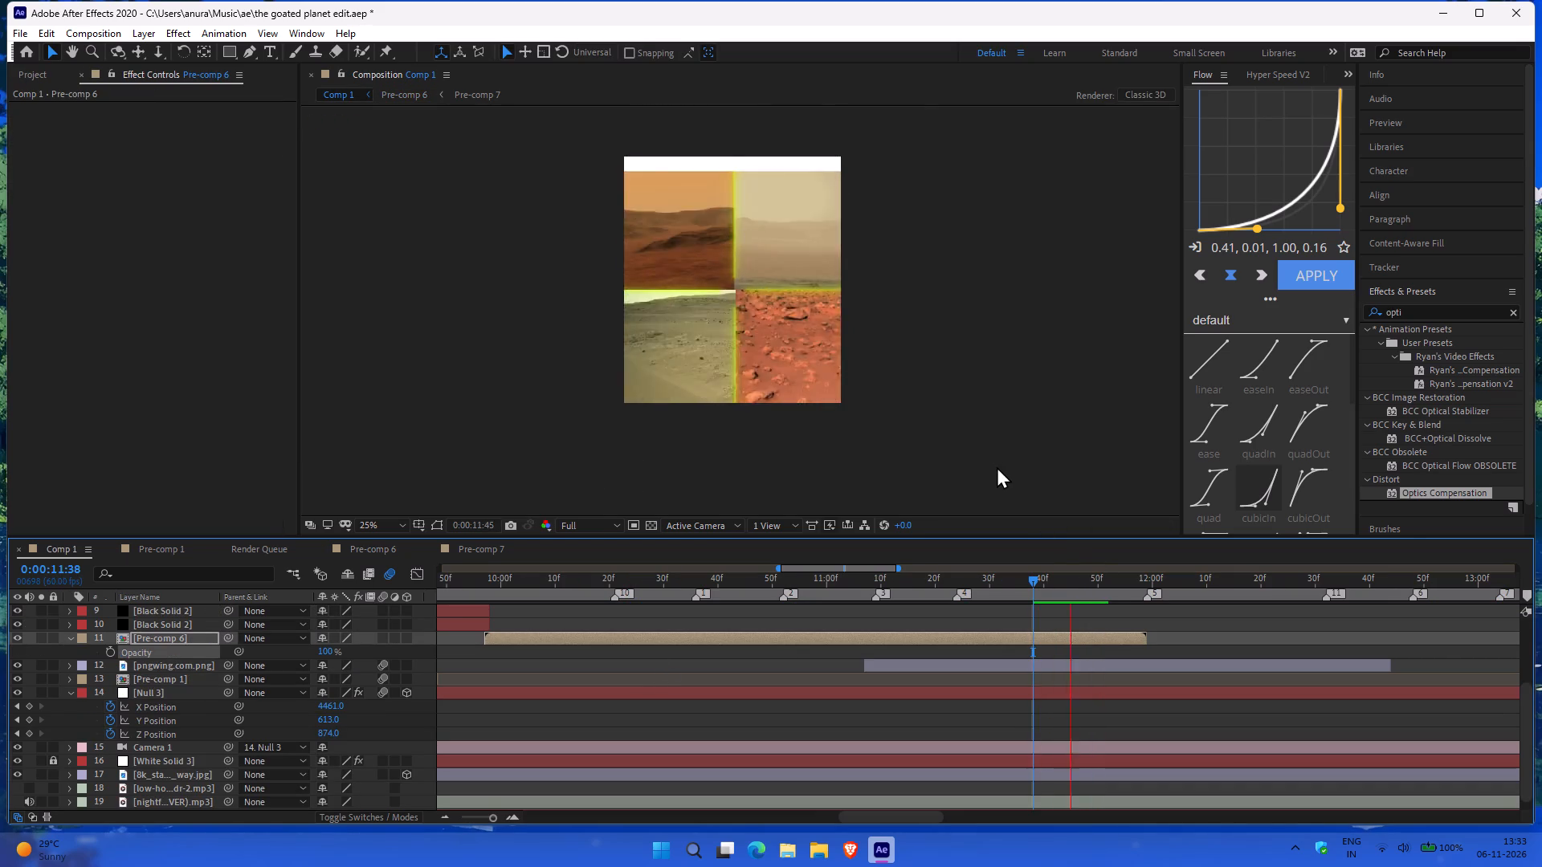
key(space)
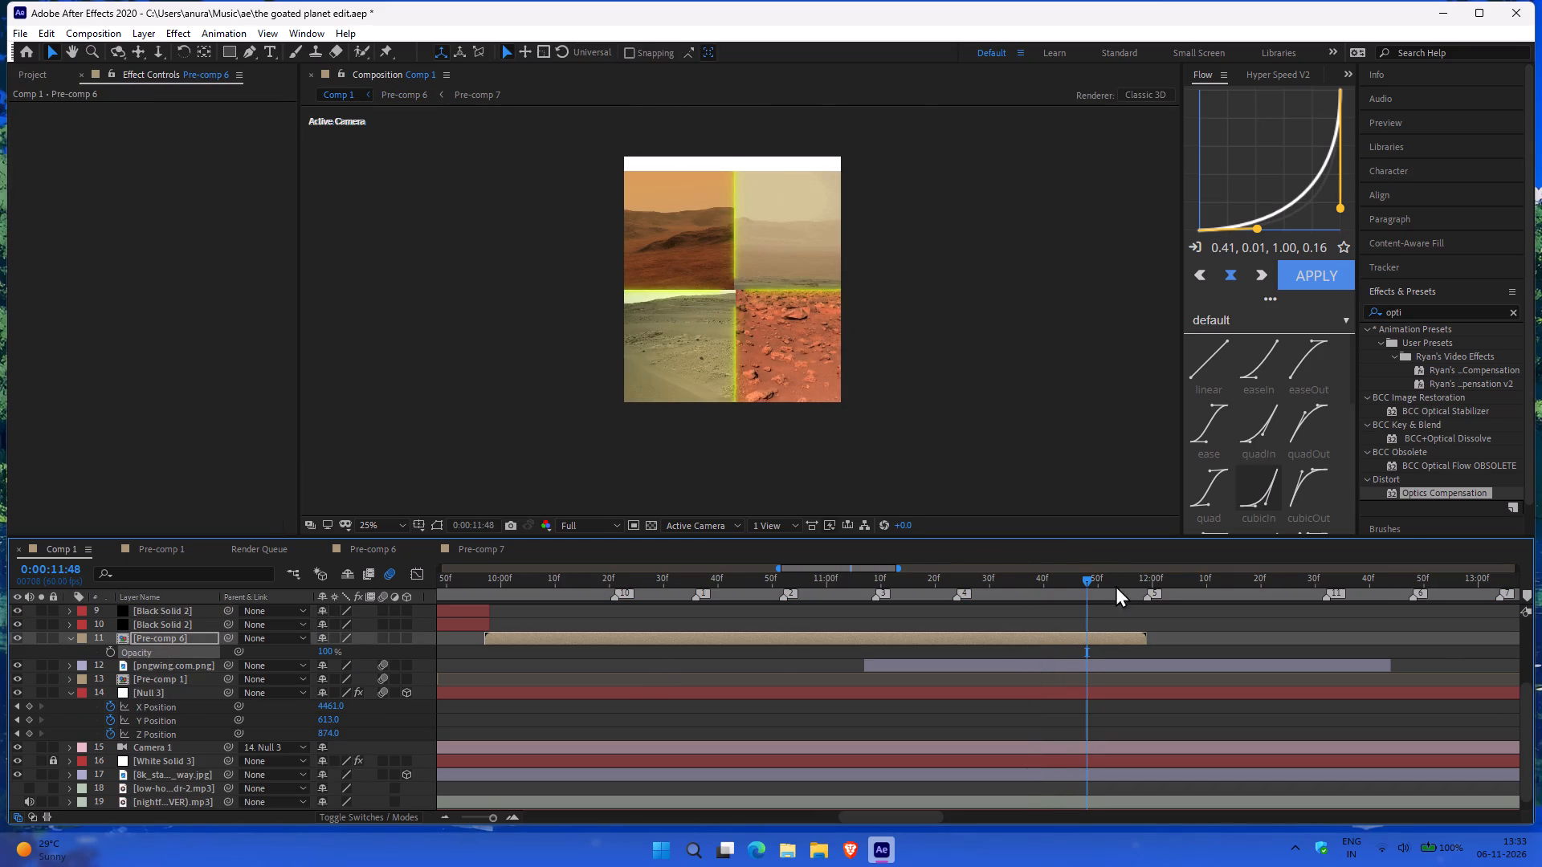
drag(1088, 579, 980, 579)
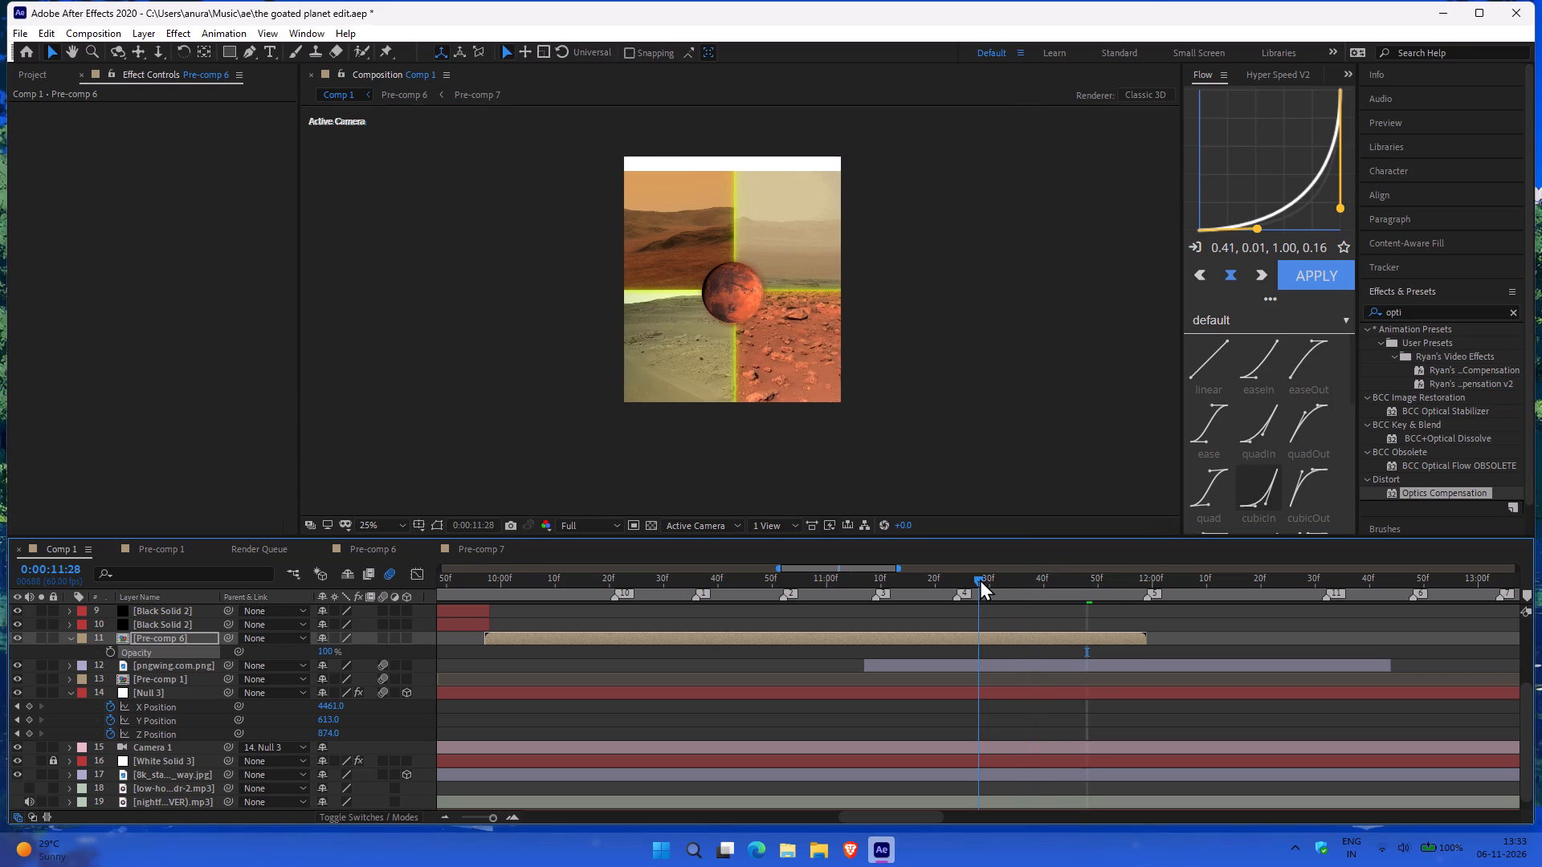
drag(980, 579, 1091, 591)
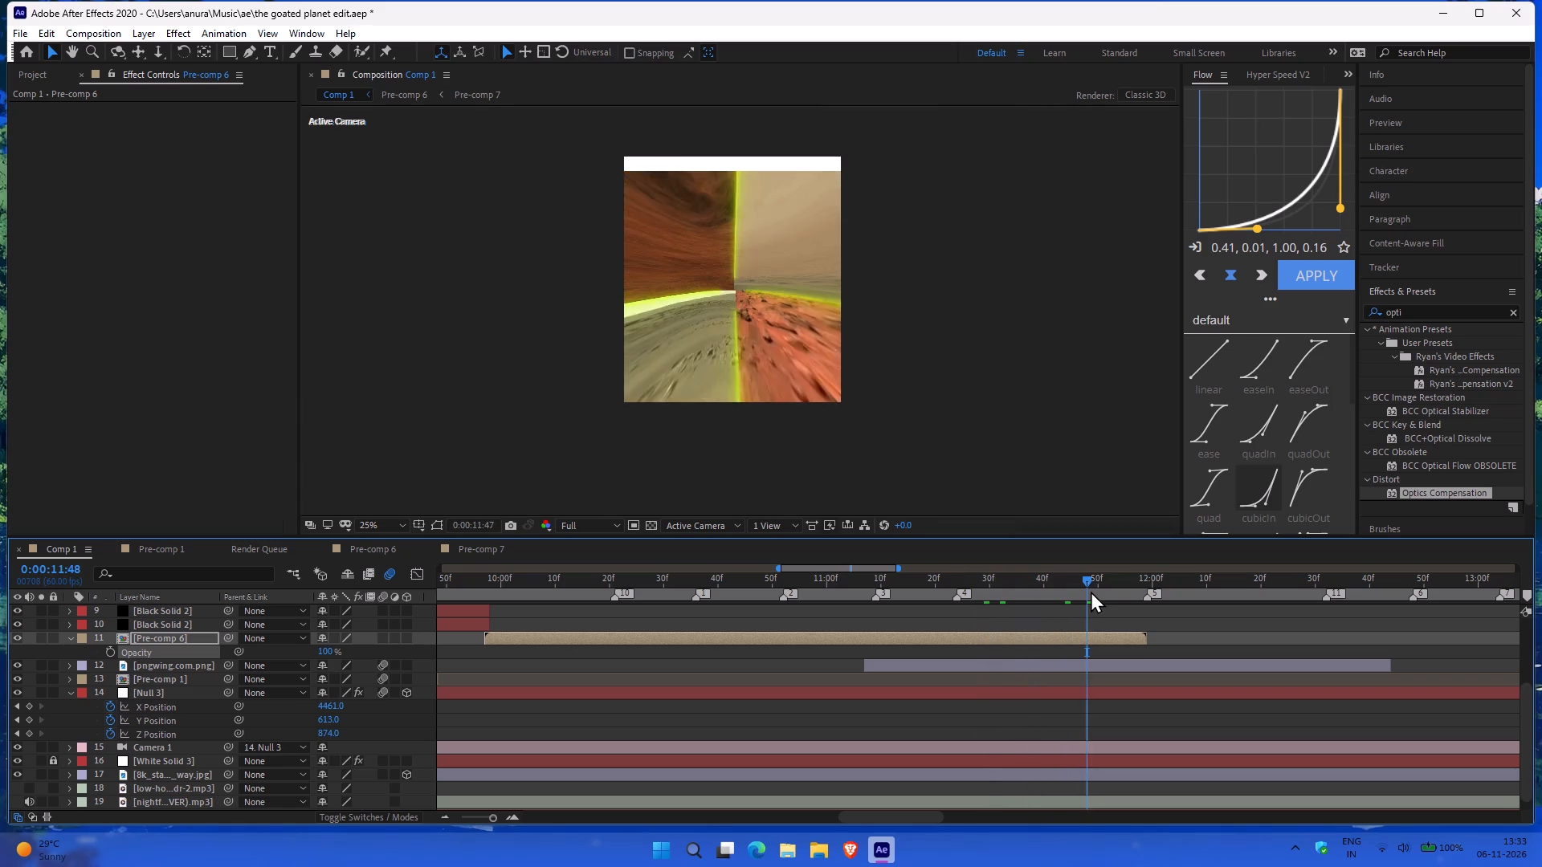
drag(1091, 591, 1060, 588)
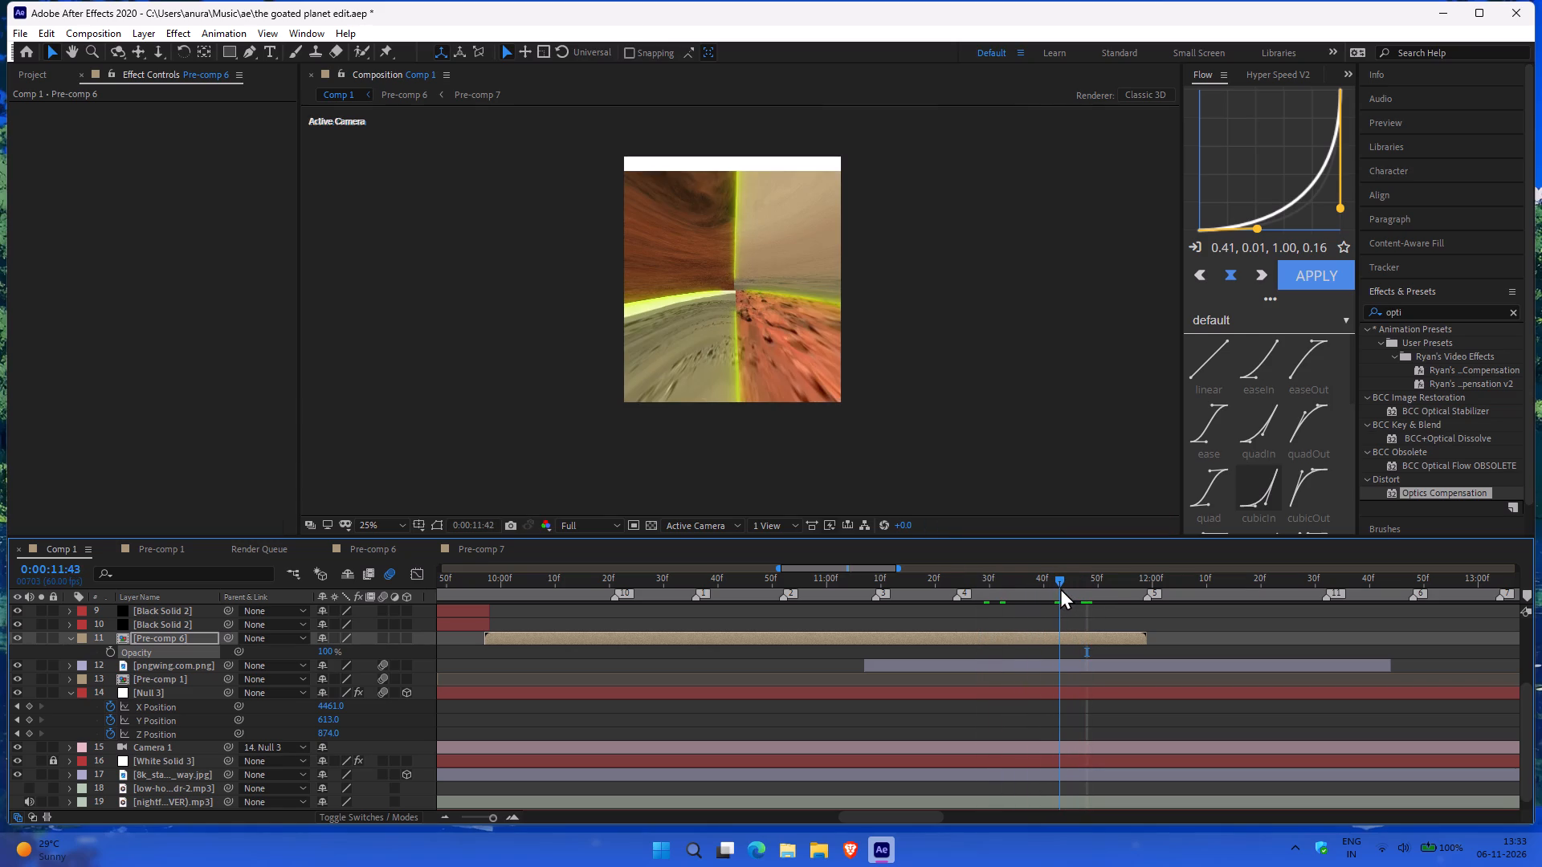
drag(1060, 588, 1085, 587)
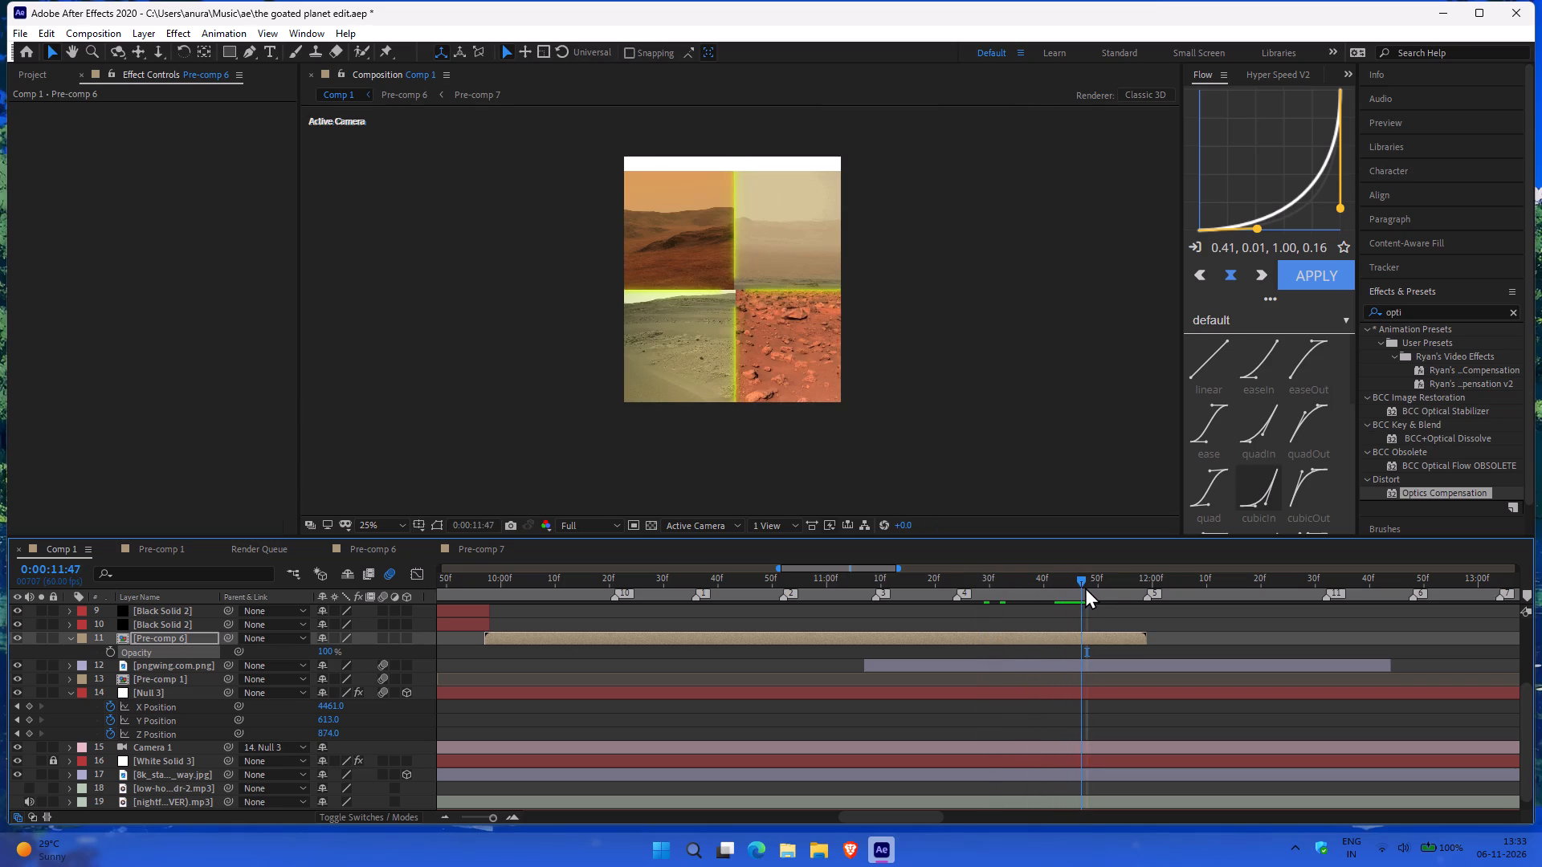
Set a first Opacity keyframe at 100% on the Pre-comp 6 layer in Comp 1 at 0:00:11:31.
drag(1085, 587, 944, 592)
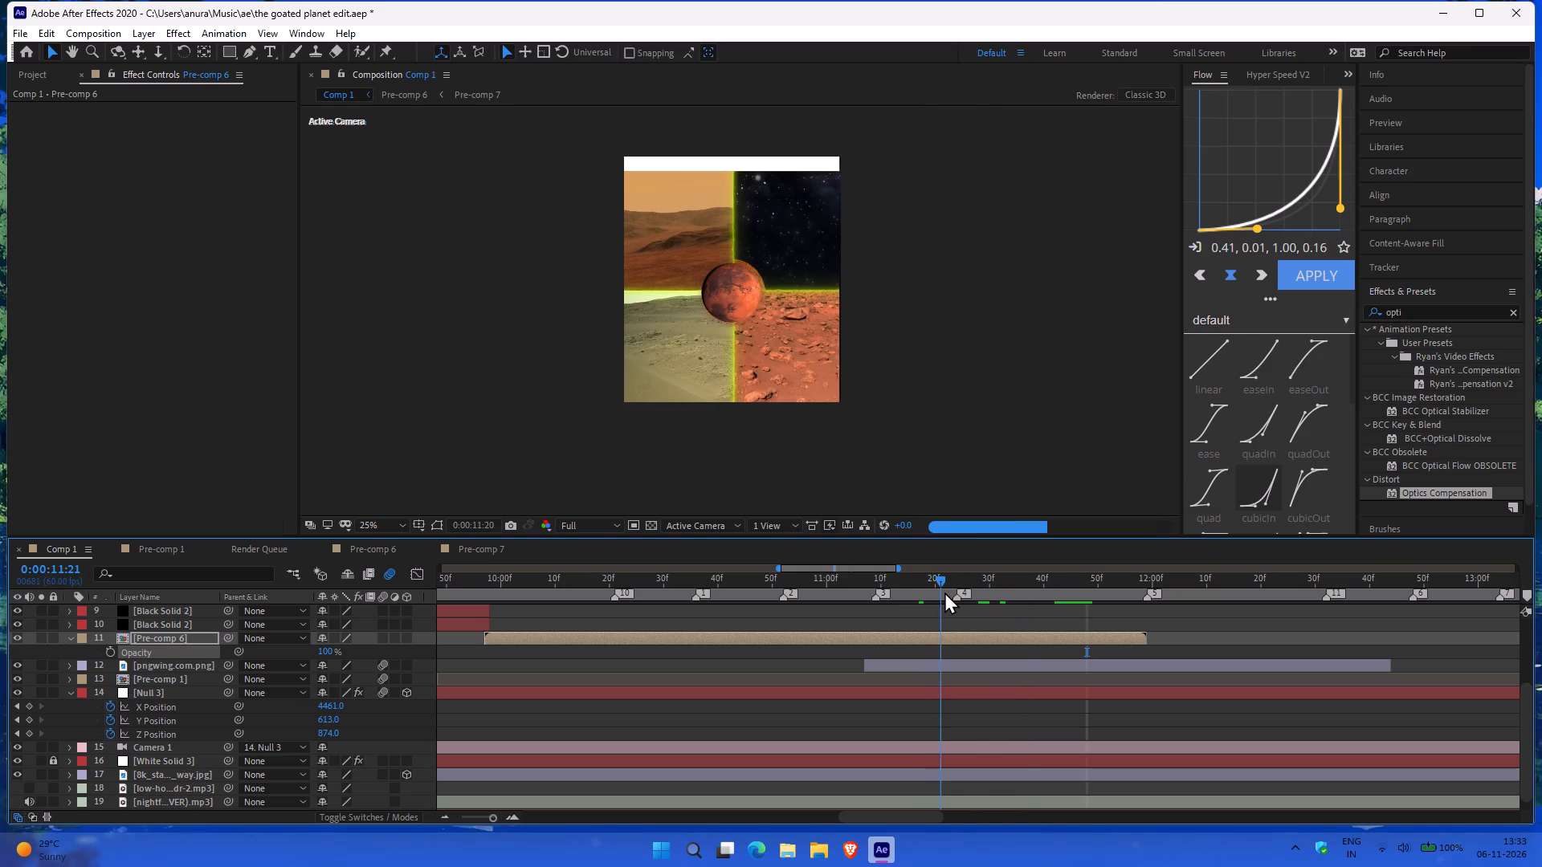
drag(944, 592, 977, 593)
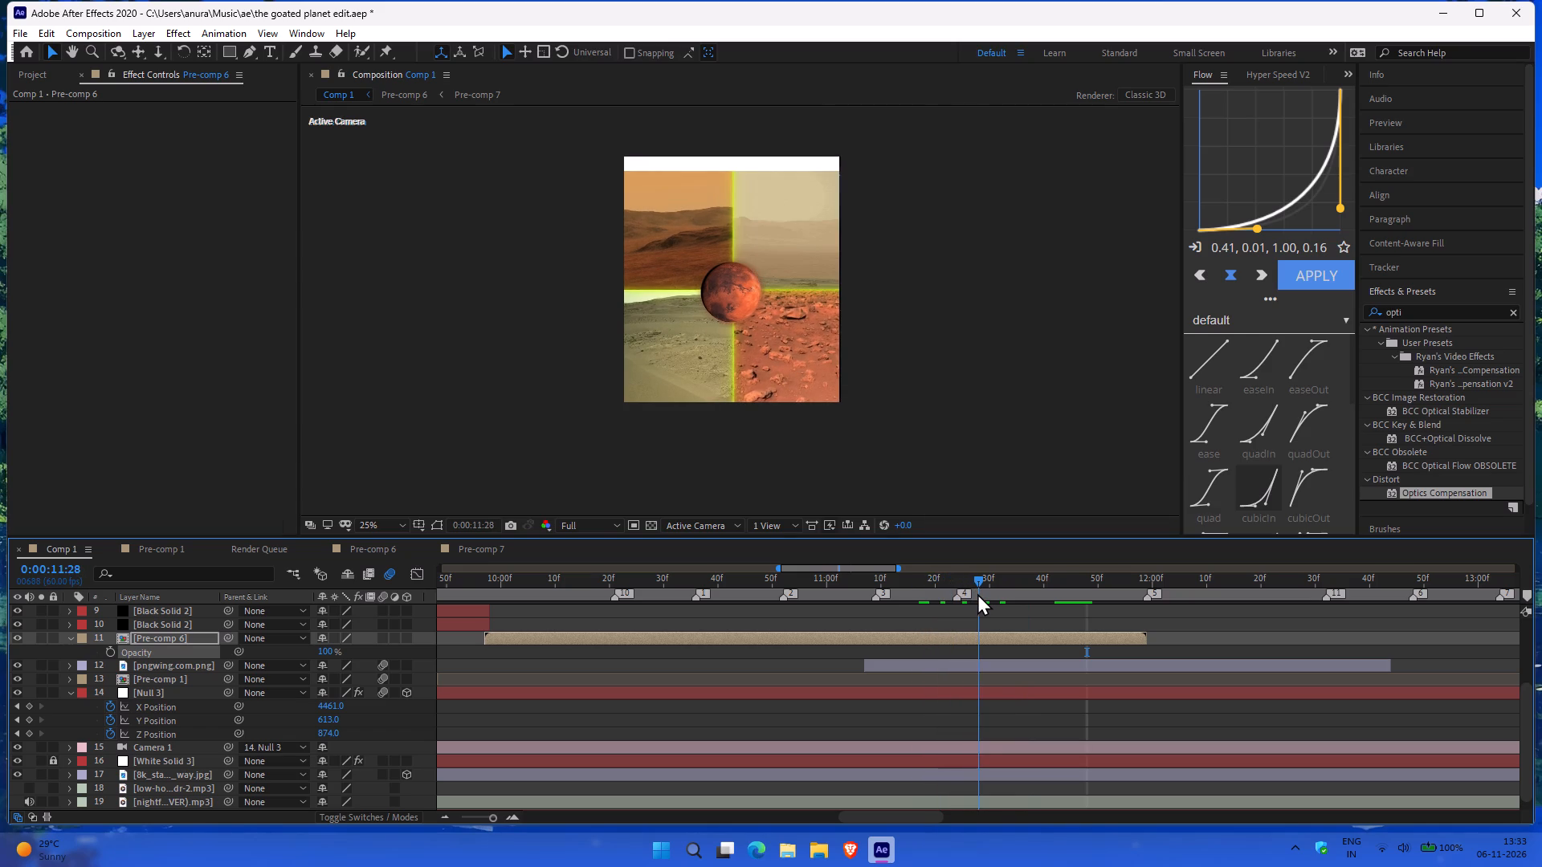
drag(977, 593, 1030, 599)
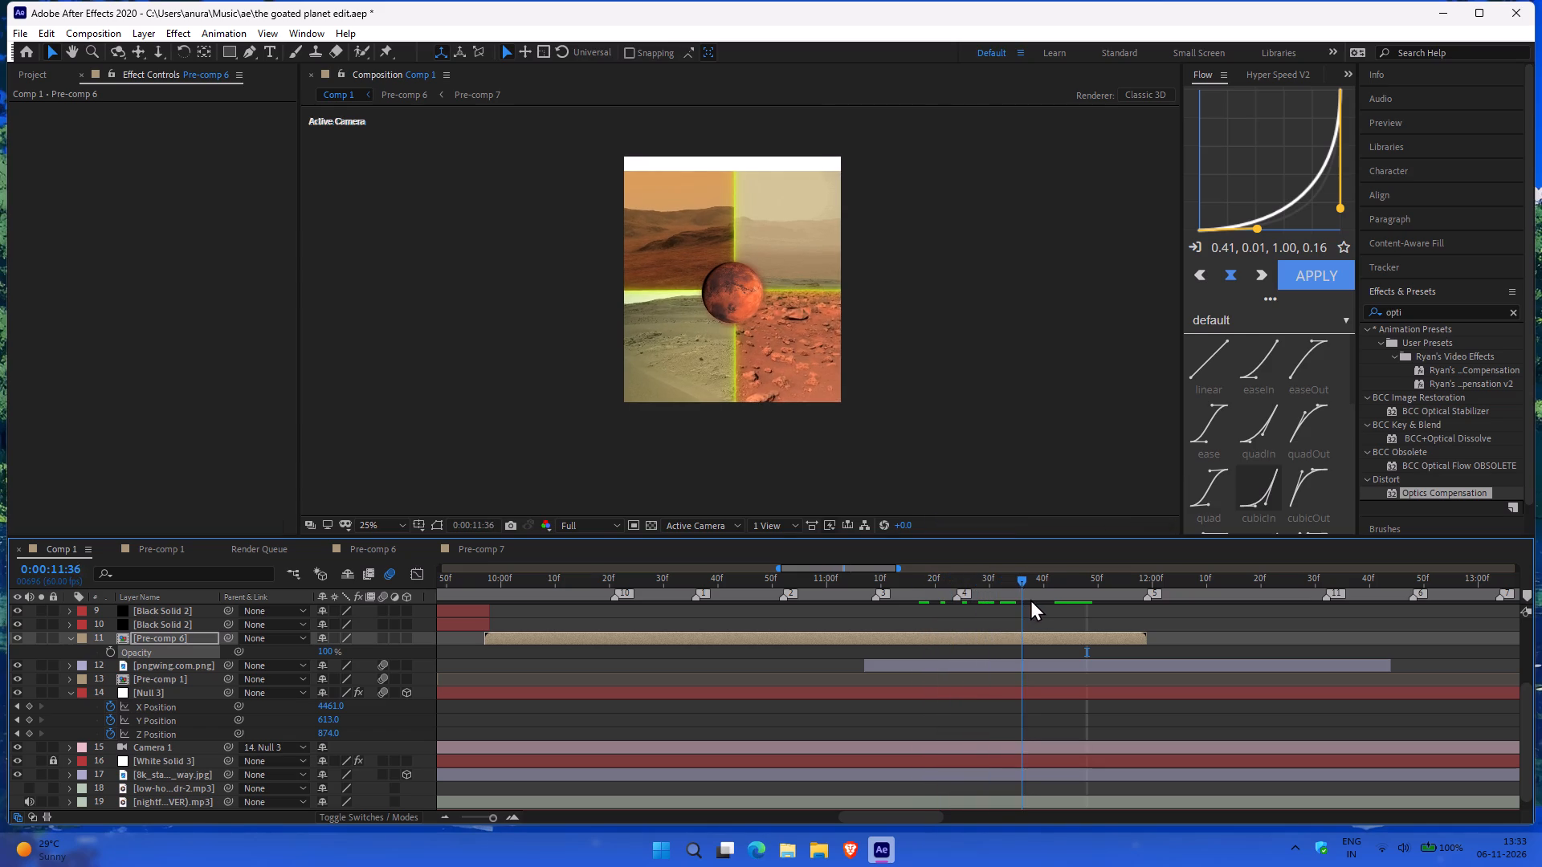
drag(1030, 599, 1013, 600)
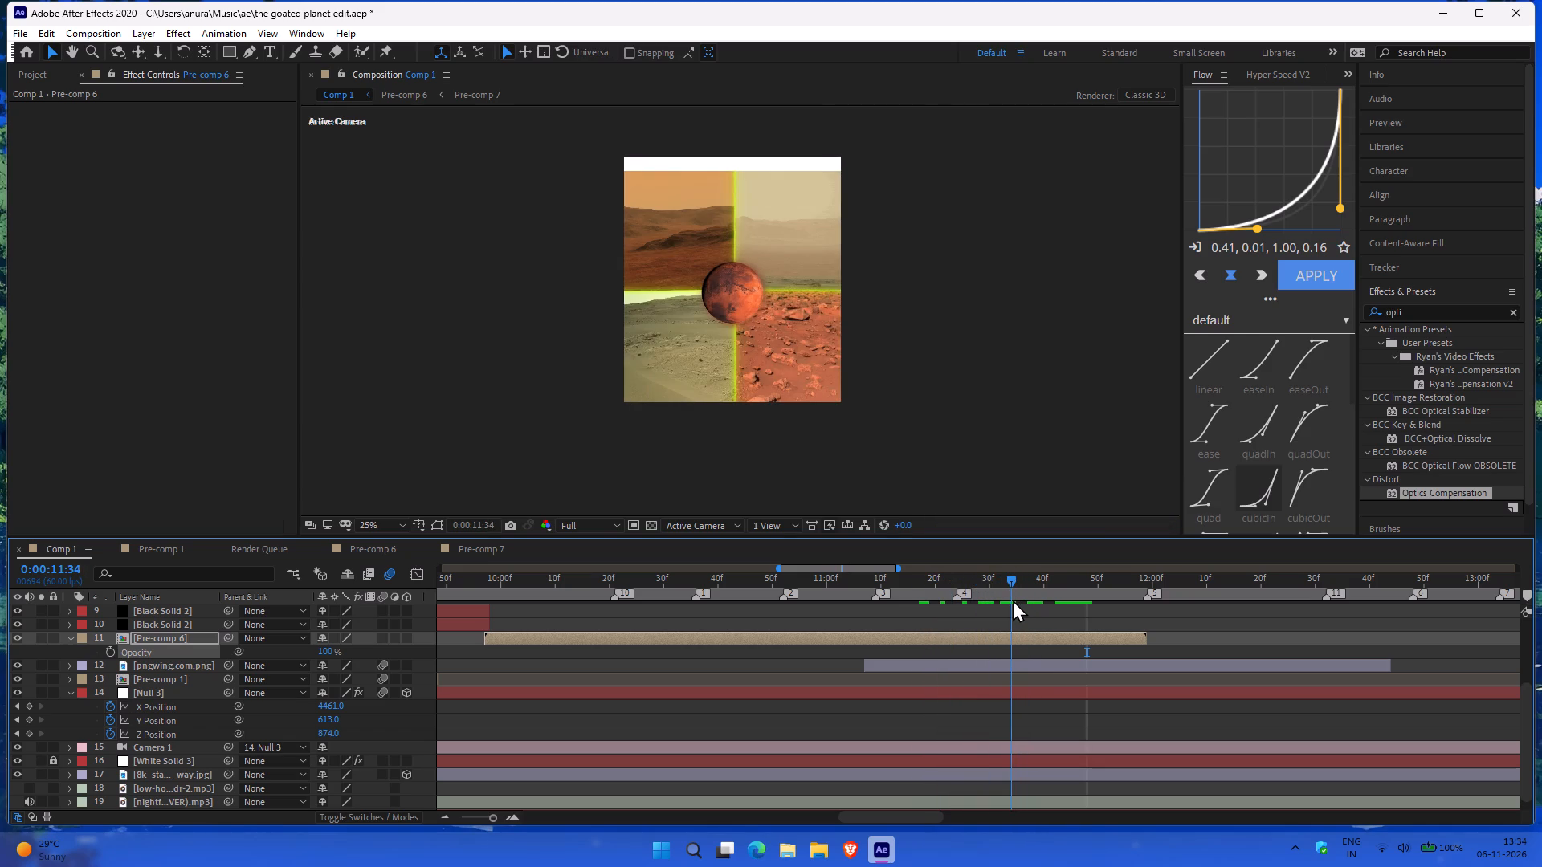
drag(1013, 600, 998, 600)
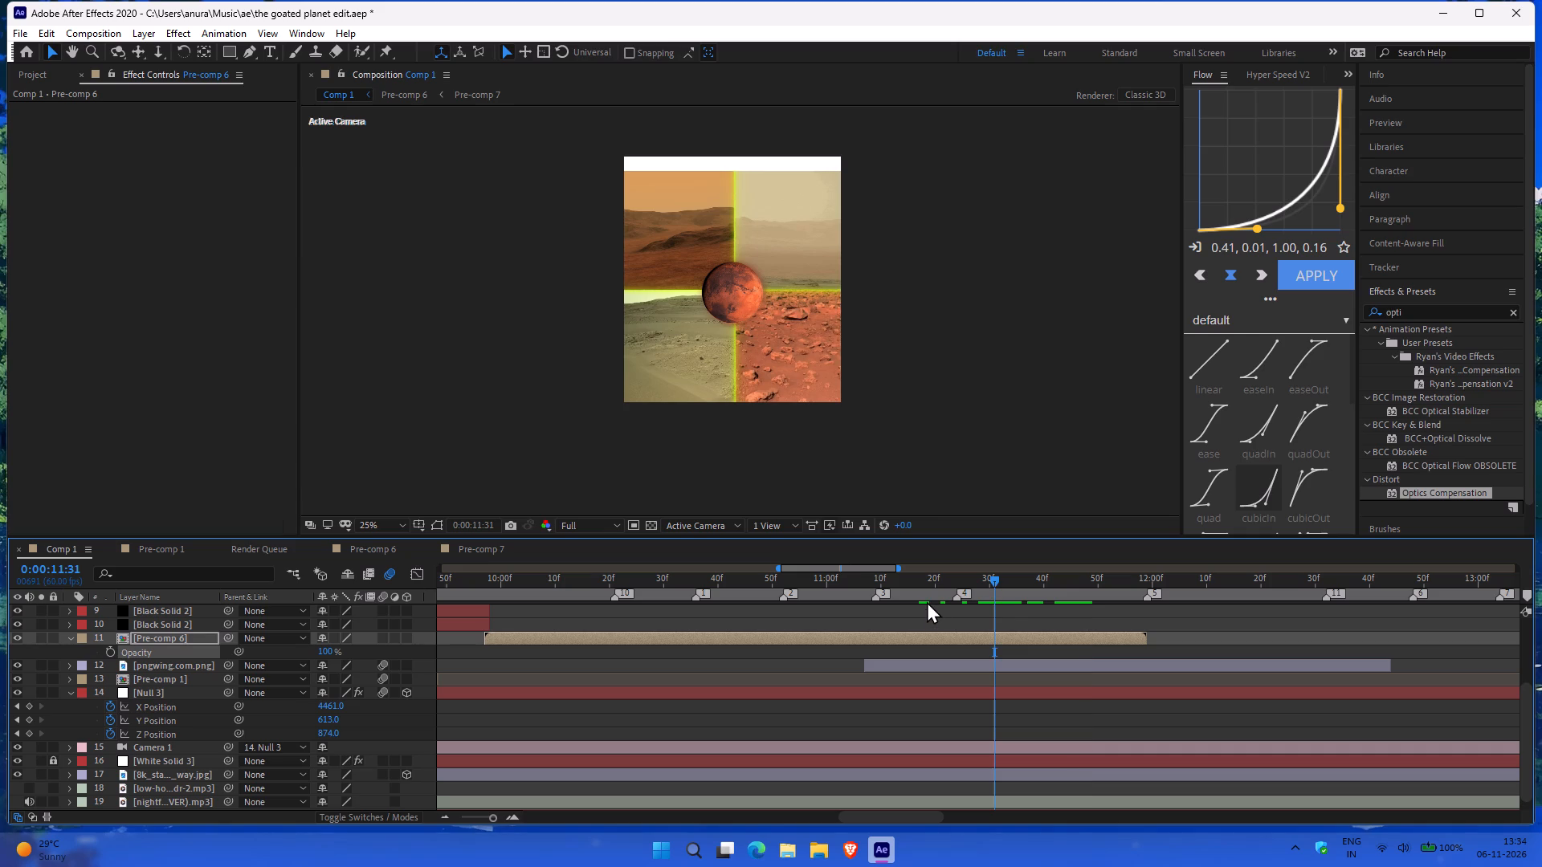
click(102, 653)
click(115, 653)
Add a second Opacity keyframe of 0% on the Pre-comp 6 layer at 0:00:11:42.
drag(995, 577, 1027, 576)
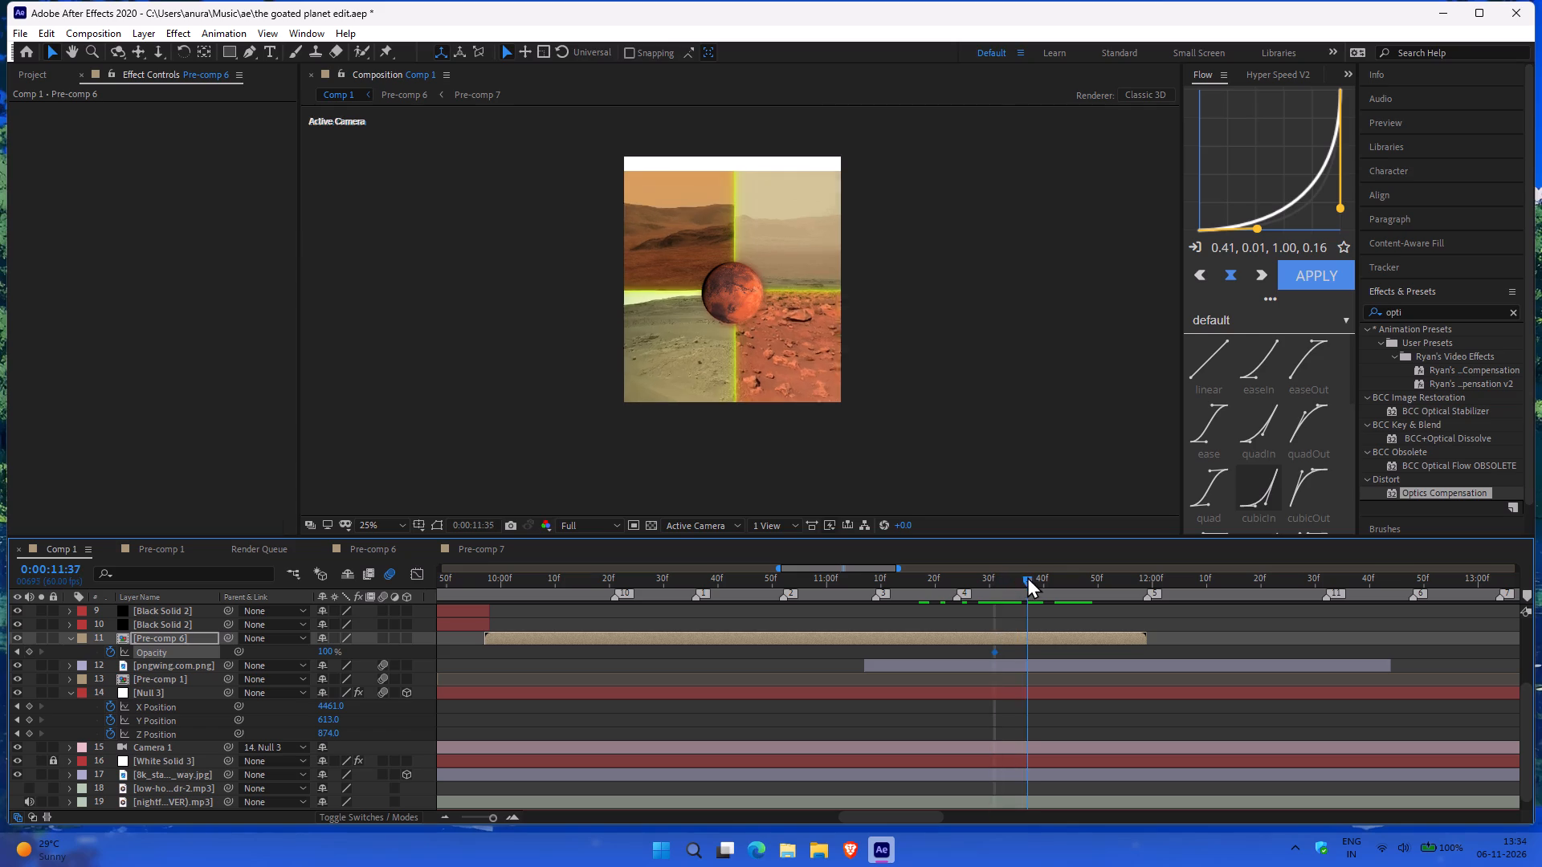
drag(1027, 576, 1059, 580)
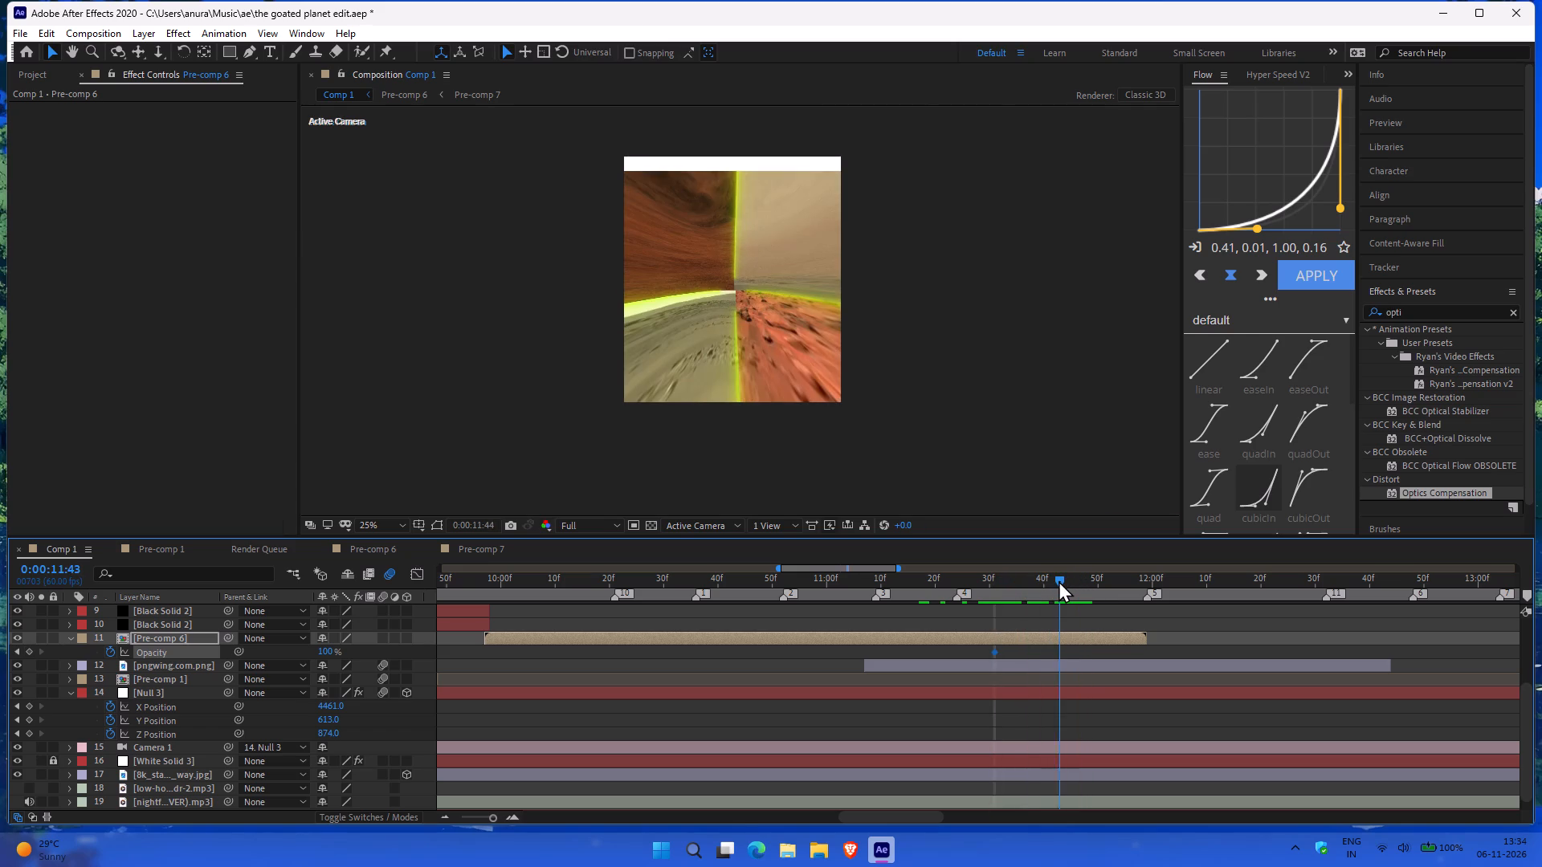
drag(1059, 580, 1039, 584)
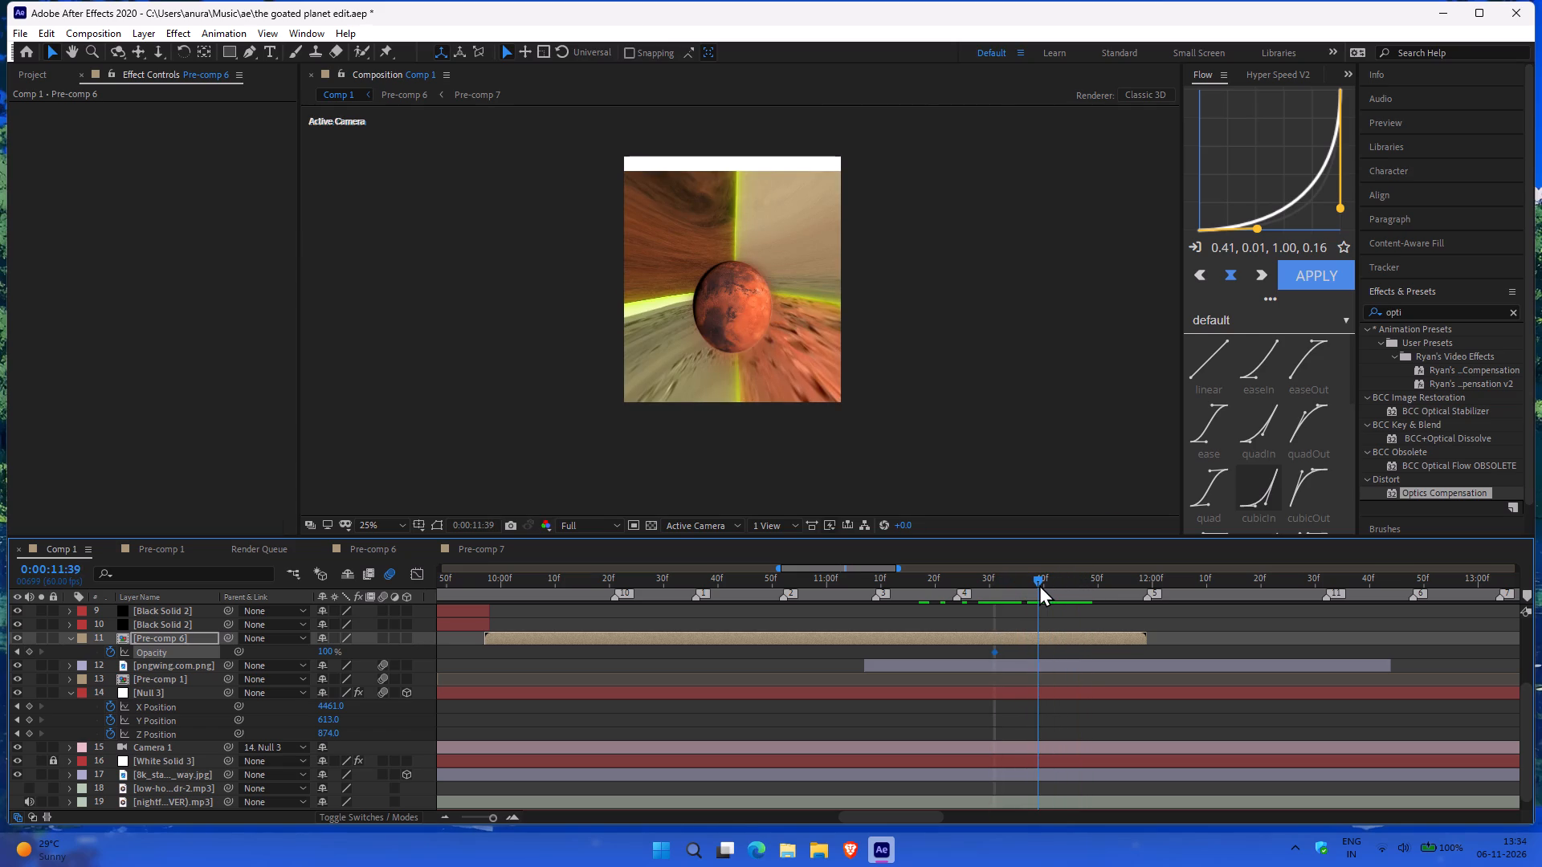
drag(1039, 584, 1042, 584)
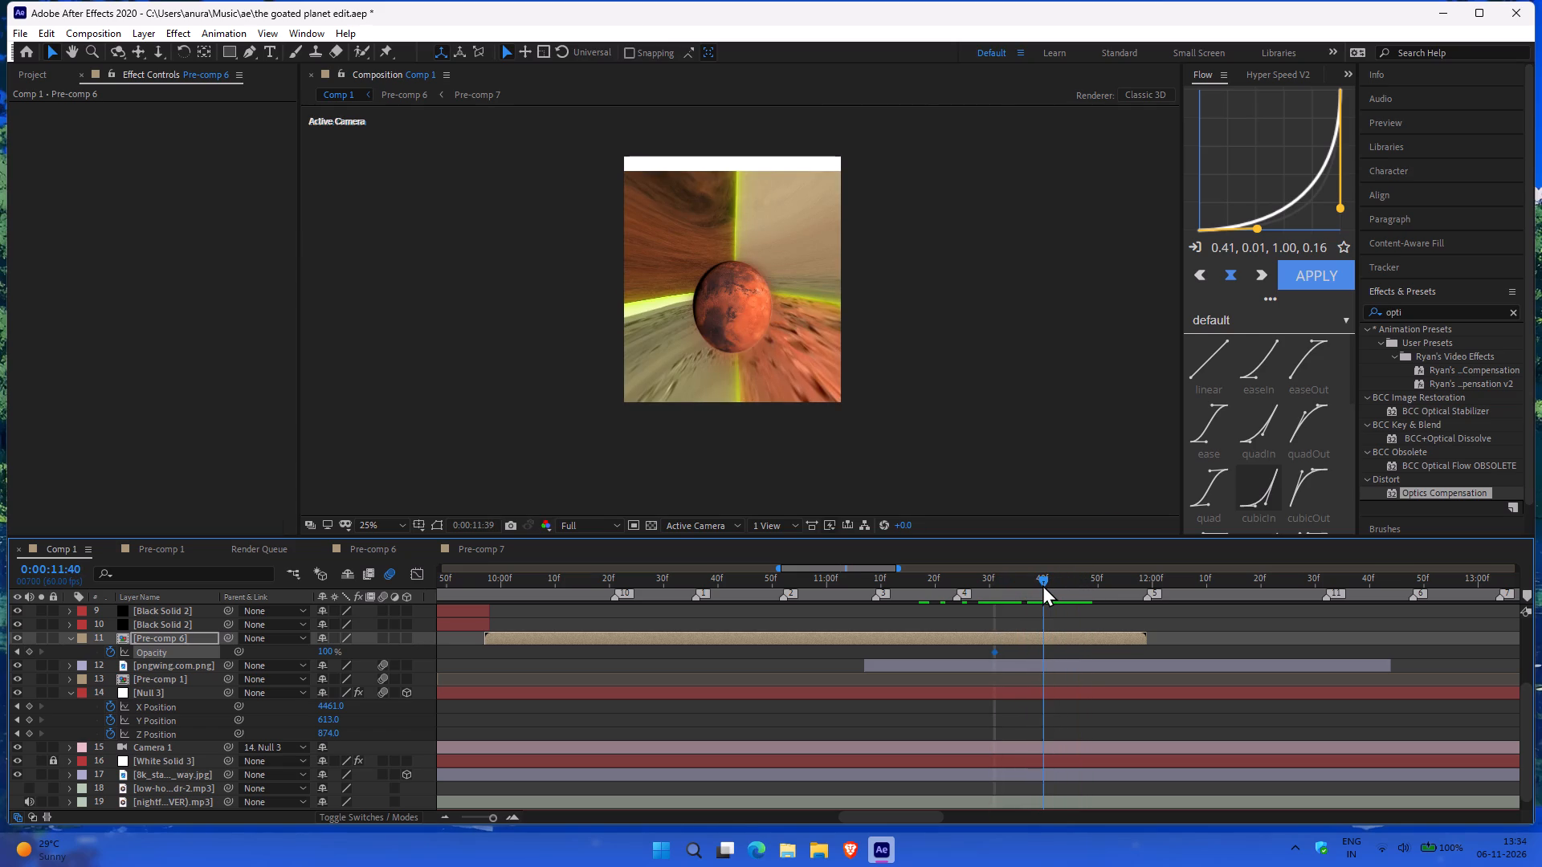
drag(1042, 584, 1055, 587)
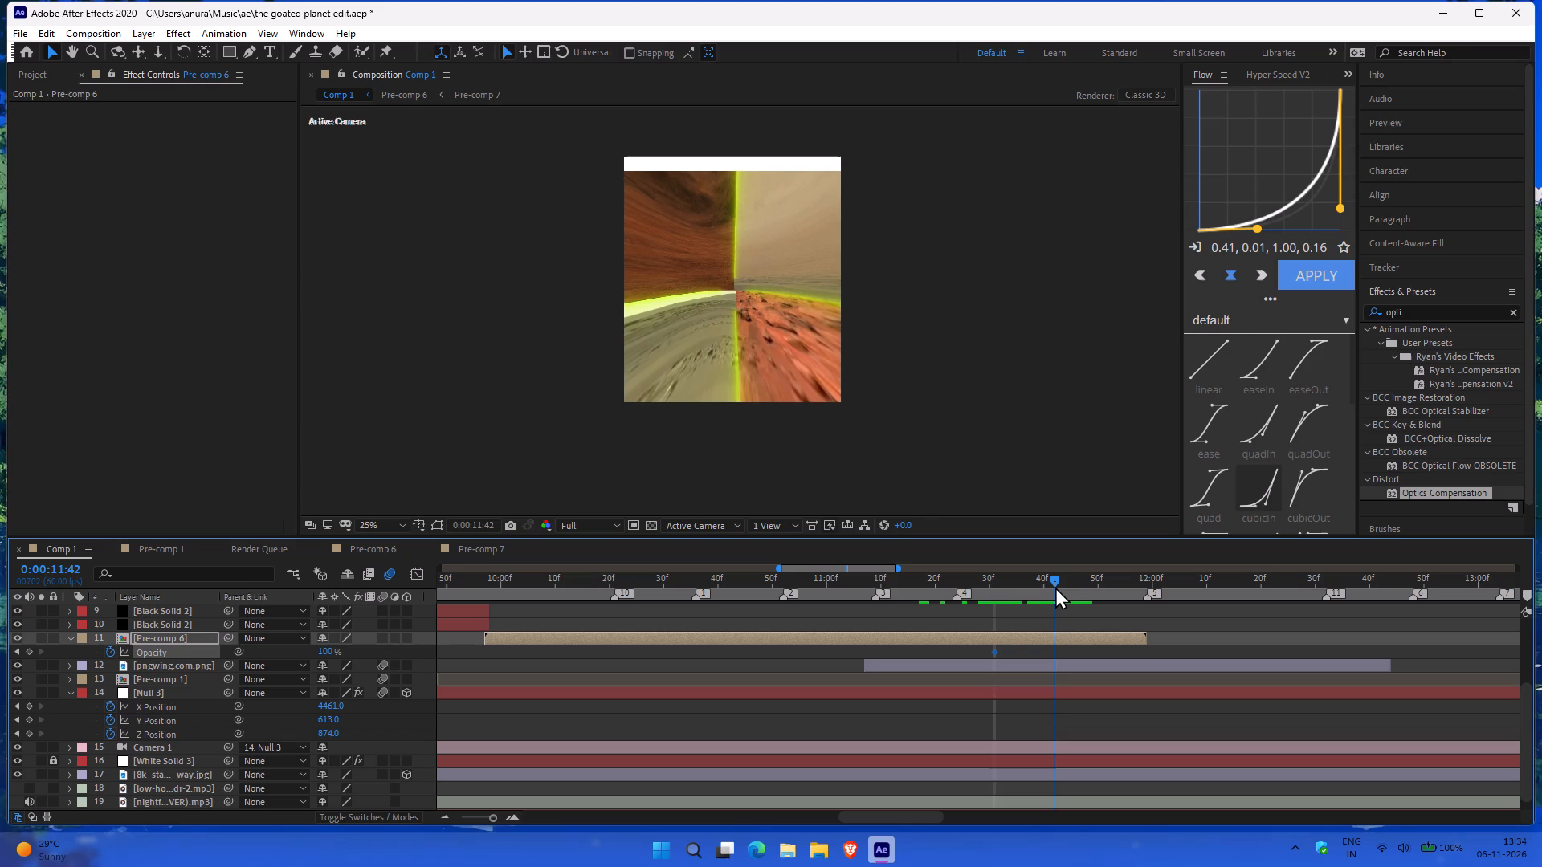
drag(1055, 587, 1052, 586)
click(1050, 579)
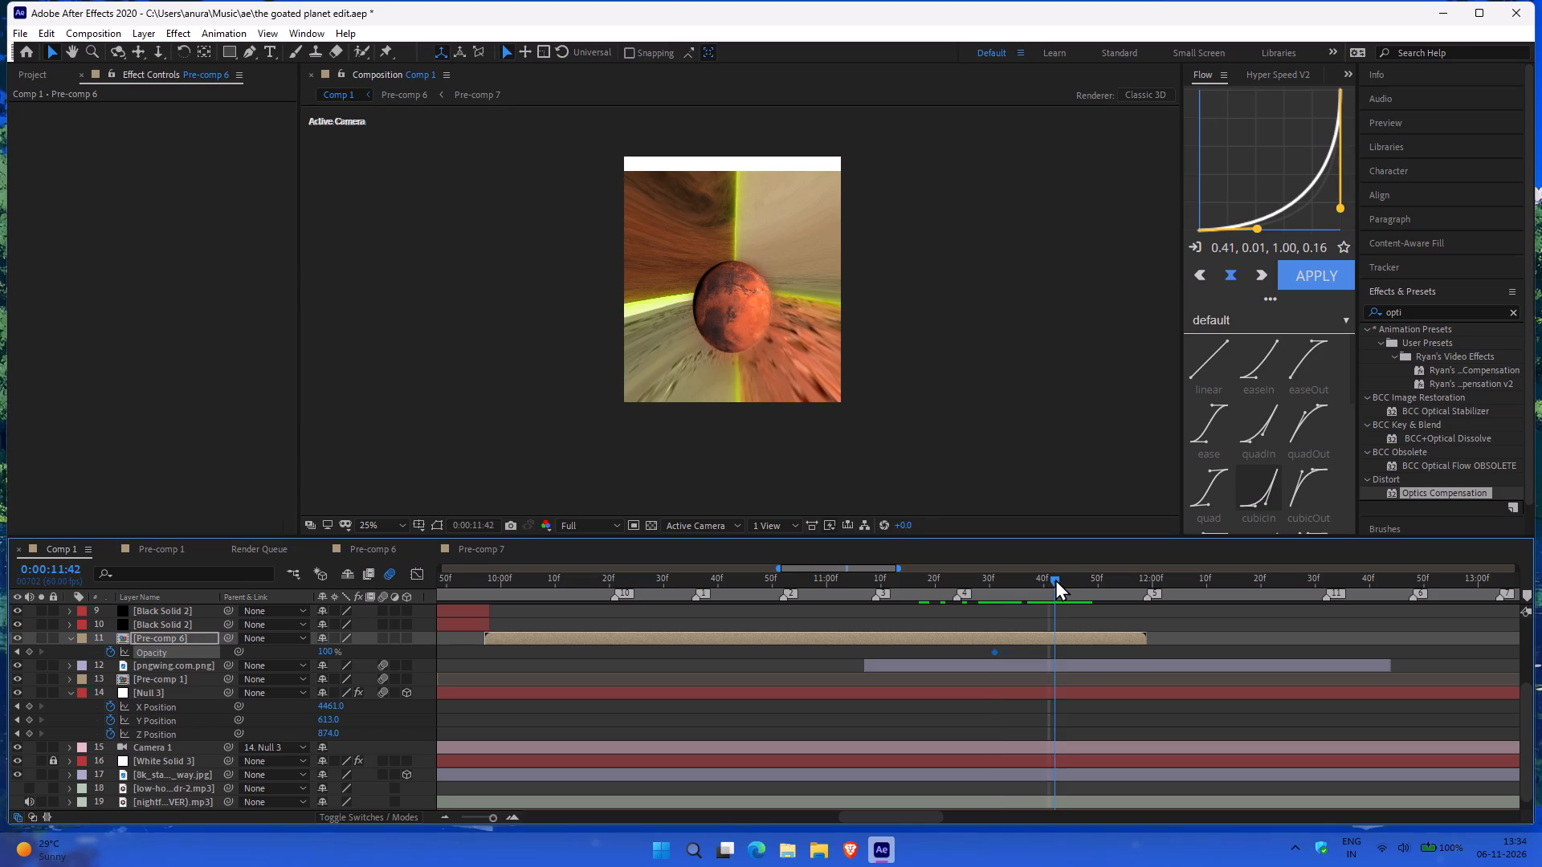
drag(332, 653, 63, 661)
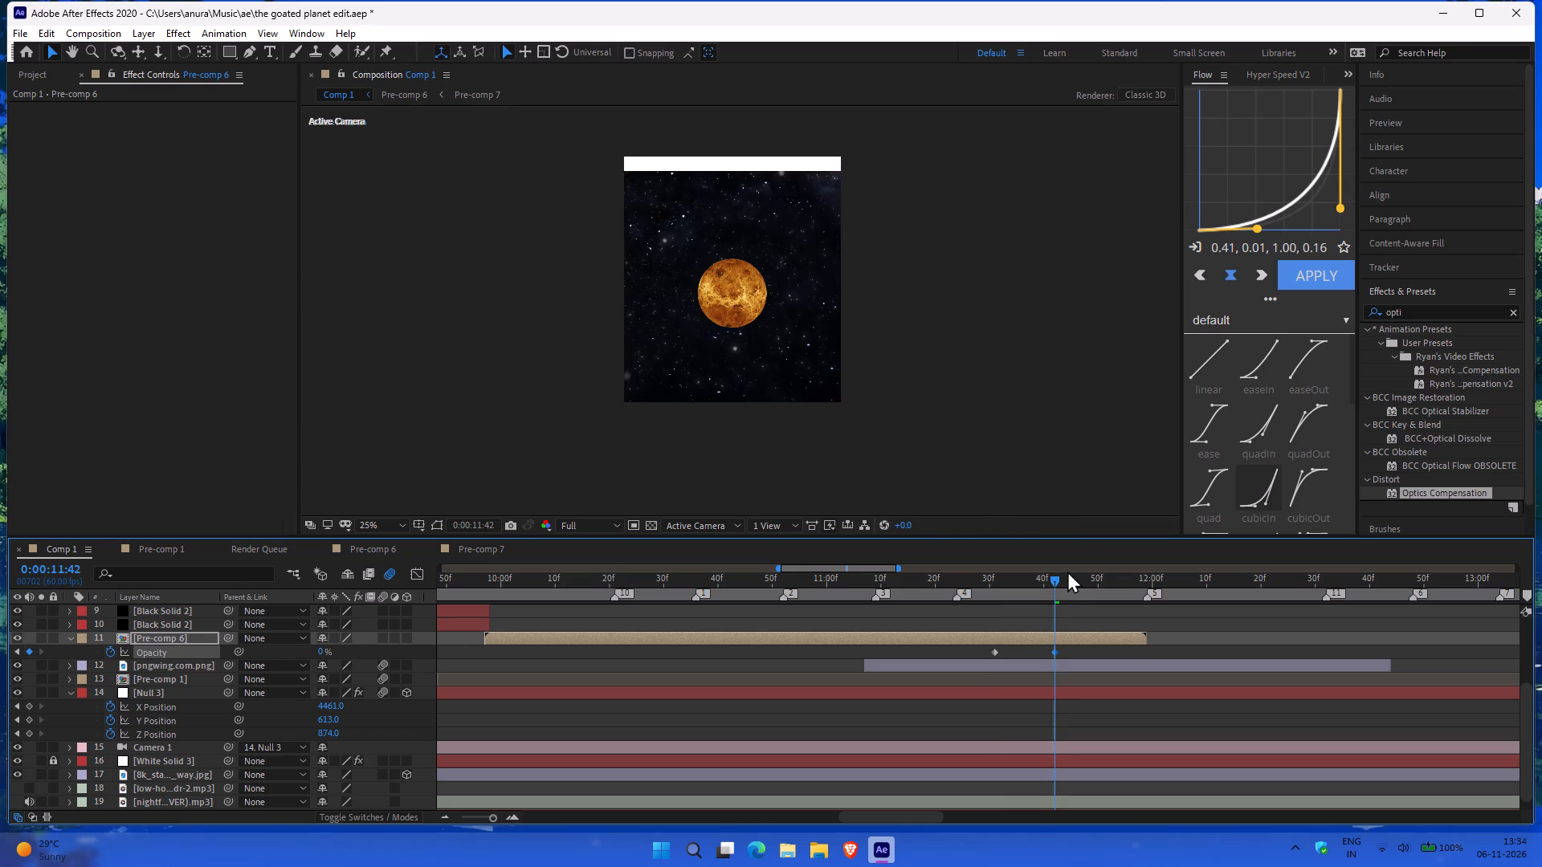
Play back Comp 1 from 0:00:11:16 to check the Pre-comp 6 fade-out into the next planet.
drag(1055, 582, 914, 574)
key(space)
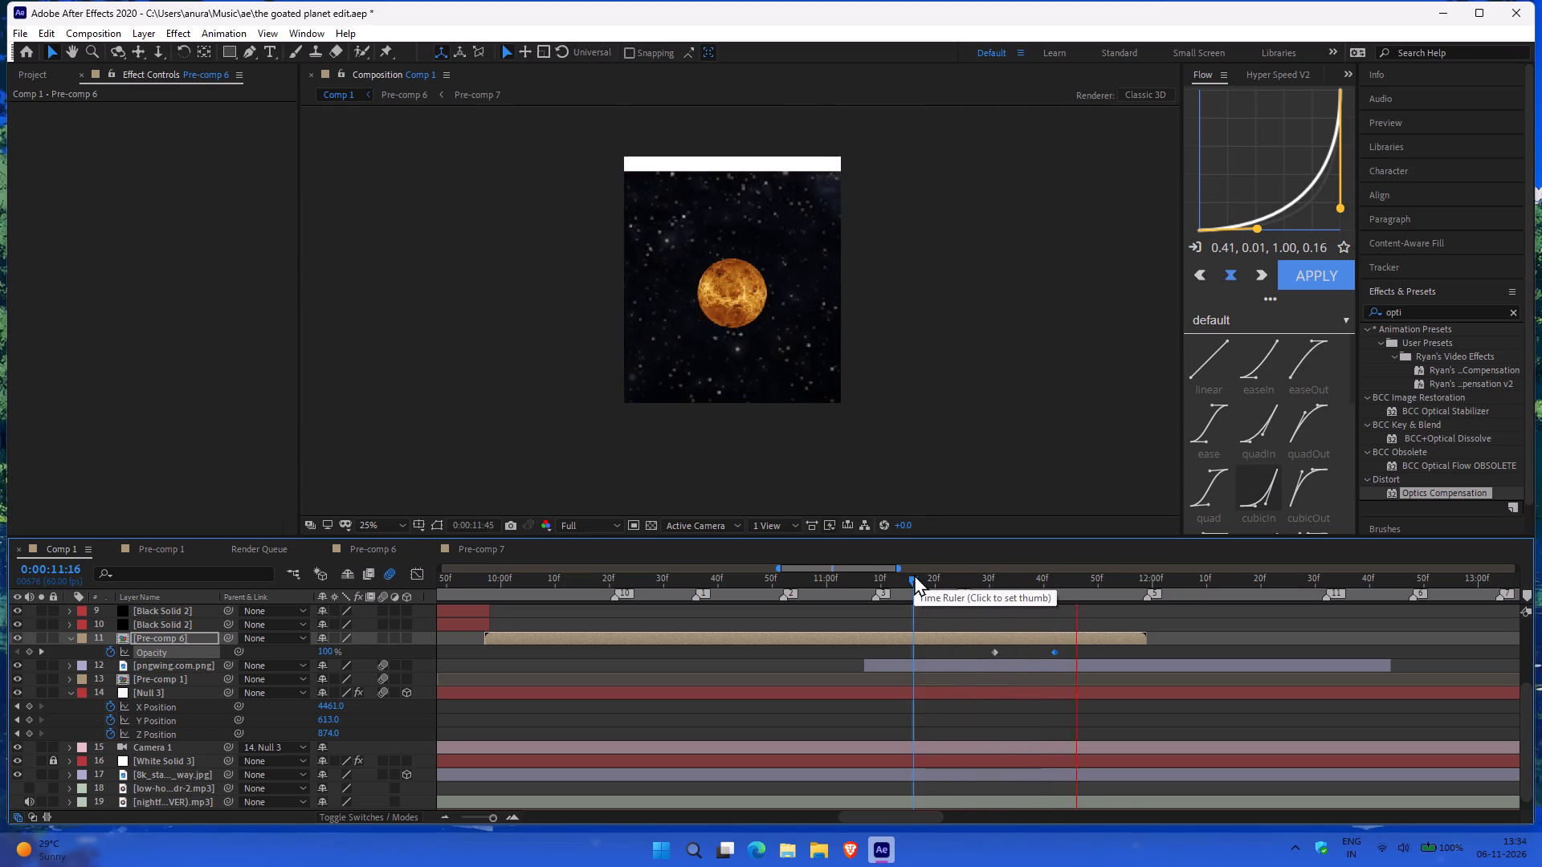
key(space)
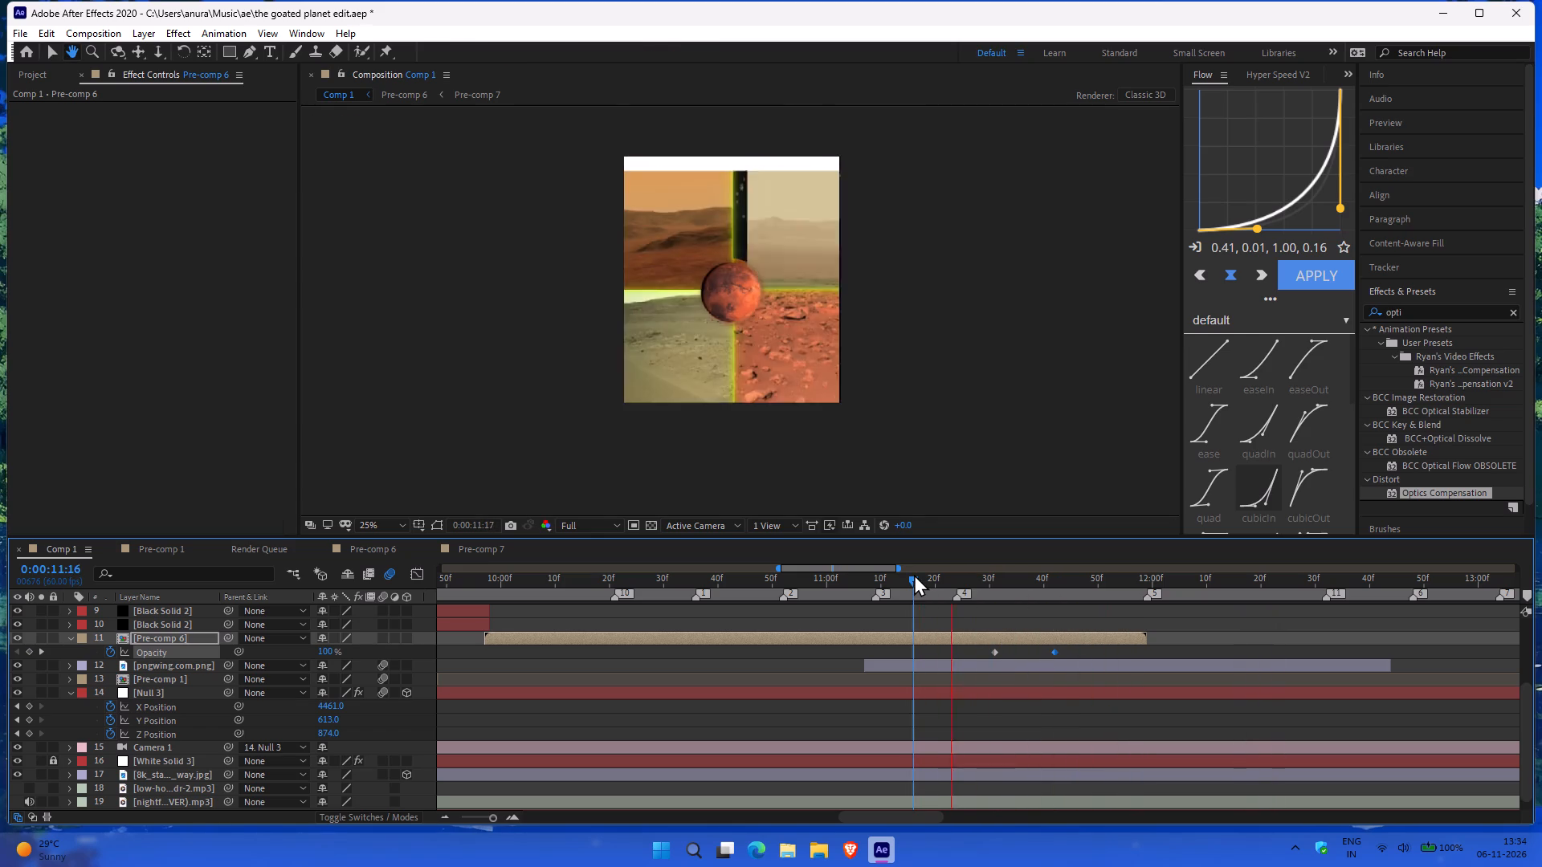
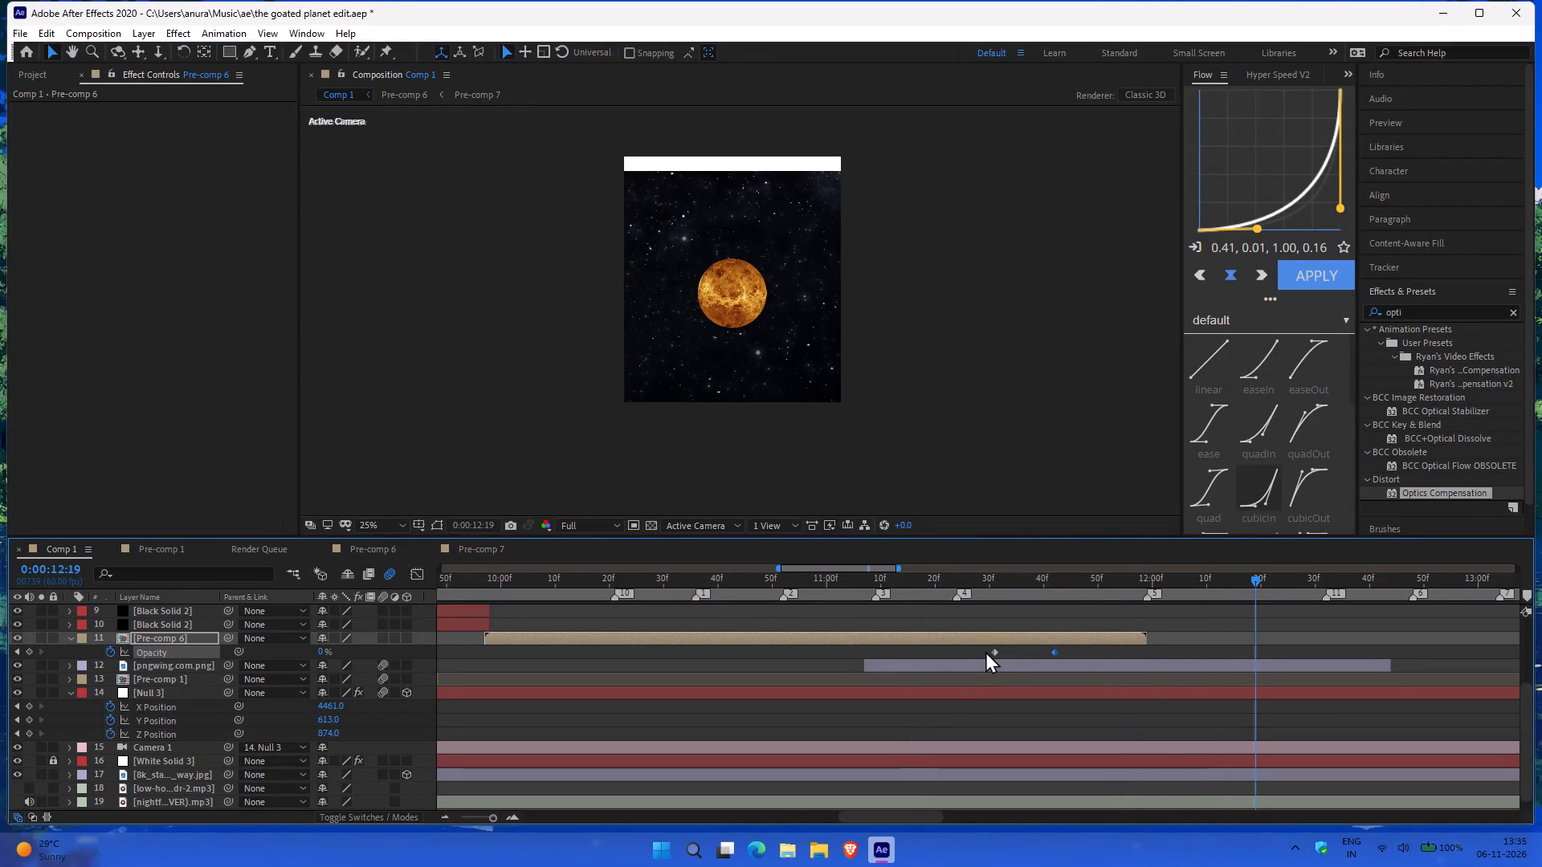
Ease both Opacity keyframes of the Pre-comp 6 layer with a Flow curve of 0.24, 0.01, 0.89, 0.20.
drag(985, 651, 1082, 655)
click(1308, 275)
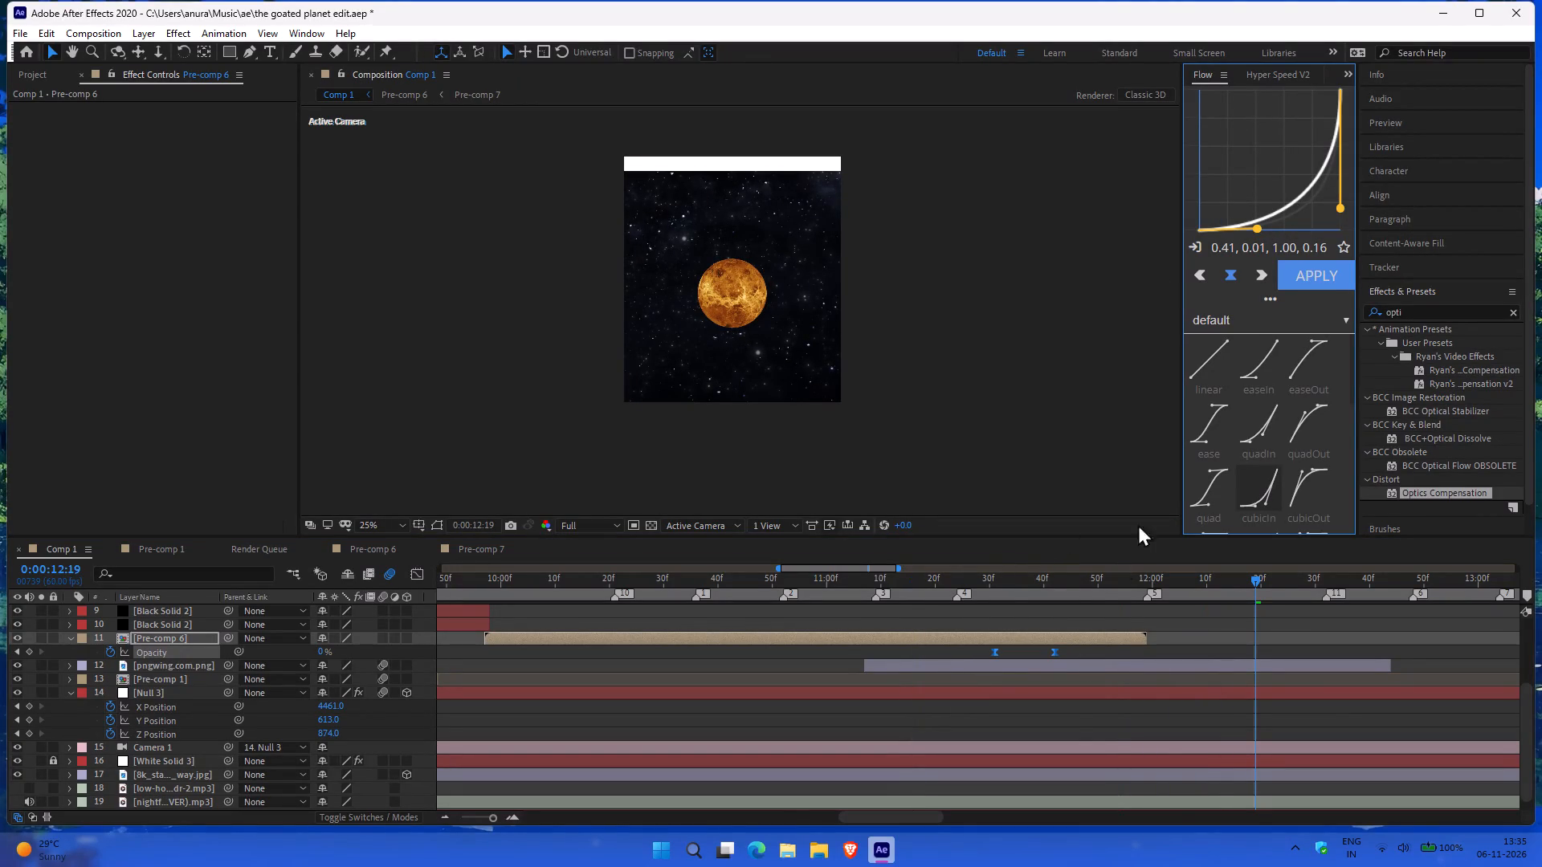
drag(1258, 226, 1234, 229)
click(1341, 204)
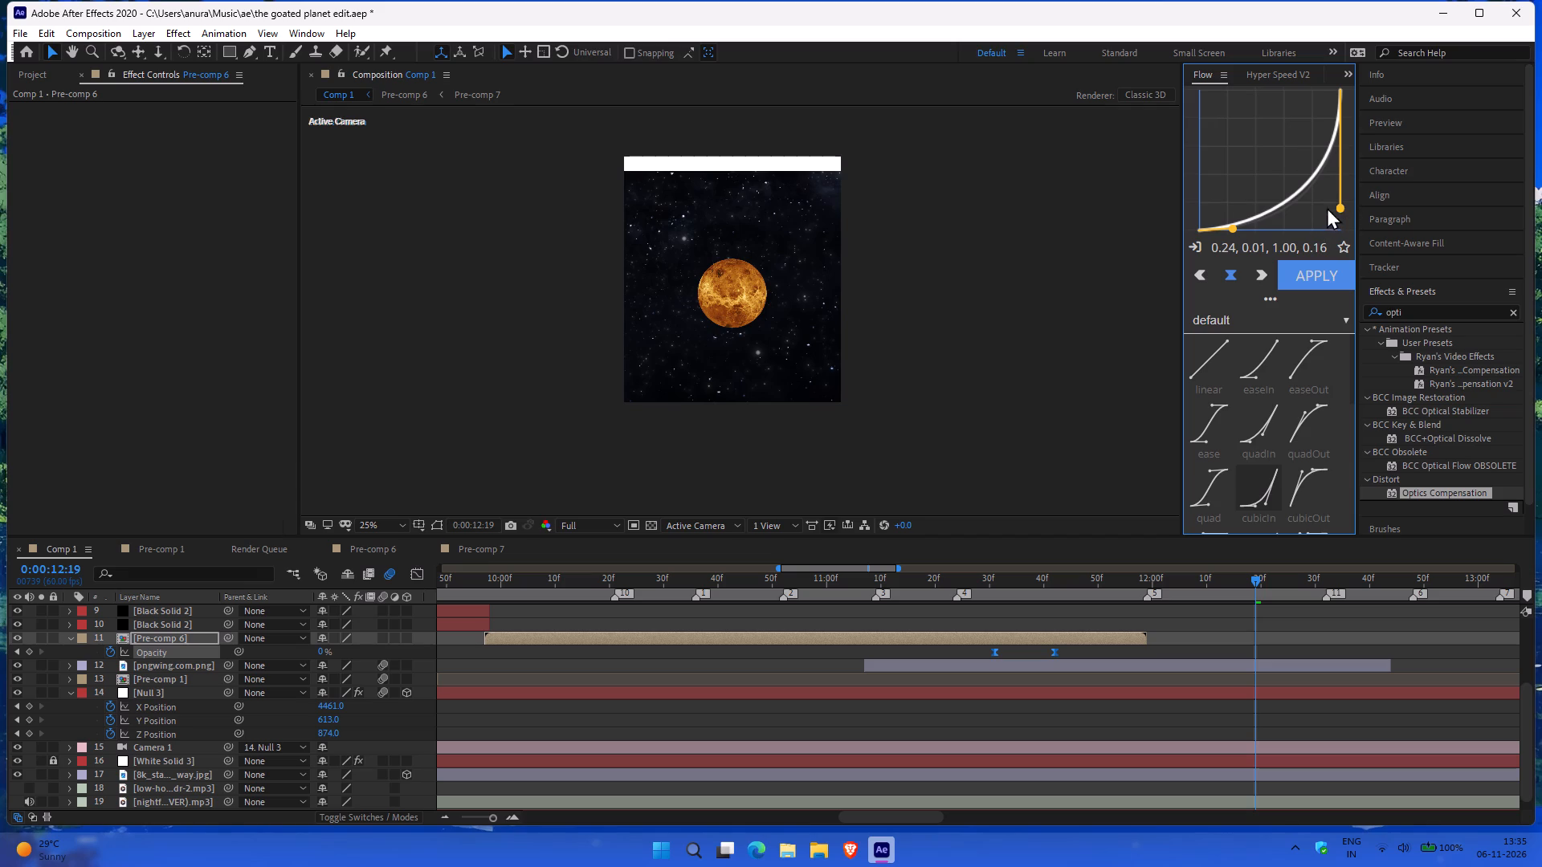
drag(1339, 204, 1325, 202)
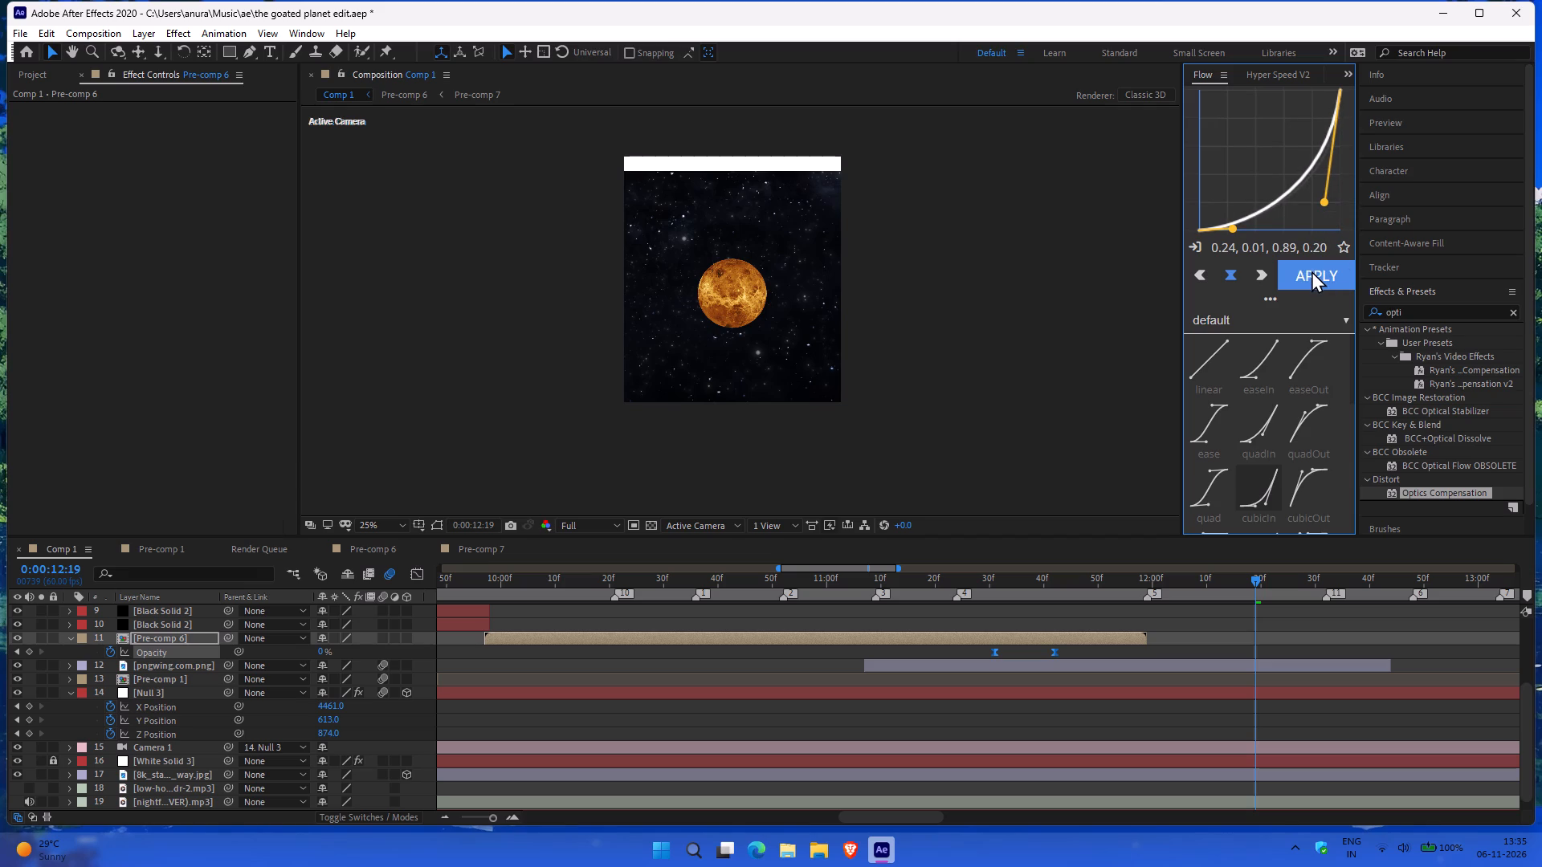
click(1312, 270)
Play back Comp 1 from 0:00:11:27 to check the eased Pre-comp 6 fade-out.
click(972, 576)
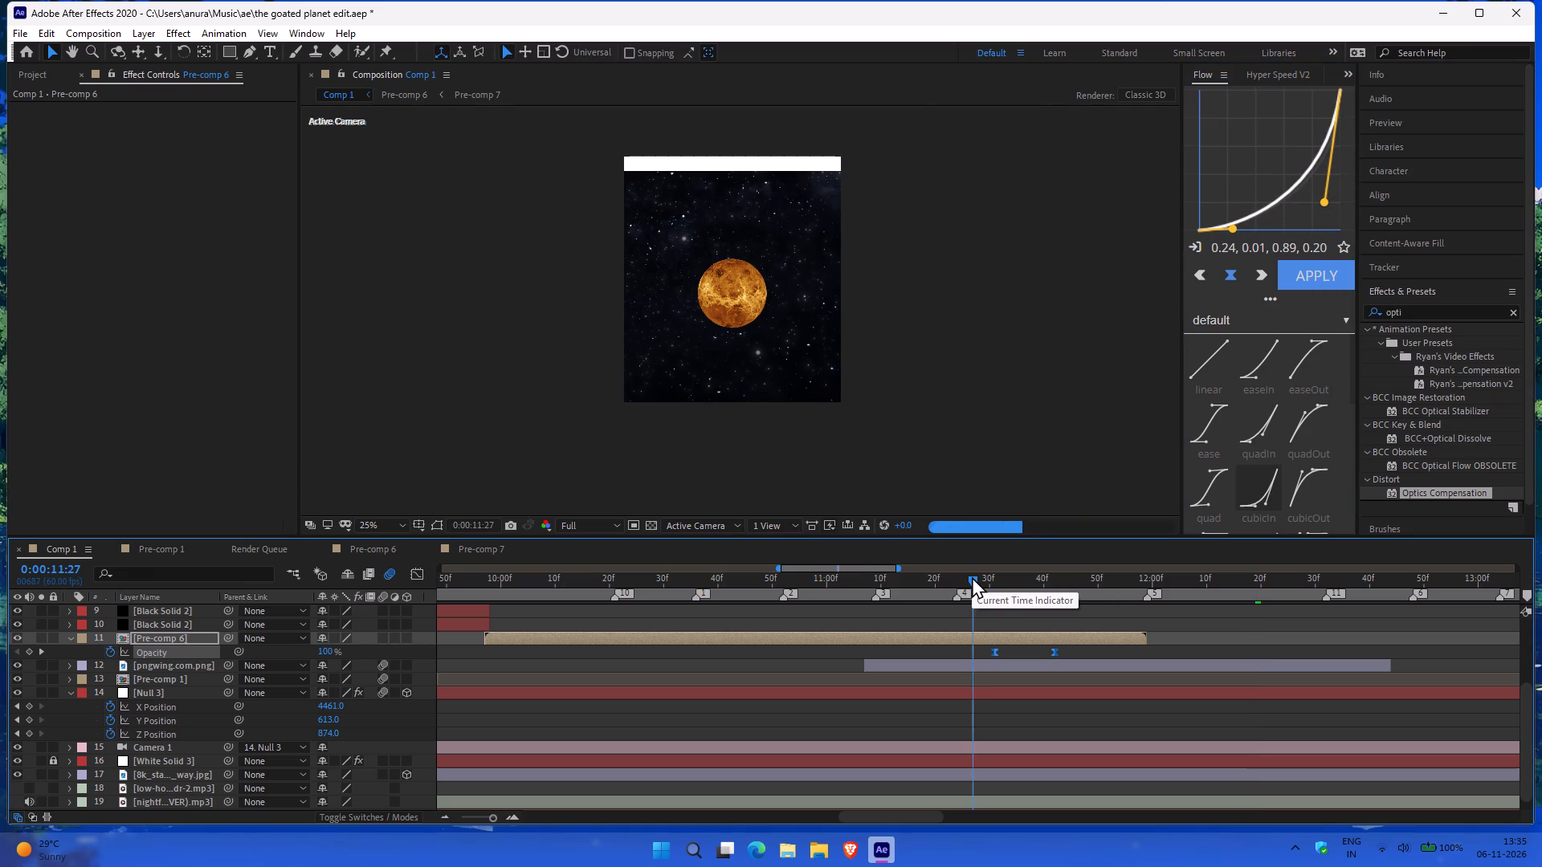
key(space)
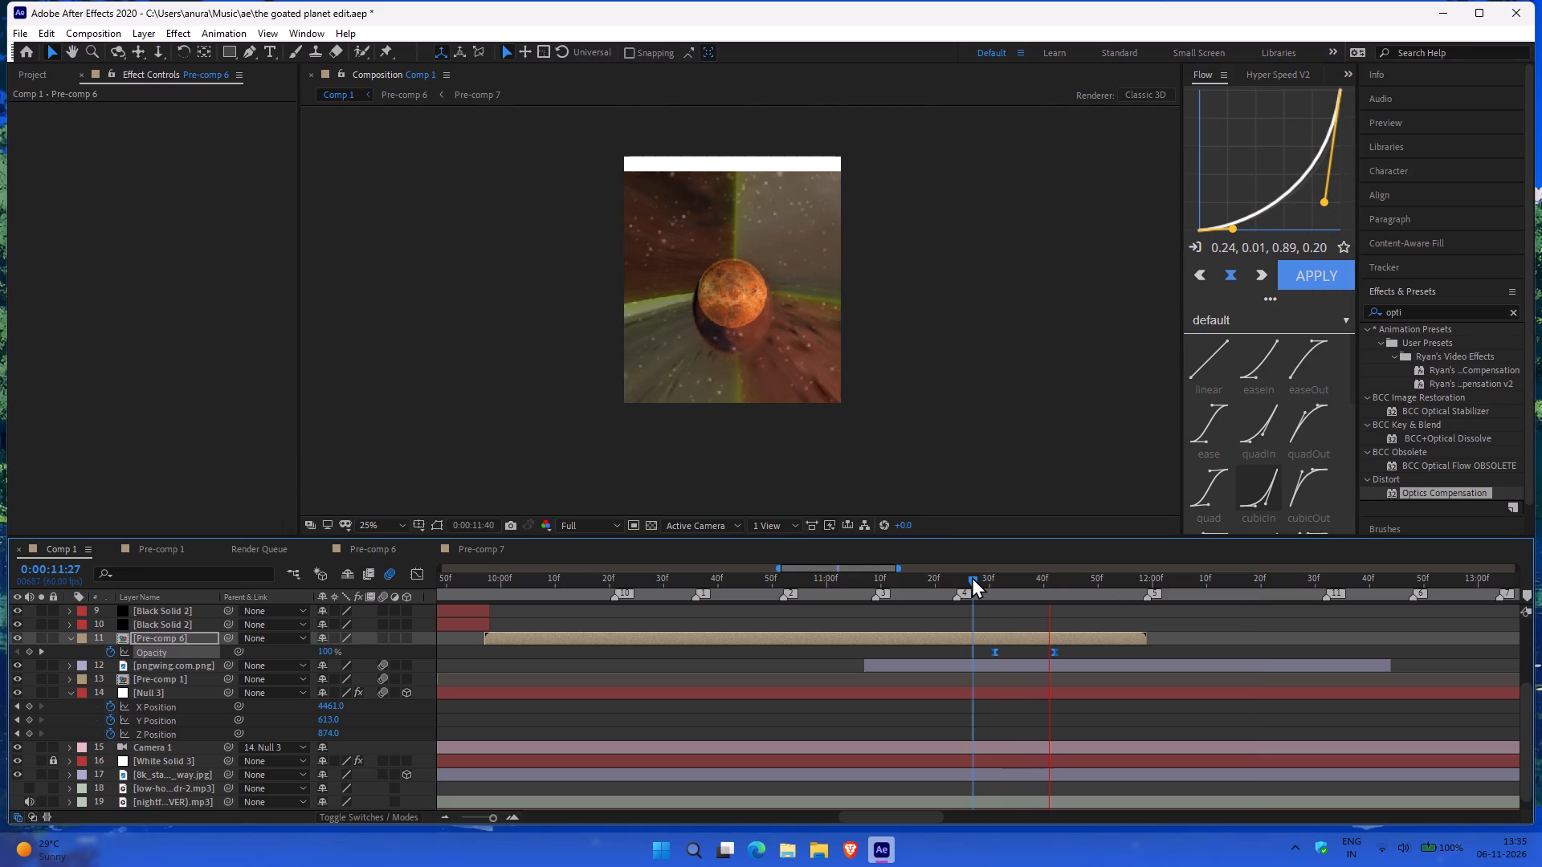
key(space)
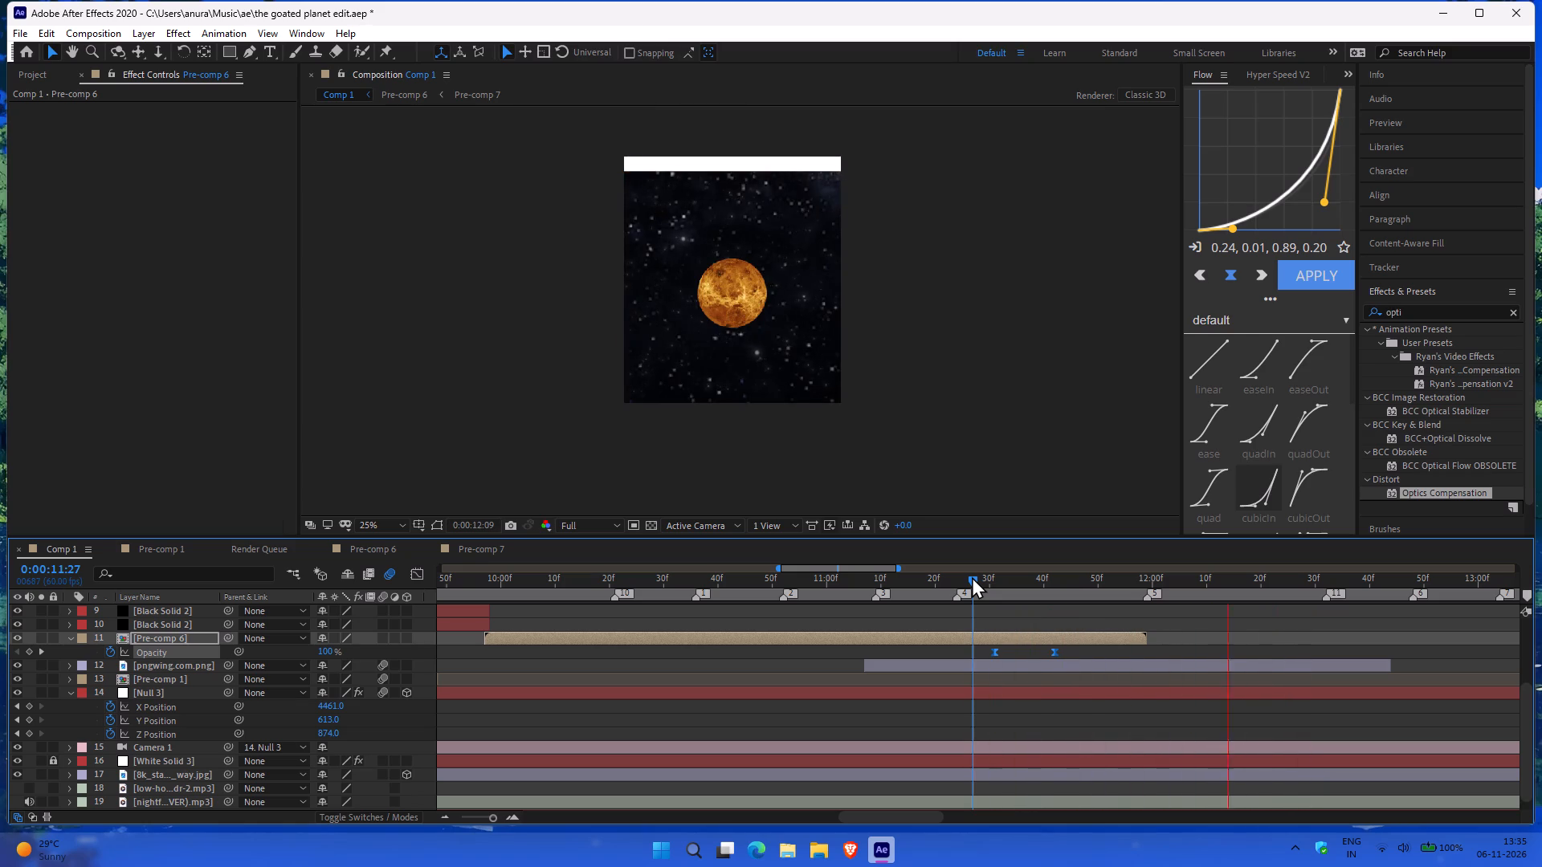
key(space)
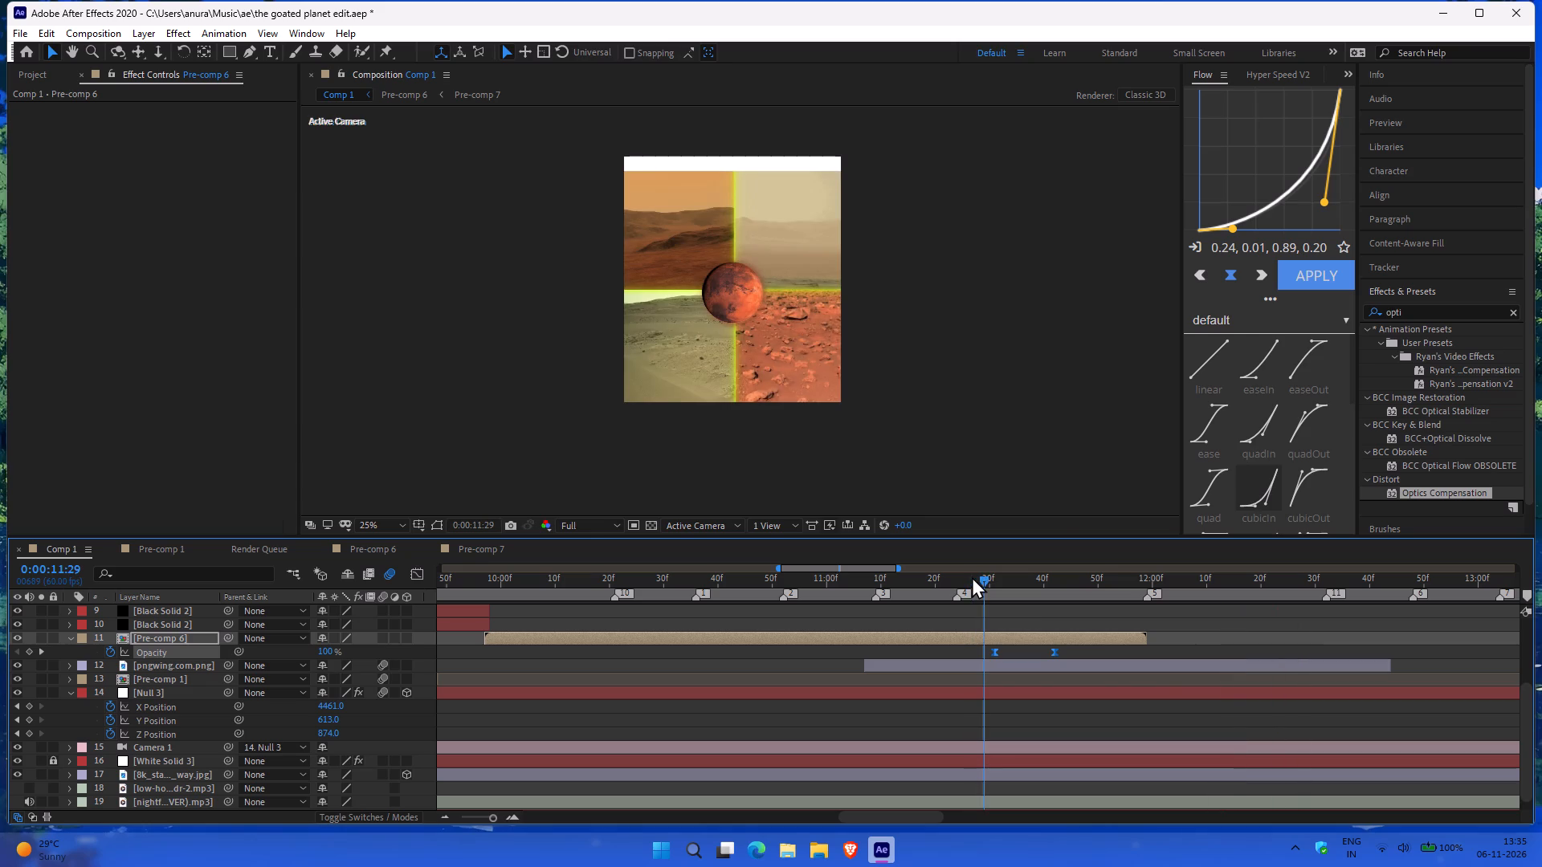
In Pre-comp 6, place the Optics Compensation View Center of Adjustment Layer 8 on the Mars planet, at 532.0, 664.0.
click(250, 554)
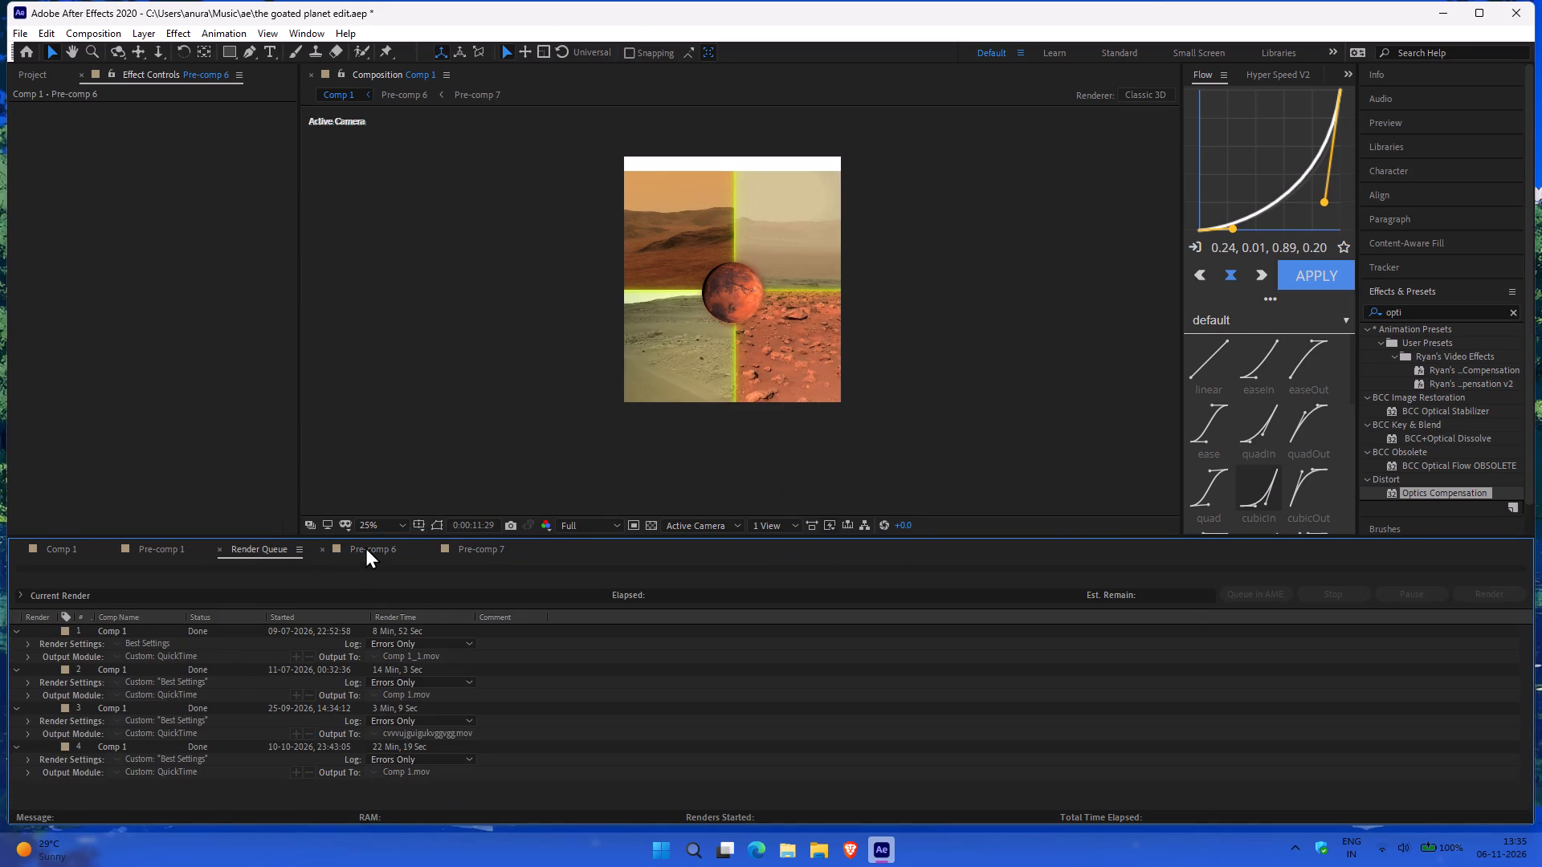
click(367, 546)
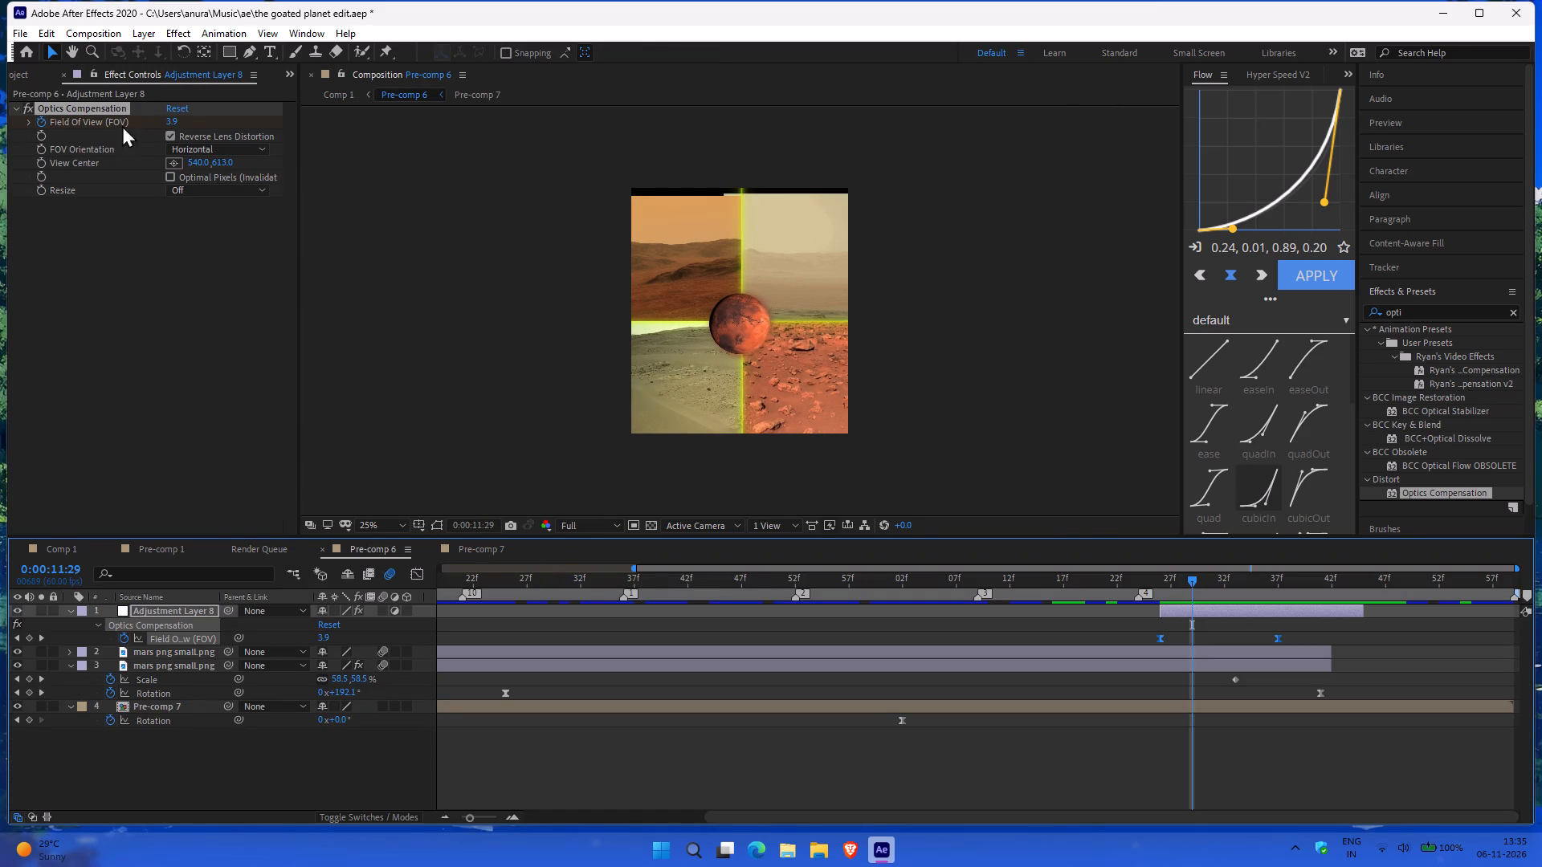
click(177, 161)
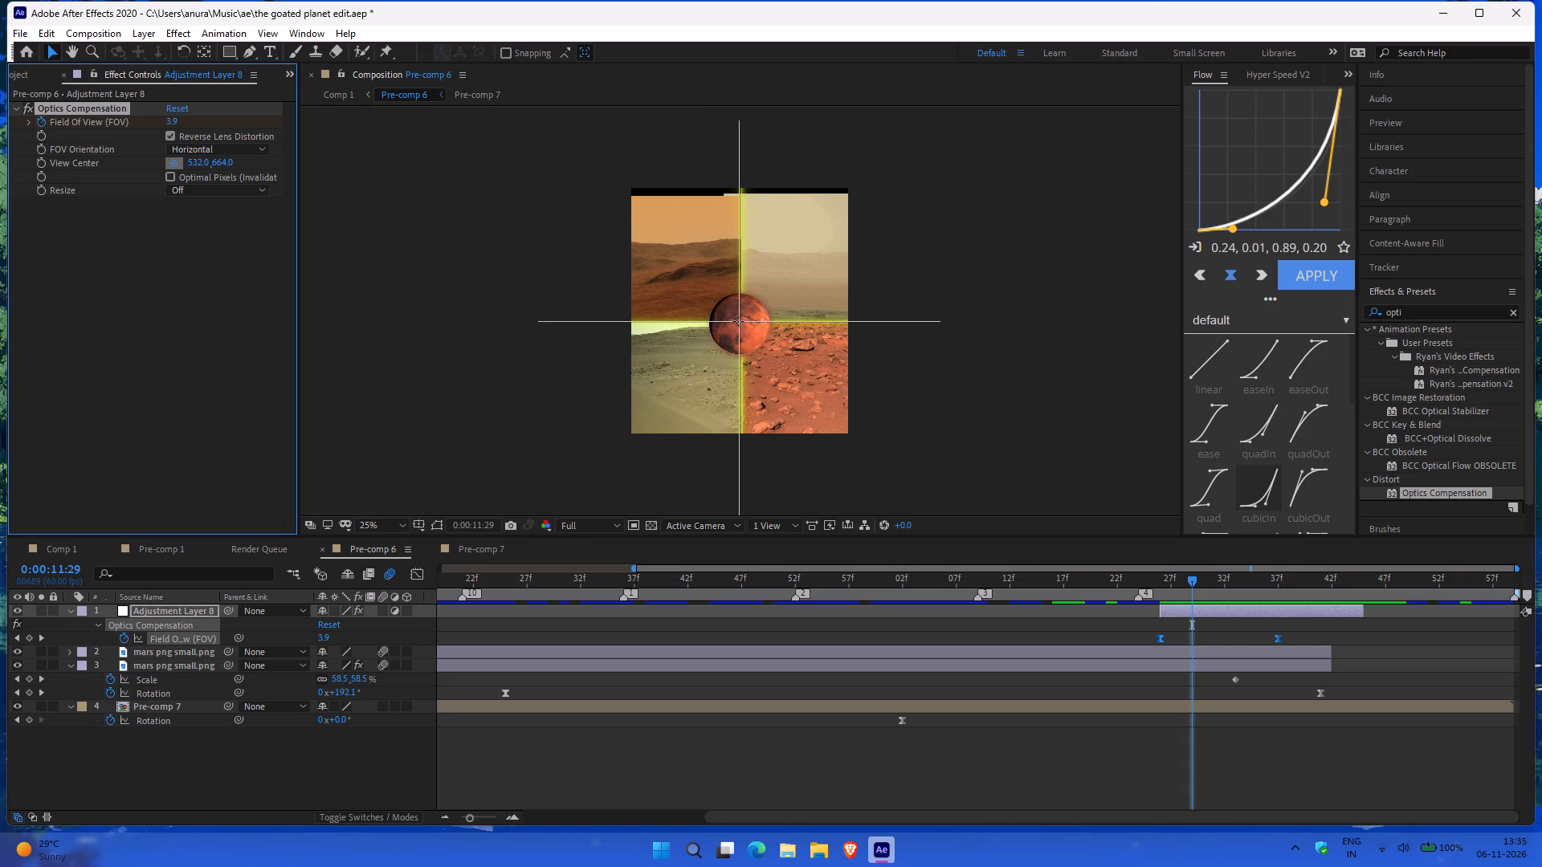
click(738, 321)
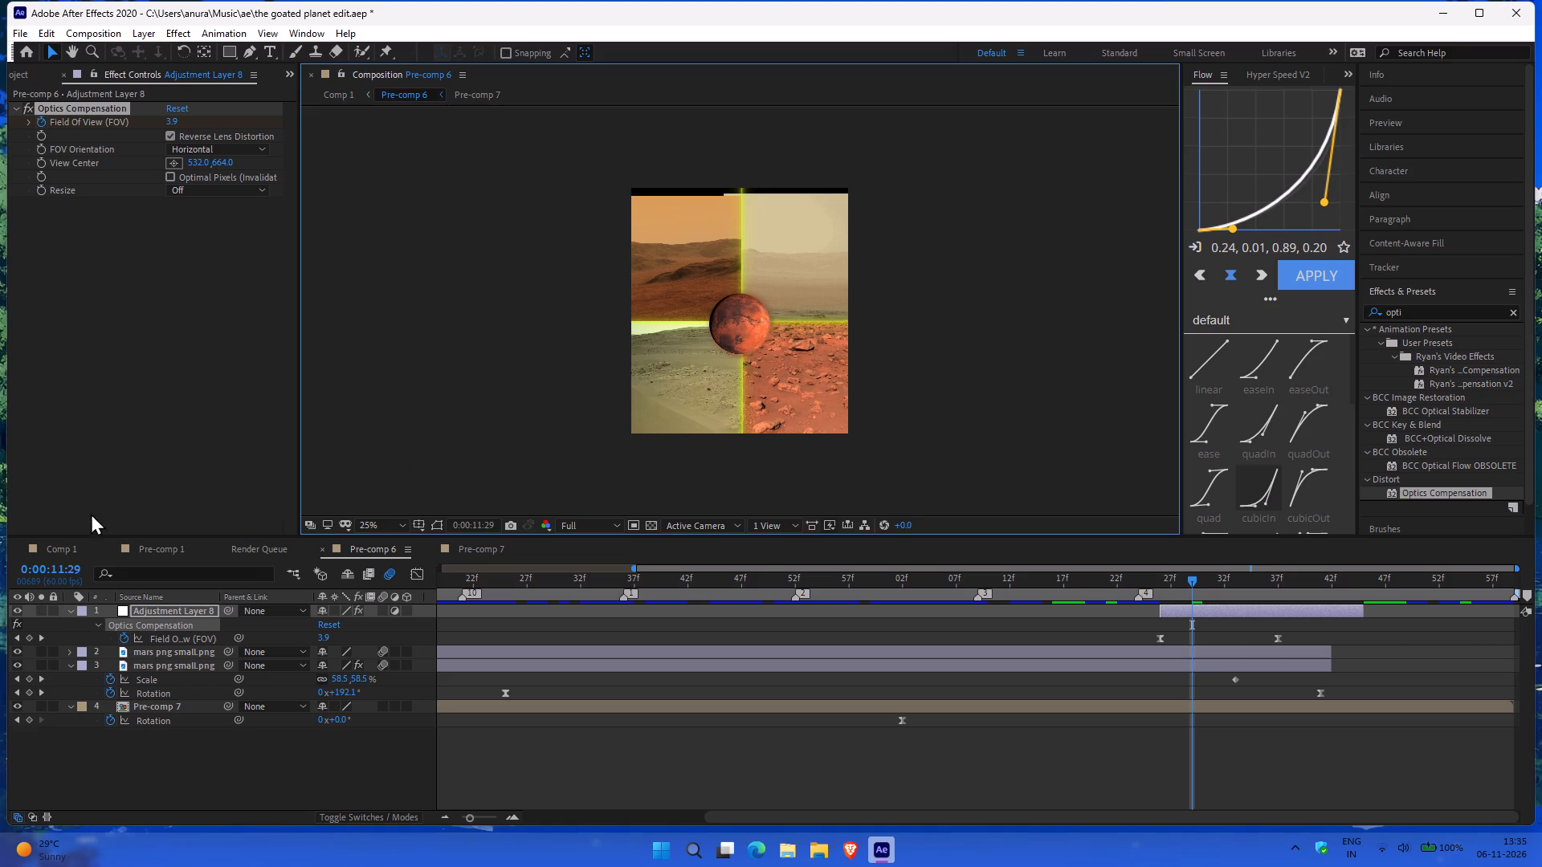
Play back Comp 1 from 0:00:11:29 and examine the fade frame by frame between about 0:00:11:33 and 0:00:11:41.
click(62, 545)
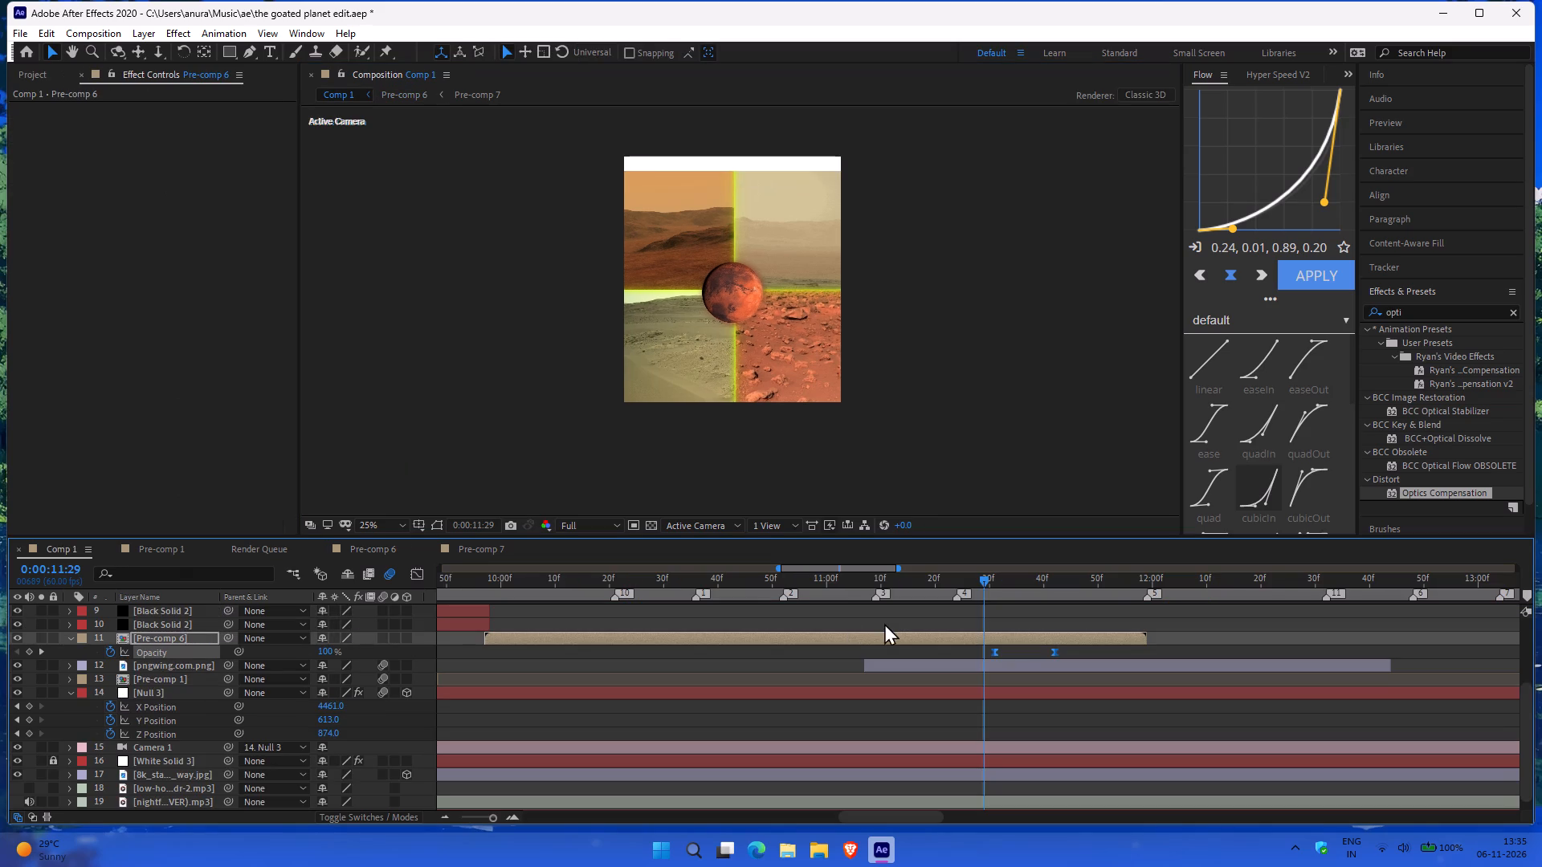
key(space)
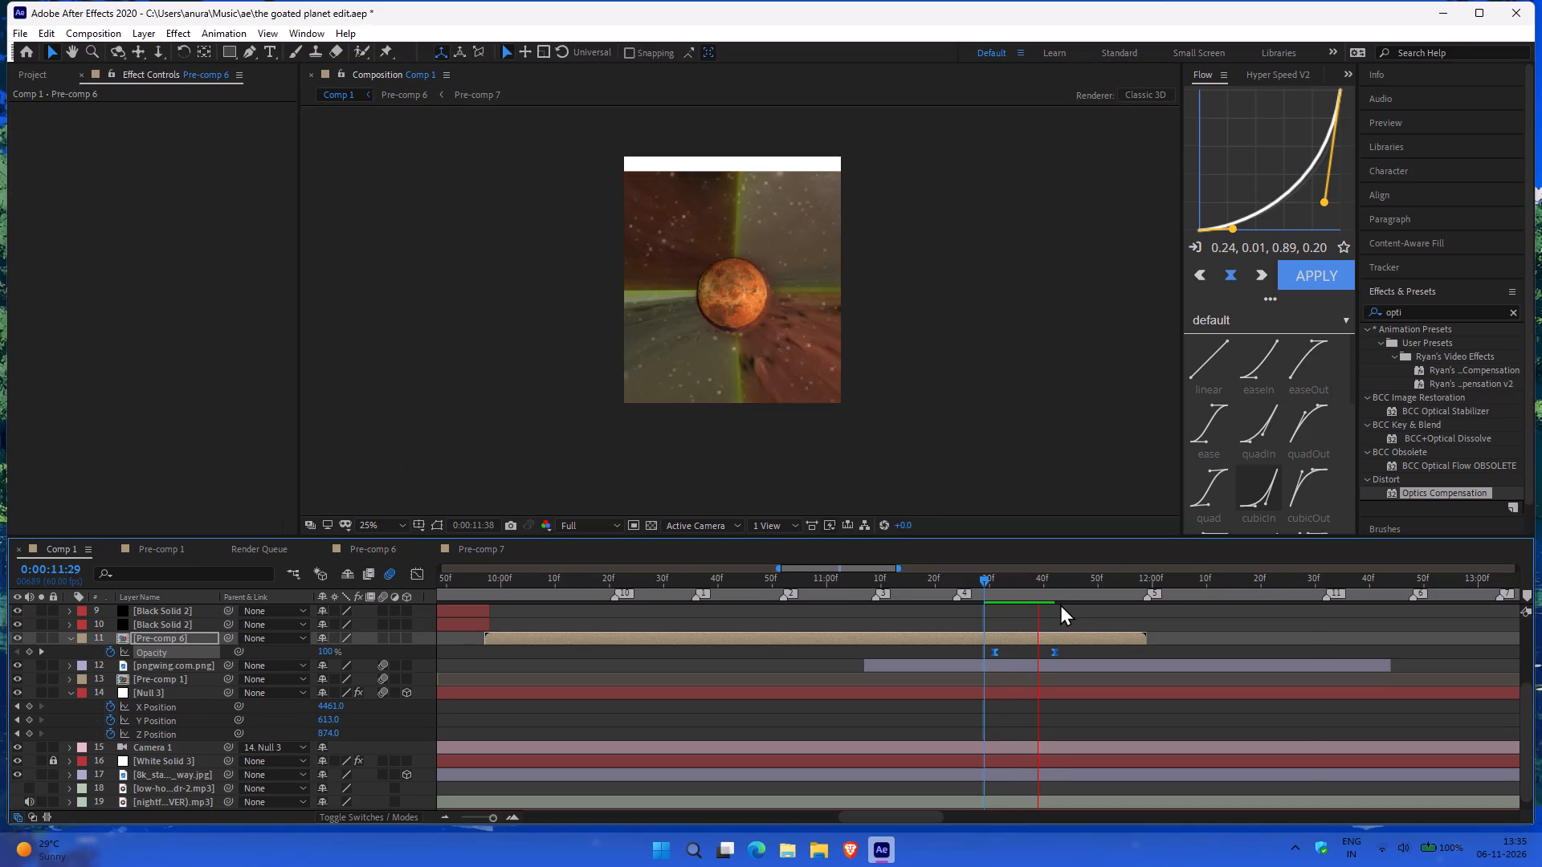
key(space)
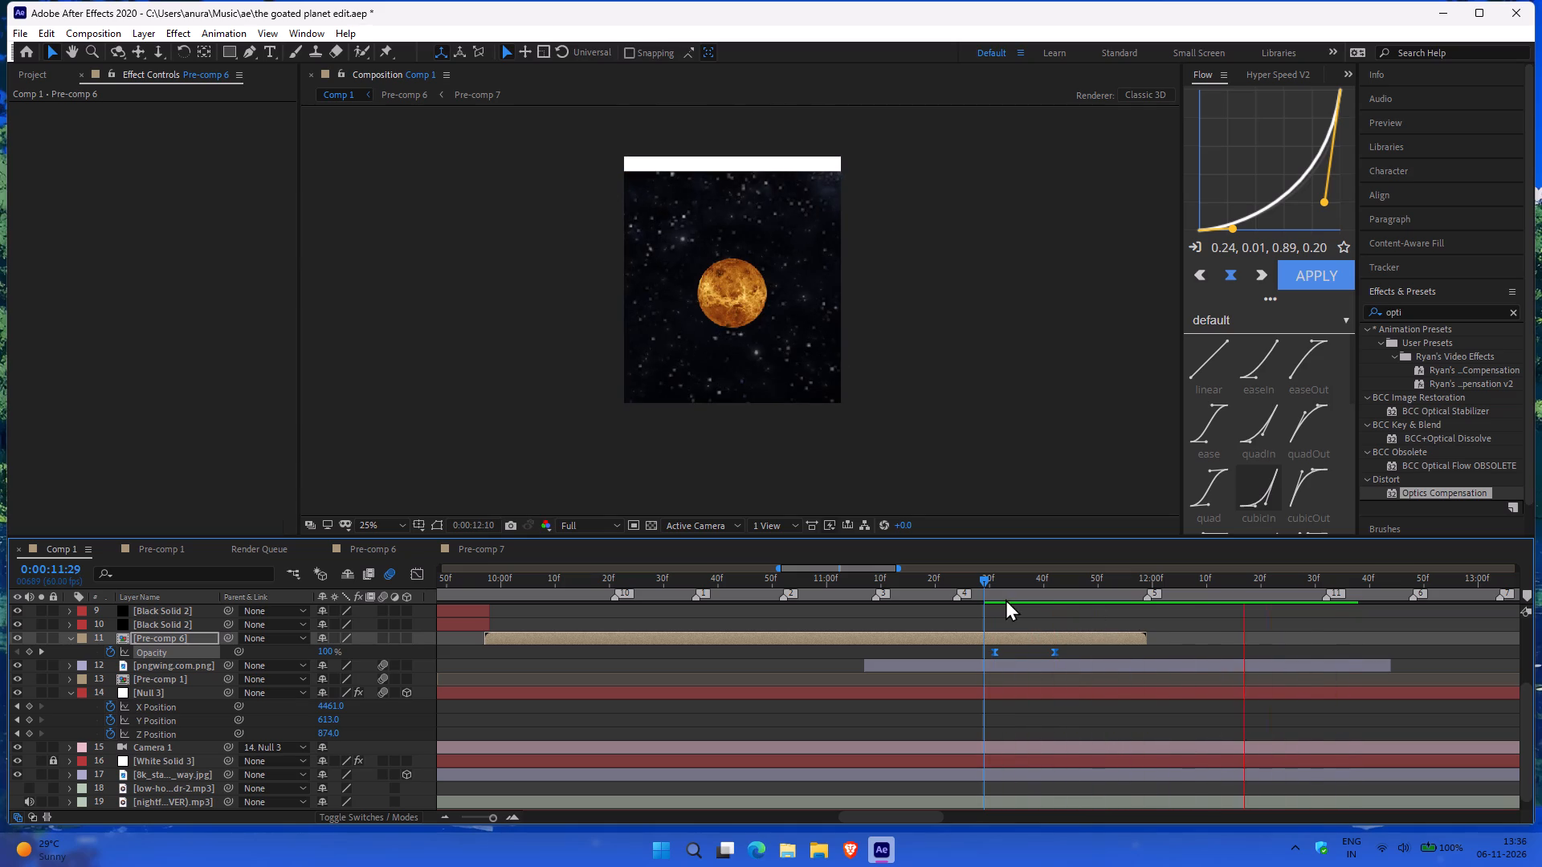
drag(985, 578, 1008, 580)
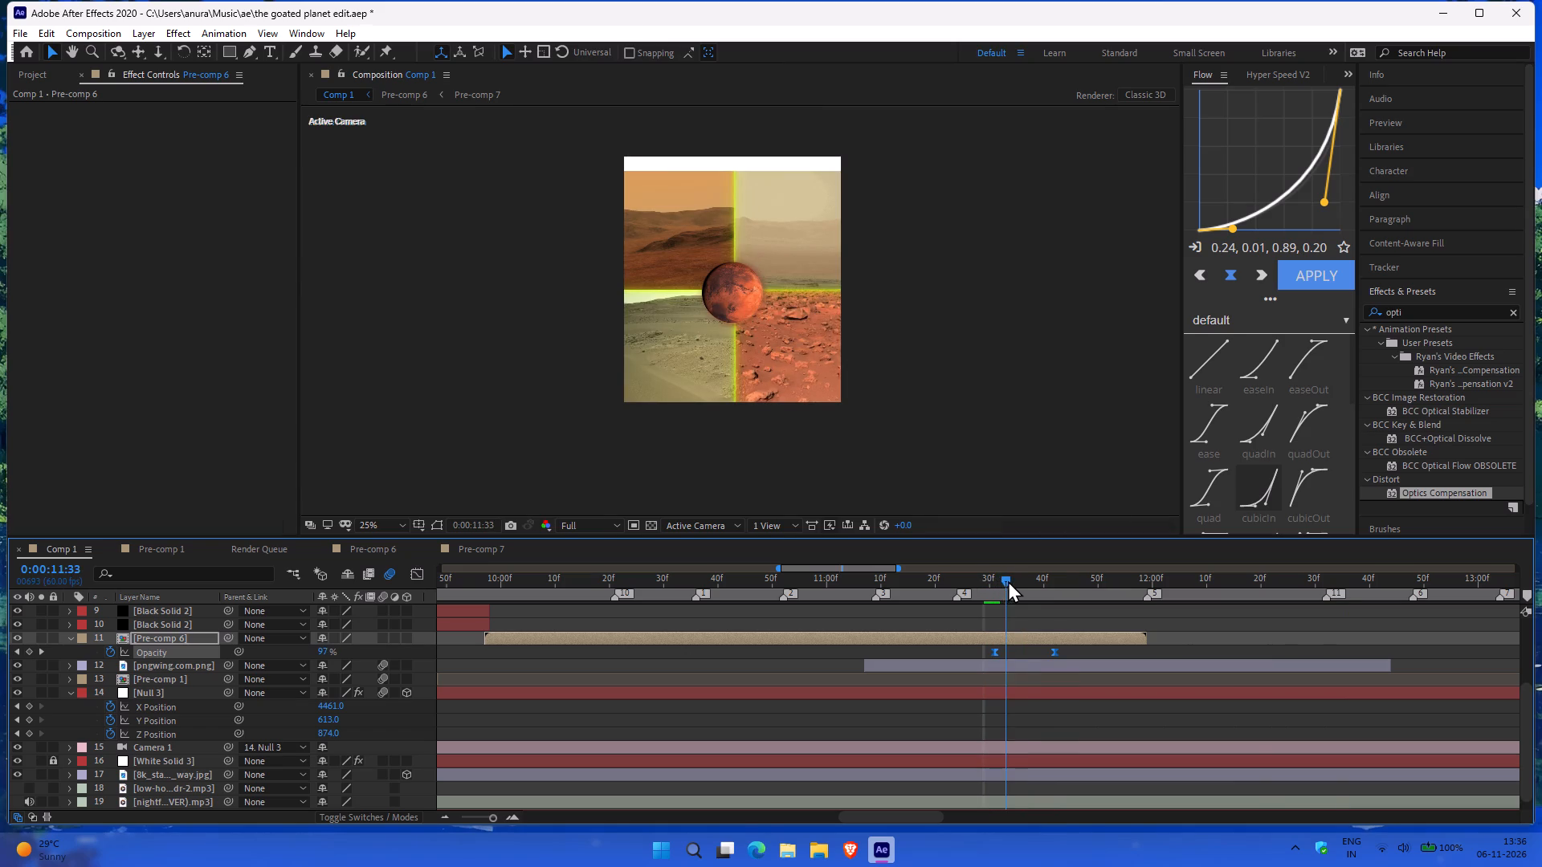
drag(1008, 580, 1051, 588)
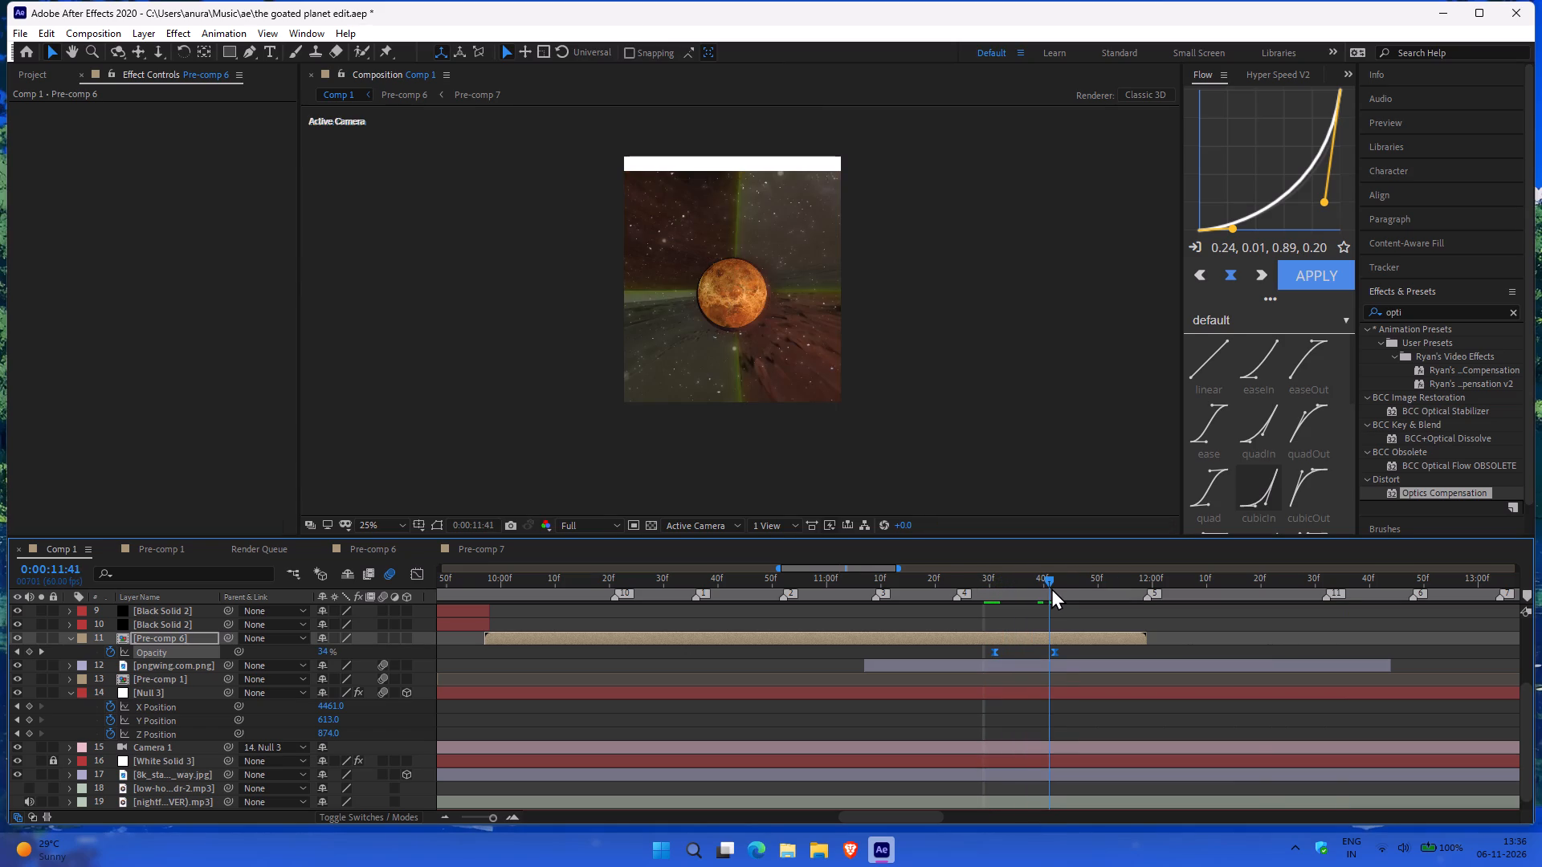
drag(1051, 588, 1018, 601)
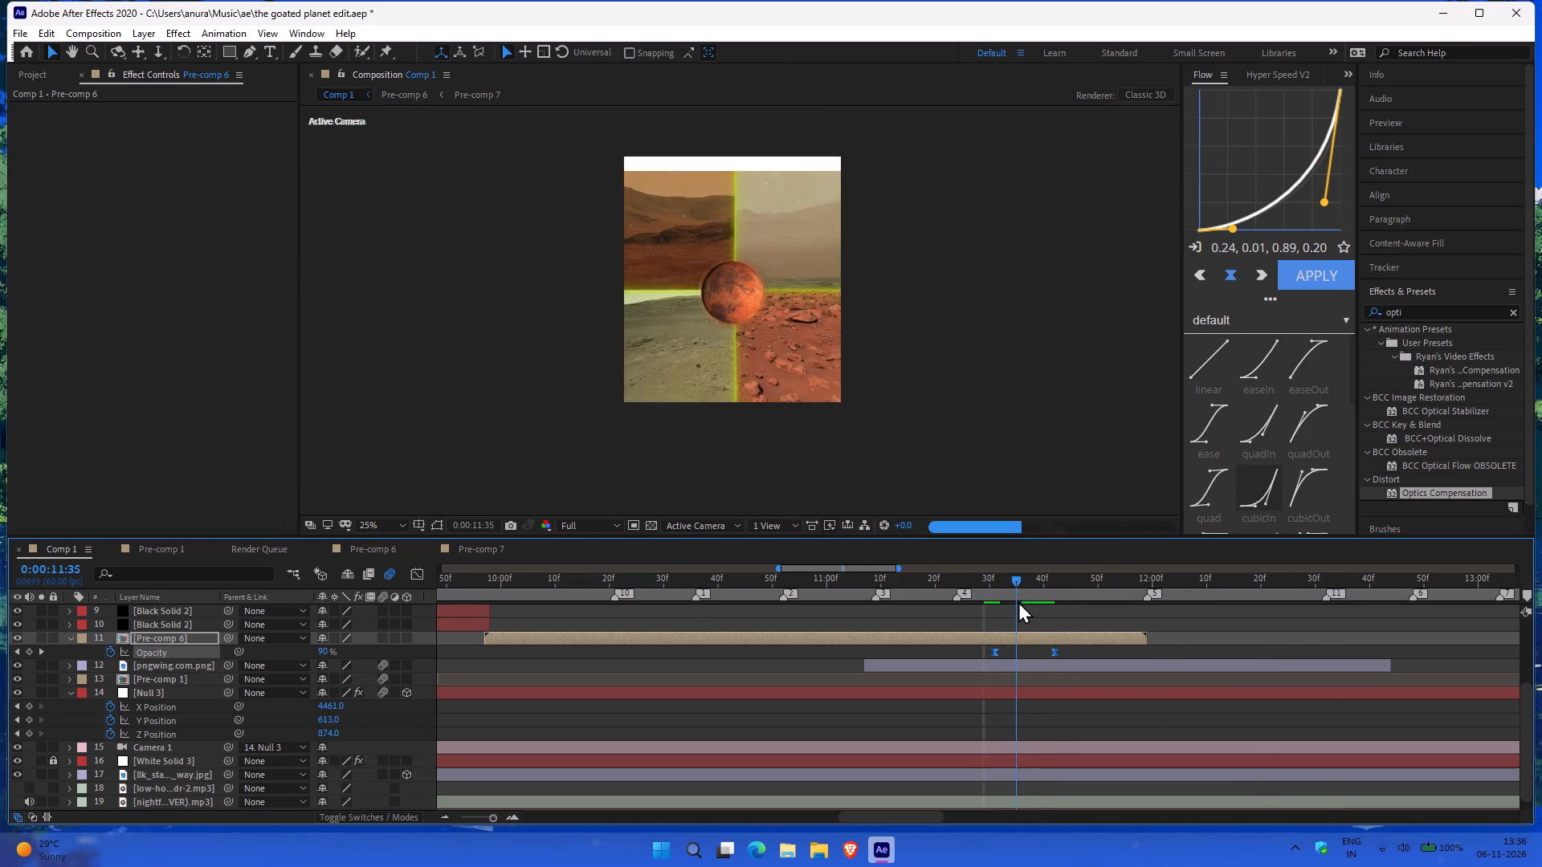
drag(1018, 601, 1031, 602)
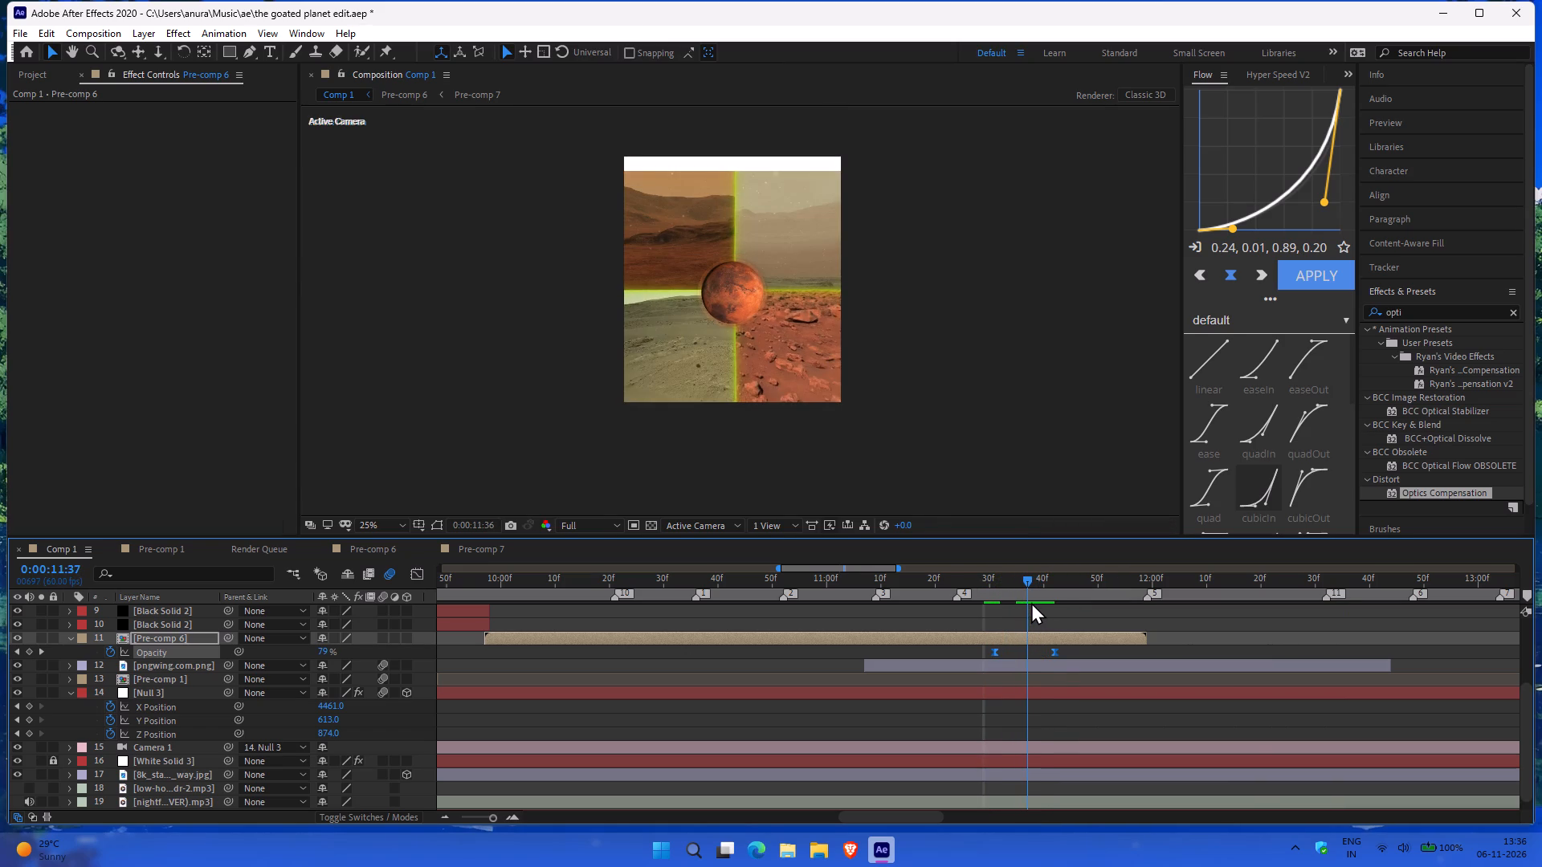
drag(1031, 602, 1023, 601)
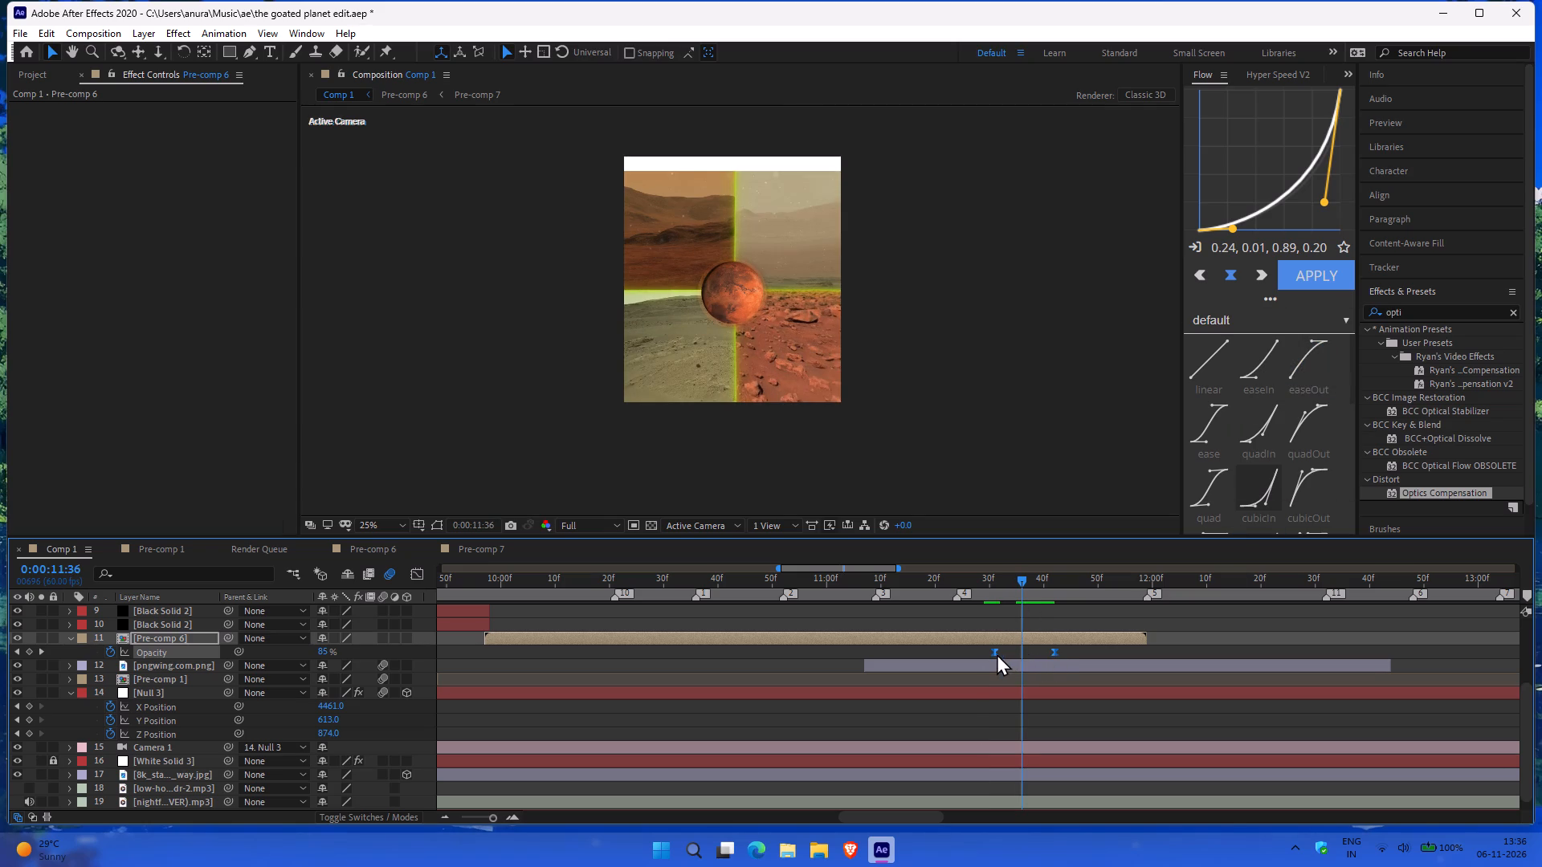
Retime the Pre-comp 6 Opacity keyframes in Comp 1, the first to about 0:00:11:29 and the second to about 0:00:11:43.
drag(995, 654, 991, 654)
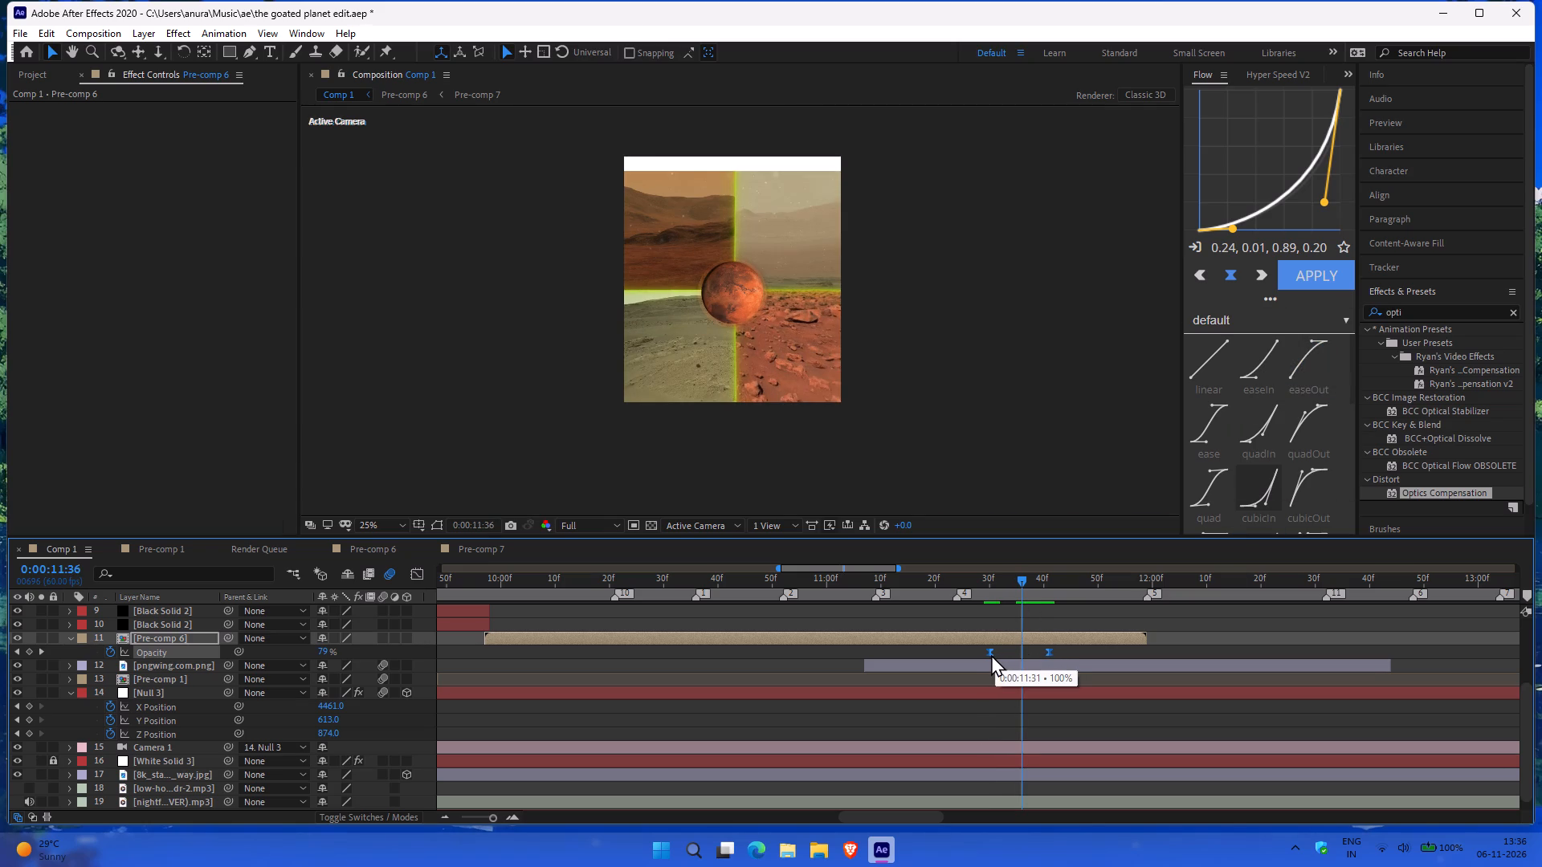
drag(991, 654, 985, 655)
click(1059, 650)
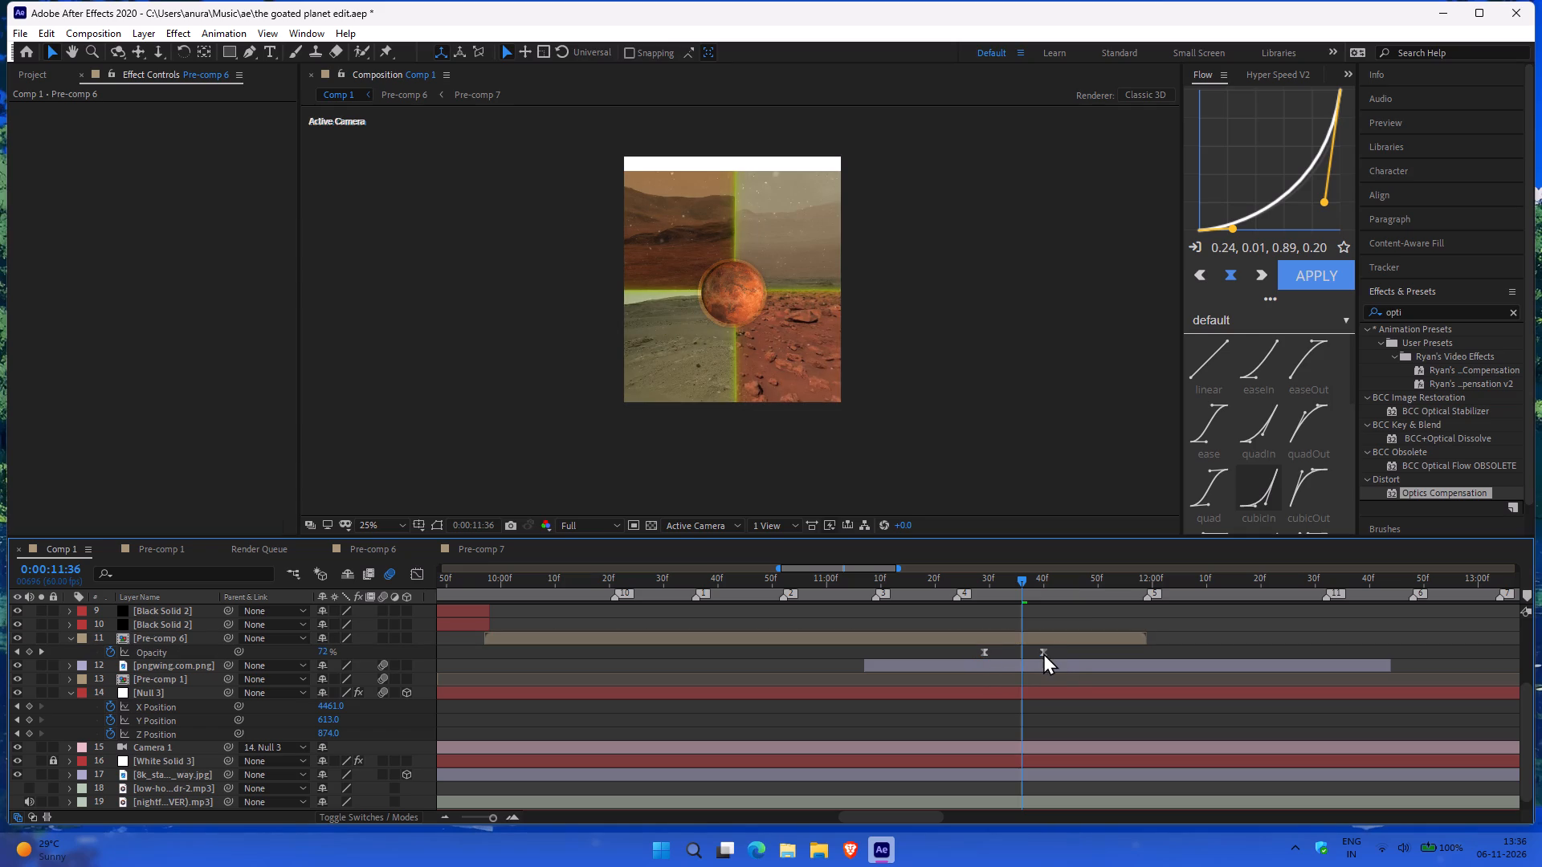
drag(1042, 653, 1057, 653)
drag(964, 577, 1031, 584)
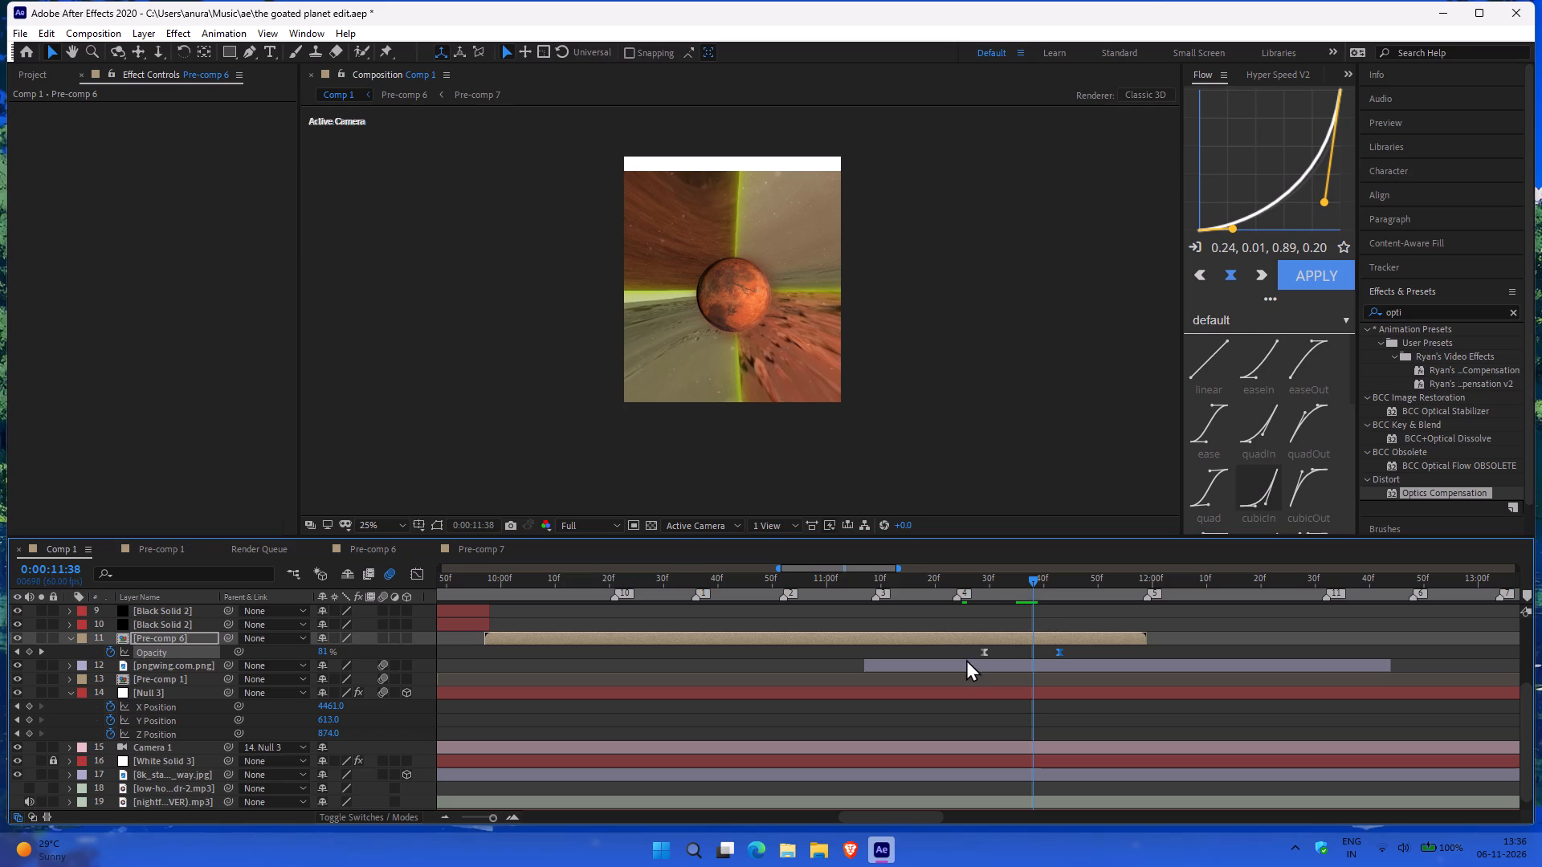
Apply the default Flow ease preset 0.52, 0.00, 0.74, 0.00 to both Opacity keyframes of the Pre-comp 6 layer.
drag(956, 647, 1083, 653)
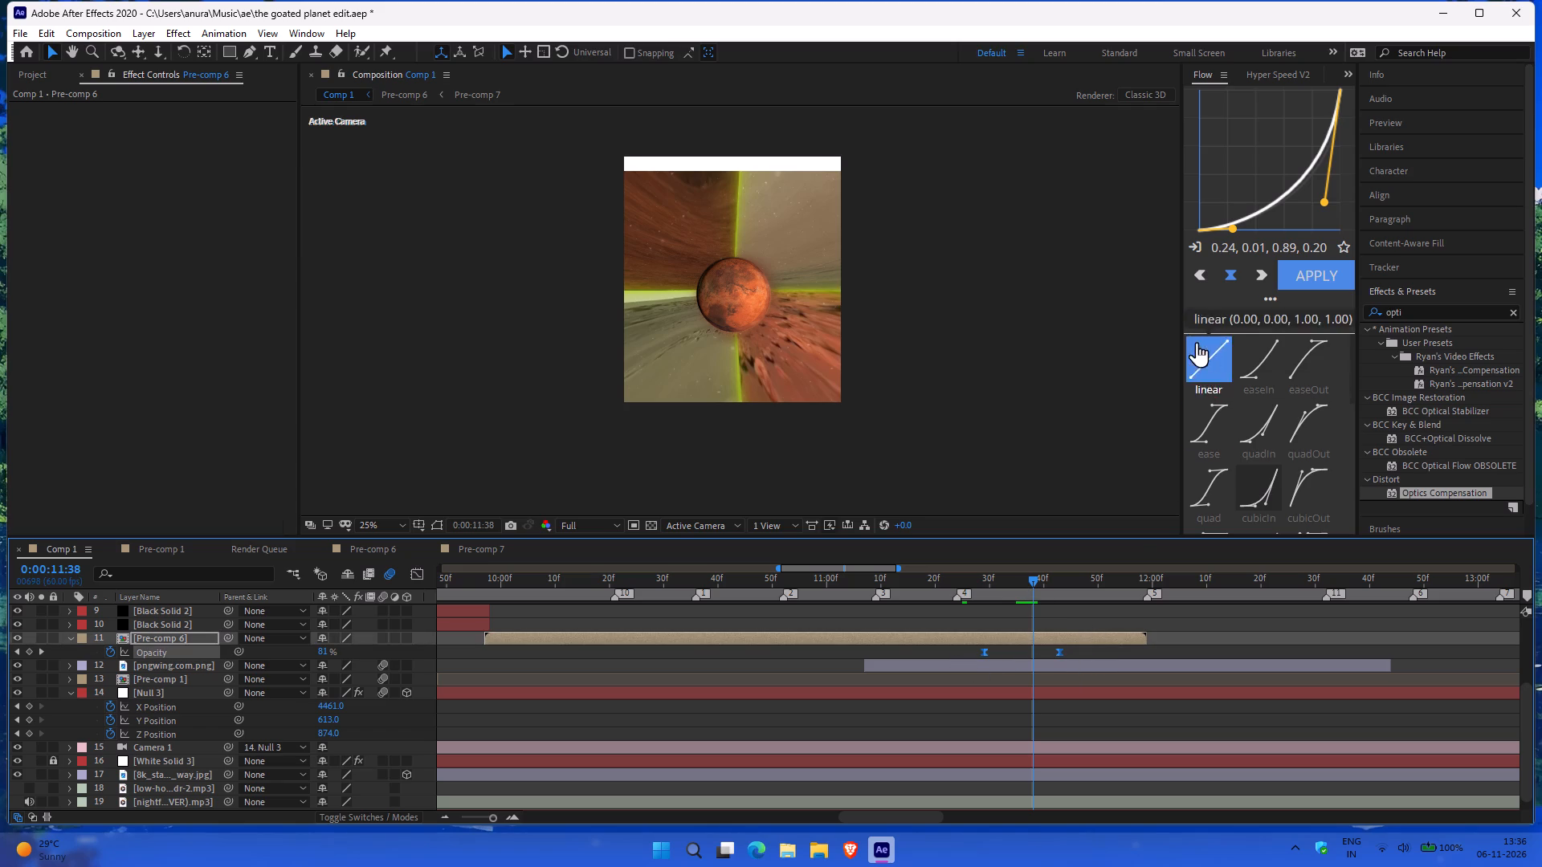
scroll(1291, 461, down, 1)
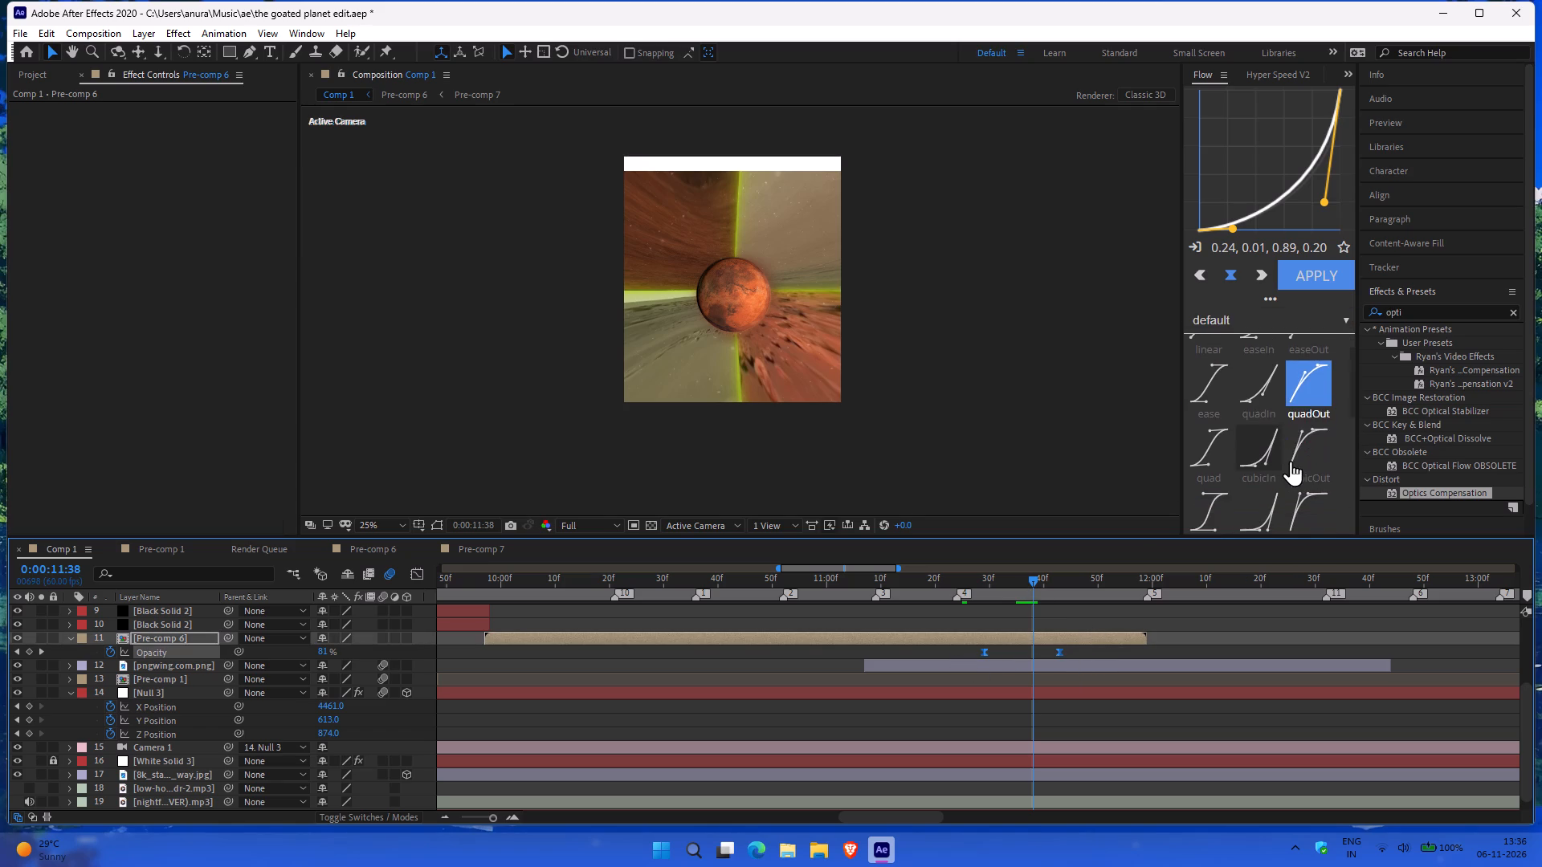
scroll(1291, 461, down, 1)
click(1262, 508)
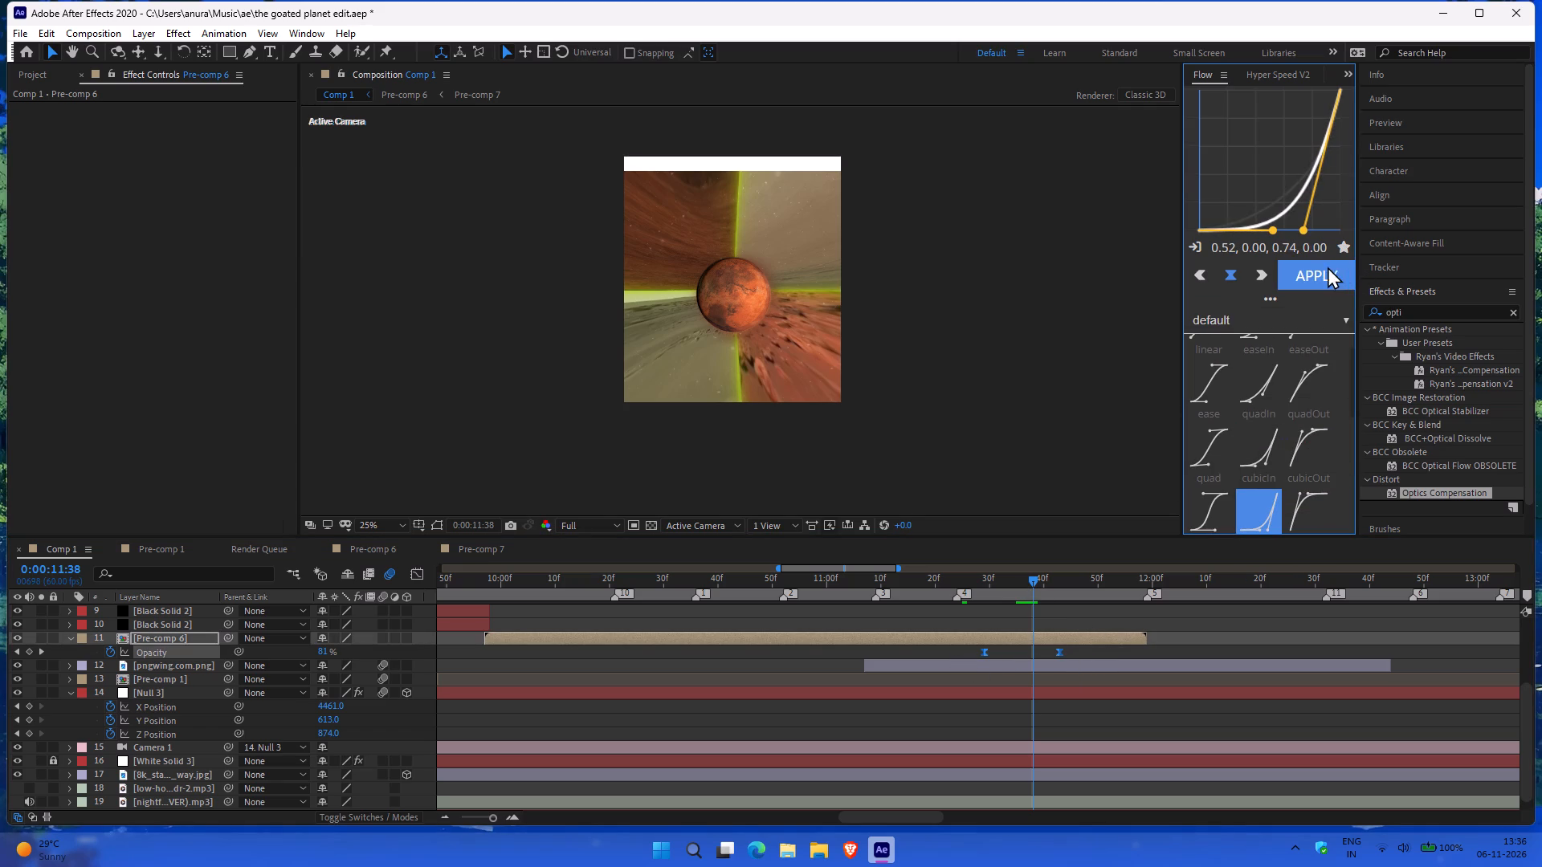
click(1320, 272)
Play back Comp 1 from 0:00:11:25 to check the retimed and re-eased Pre-comp 6 fade-out.
click(960, 583)
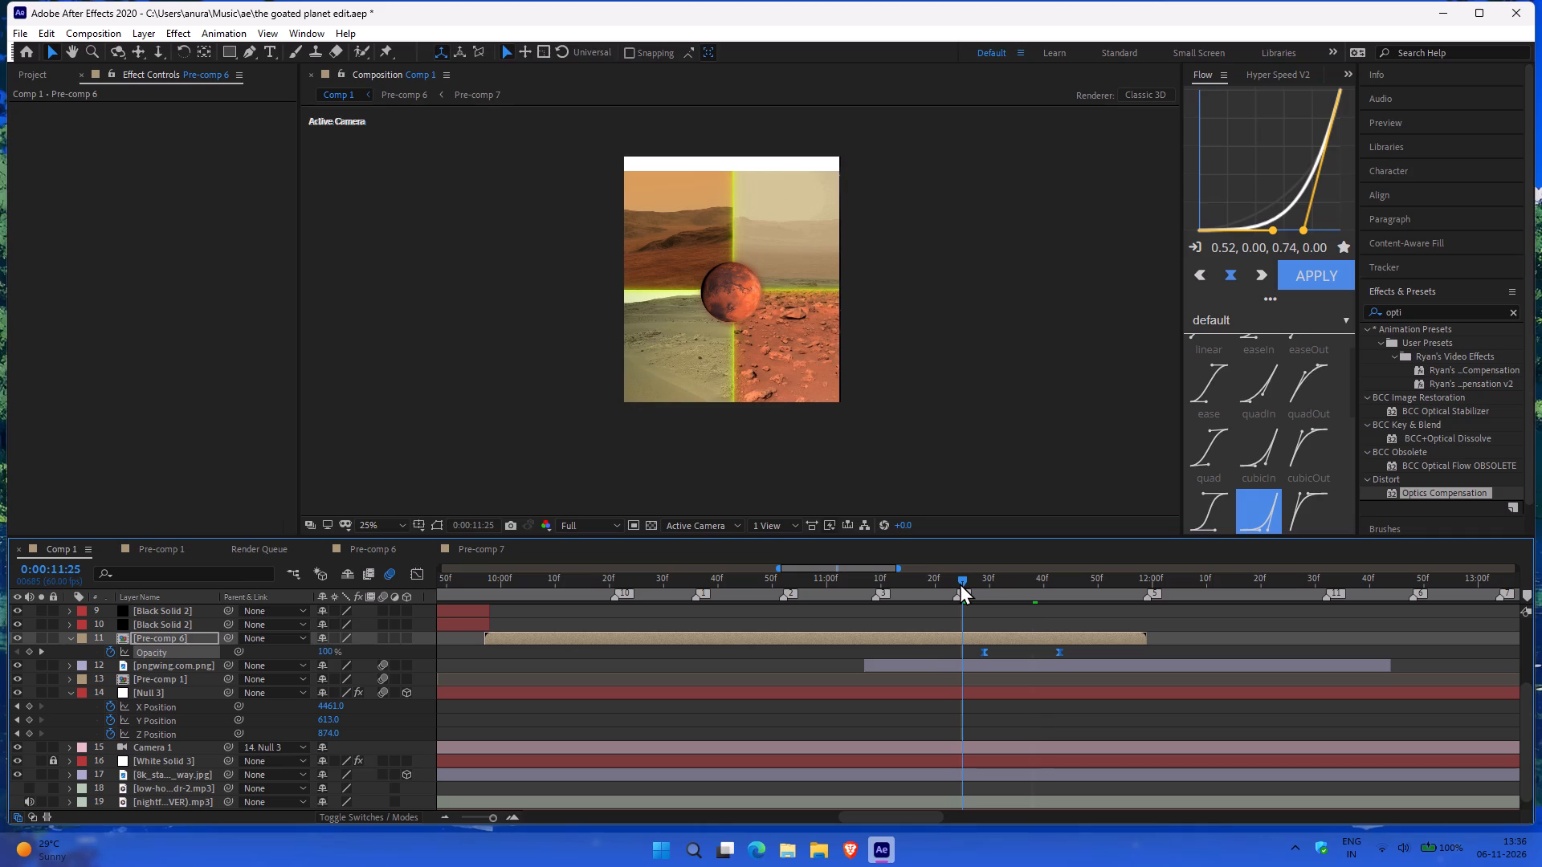
key(space)
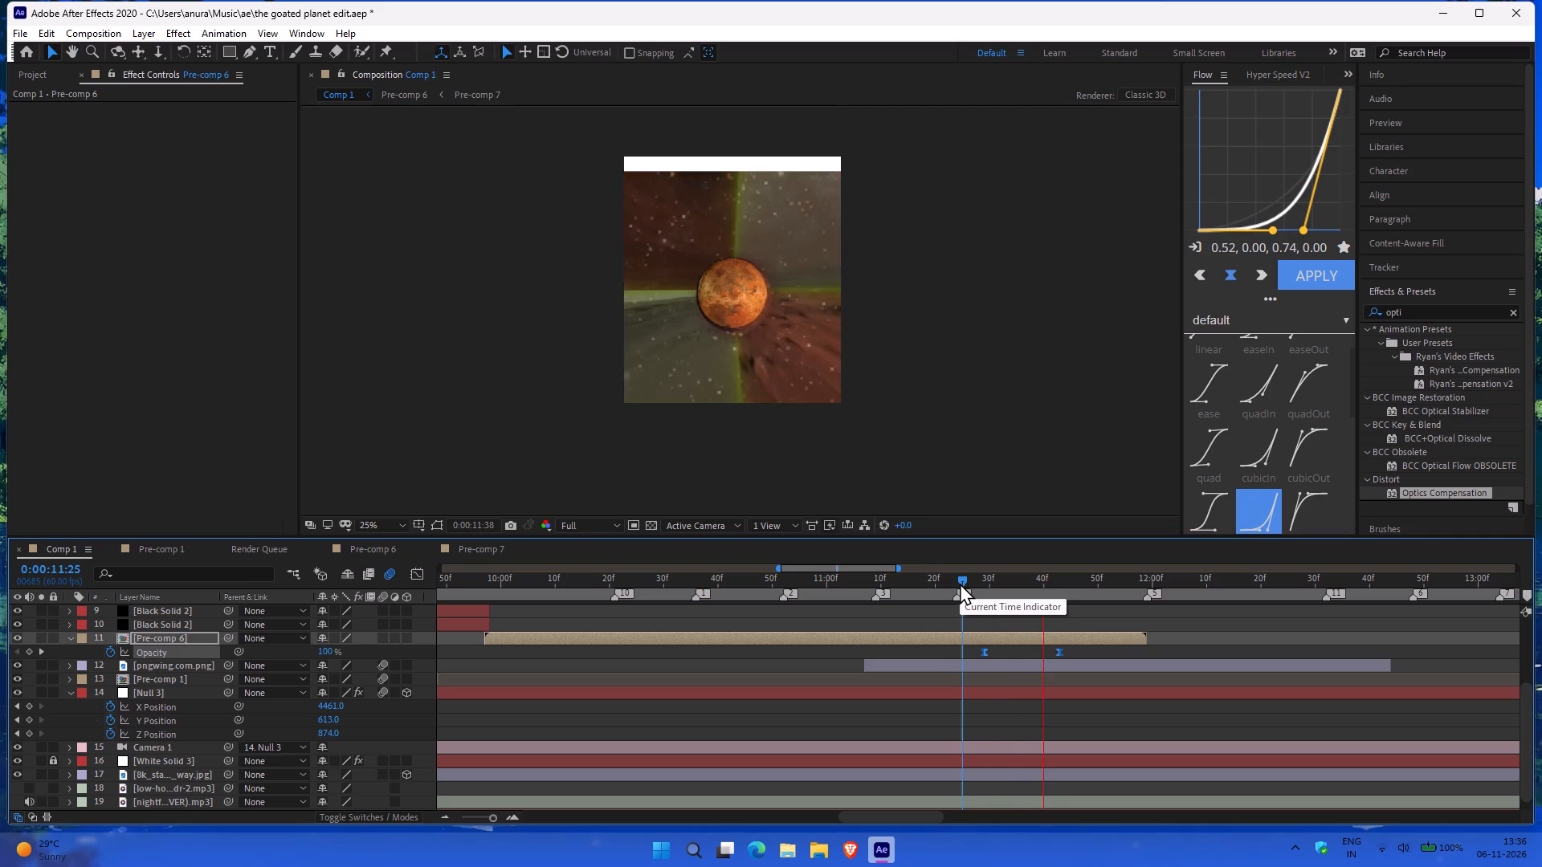
key(space)
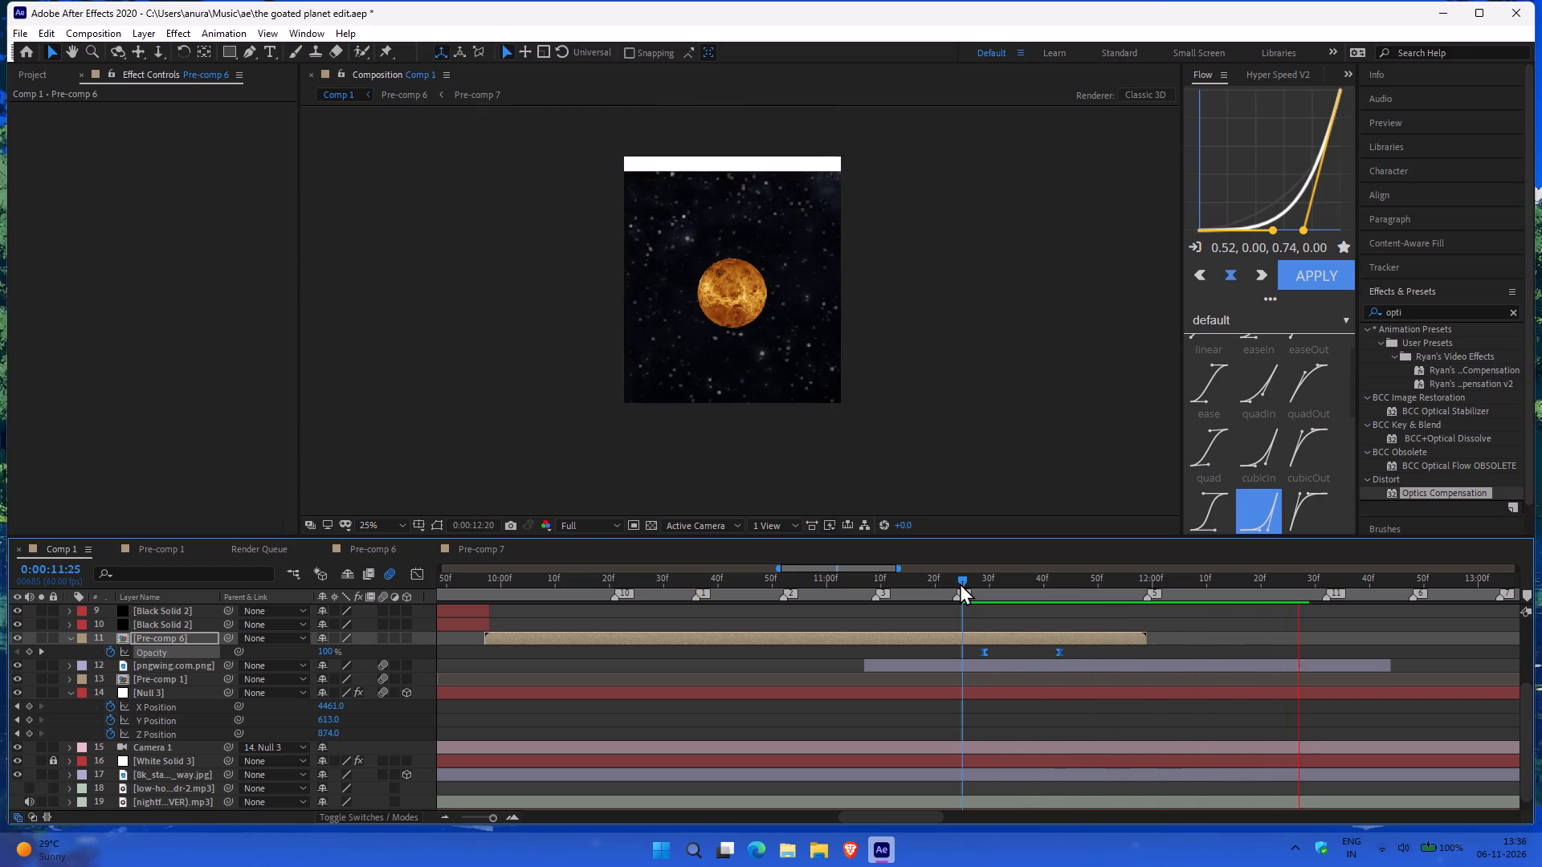
key(space)
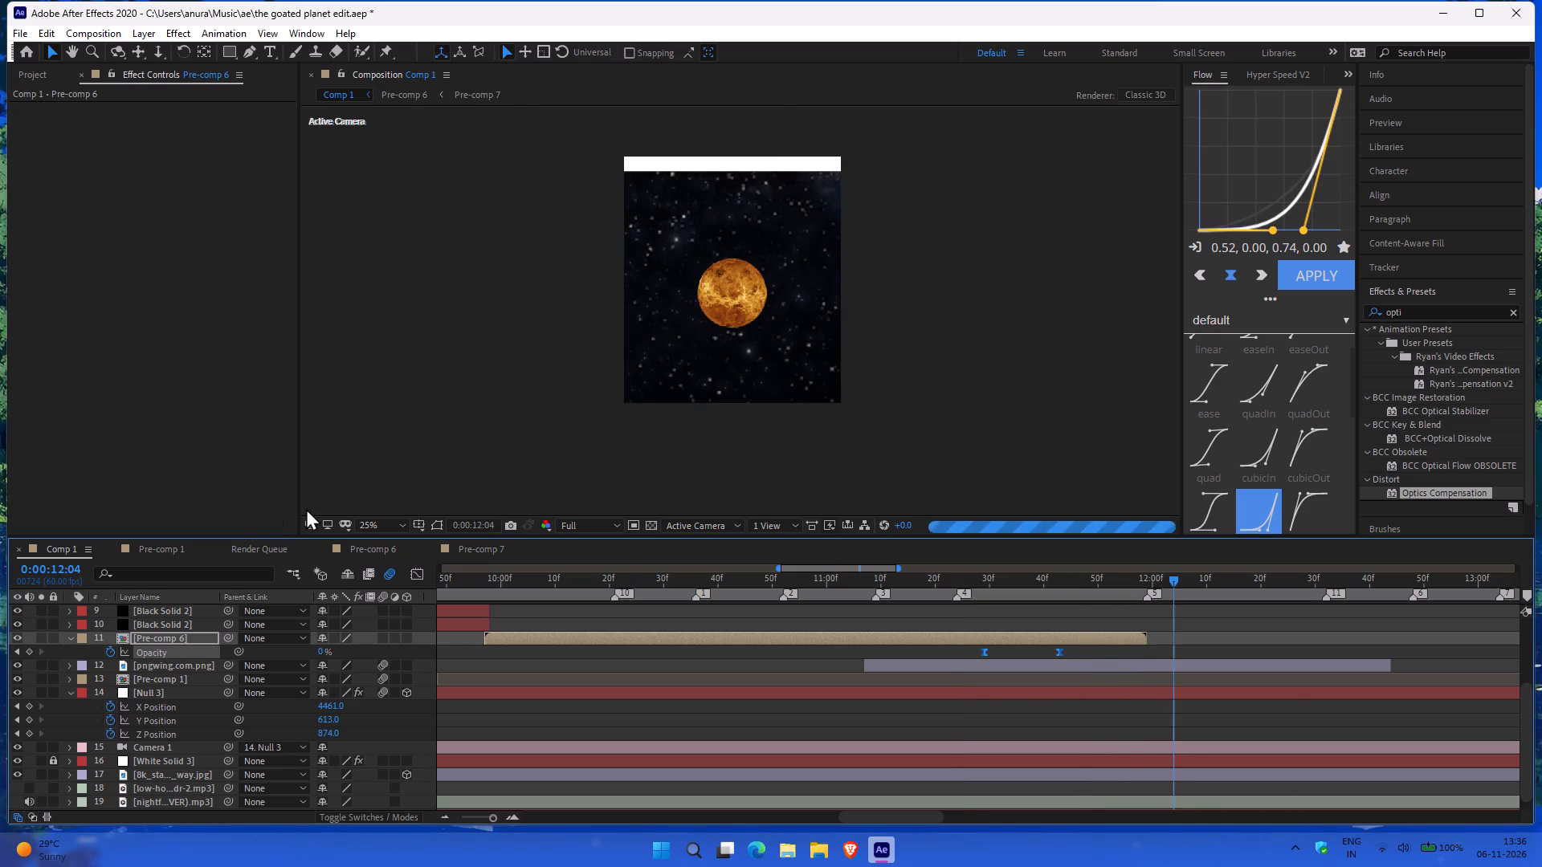
In Pre-comp 6, extend the Optics Compensation adjustment layer's start and move its first Field of View keyframe back to about 0:00:11:23.
click(169, 552)
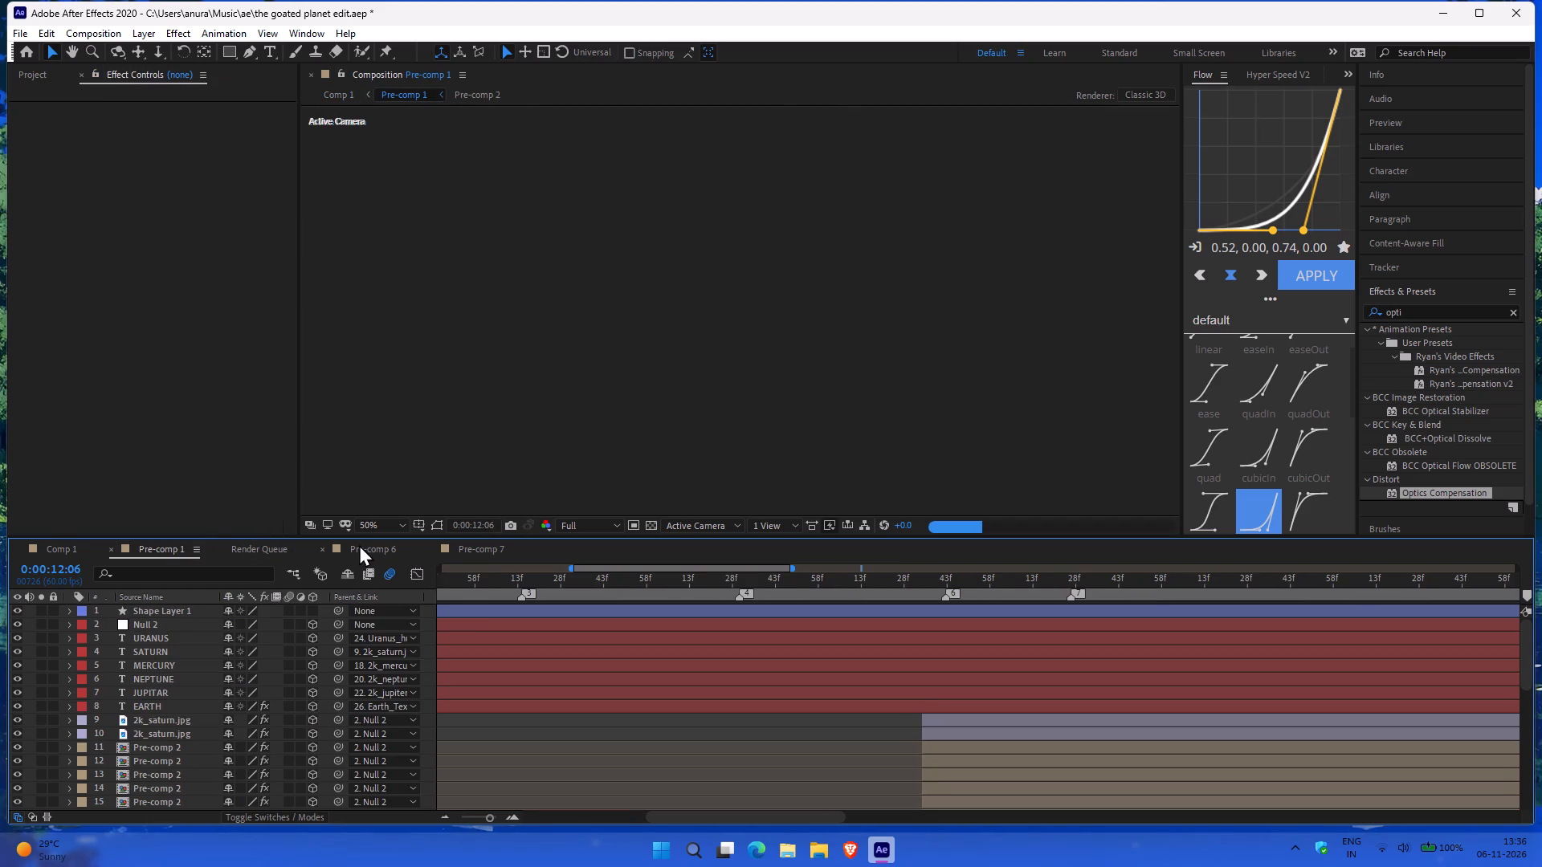
click(359, 545)
drag(359, 545, 503, 569)
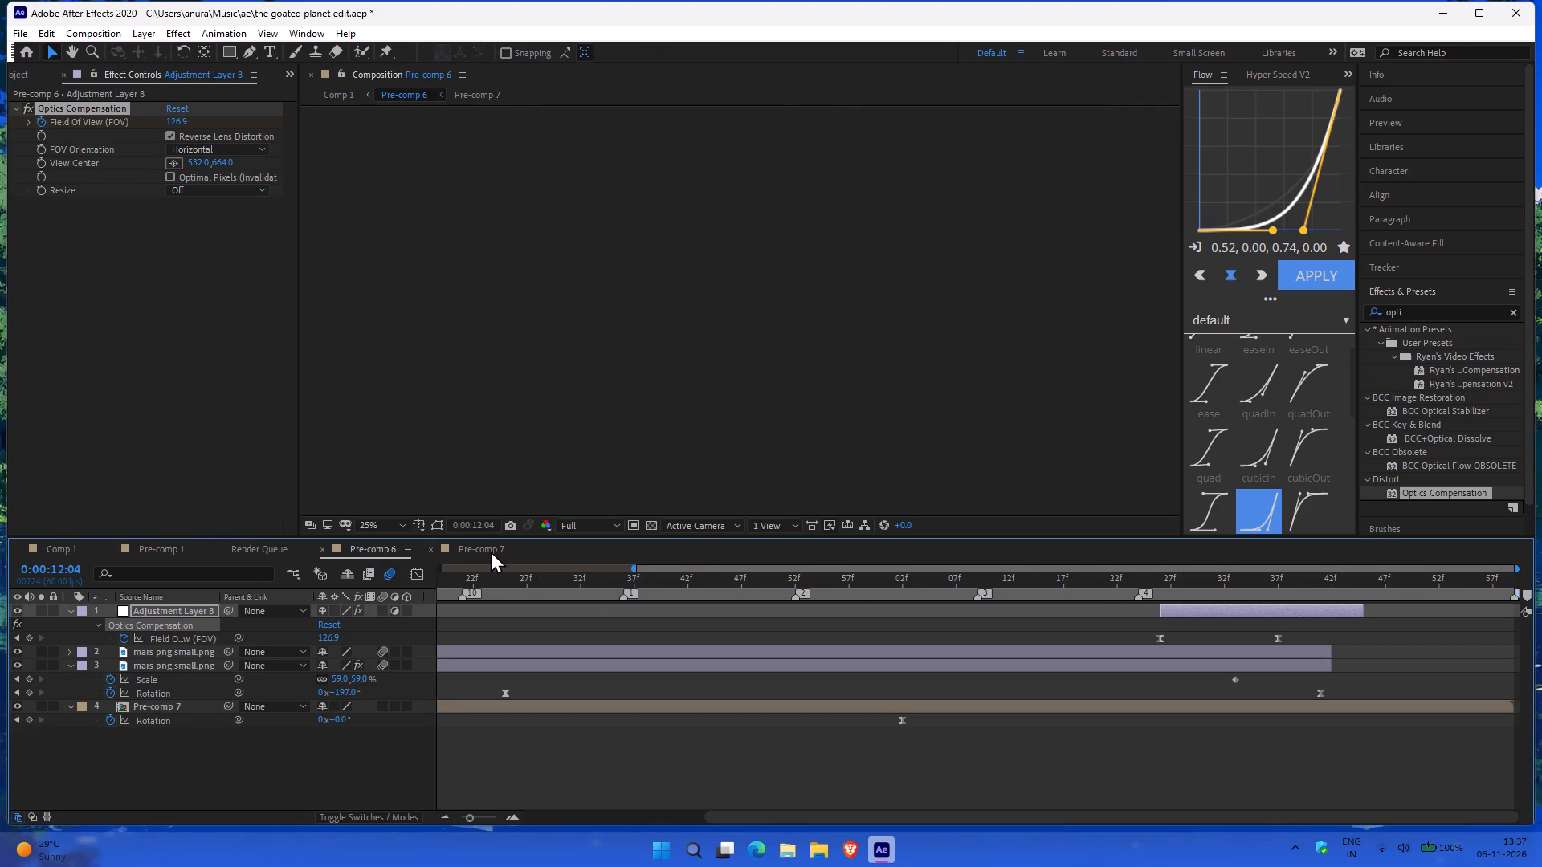
click(491, 551)
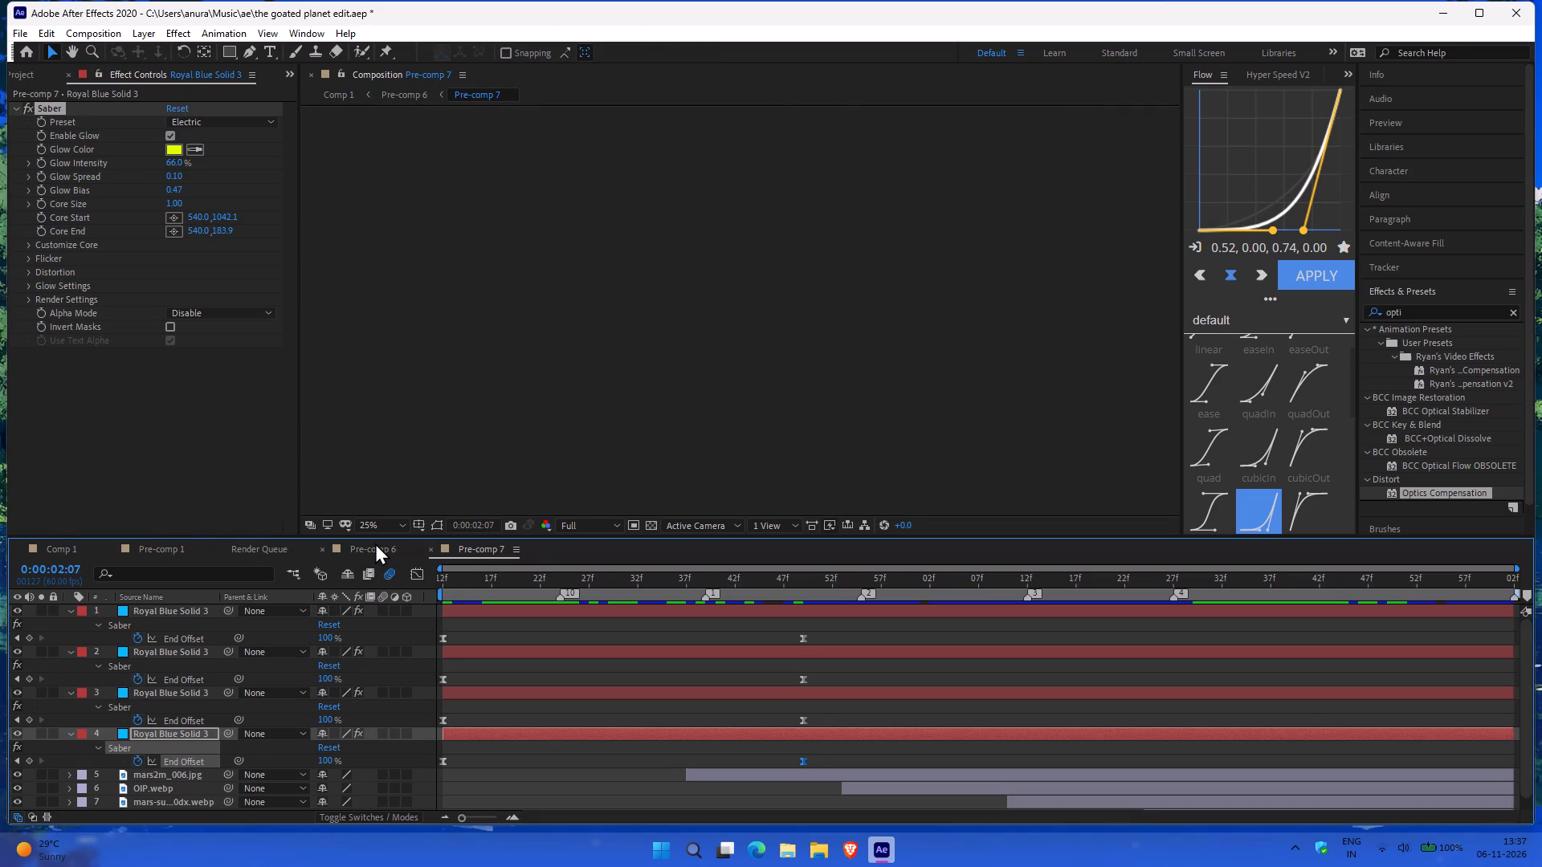
click(375, 543)
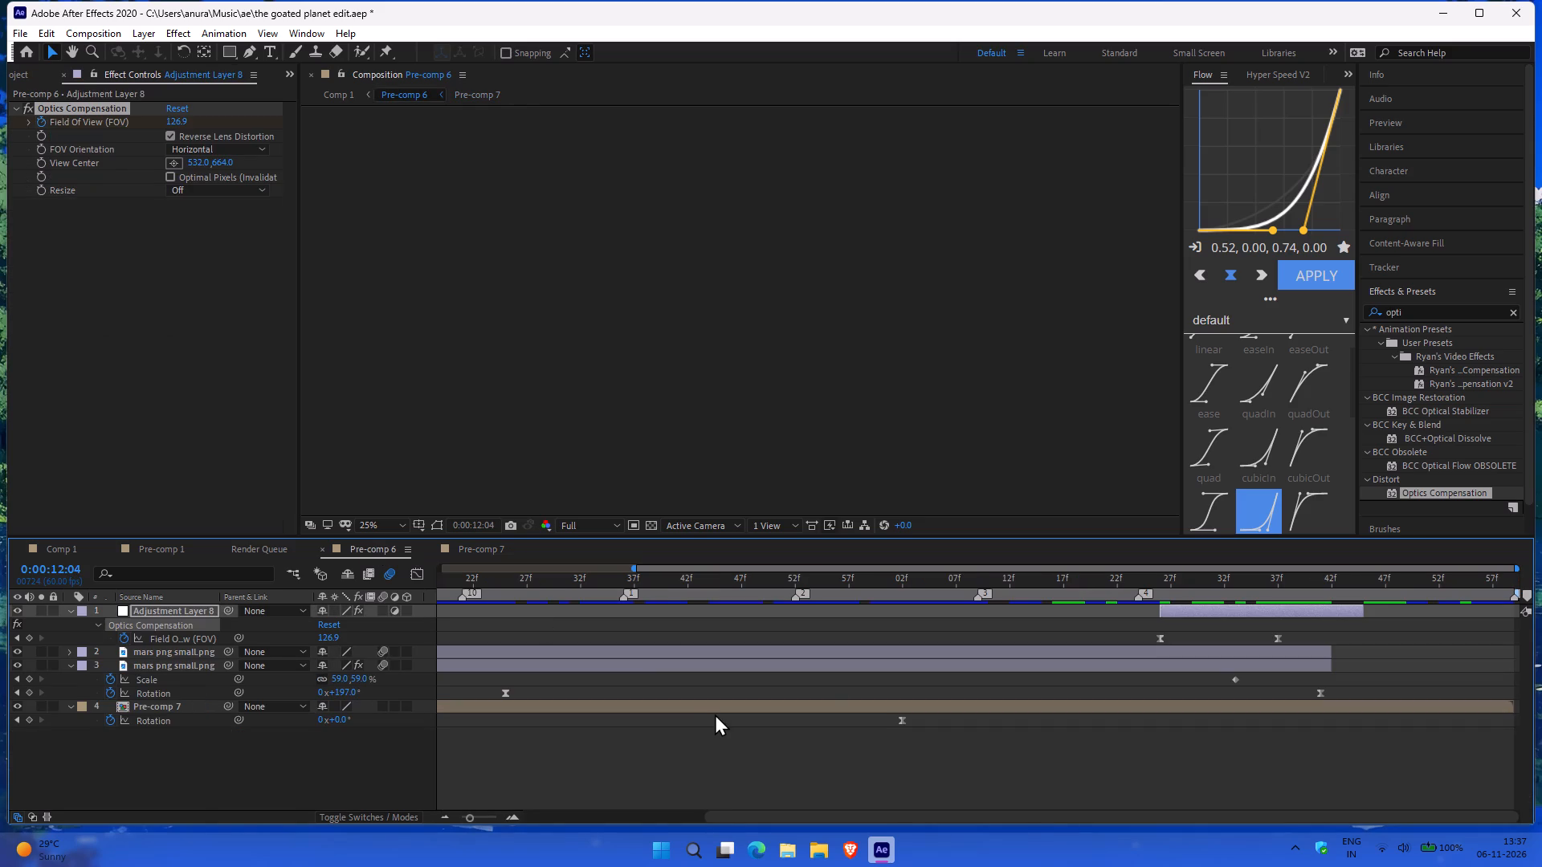
click(764, 775)
click(760, 582)
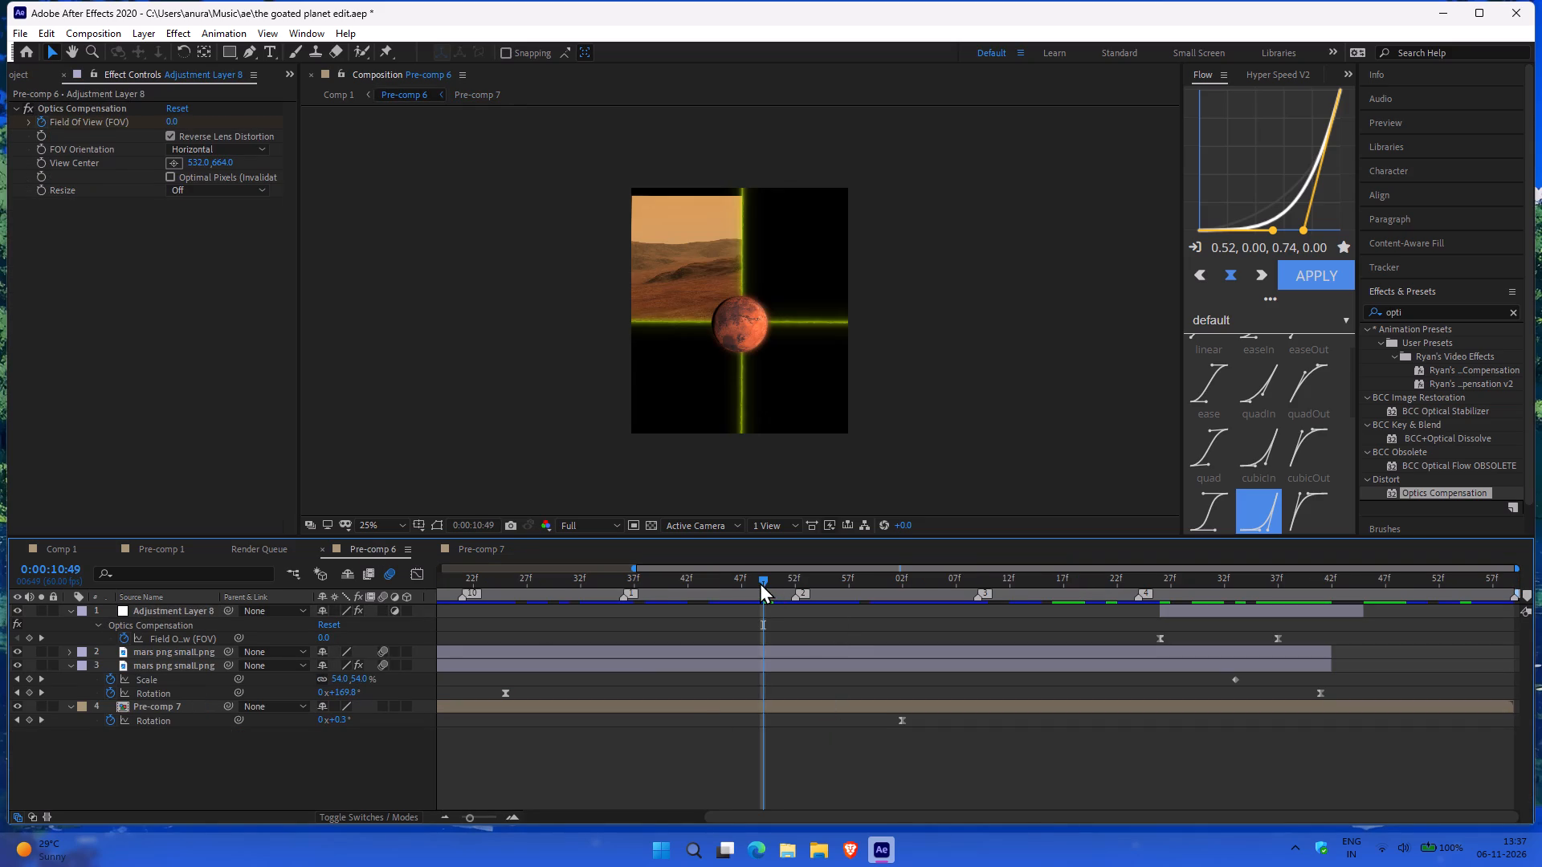
drag(762, 577, 1277, 581)
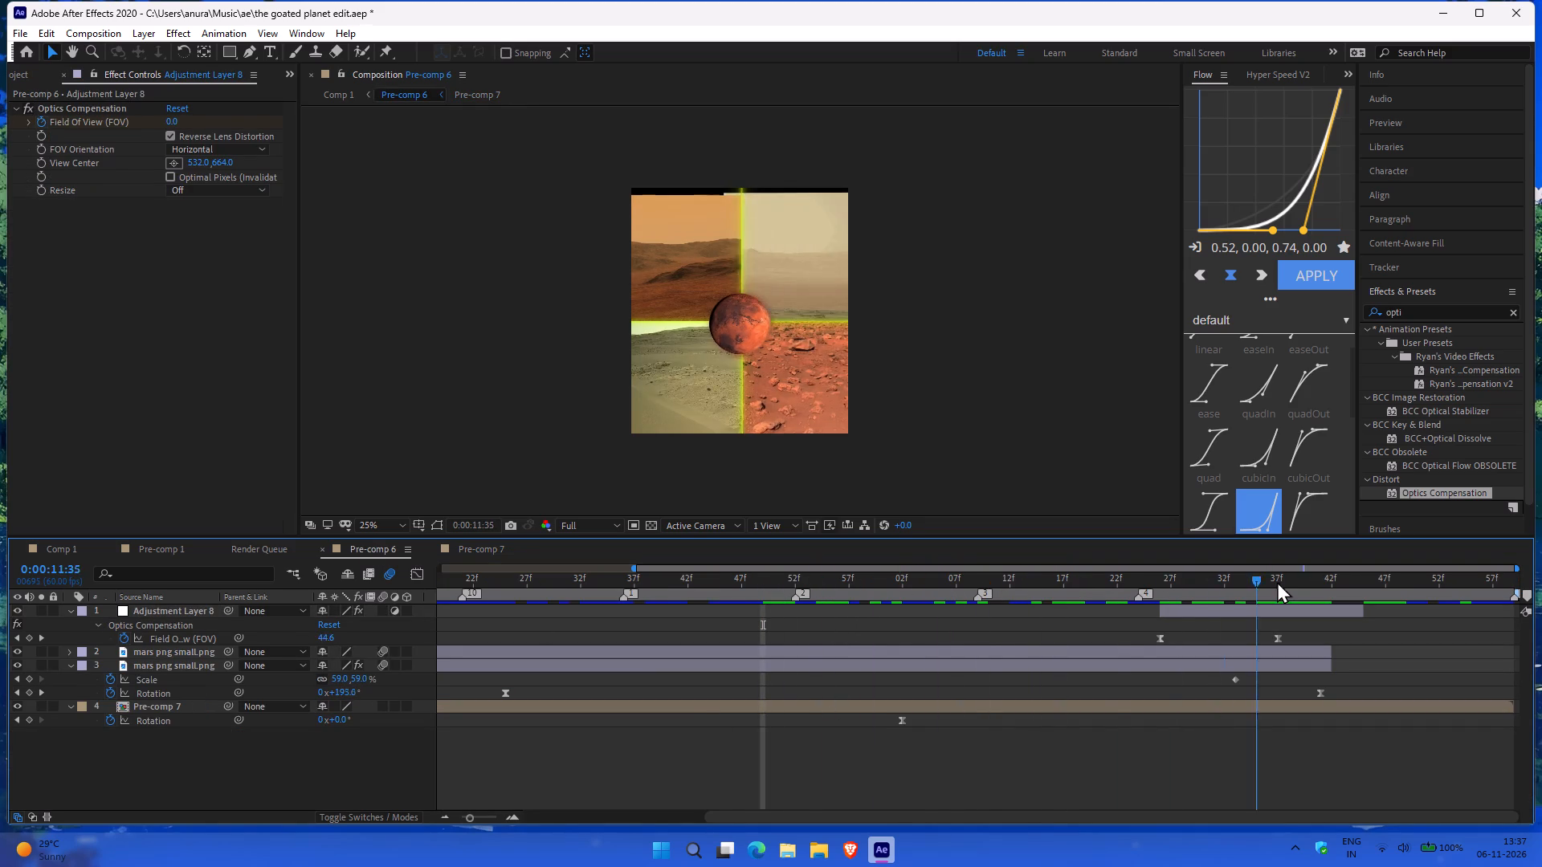
drag(1277, 581, 1185, 588)
drag(1157, 612, 1129, 609)
drag(1159, 635, 1133, 641)
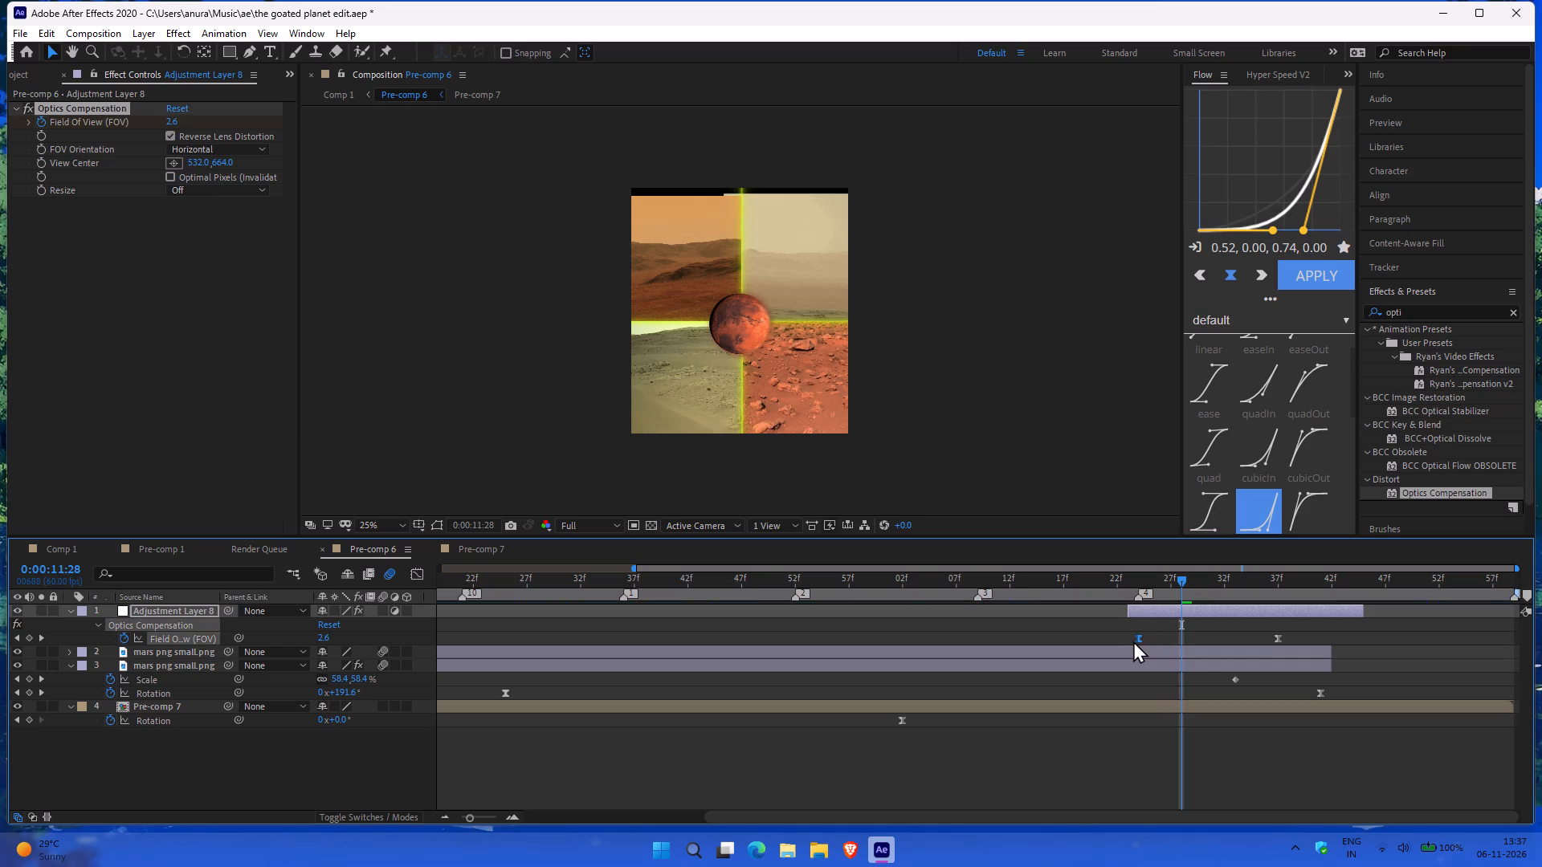
drag(1133, 641, 1126, 641)
Set the adjustment layer's Field of View keyframe at 0:00:11:37 to 111.0.
drag(1123, 578, 1326, 572)
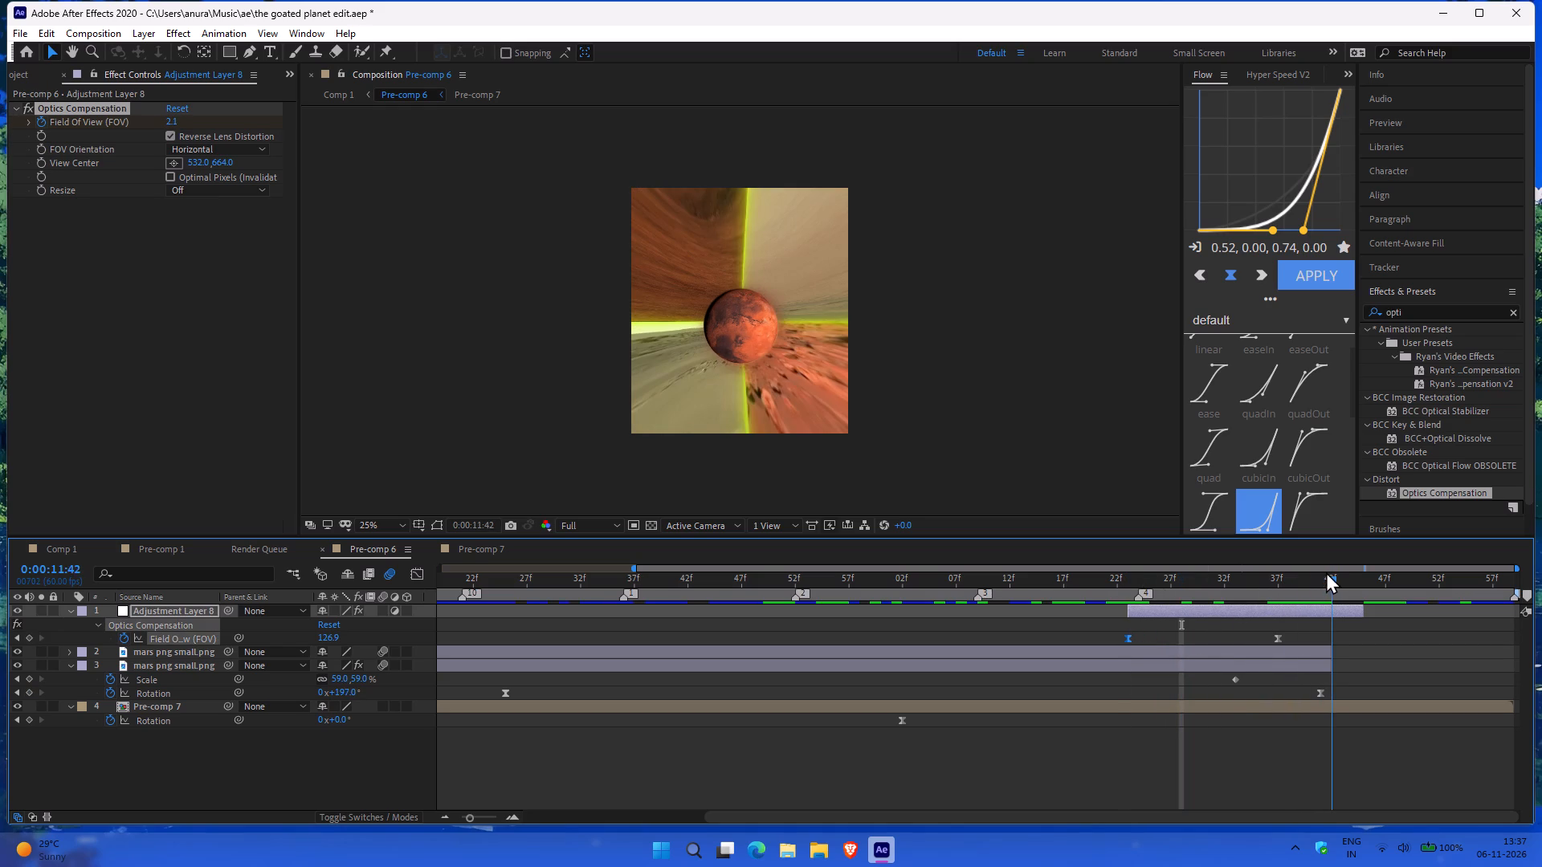
drag(1326, 572, 1274, 576)
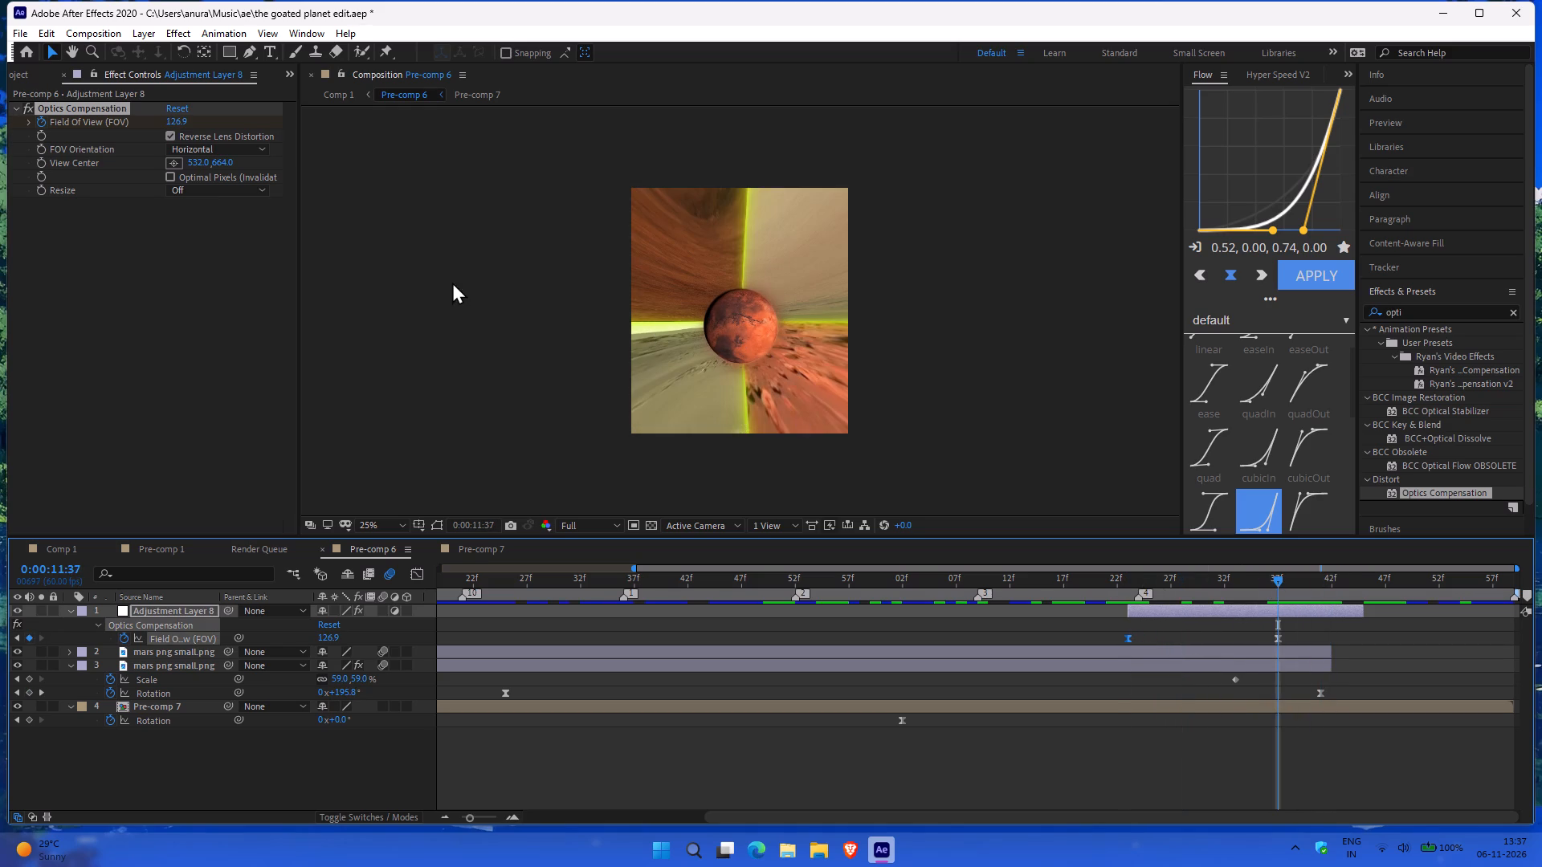
drag(183, 116, 143, 128)
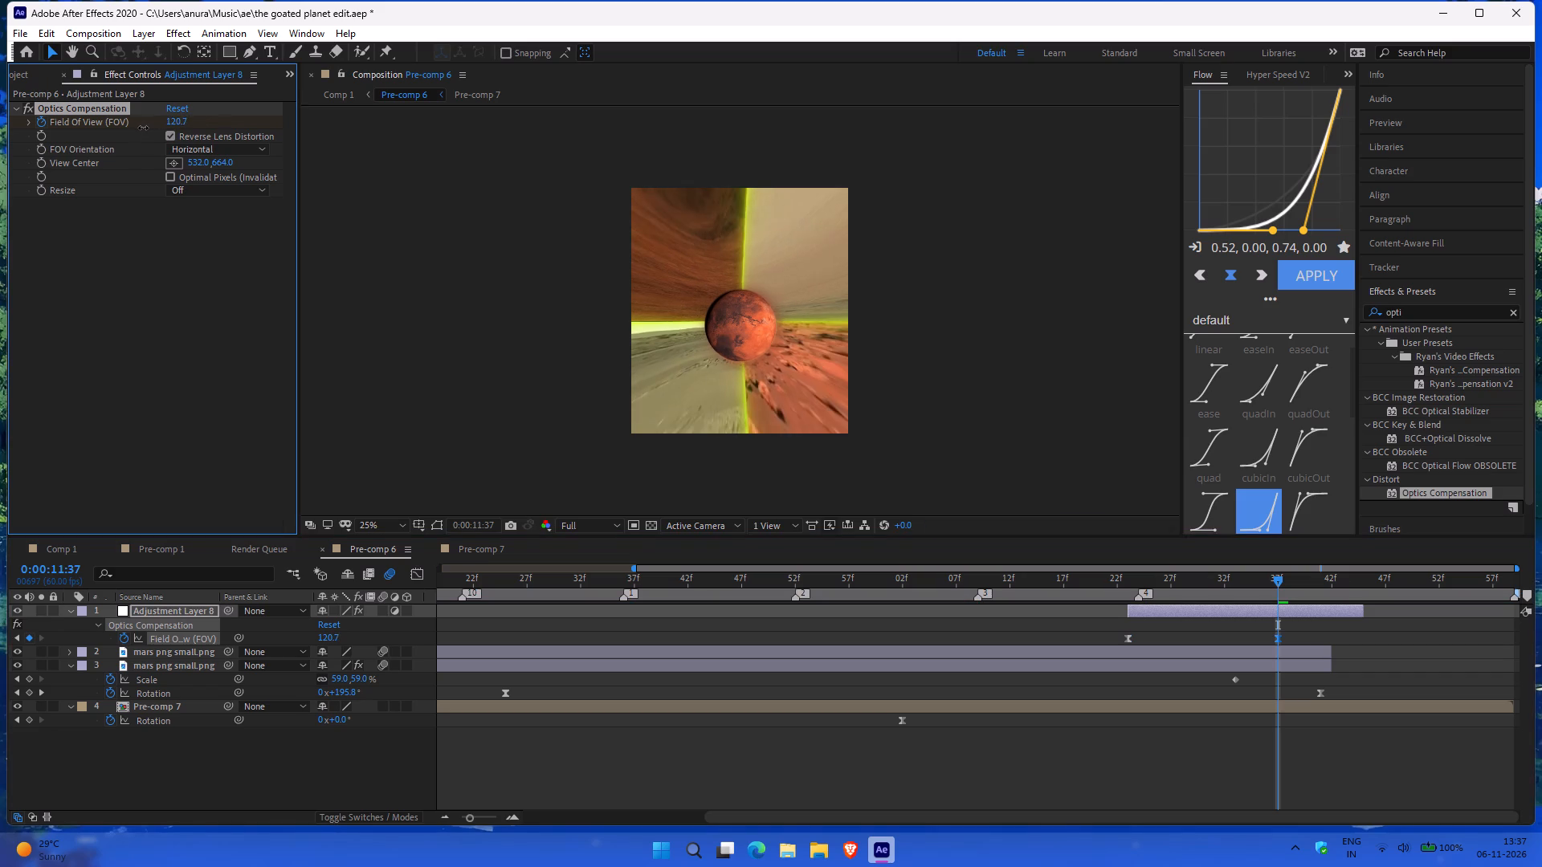
drag(143, 128, 138, 128)
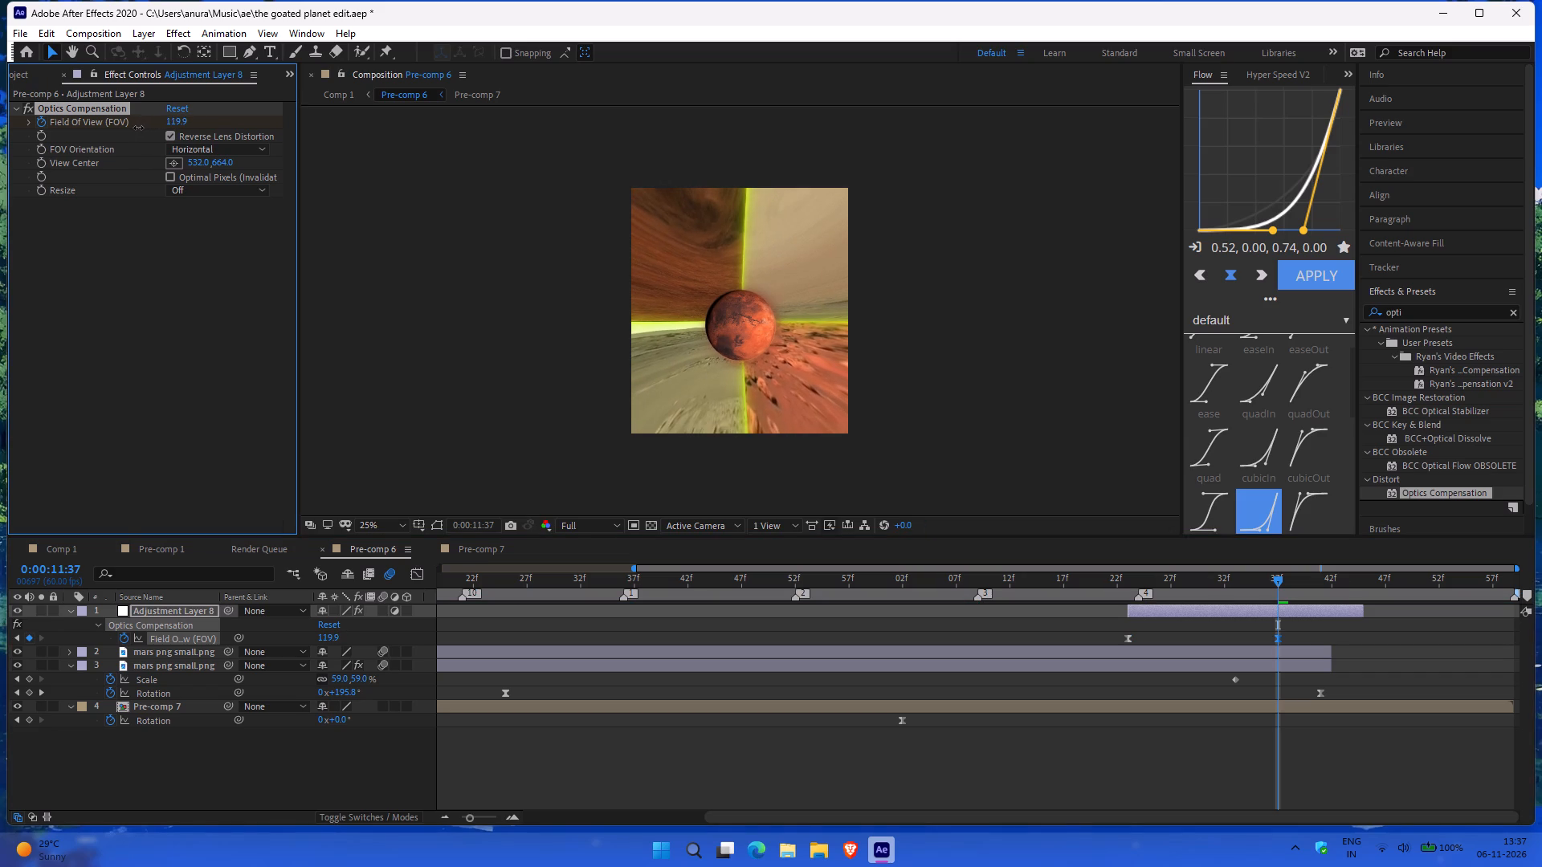
drag(138, 128, 81, 141)
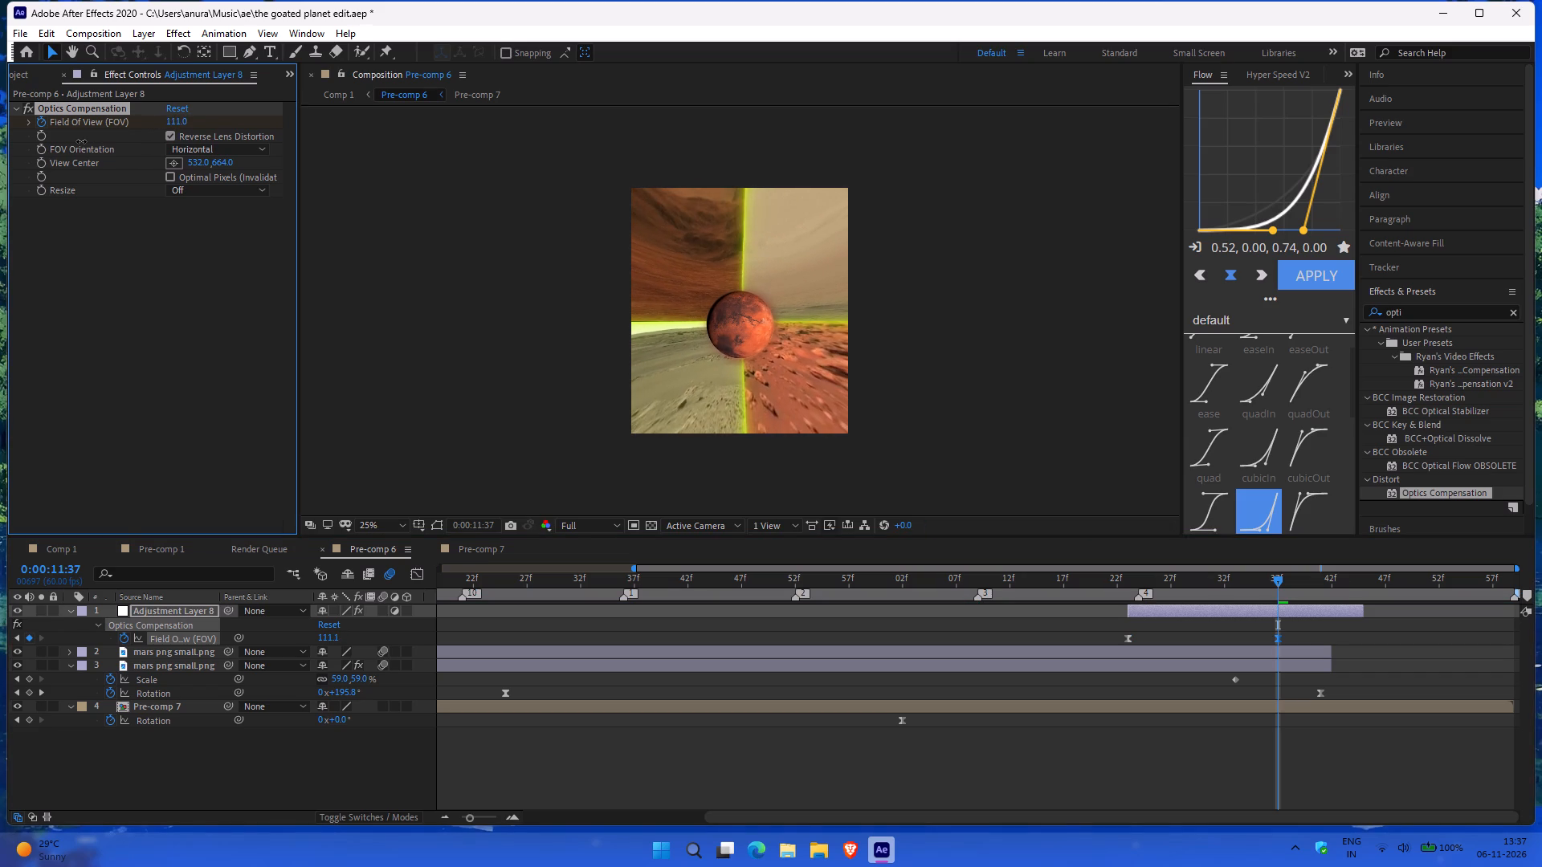
drag(81, 141, 81, 142)
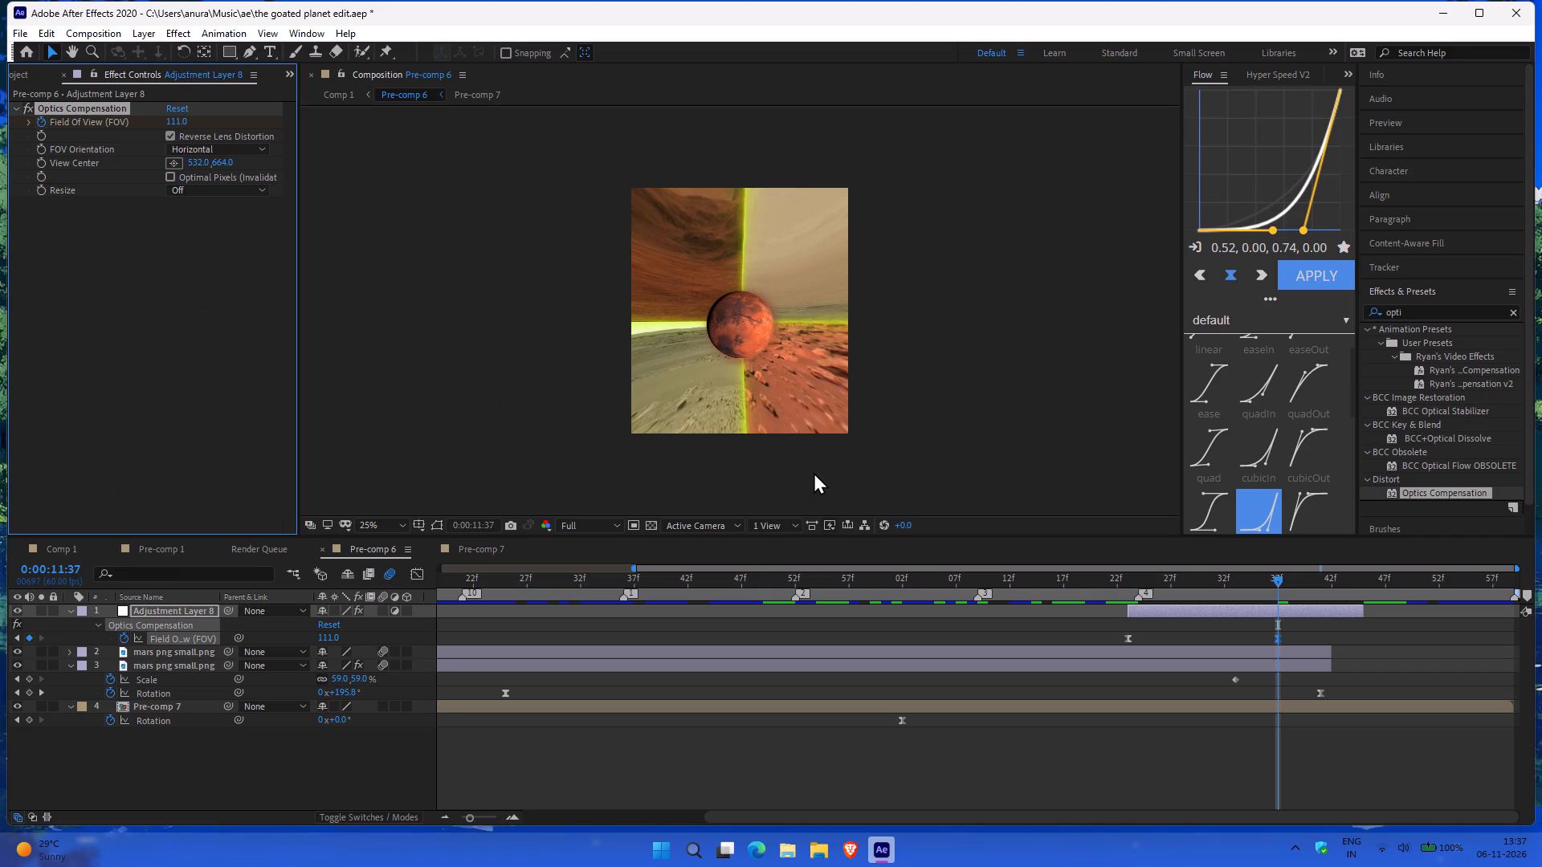
drag(814, 472, 689, 324)
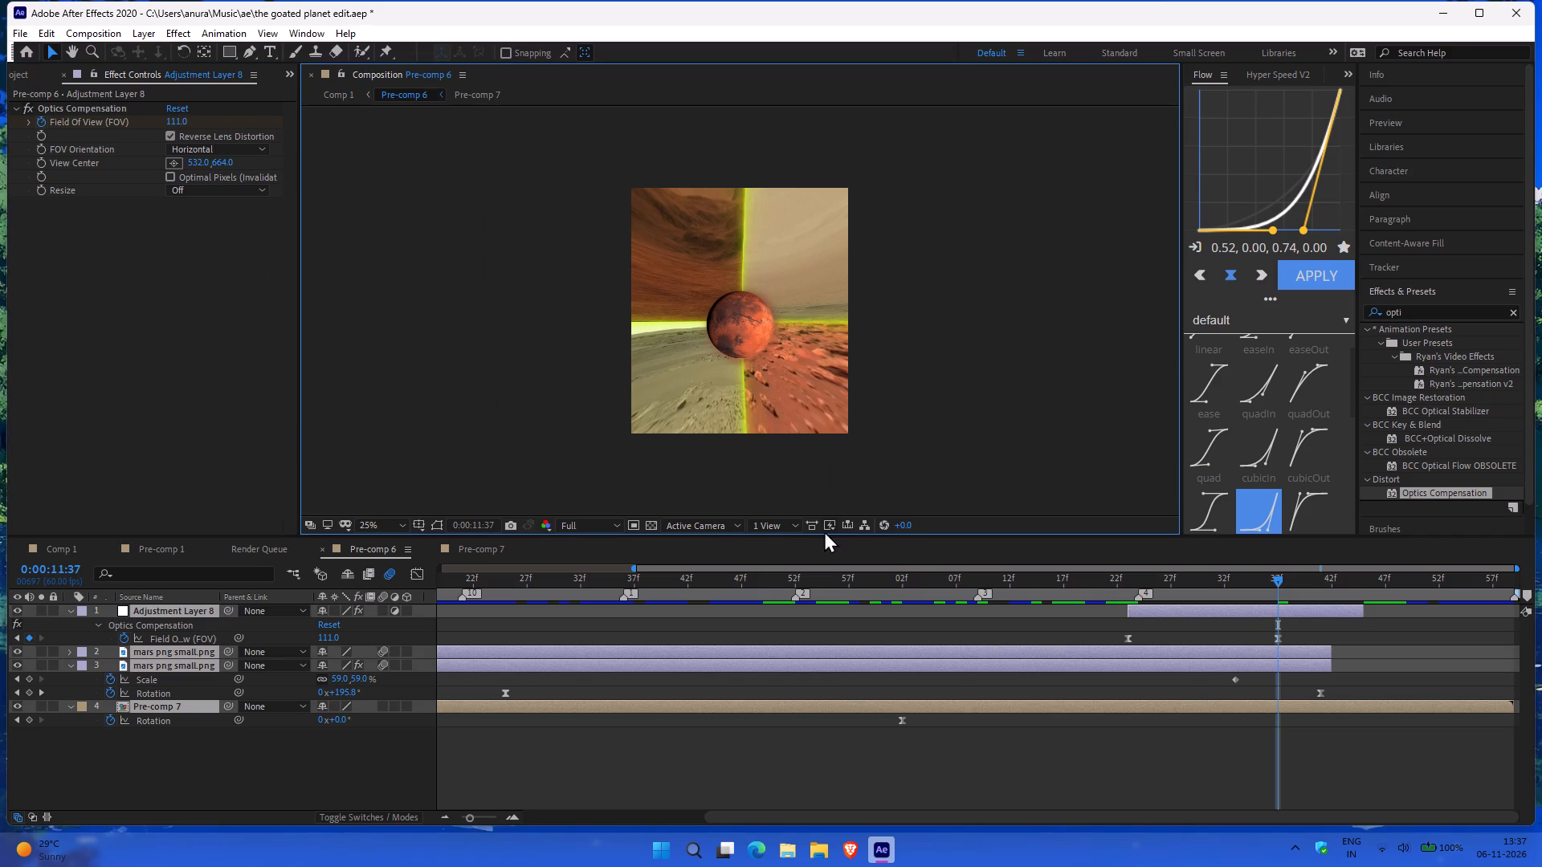
click(1099, 771)
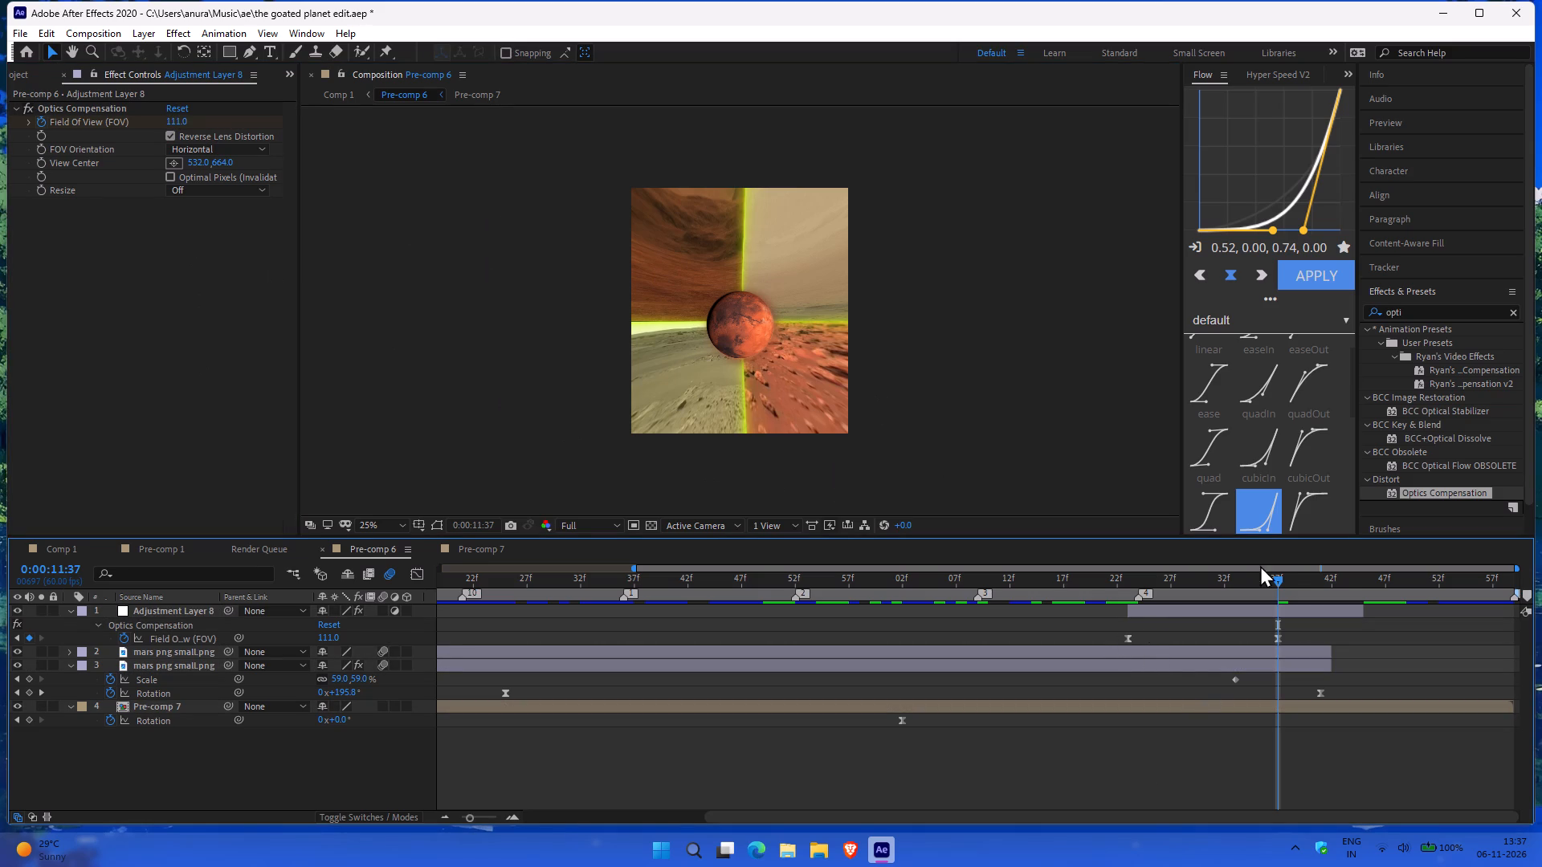
Apply the Flow quadIn preset 0.26, 0.00, 0.60, 0.20 to both Field of View keyframes of the adjustment layer.
drag(1279, 584, 1268, 580)
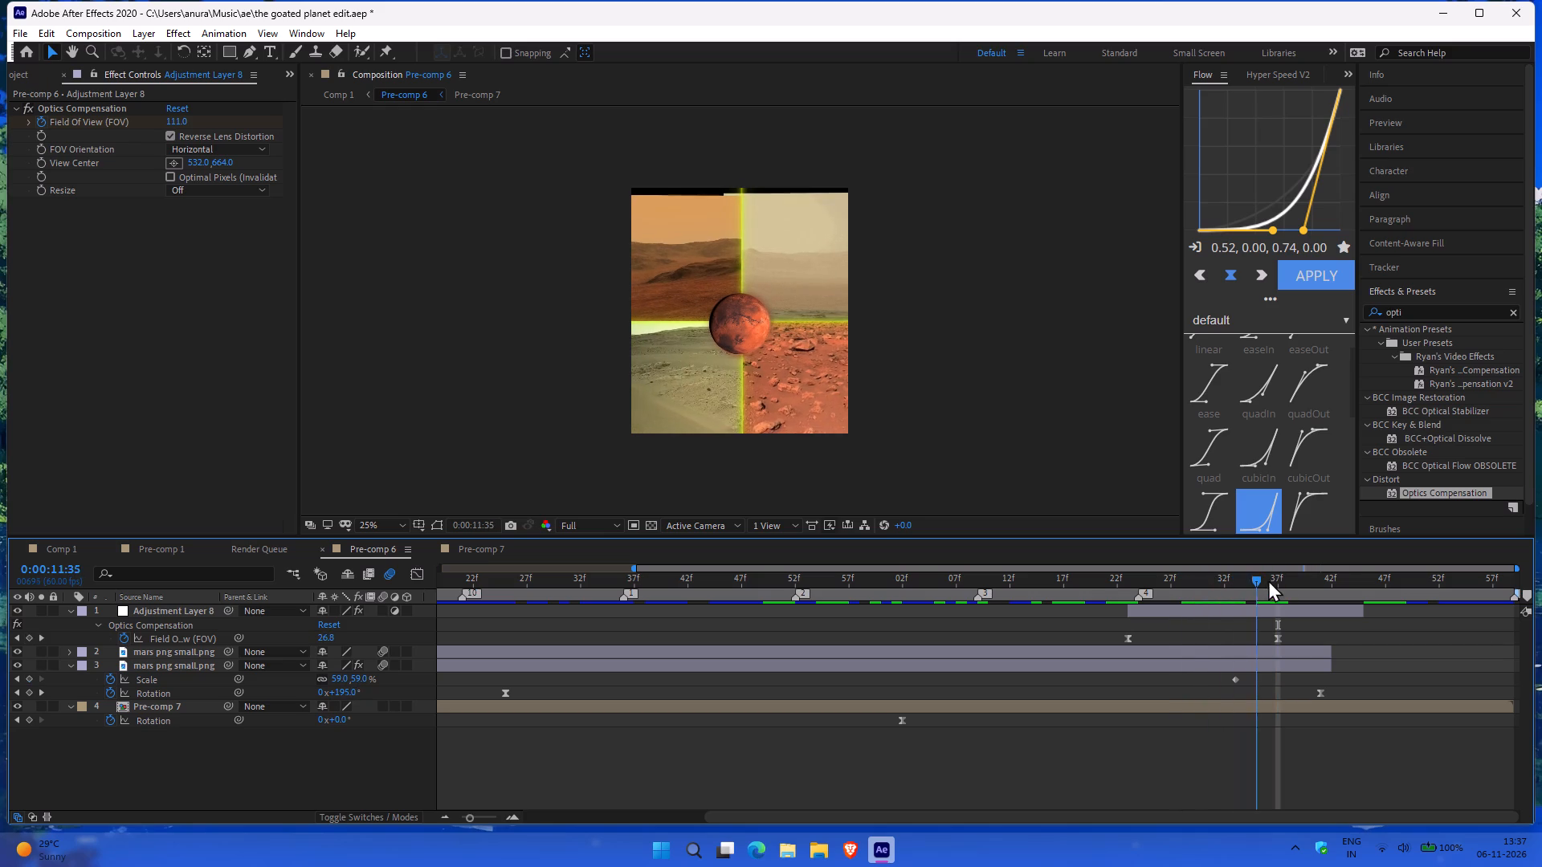
drag(1268, 580, 1266, 591)
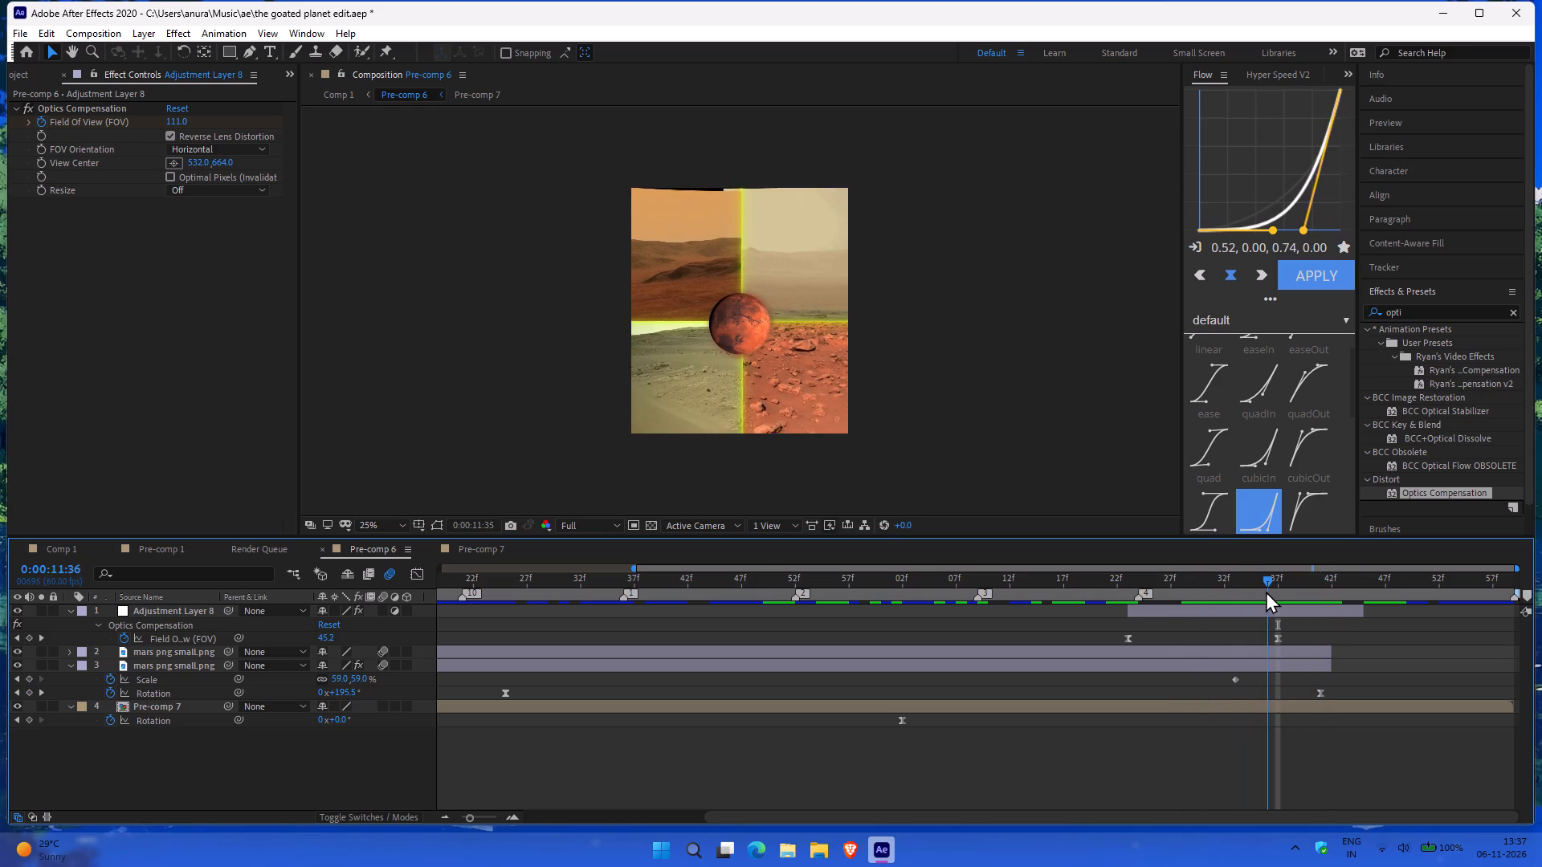
drag(1266, 591, 1295, 587)
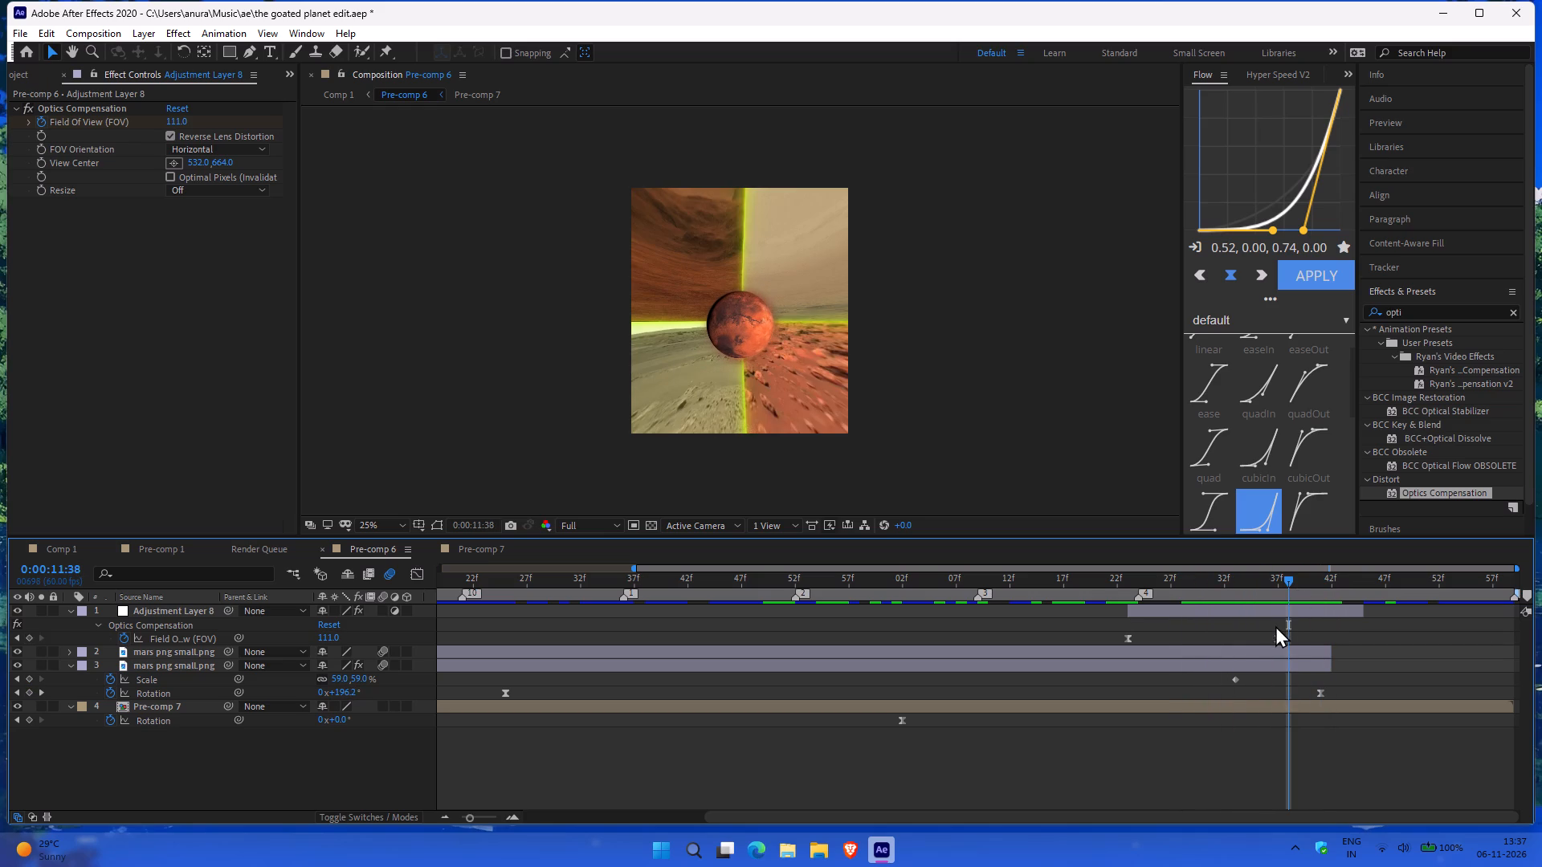
drag(1294, 639, 1102, 628)
click(1266, 434)
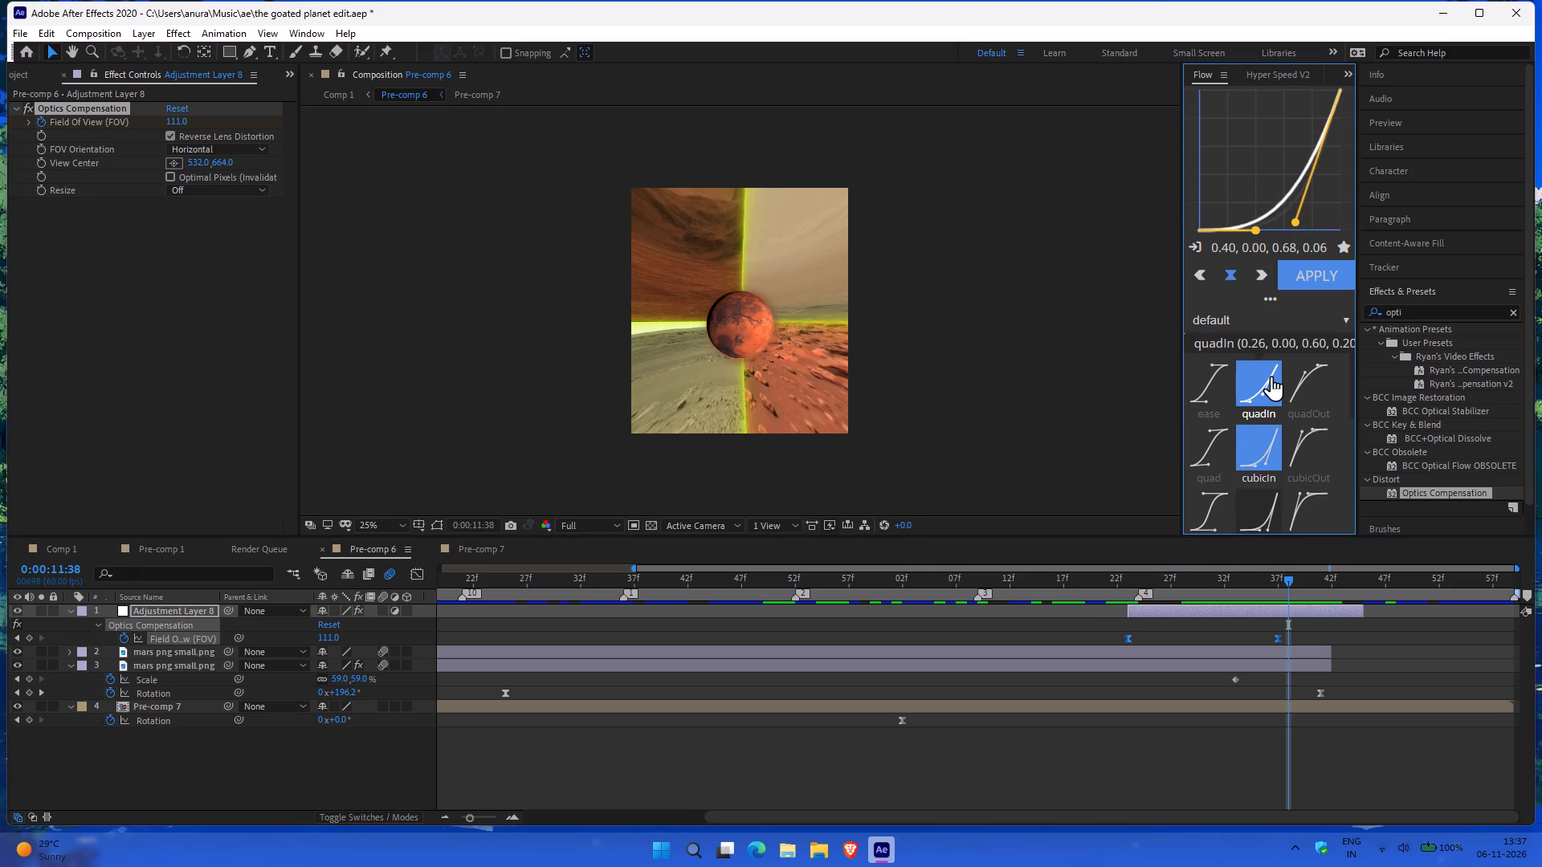
click(1271, 375)
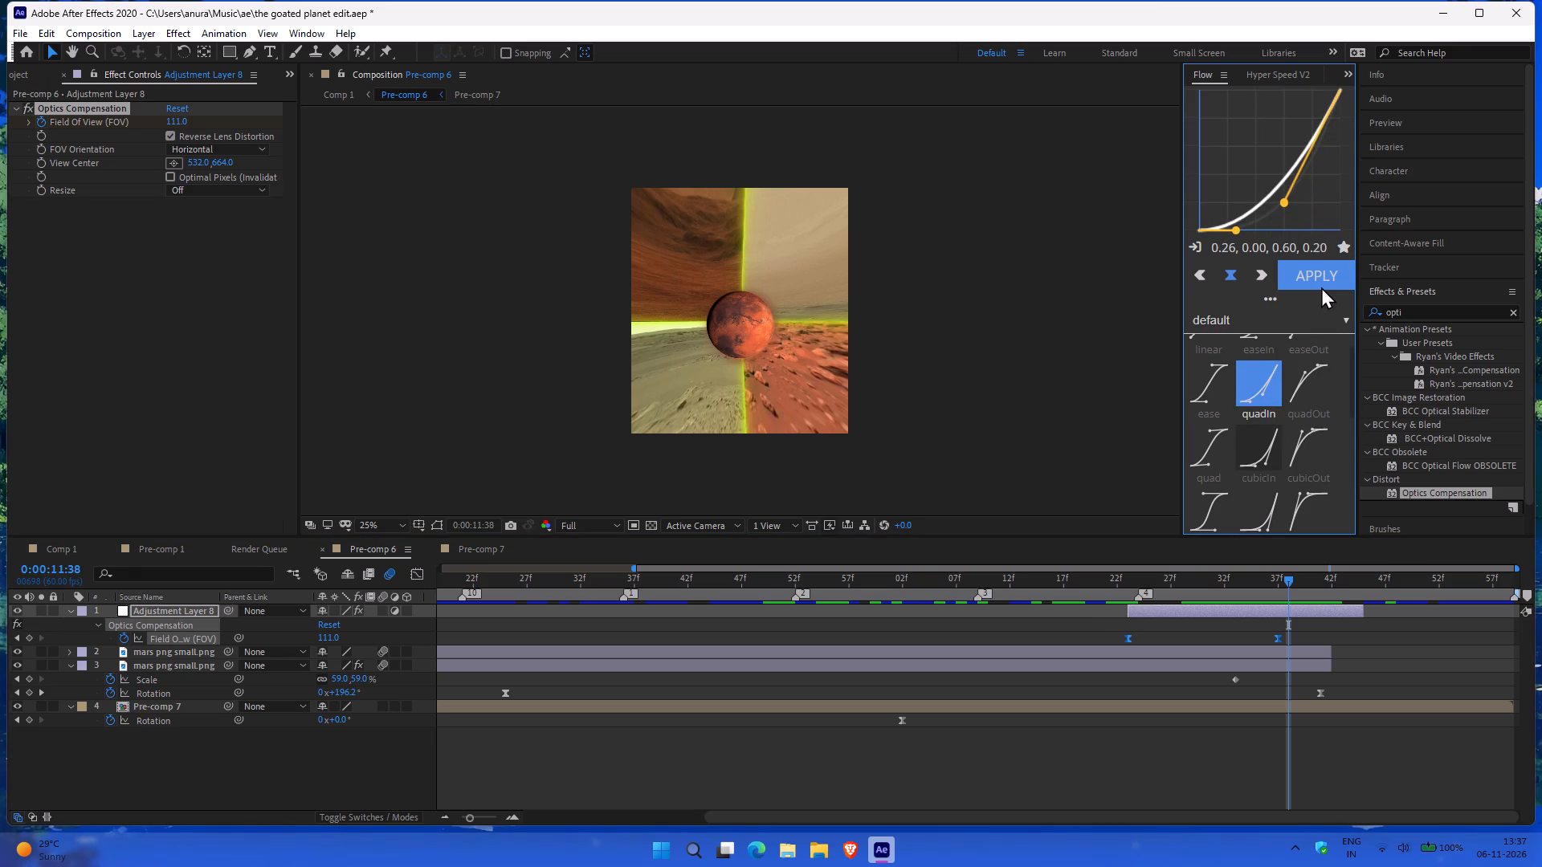
click(1321, 287)
Play back Pre-comp 6 from 0:00:11:21 to check the retimed Optics Compensation distortion.
click(1106, 580)
key(space)
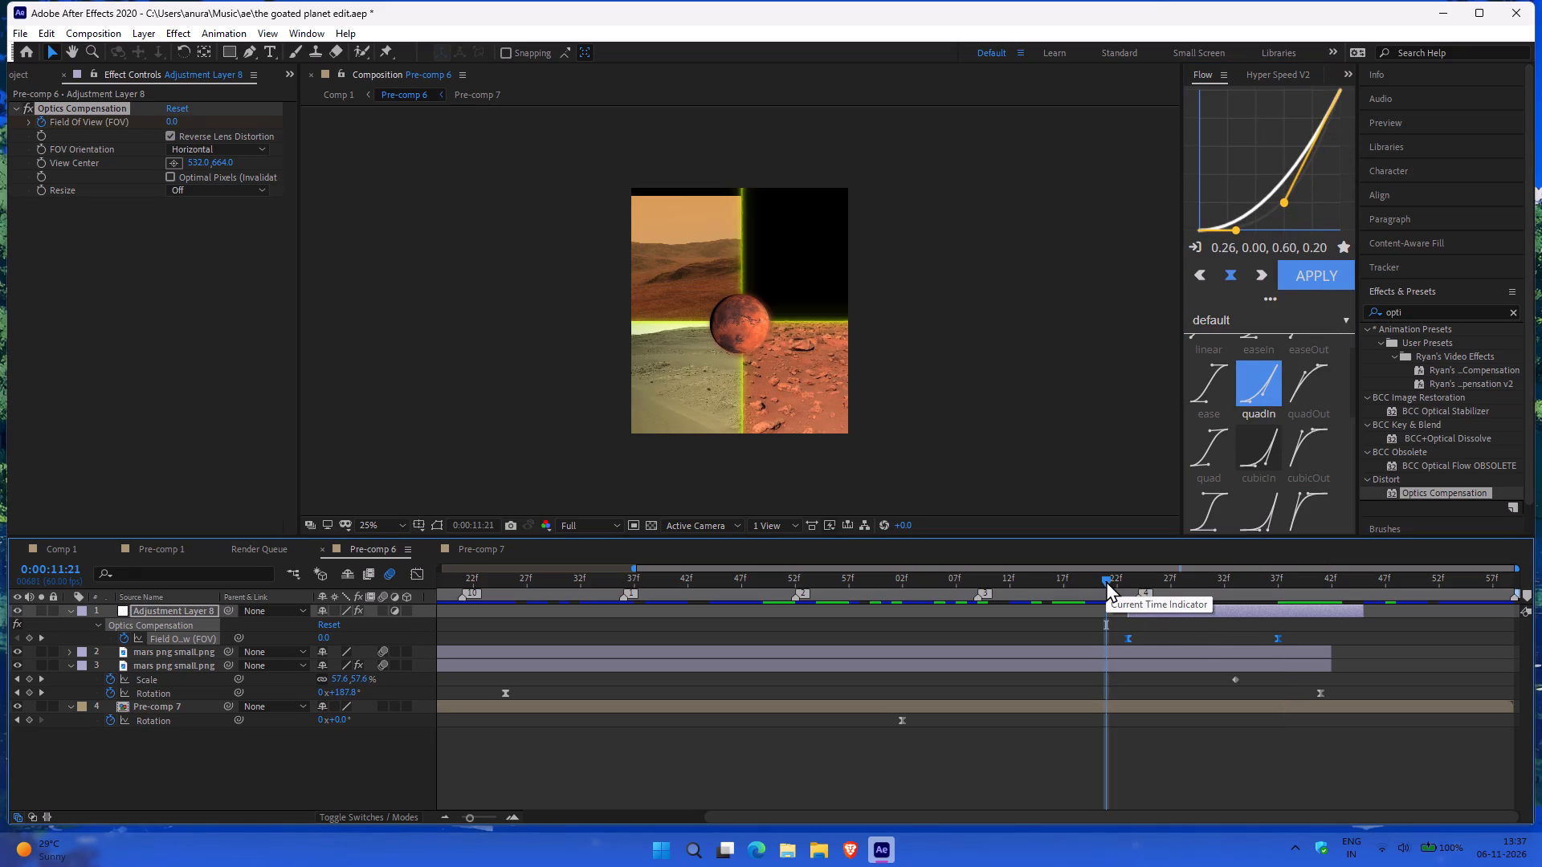
key(space)
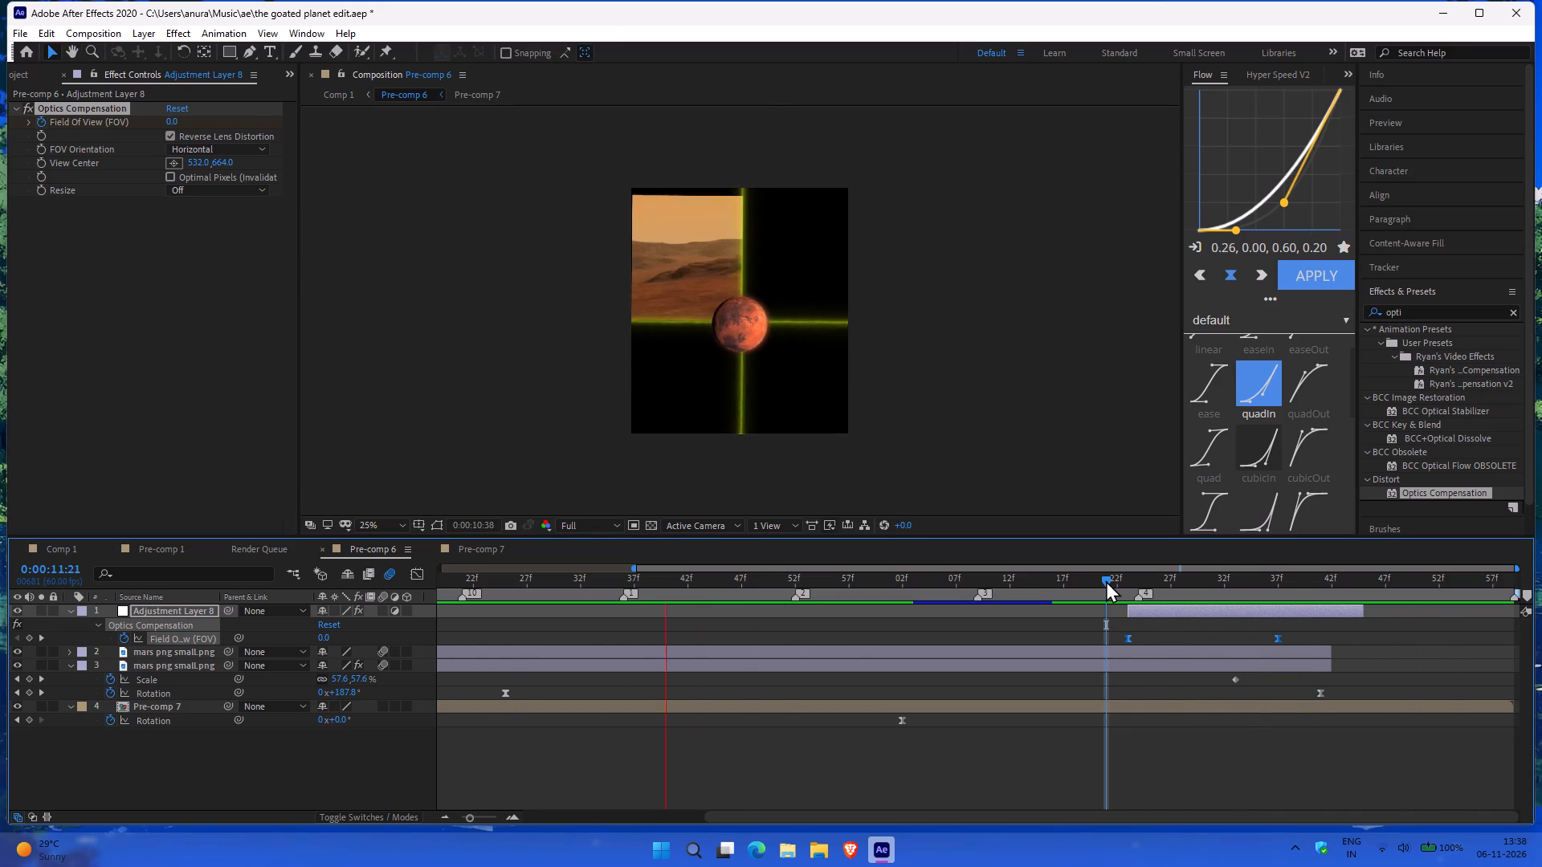
key(space)
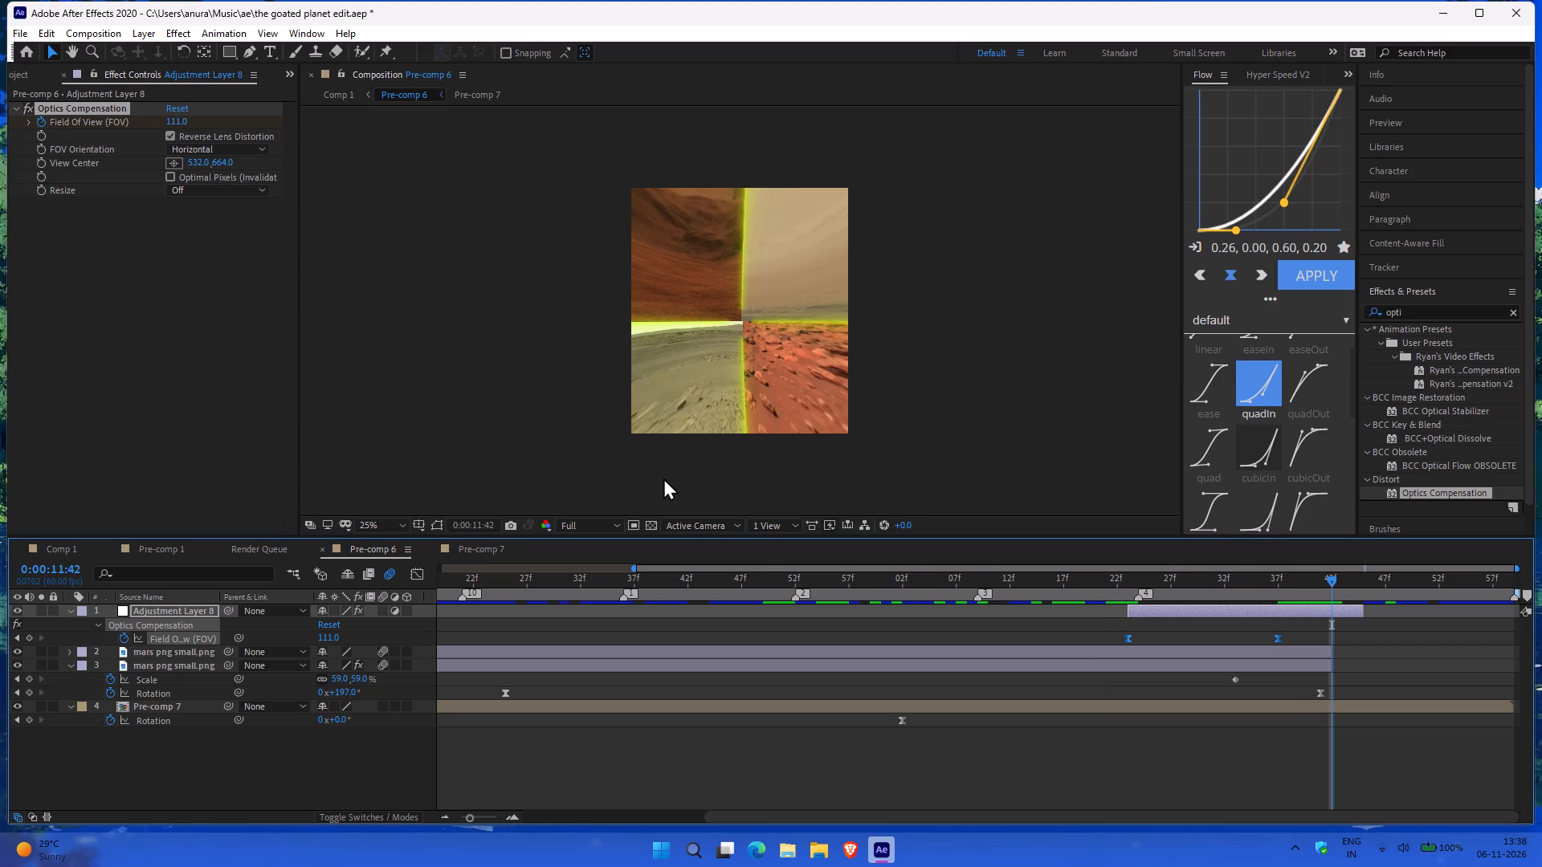
Play back Comp 1 from 0:00:11:17 to check the transition from the Mars section to the next planet.
click(66, 548)
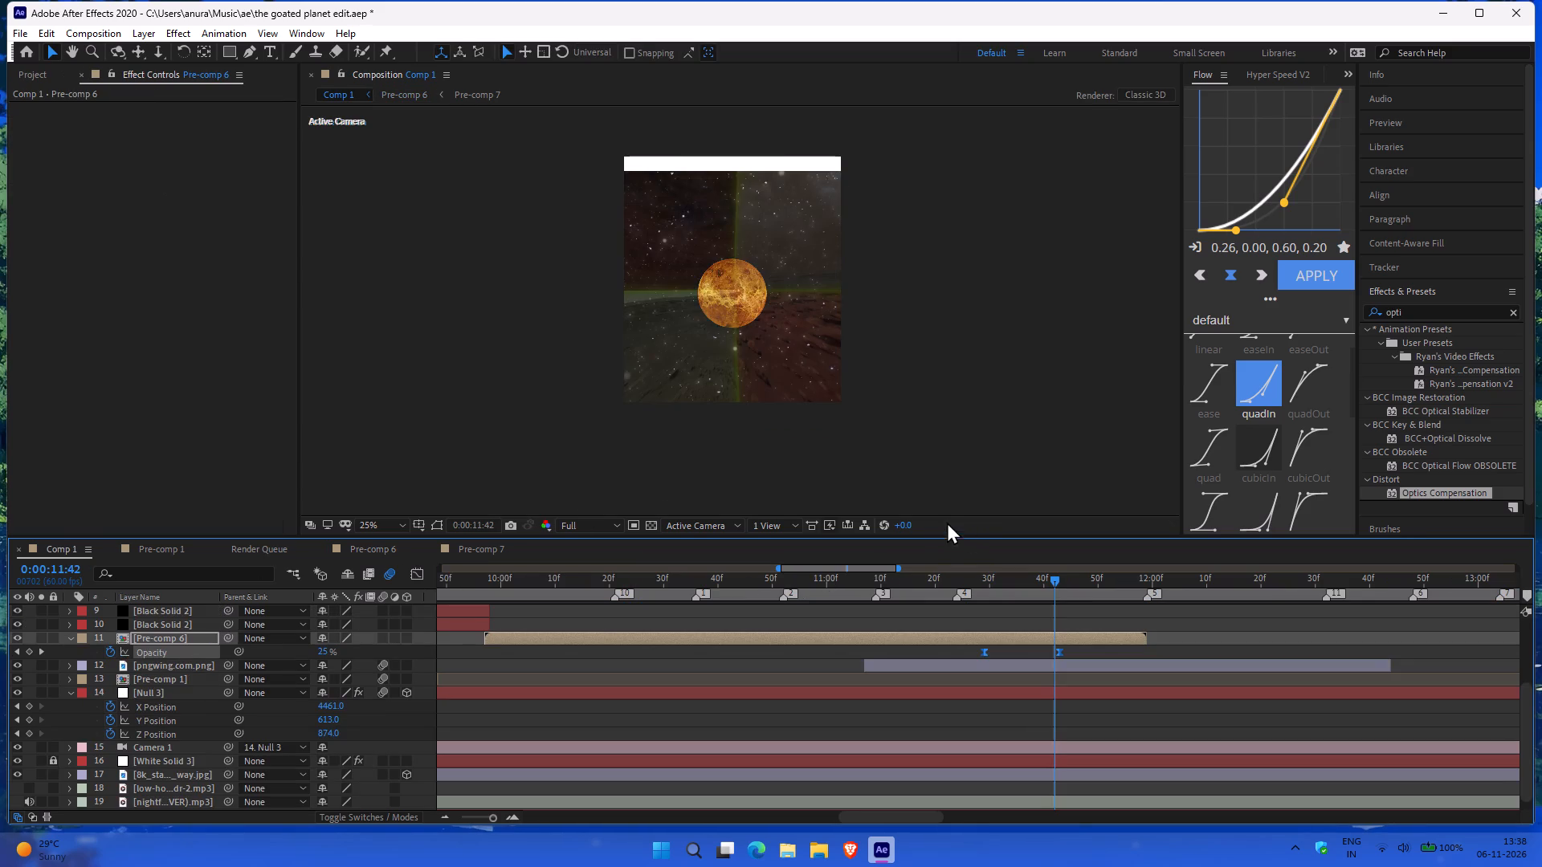
click(936, 552)
click(921, 584)
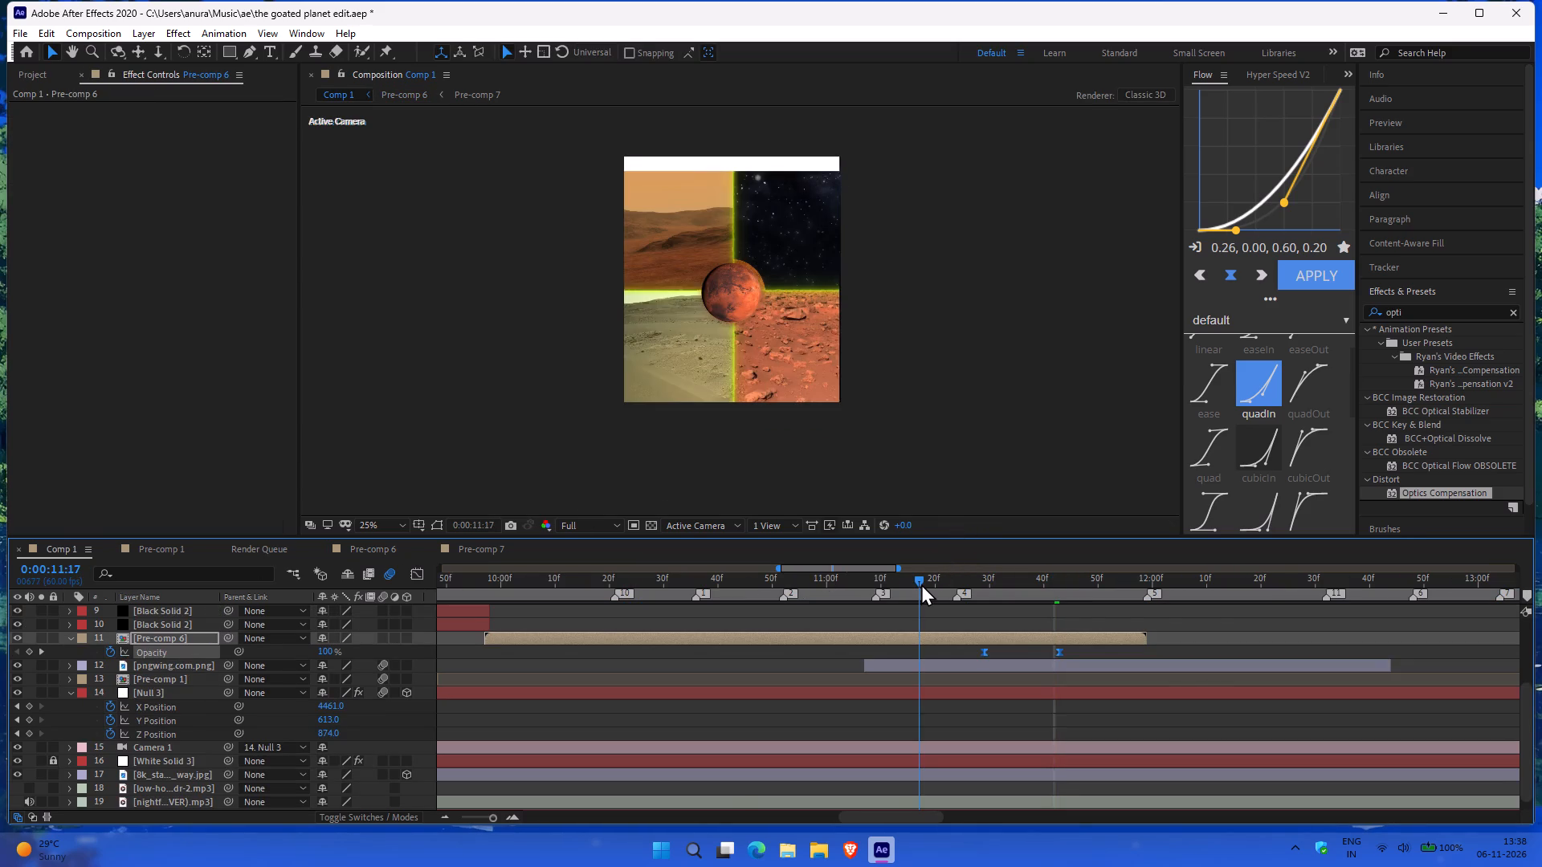
key(space)
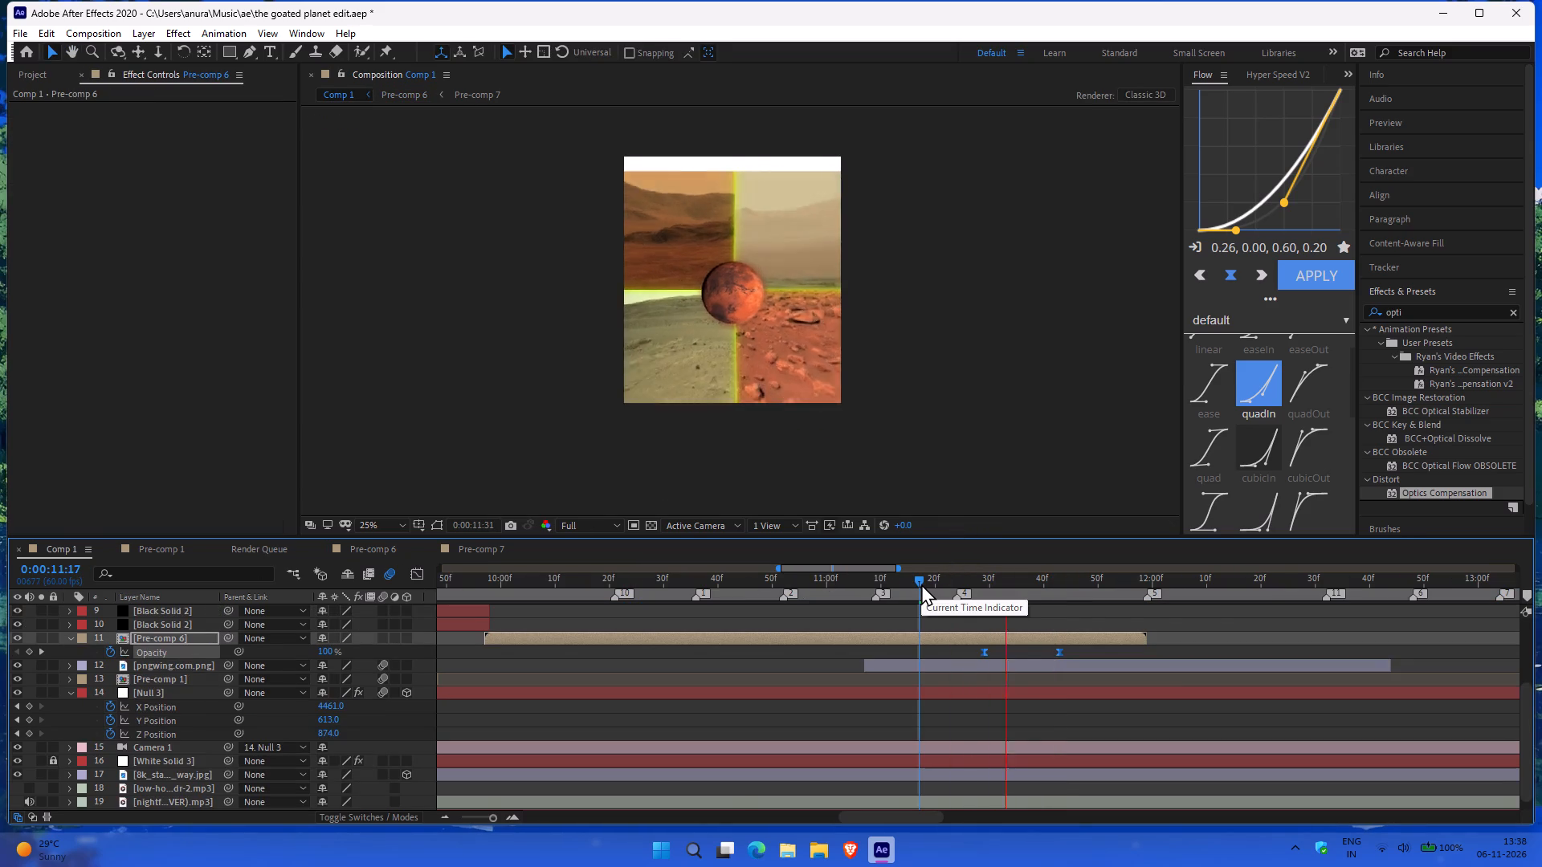
key(space)
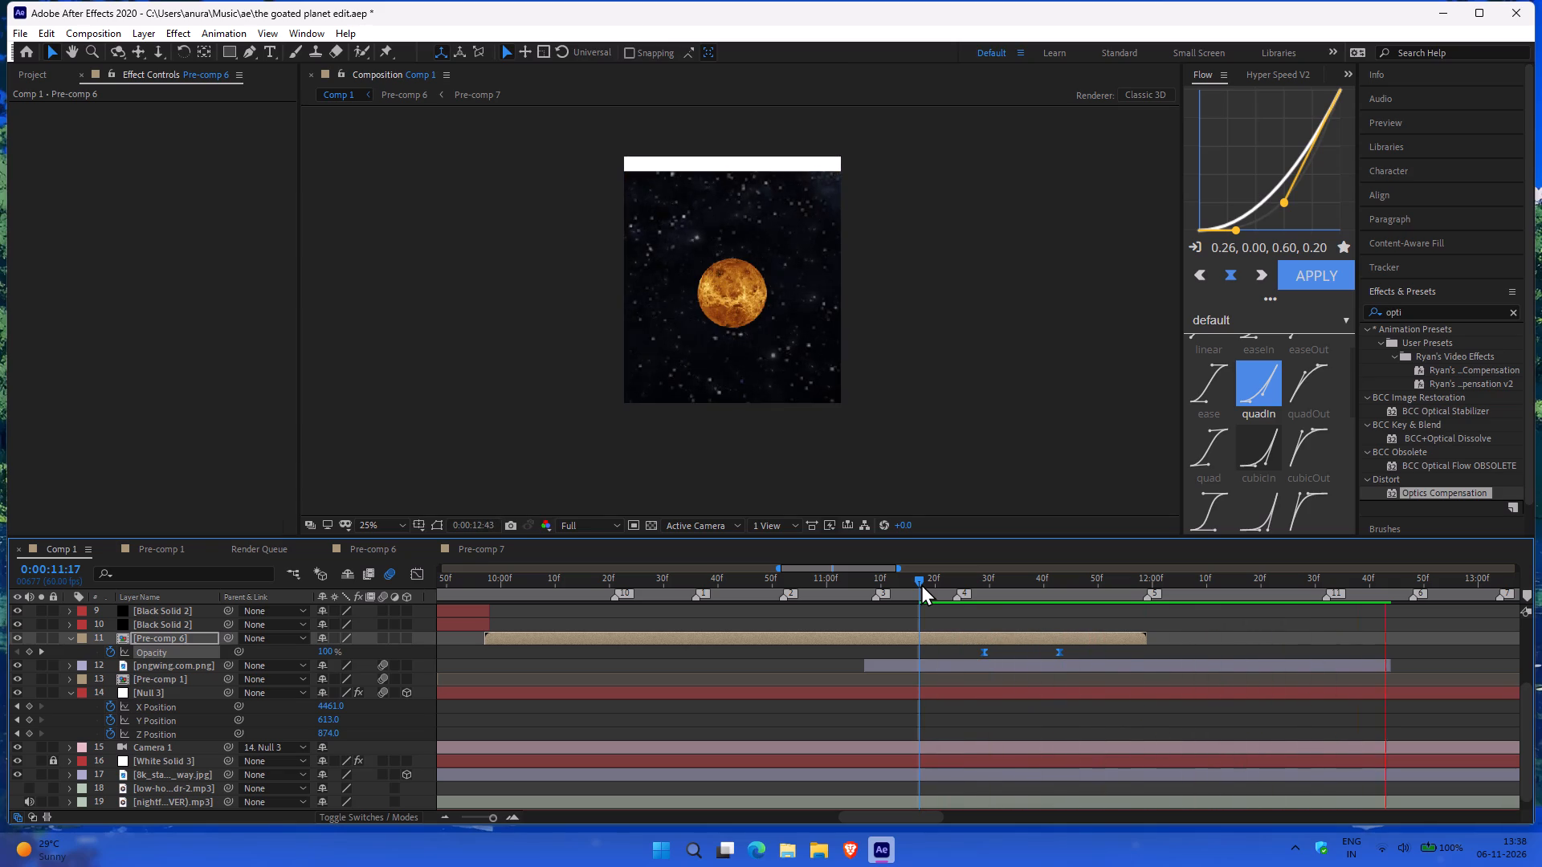
key(space)
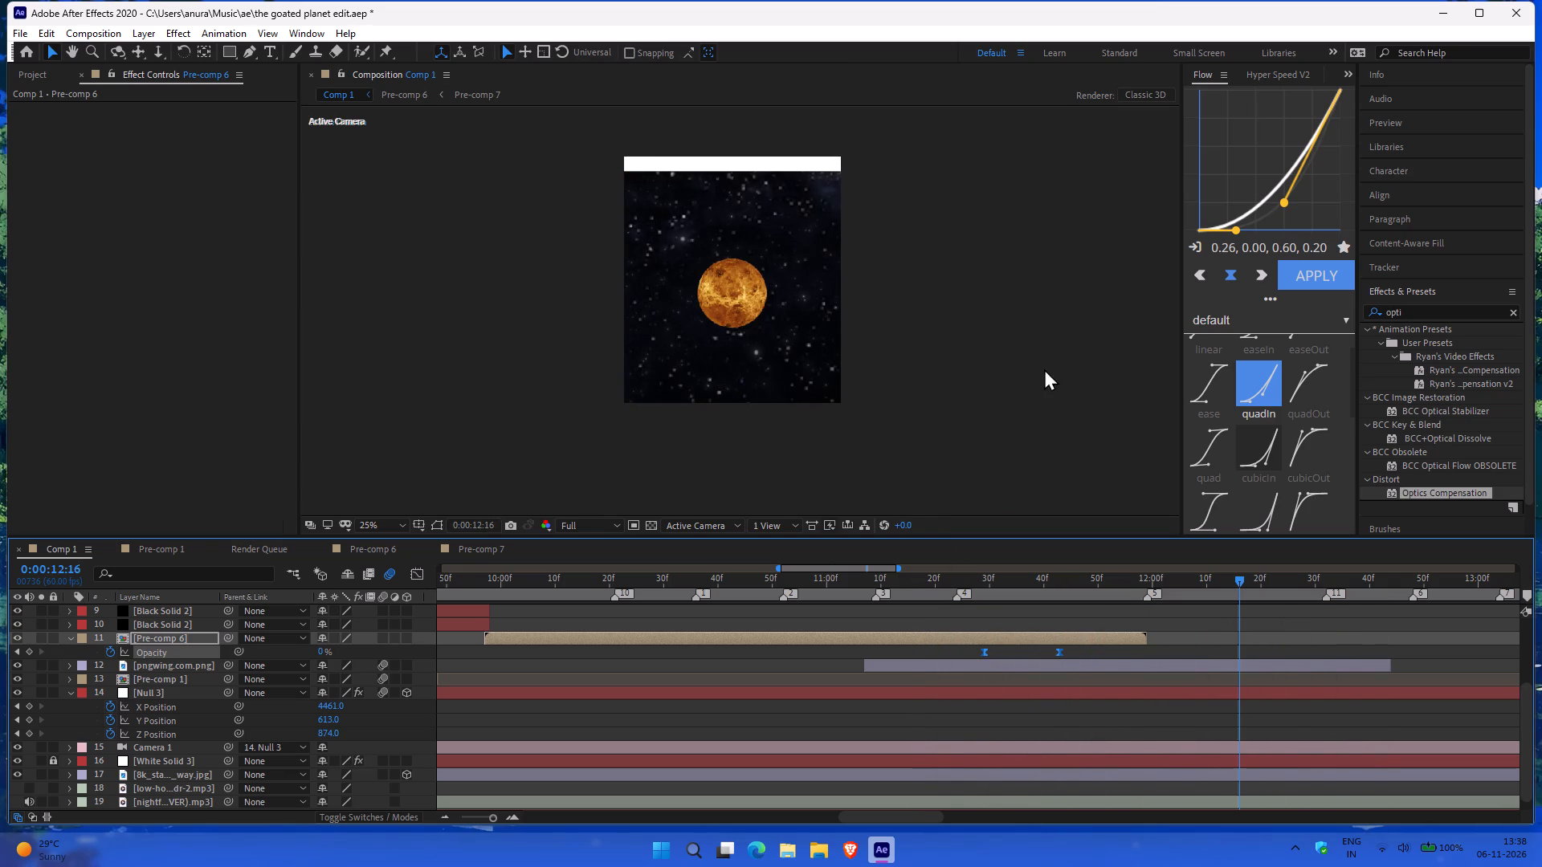
Examine the orange planet image in Comp 1 up close at 0:00:12:16.
scroll(809, 266, left, 1)
ctrl+scroll(809, 266, up, 3)
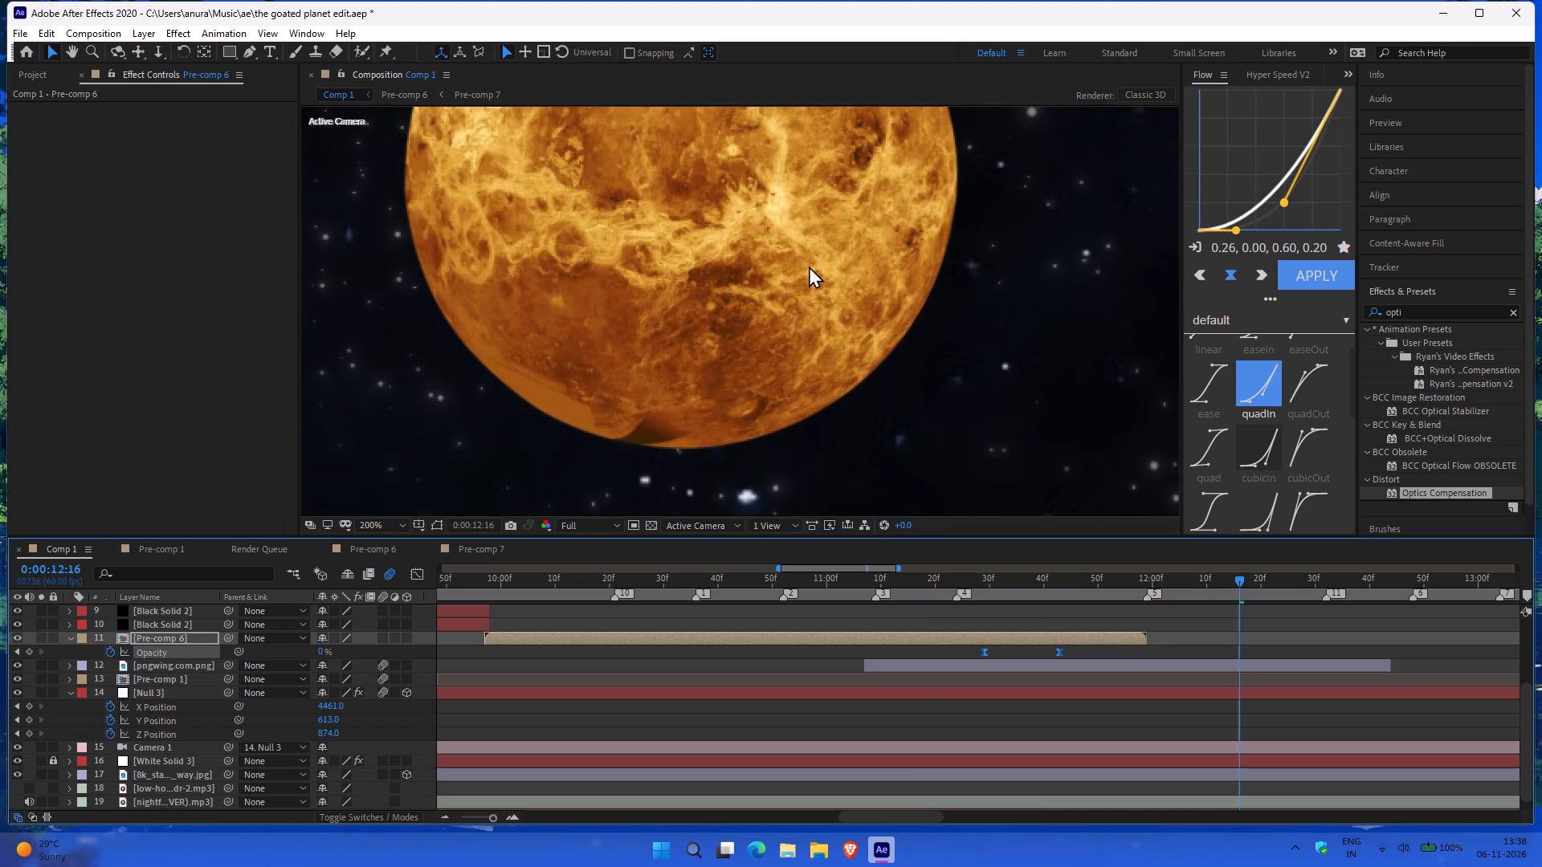
ctrl+scroll(724, 261, down, 1)
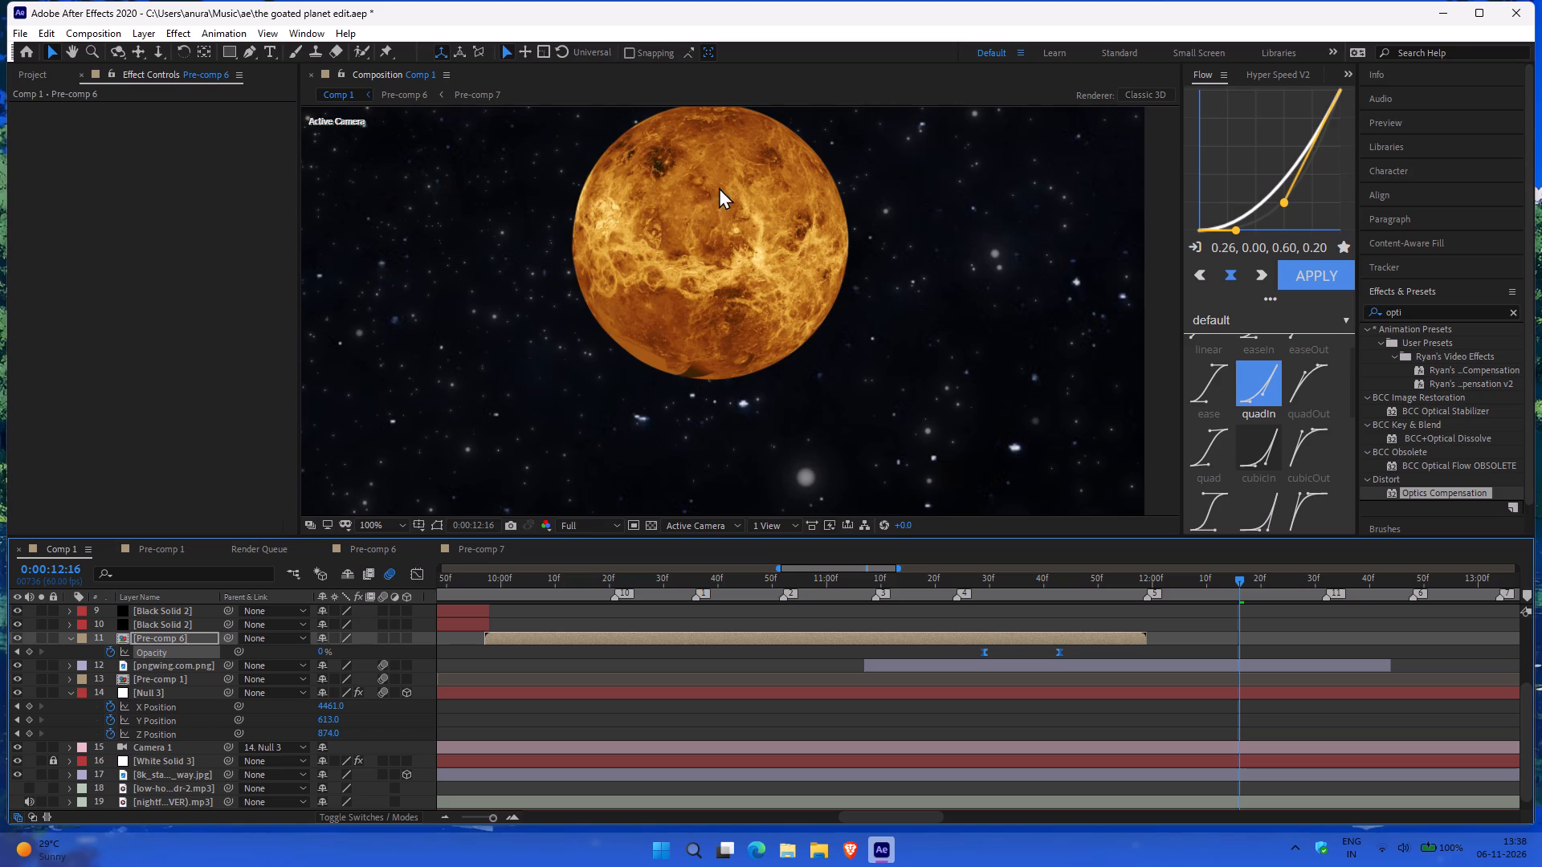
ctrl+scroll(750, 193, down, 1)
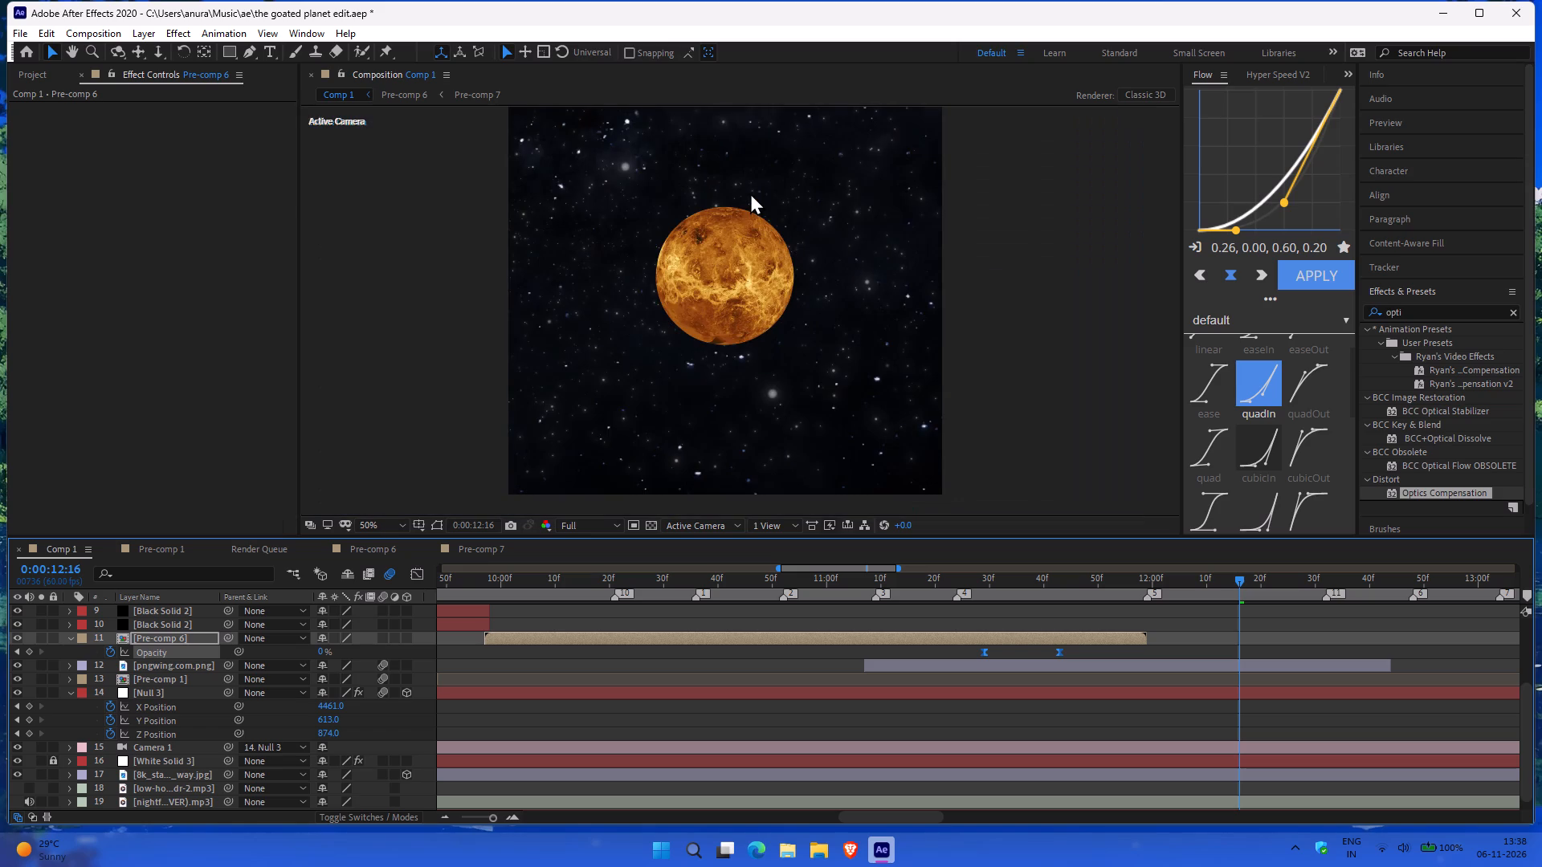
ctrl+scroll(750, 193, up, 2)
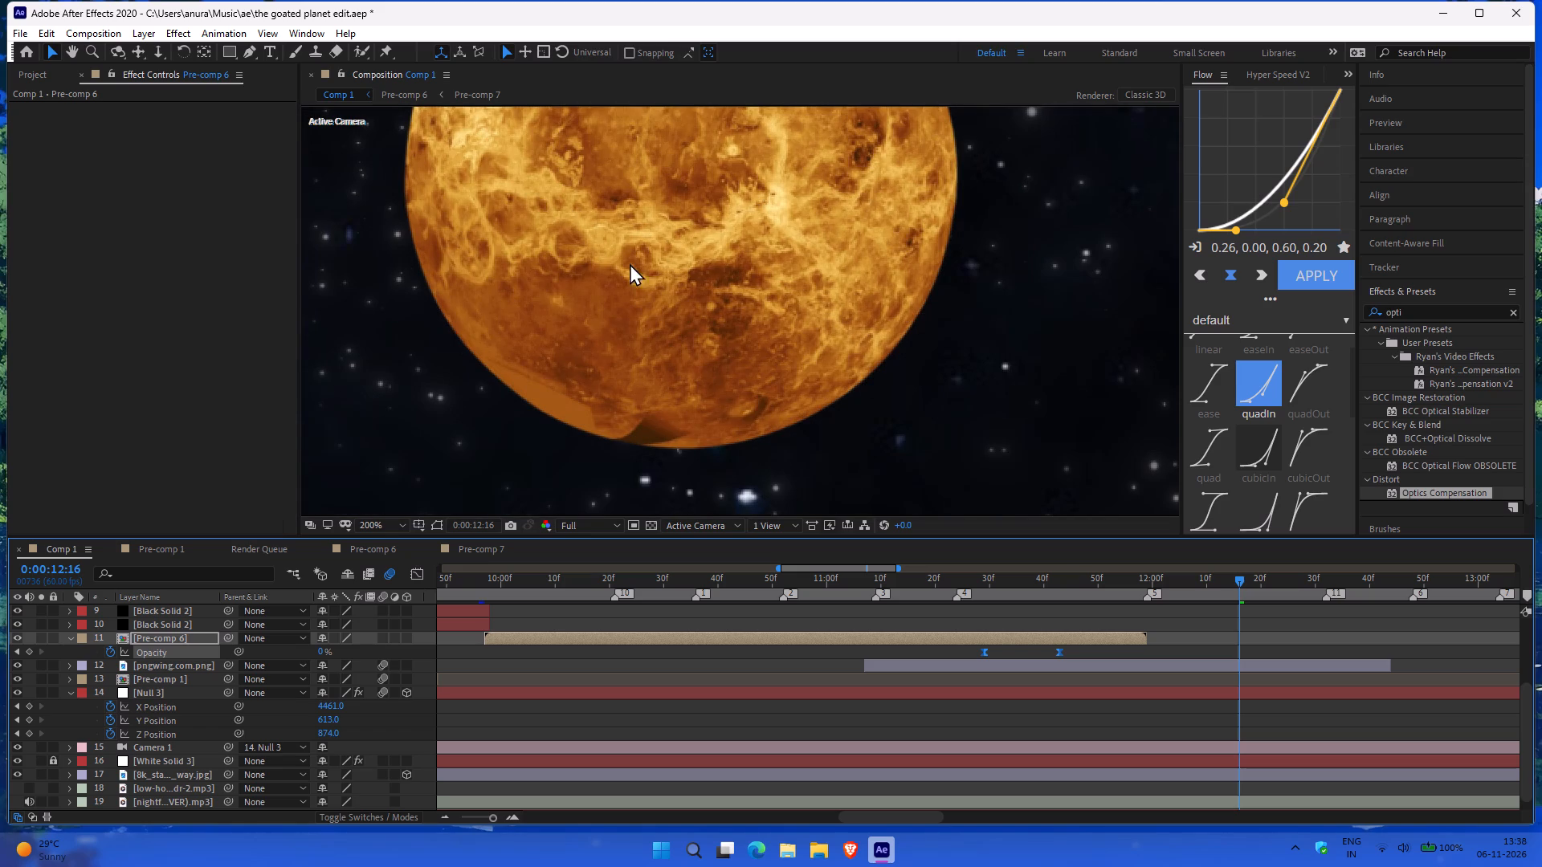
ctrl+scroll(651, 247, down, 1)
ctrl+scroll(651, 247, up, 1)
ctrl+scroll(651, 247, down, 1)
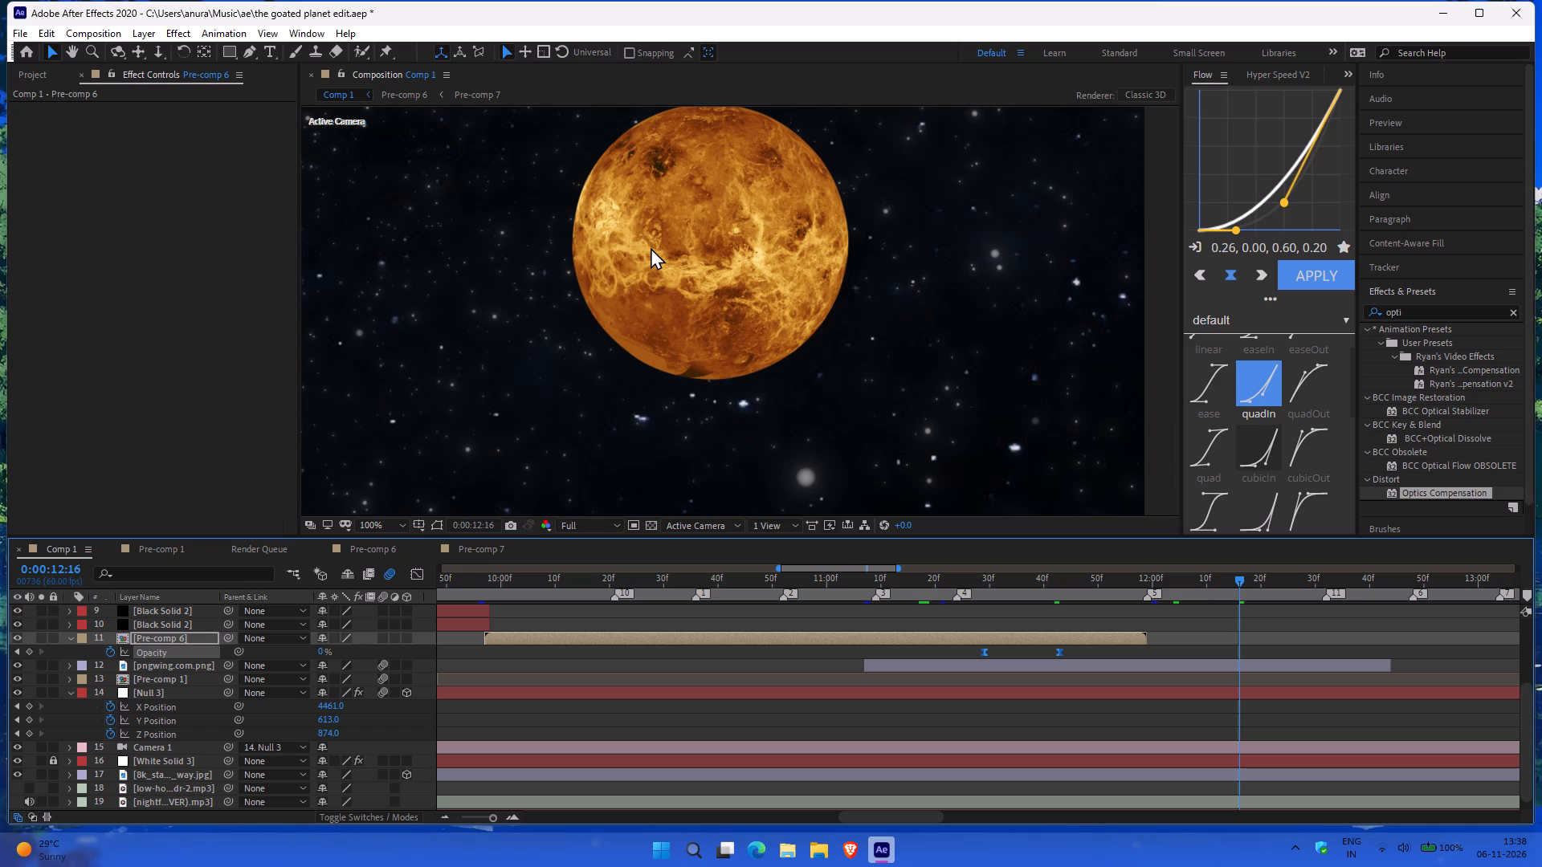
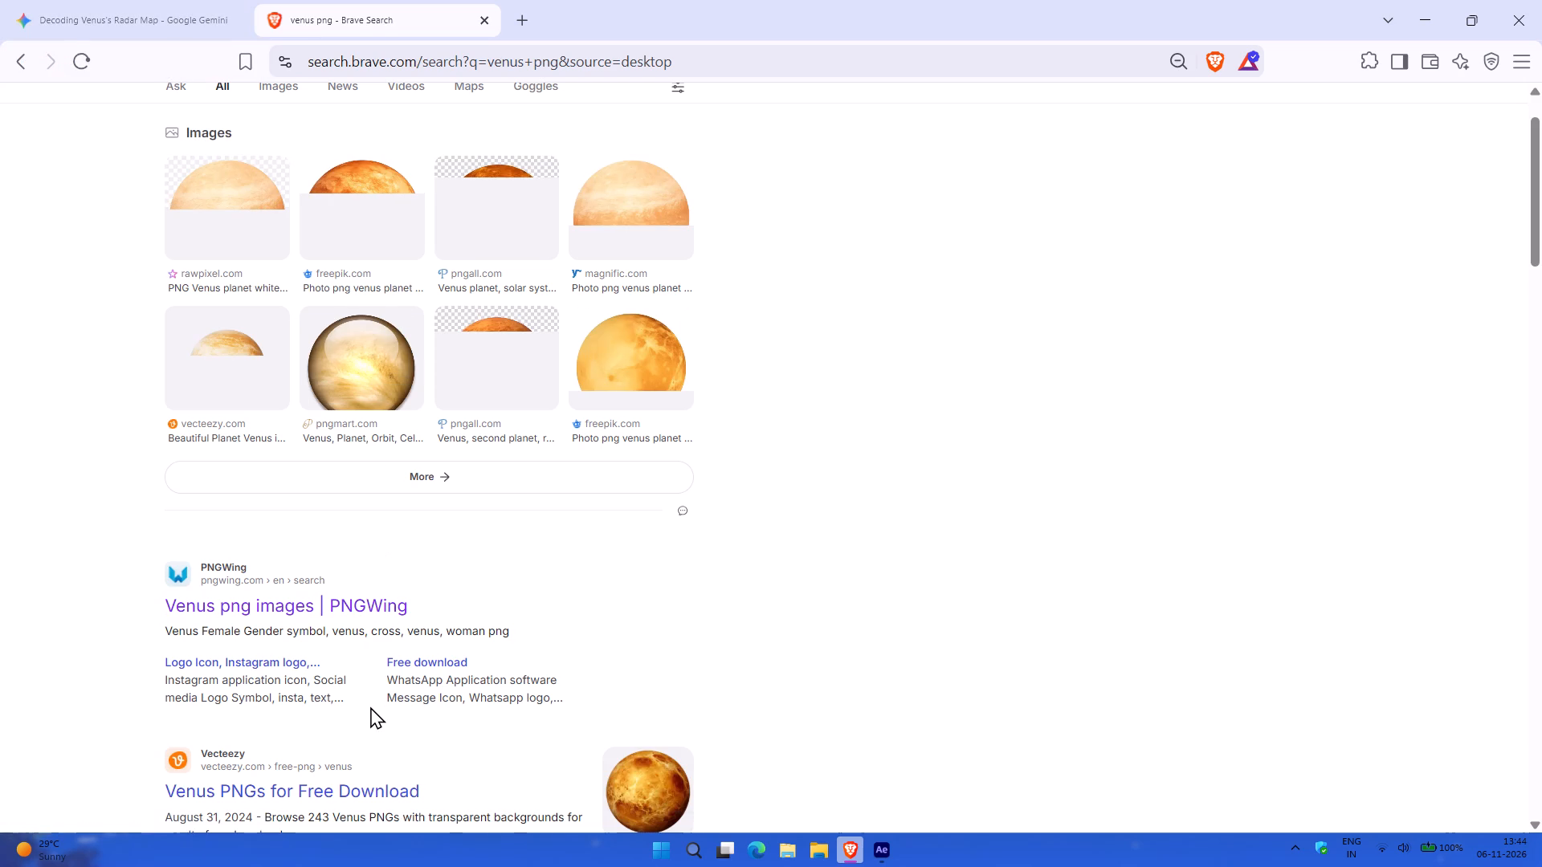
click(337, 599)
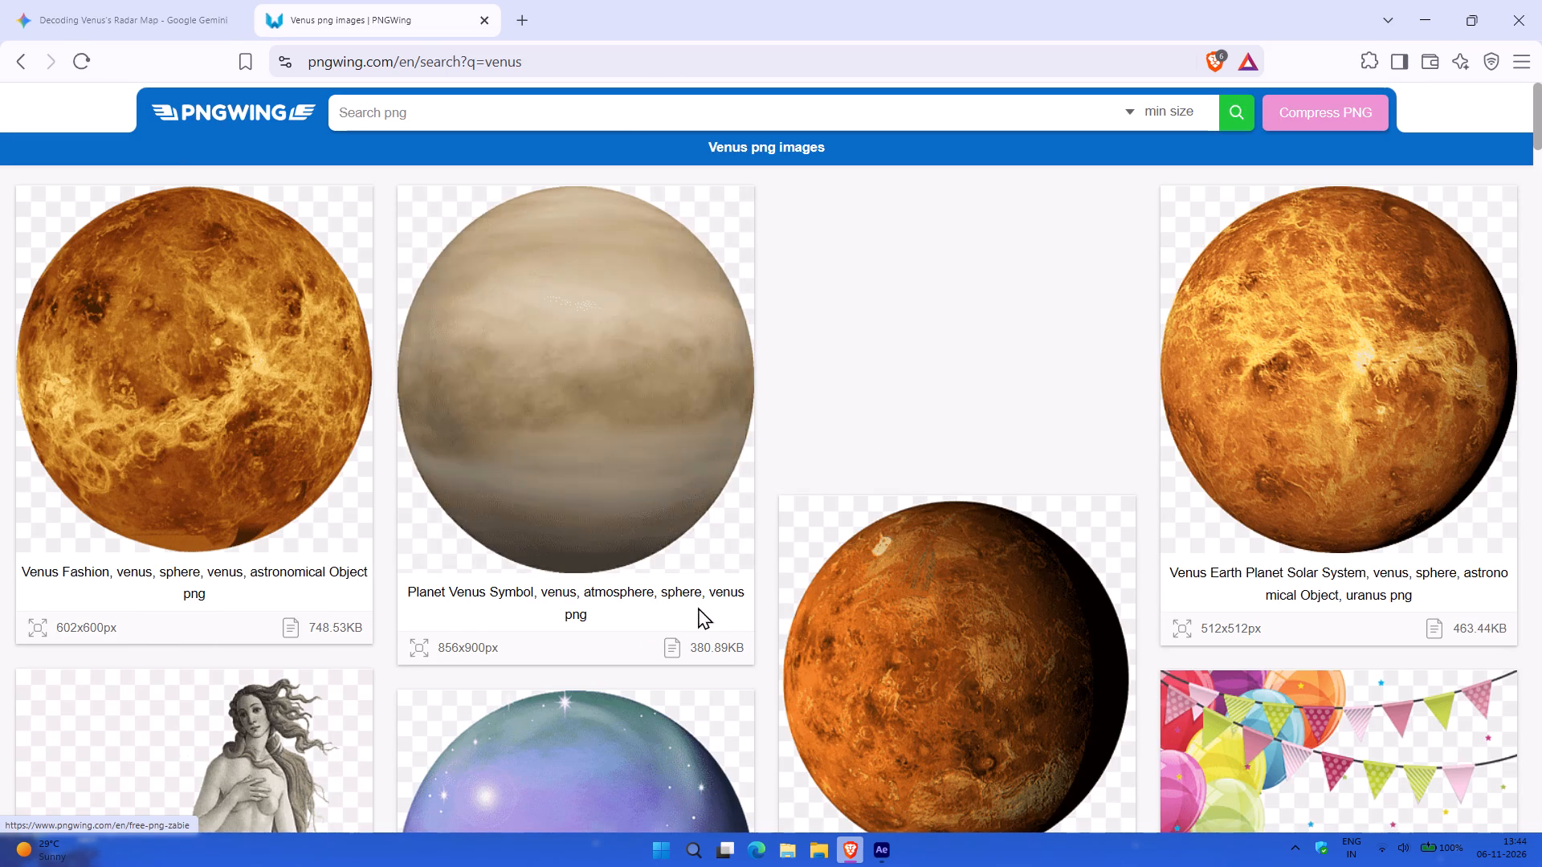
Browse the PNGWing Venus images and open the beige, cloud-banded "Planet Venus Symbol" picture.
scroll(921, 532, down, 9)
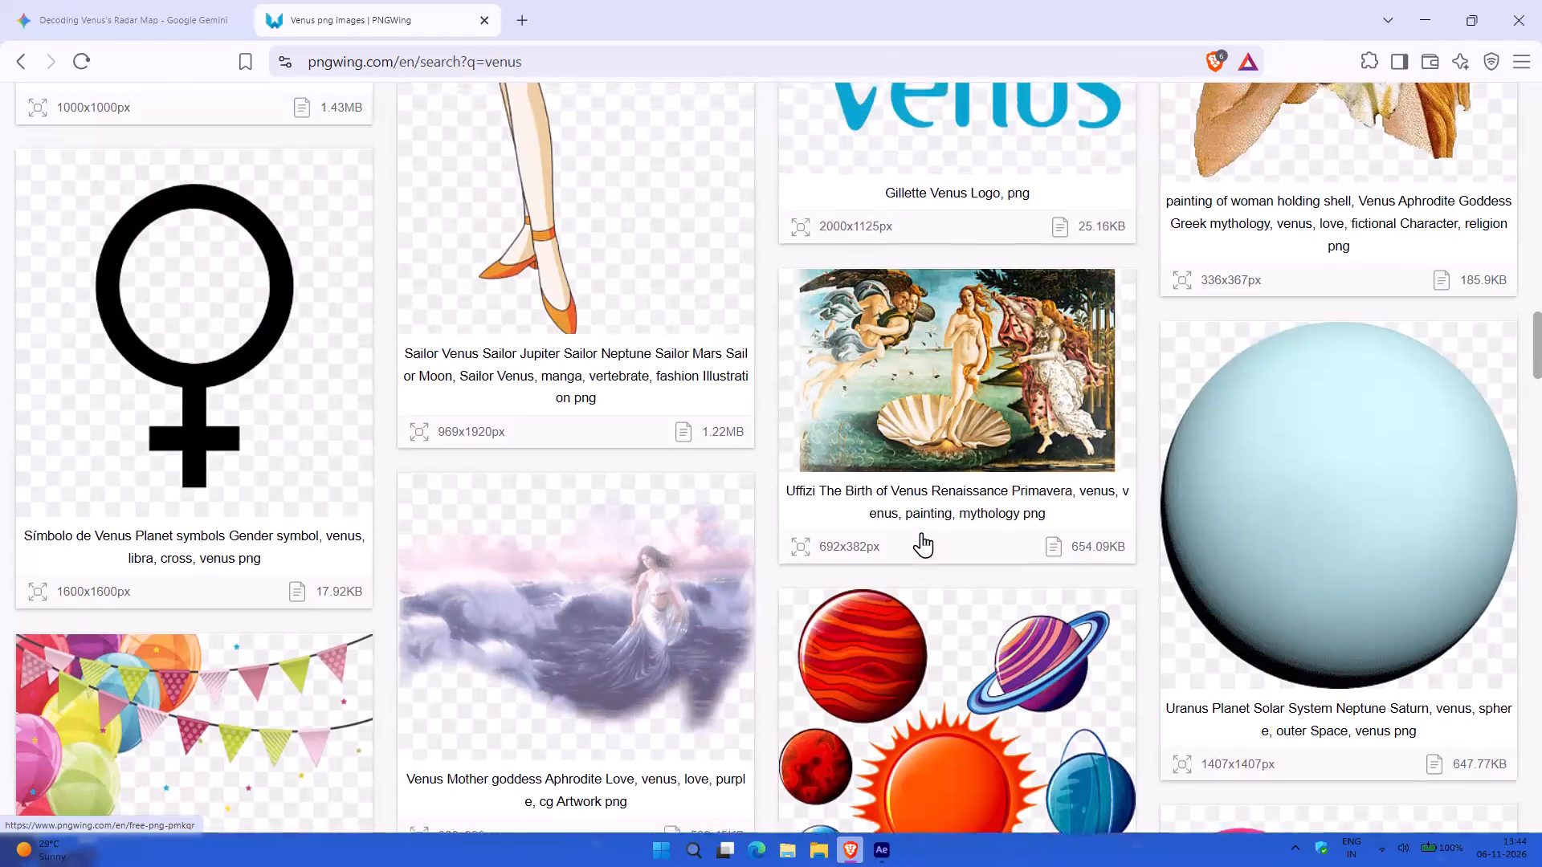
scroll(921, 532, up, 6)
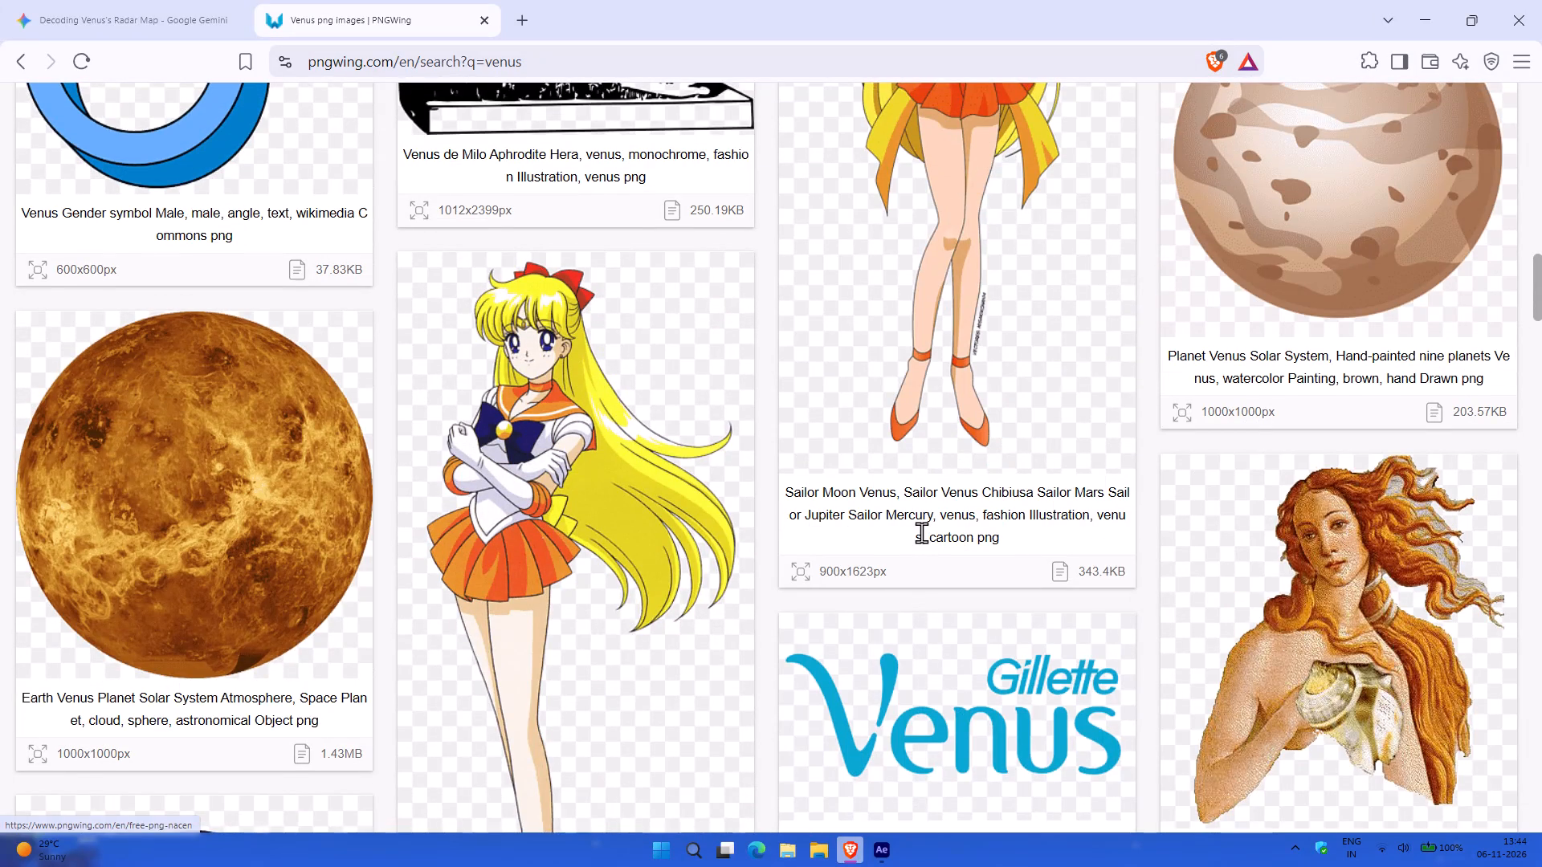
scroll(921, 532, down, 2)
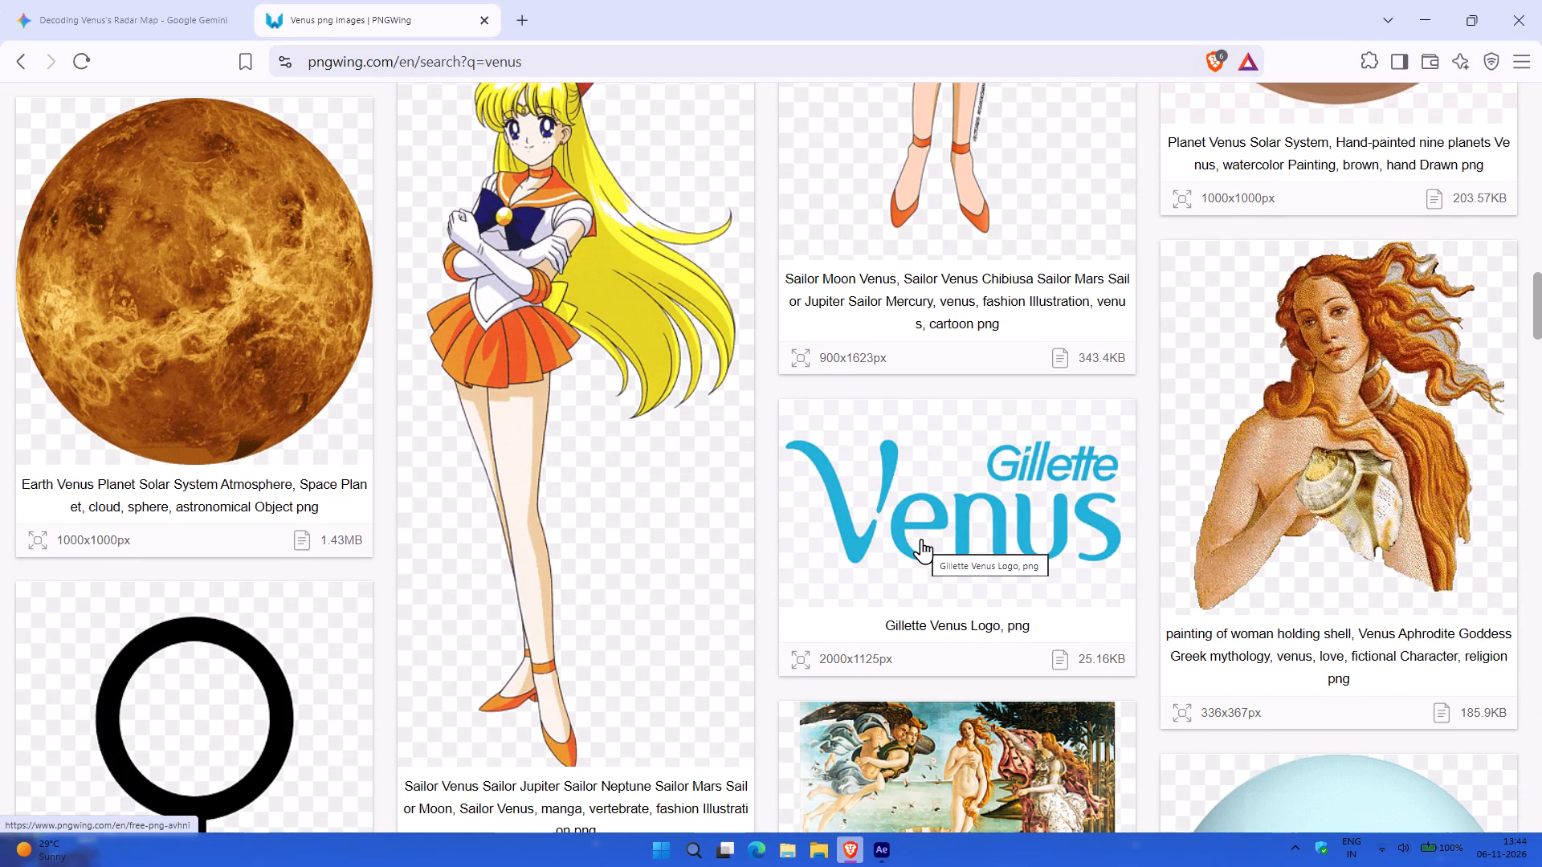
scroll(921, 539, up, 6)
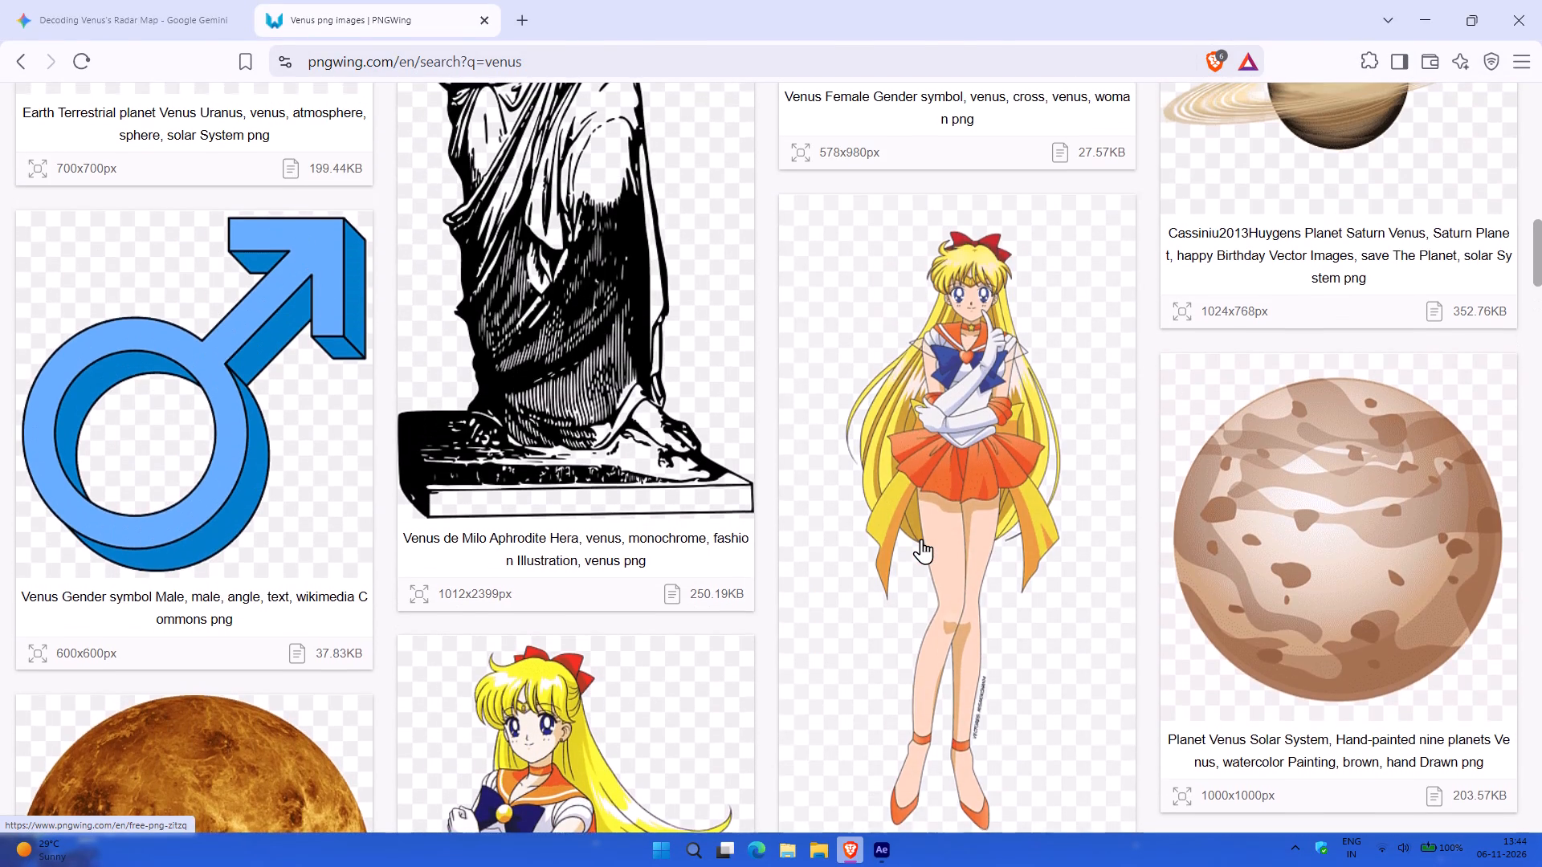
scroll(921, 539, up, 4)
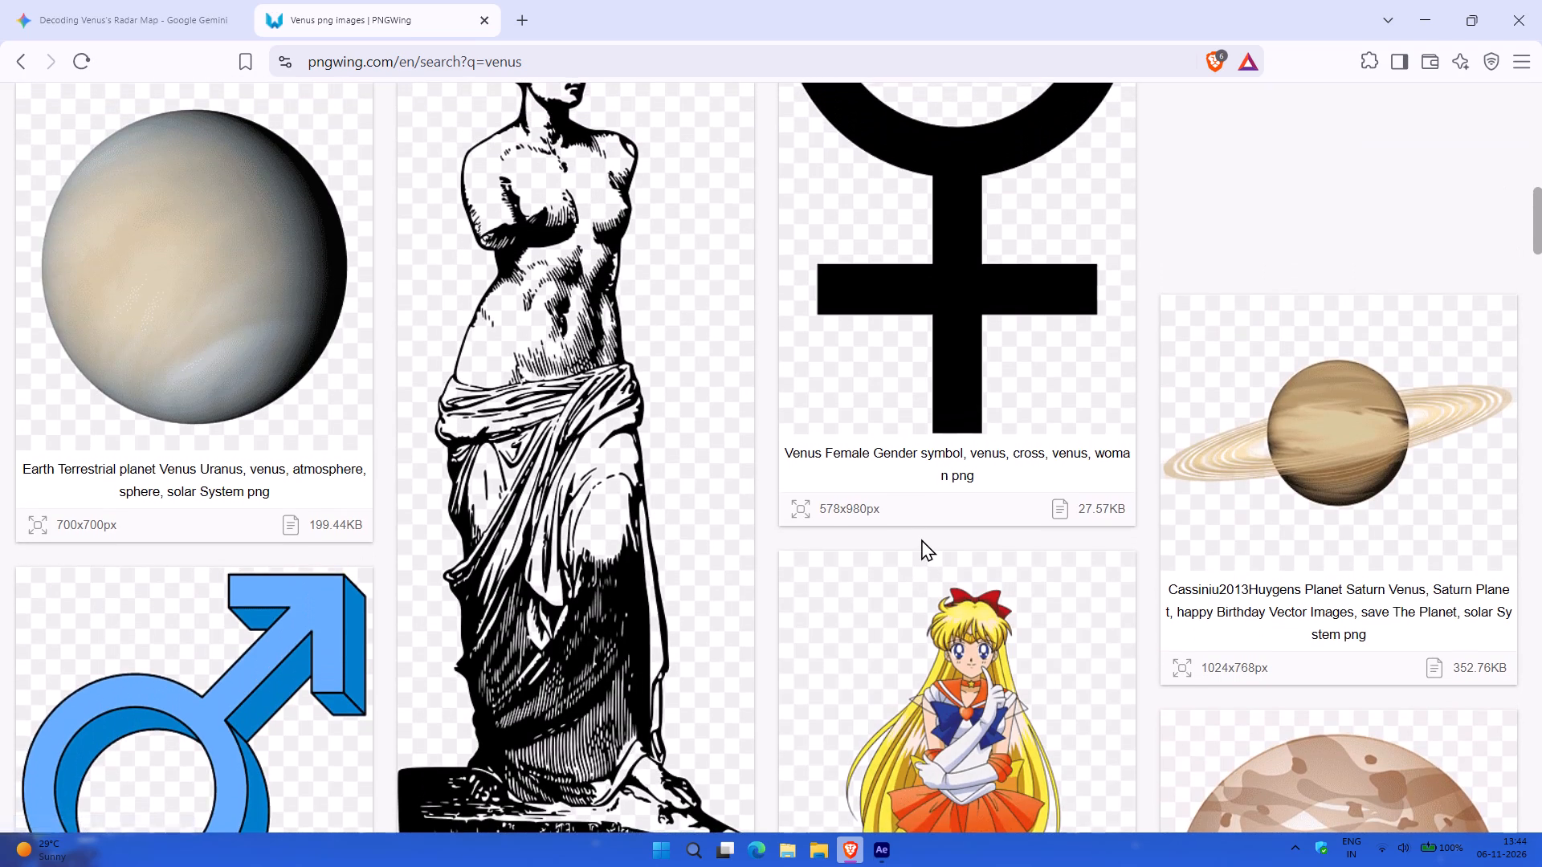
scroll(921, 539, up, 10)
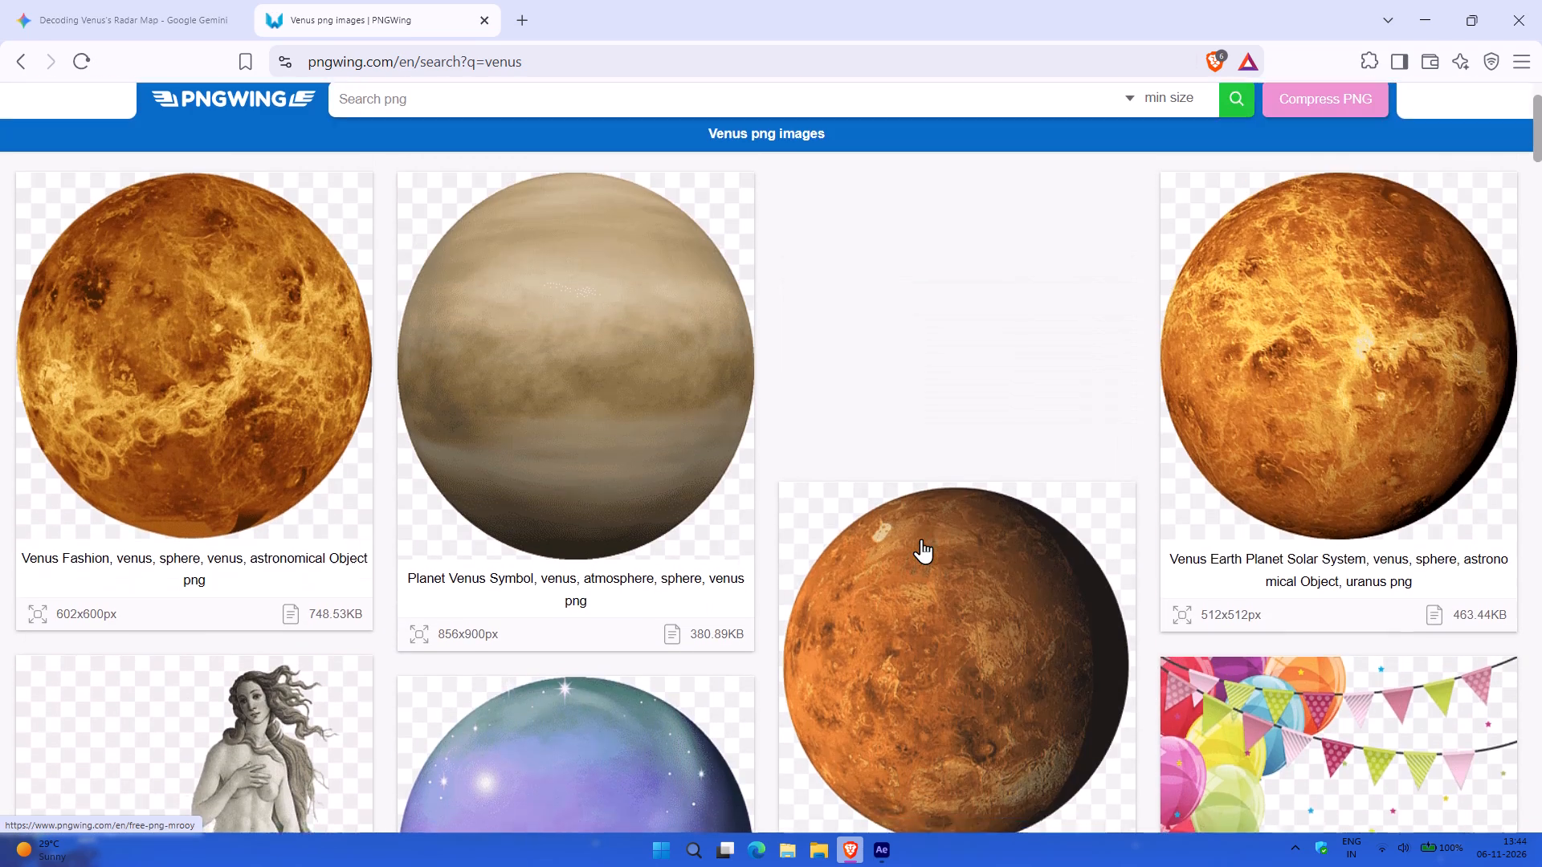
scroll(921, 539, up, 1)
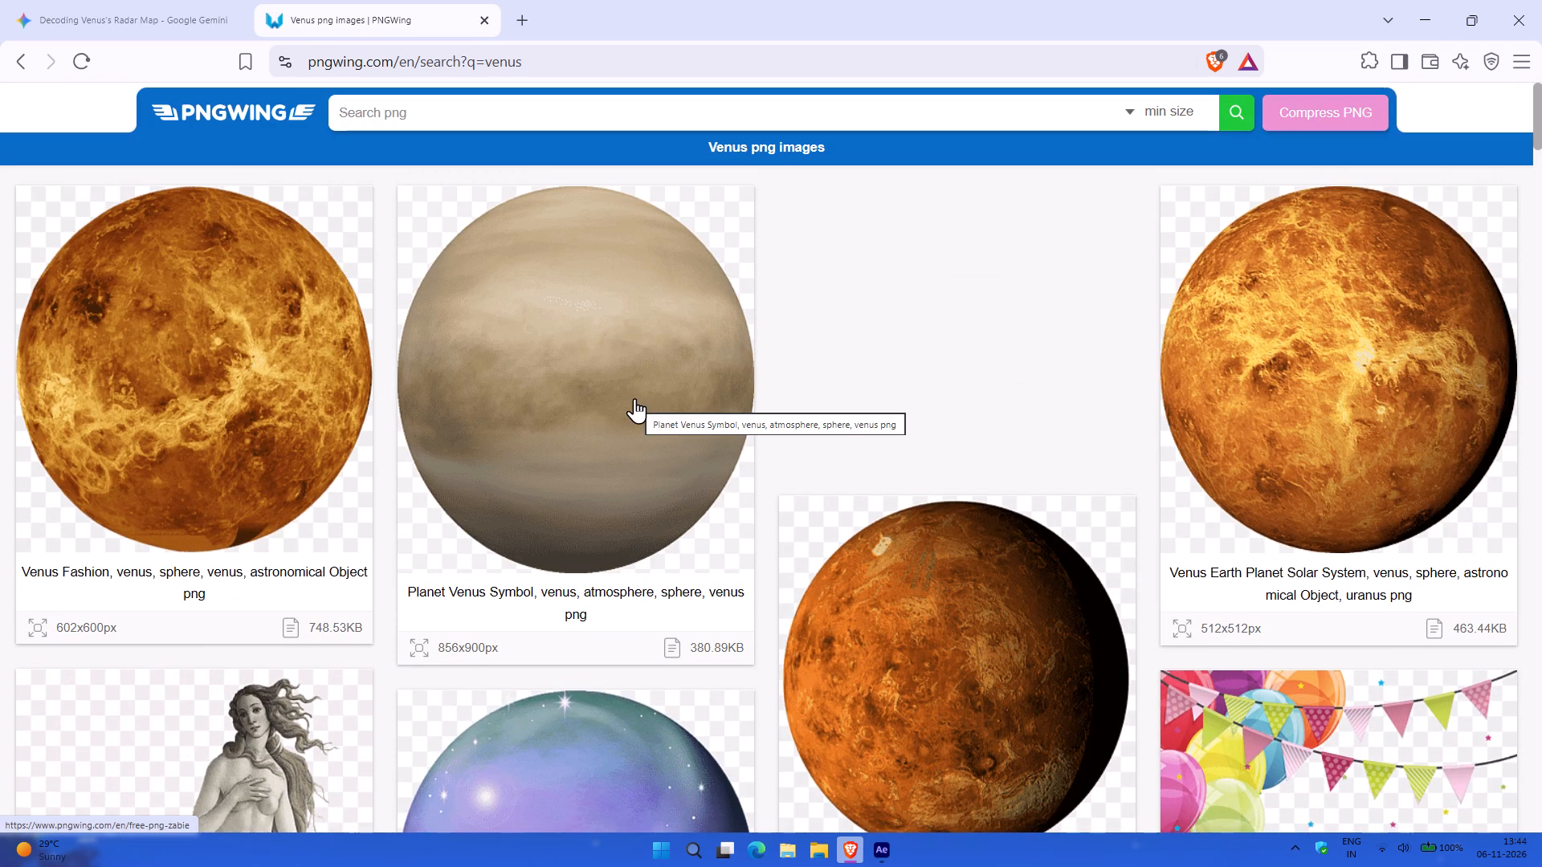
click(561, 360)
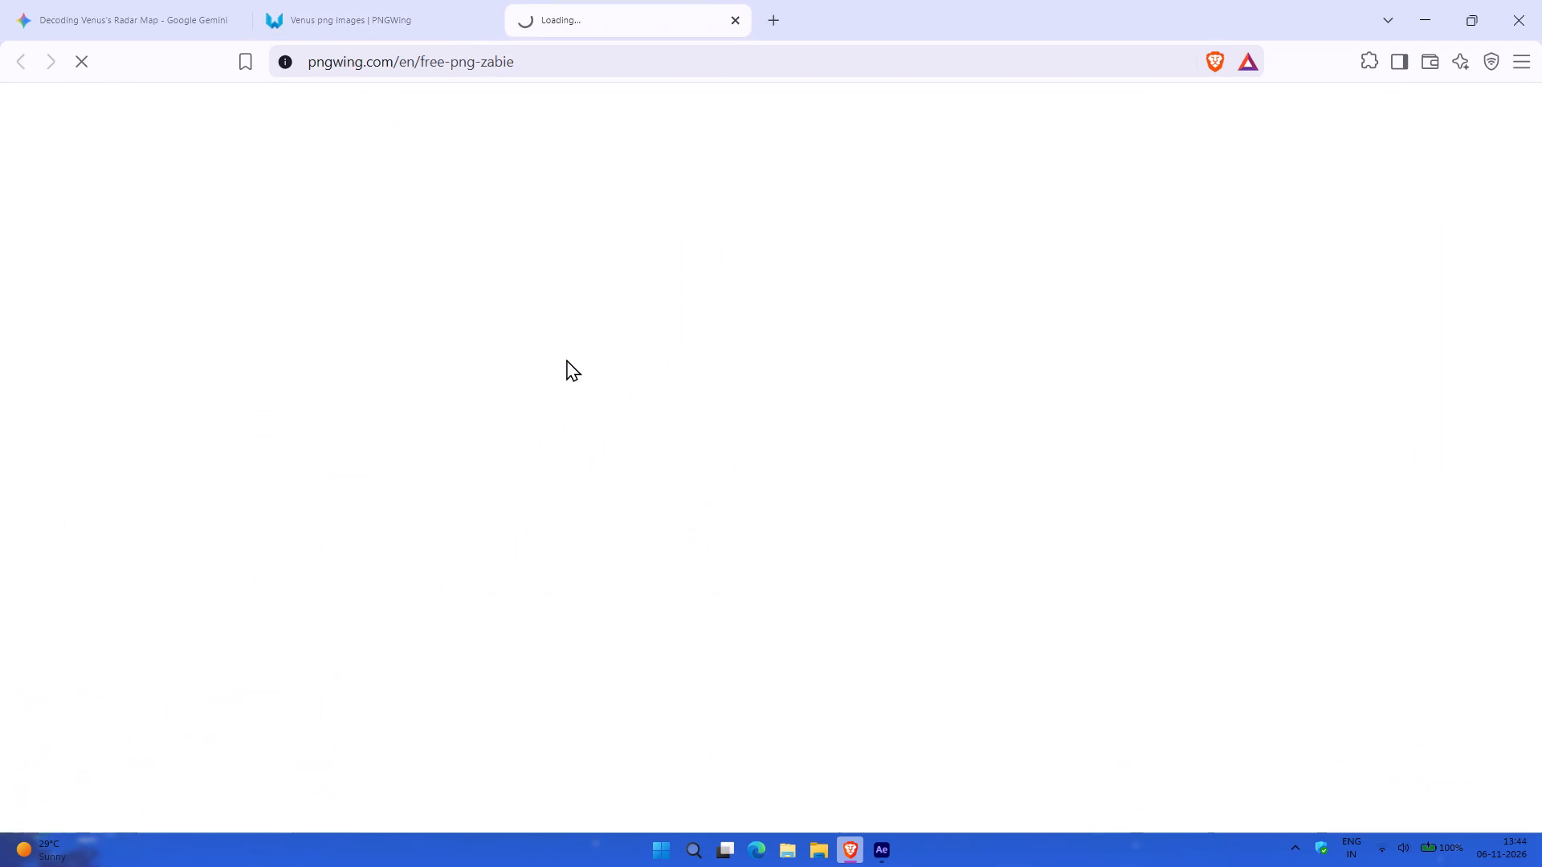
Examine the Venus picture's preview, its PNG information and the download and resize options.
scroll(659, 458, down, 3)
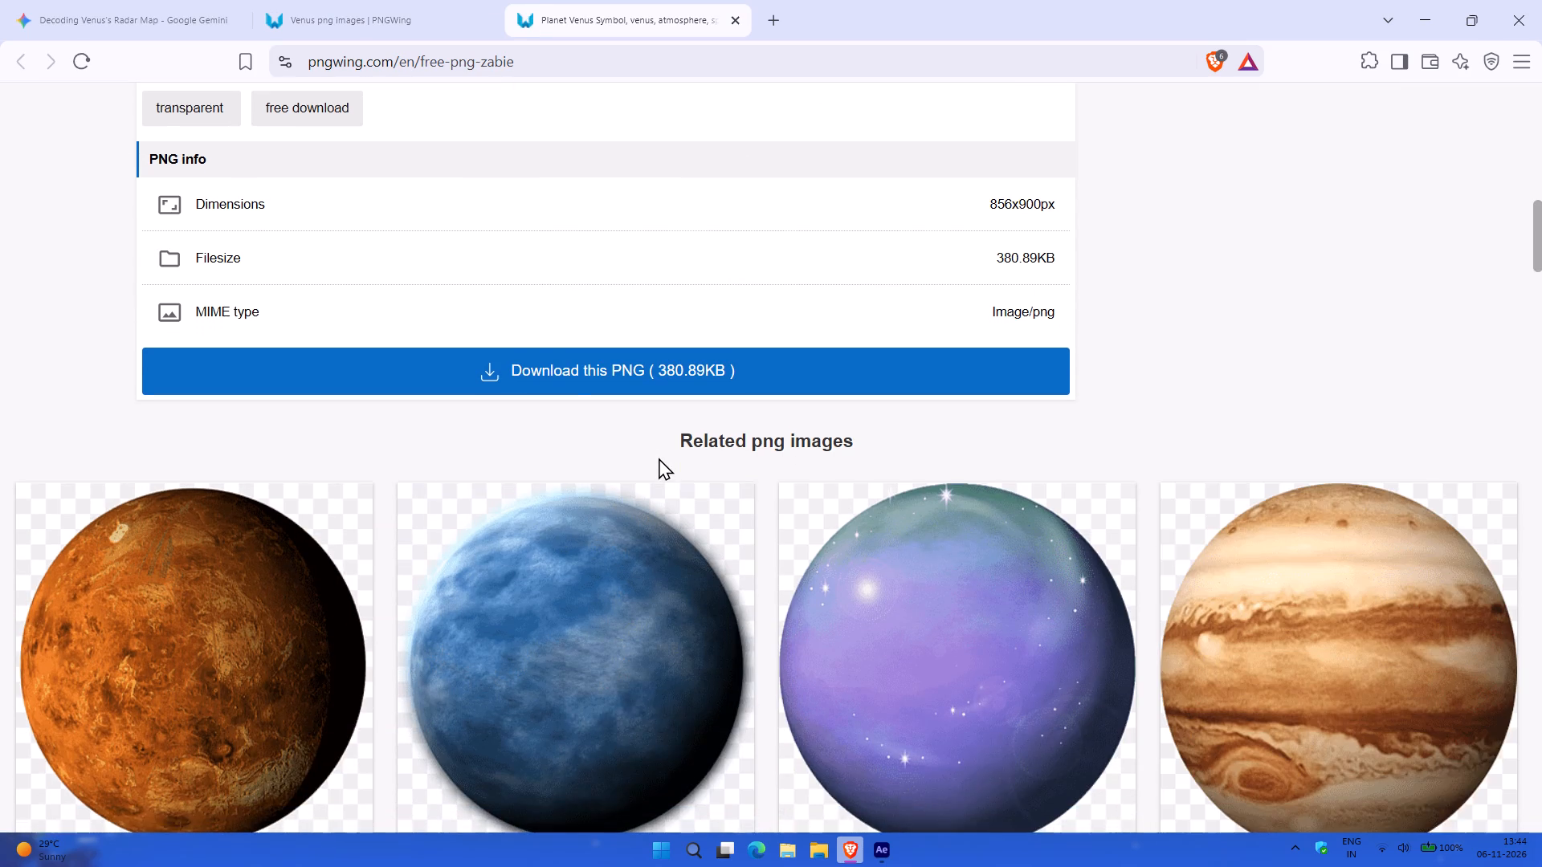
scroll(659, 458, up, 2)
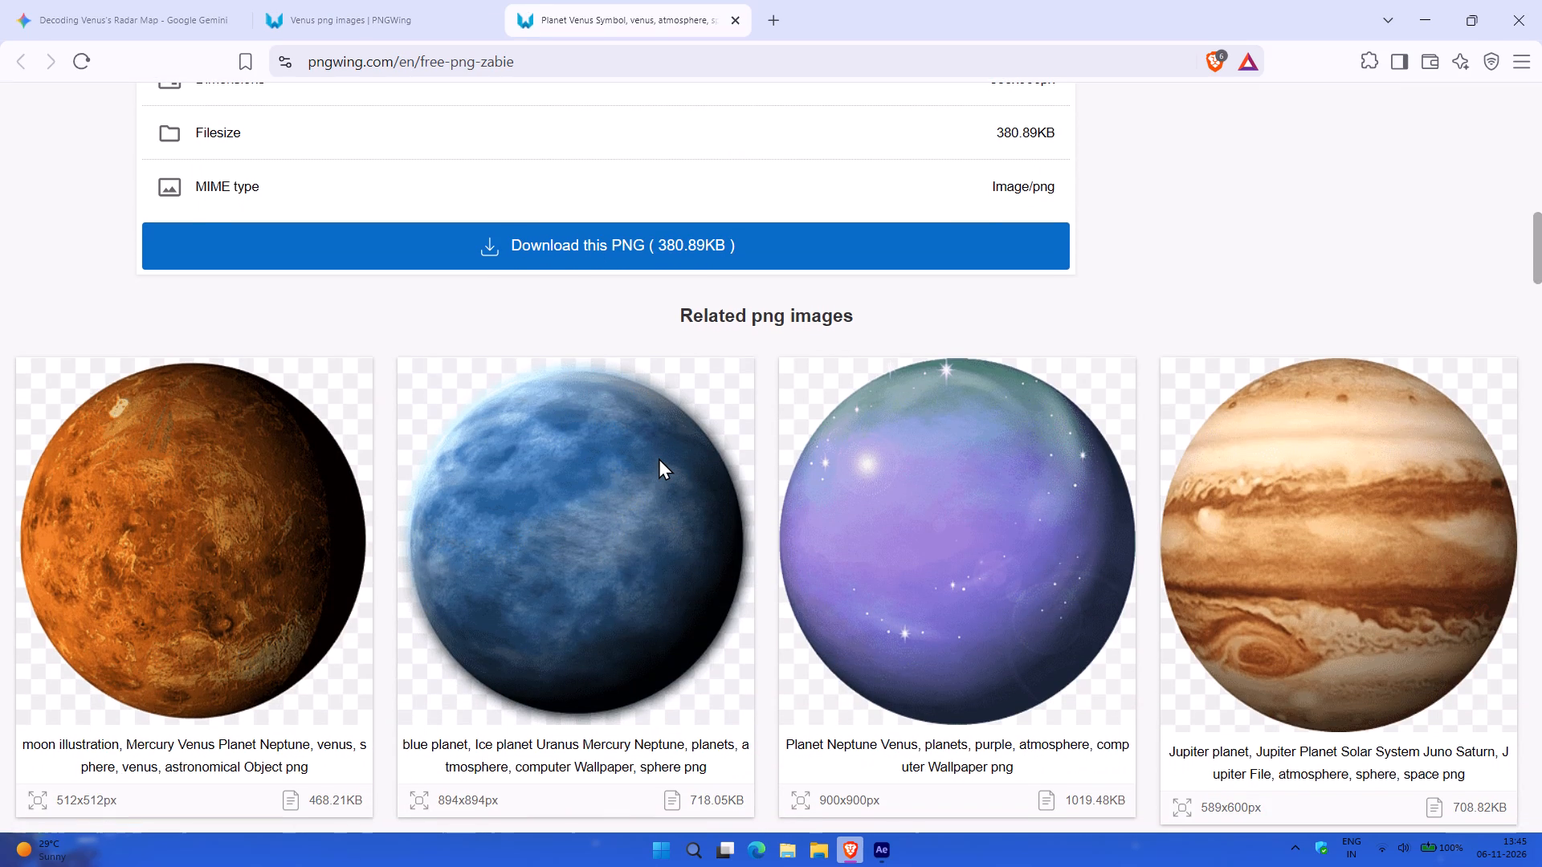
scroll(659, 458, up, 2)
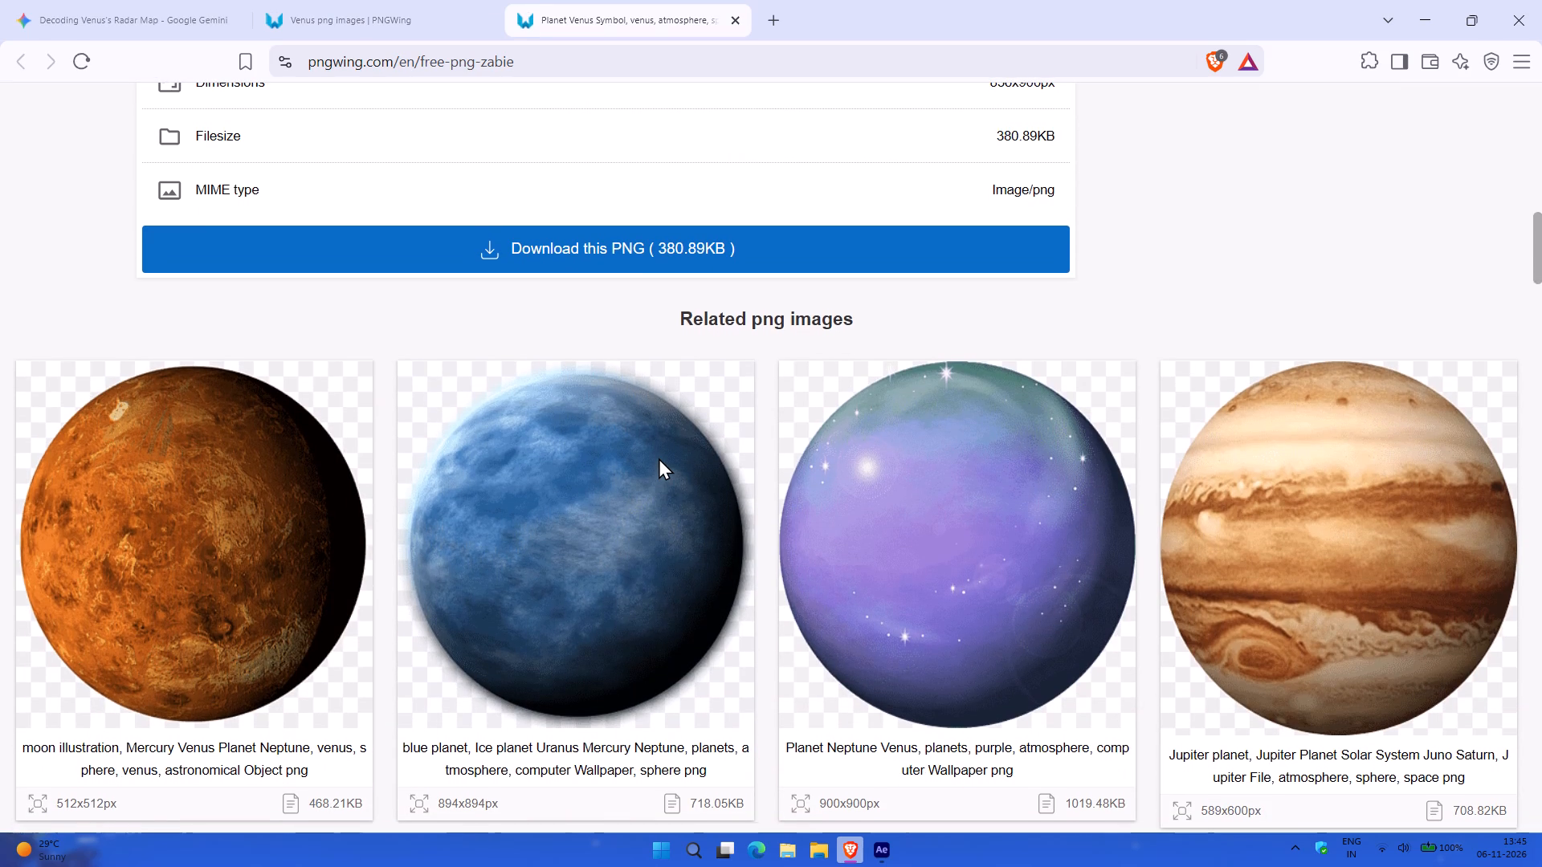
scroll(659, 458, up, 4)
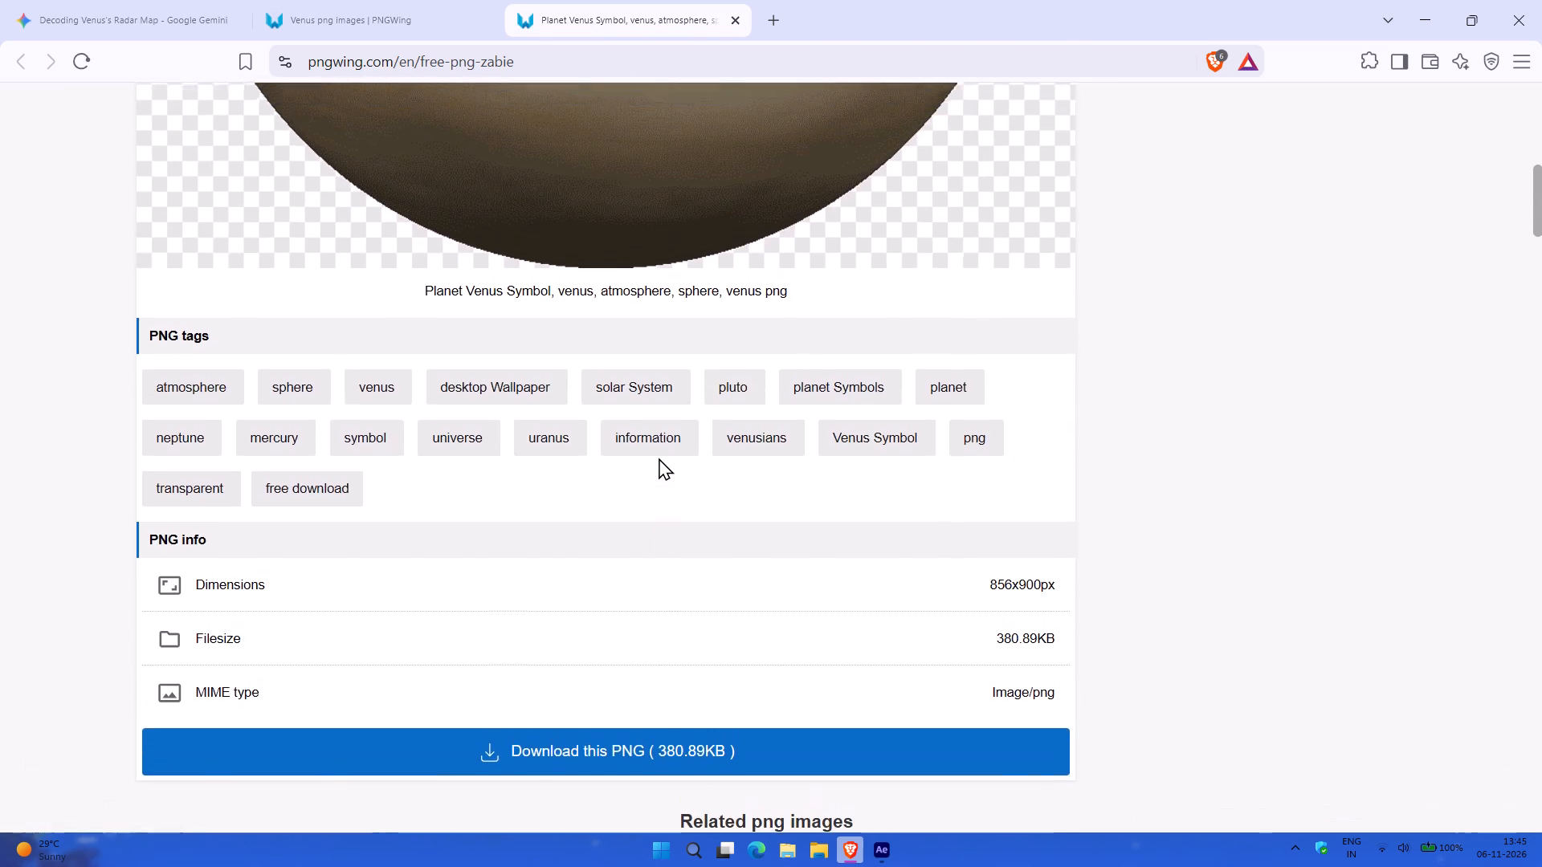
scroll(659, 458, up, 5)
scroll(659, 458, down, 1)
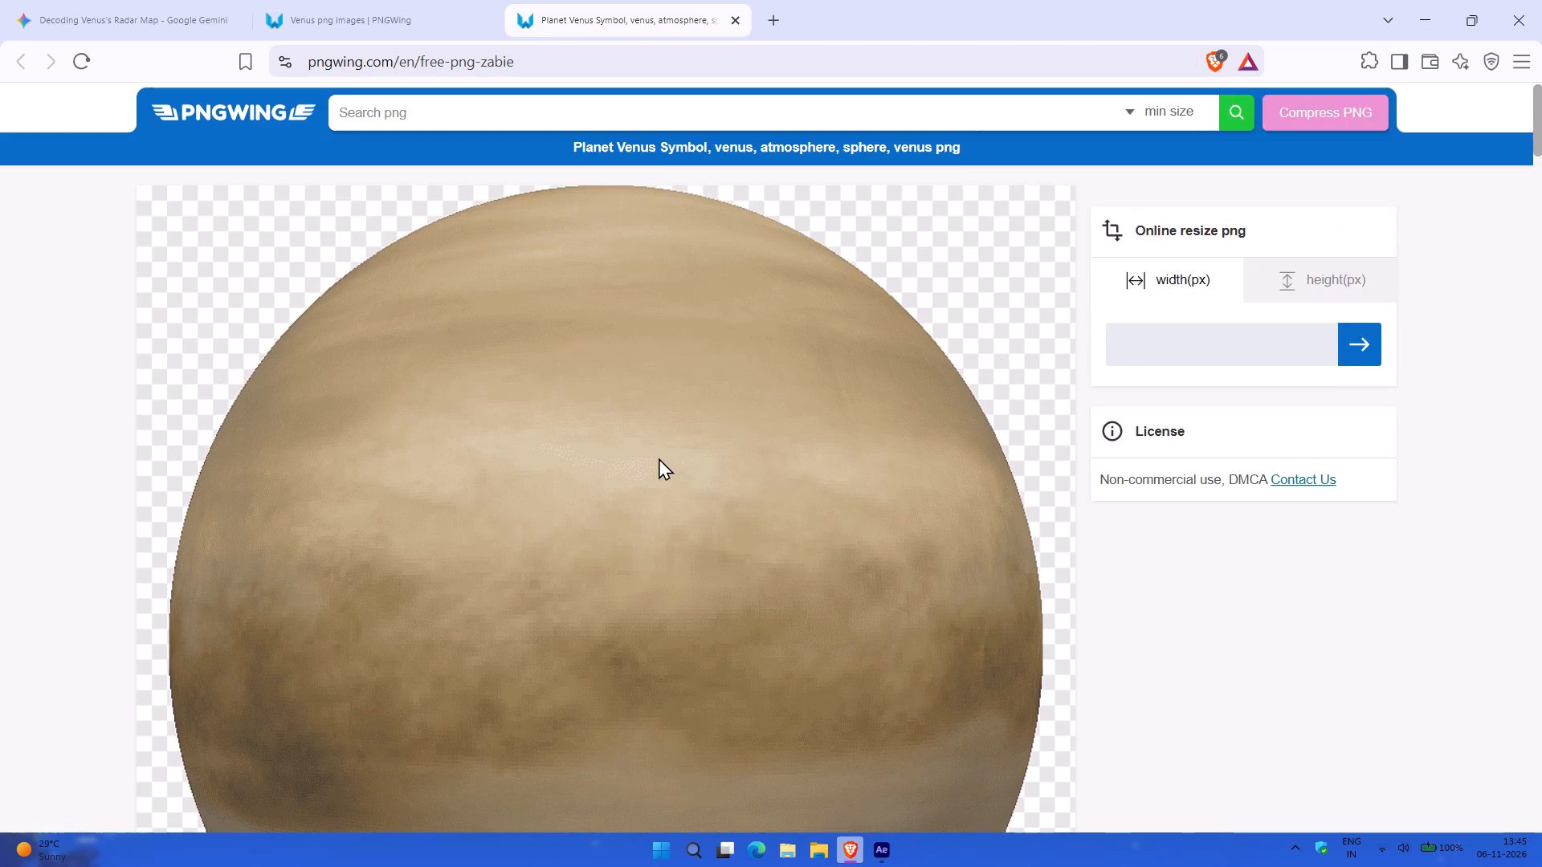
scroll(659, 458, down, 2)
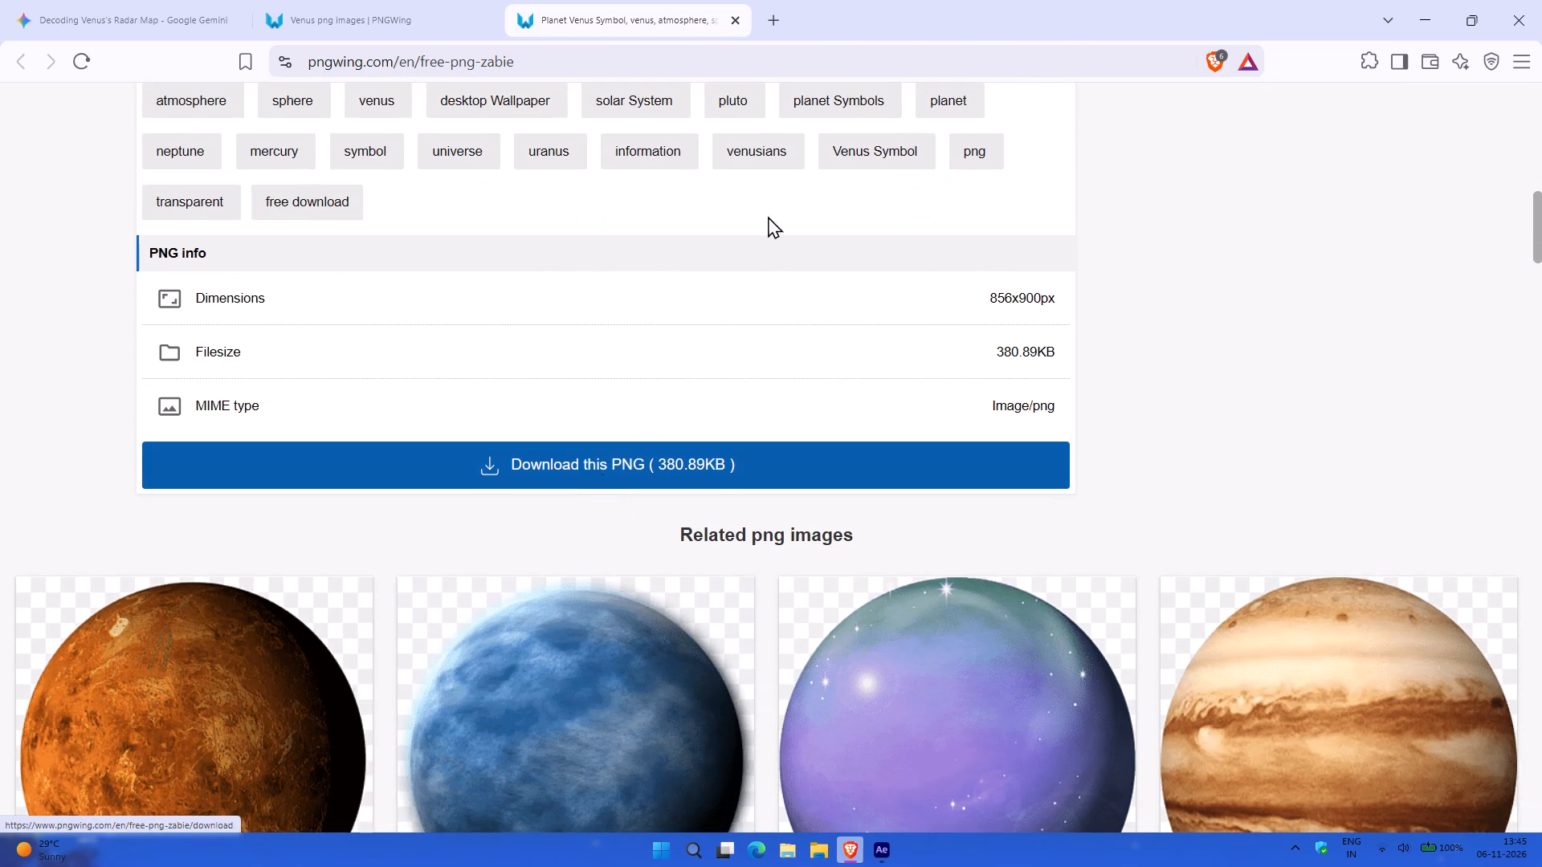
scroll(819, 128, up, 7)
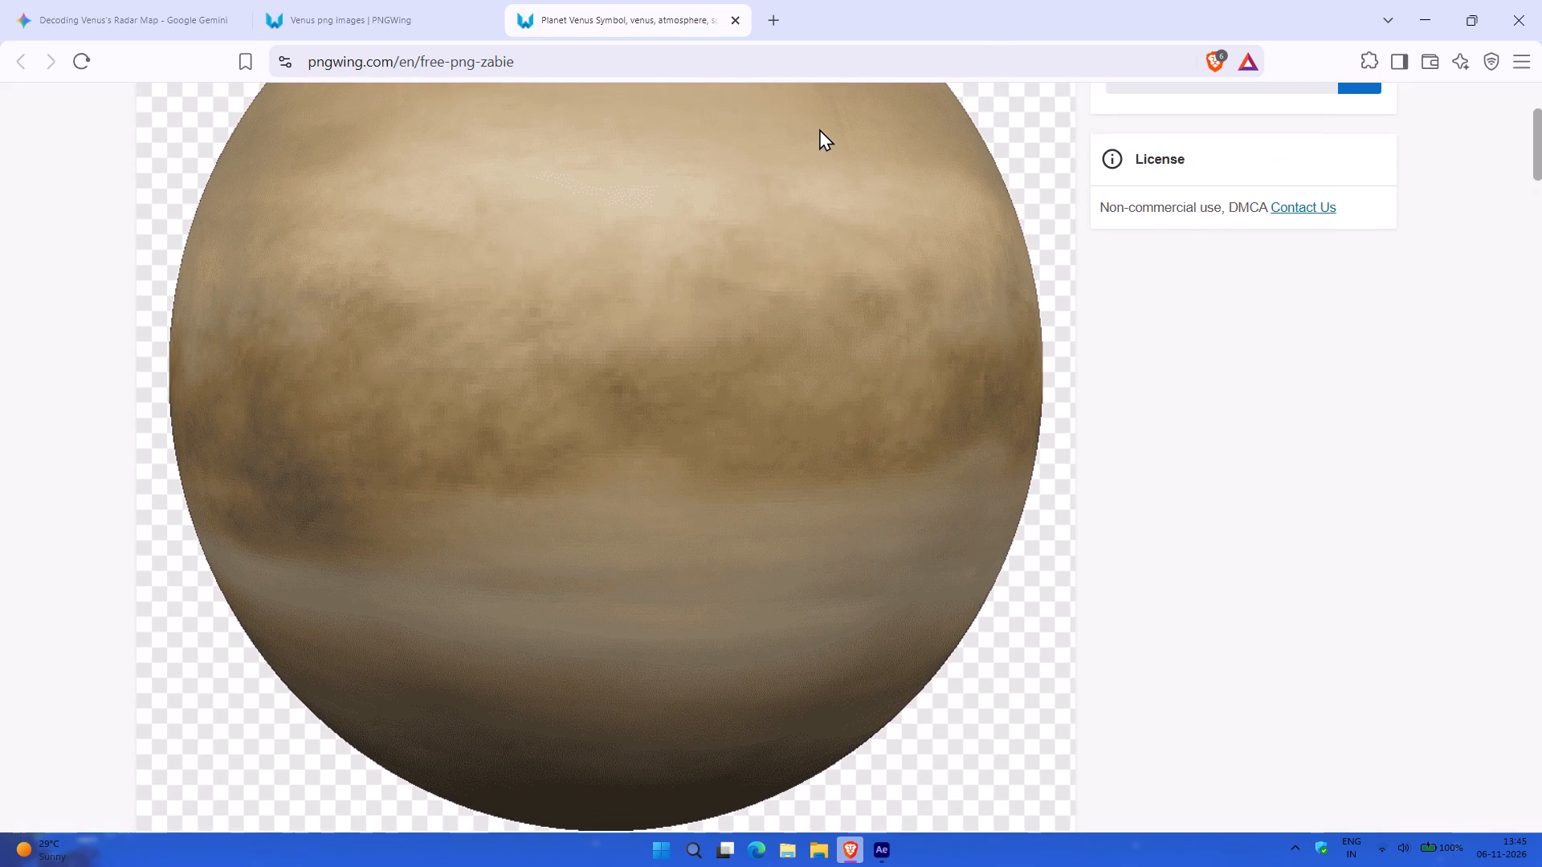
scroll(819, 128, down, 6)
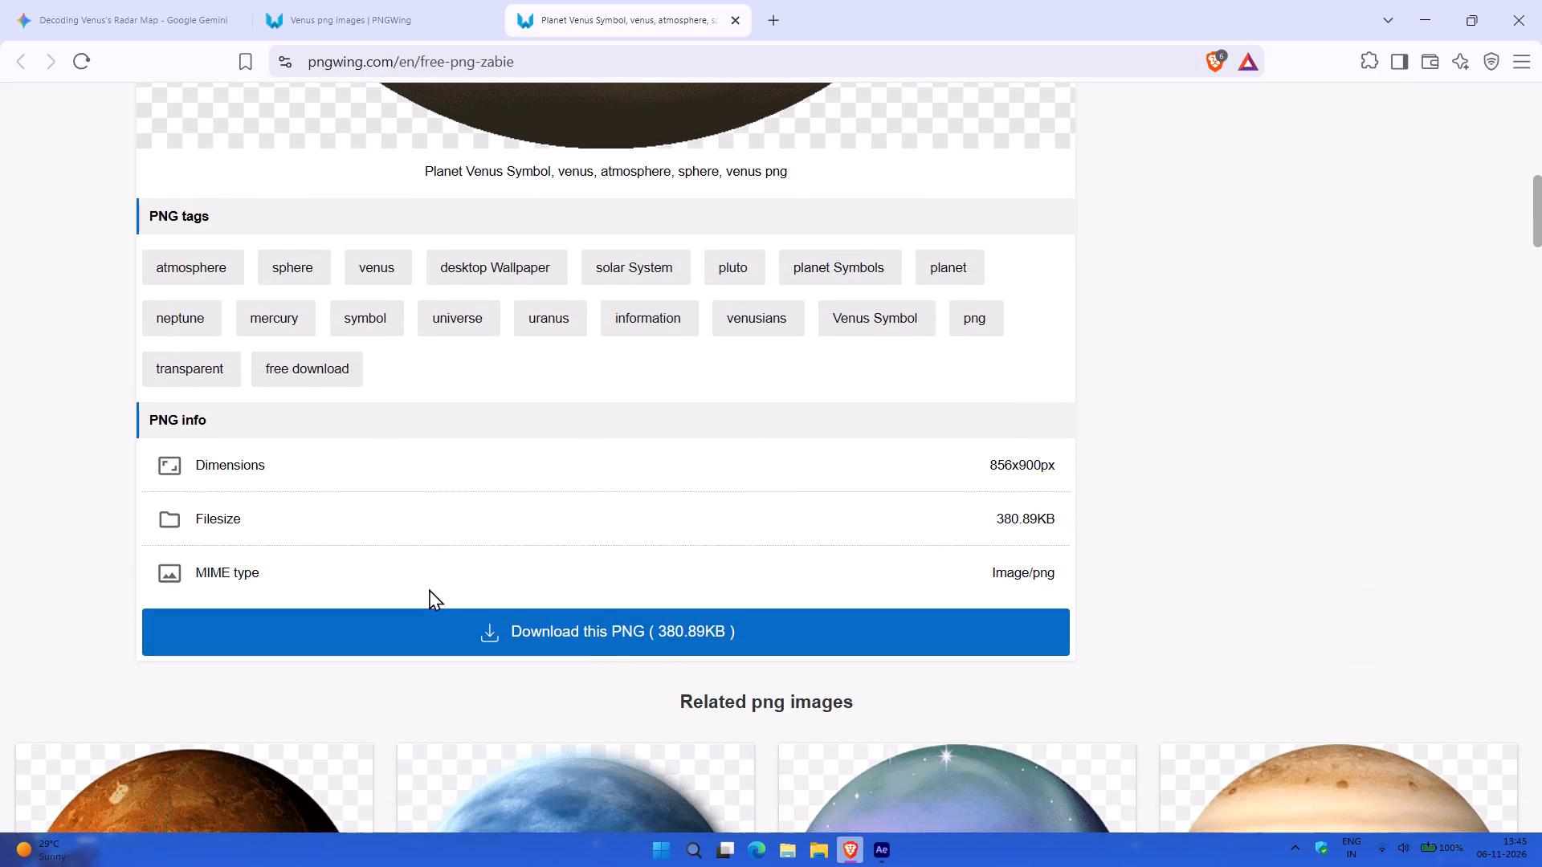
click(511, 467)
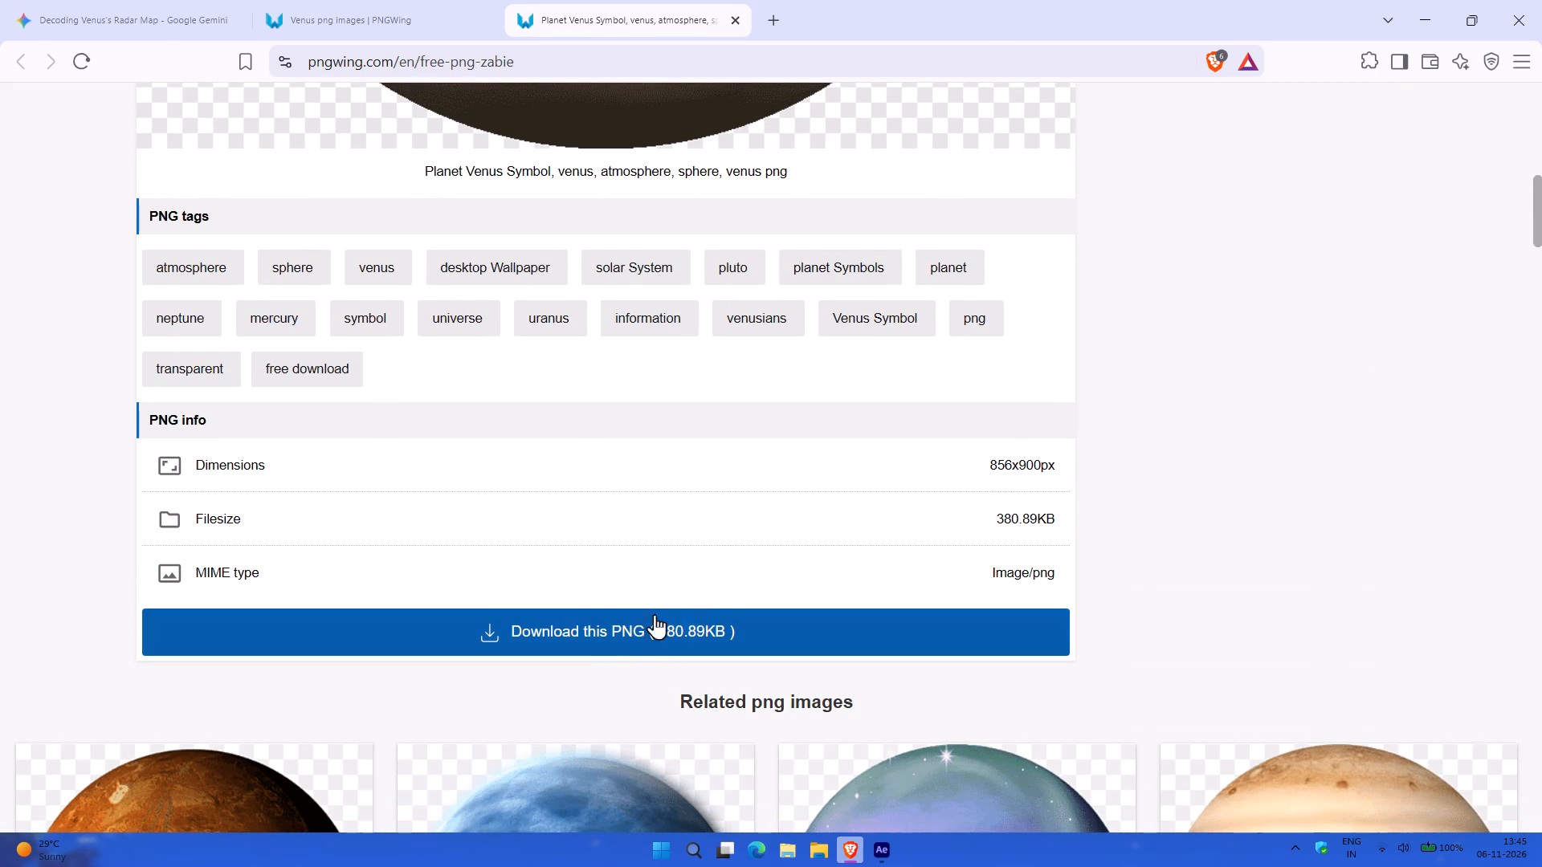
scroll(846, 379, up, 7)
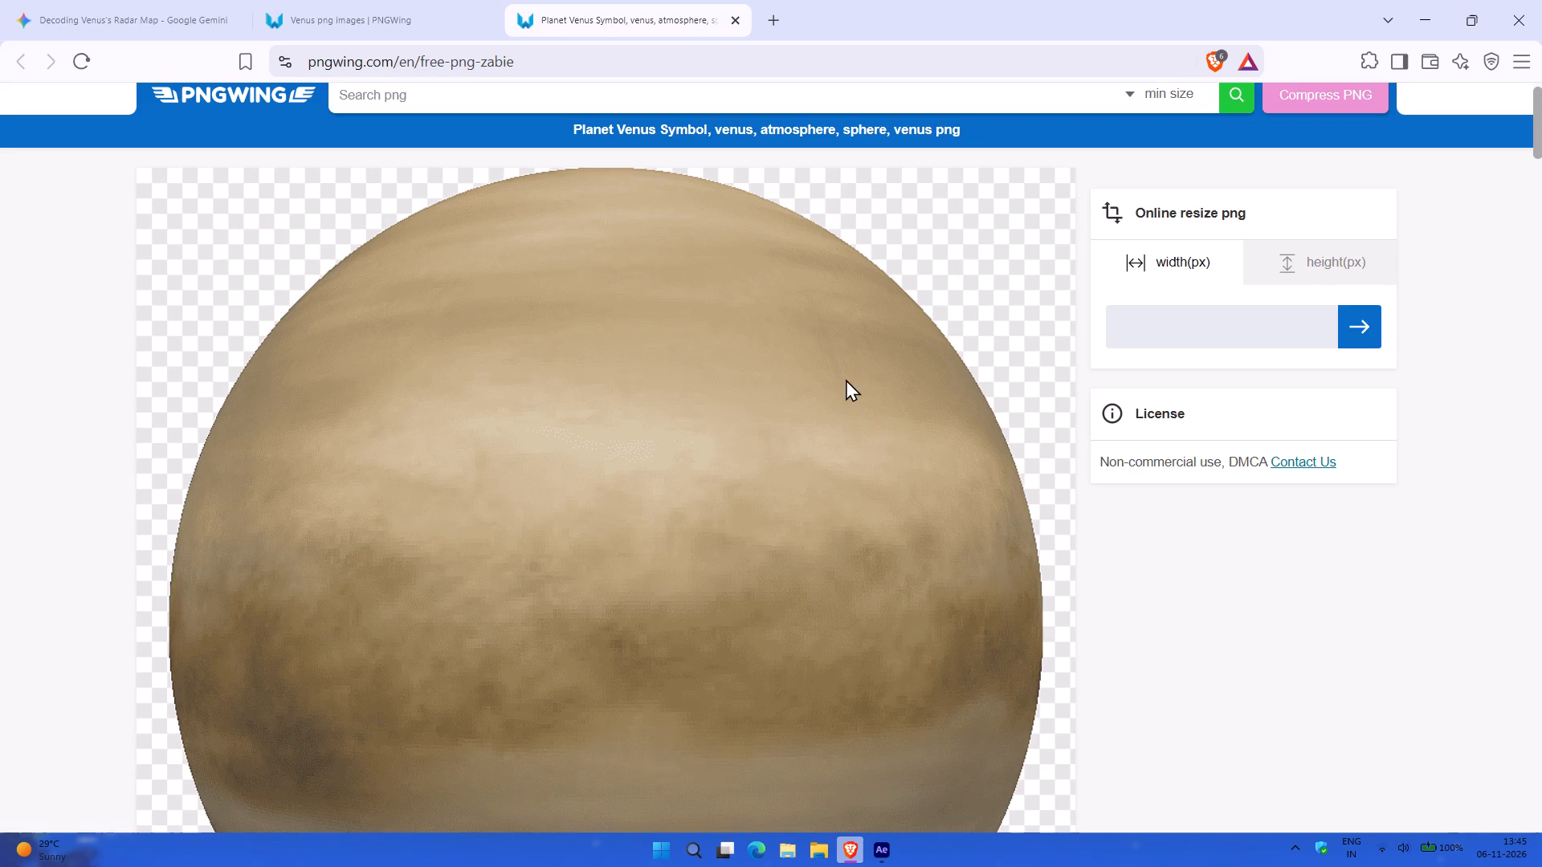
scroll(1208, 365, down, 4)
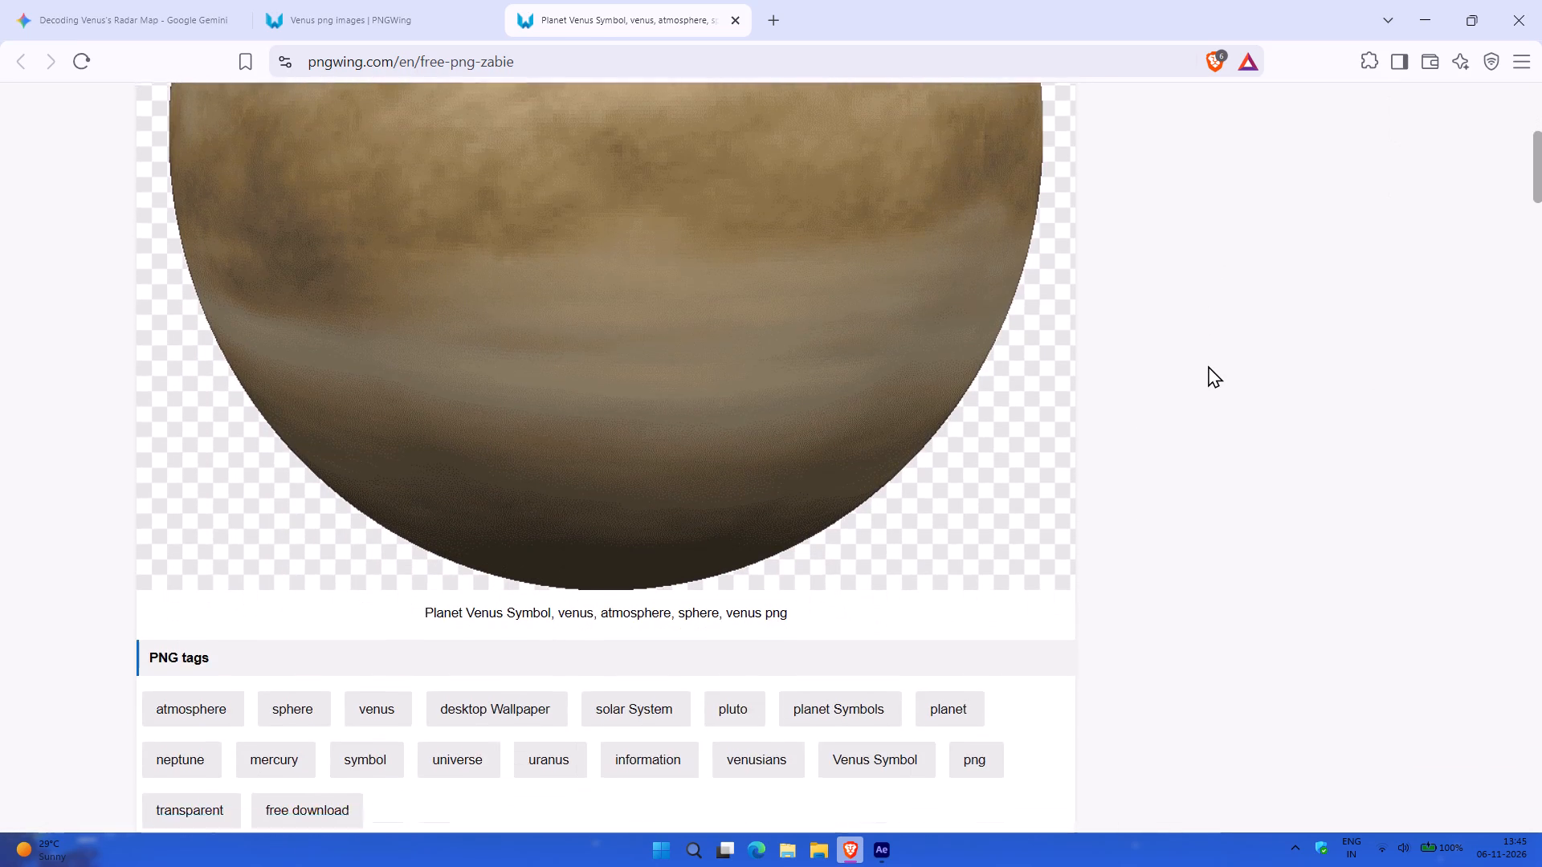
scroll(1208, 365, down, 2)
scroll(944, 480, down, 2)
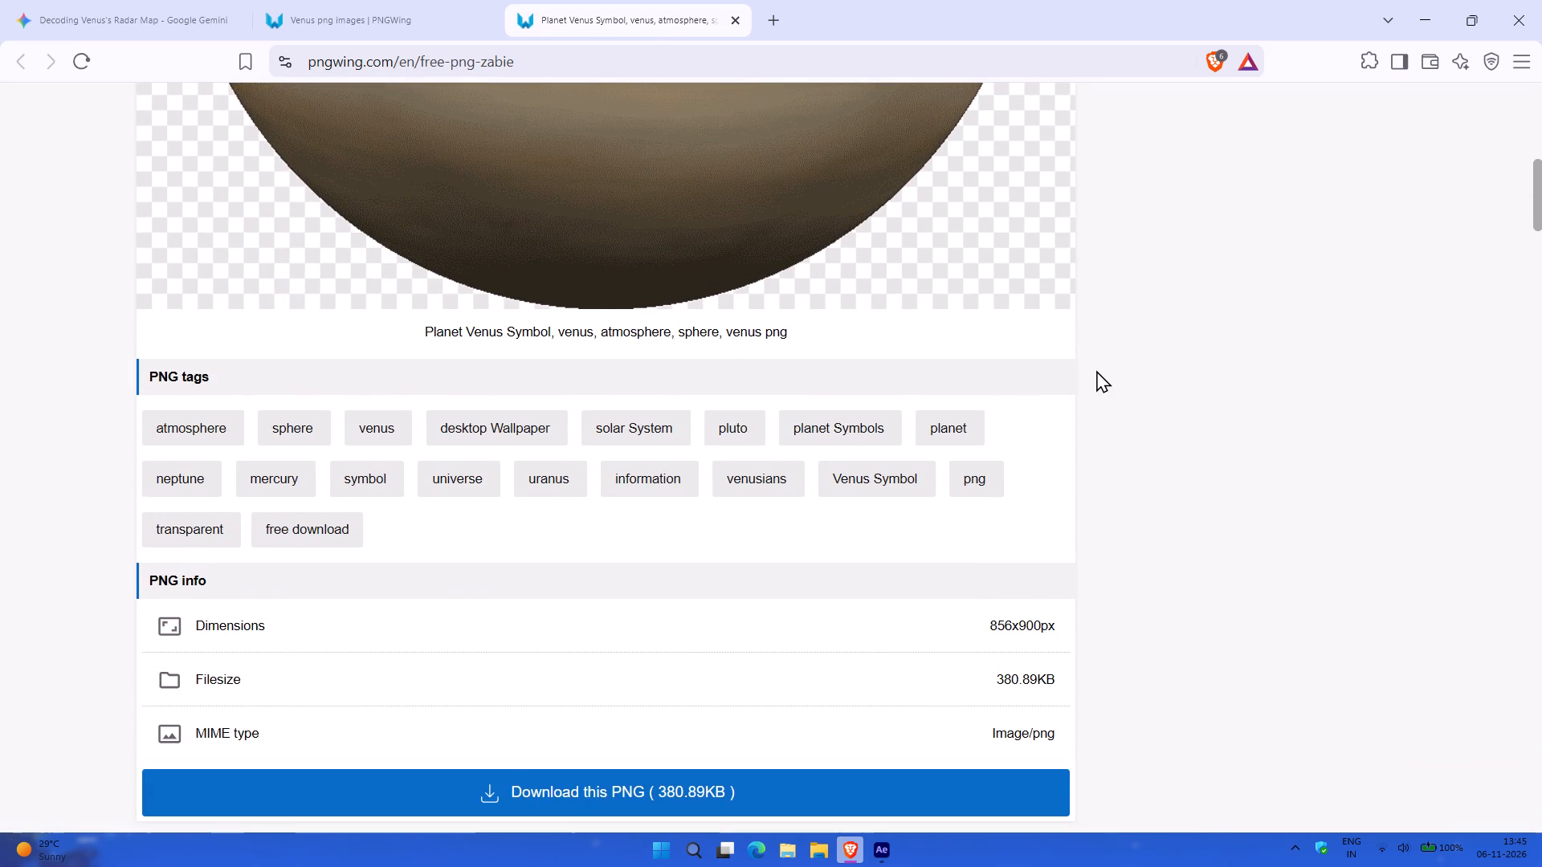
Request the Venus PNG resized to a height of 856 px.
scroll(1096, 370, up, 6)
click(1157, 229)
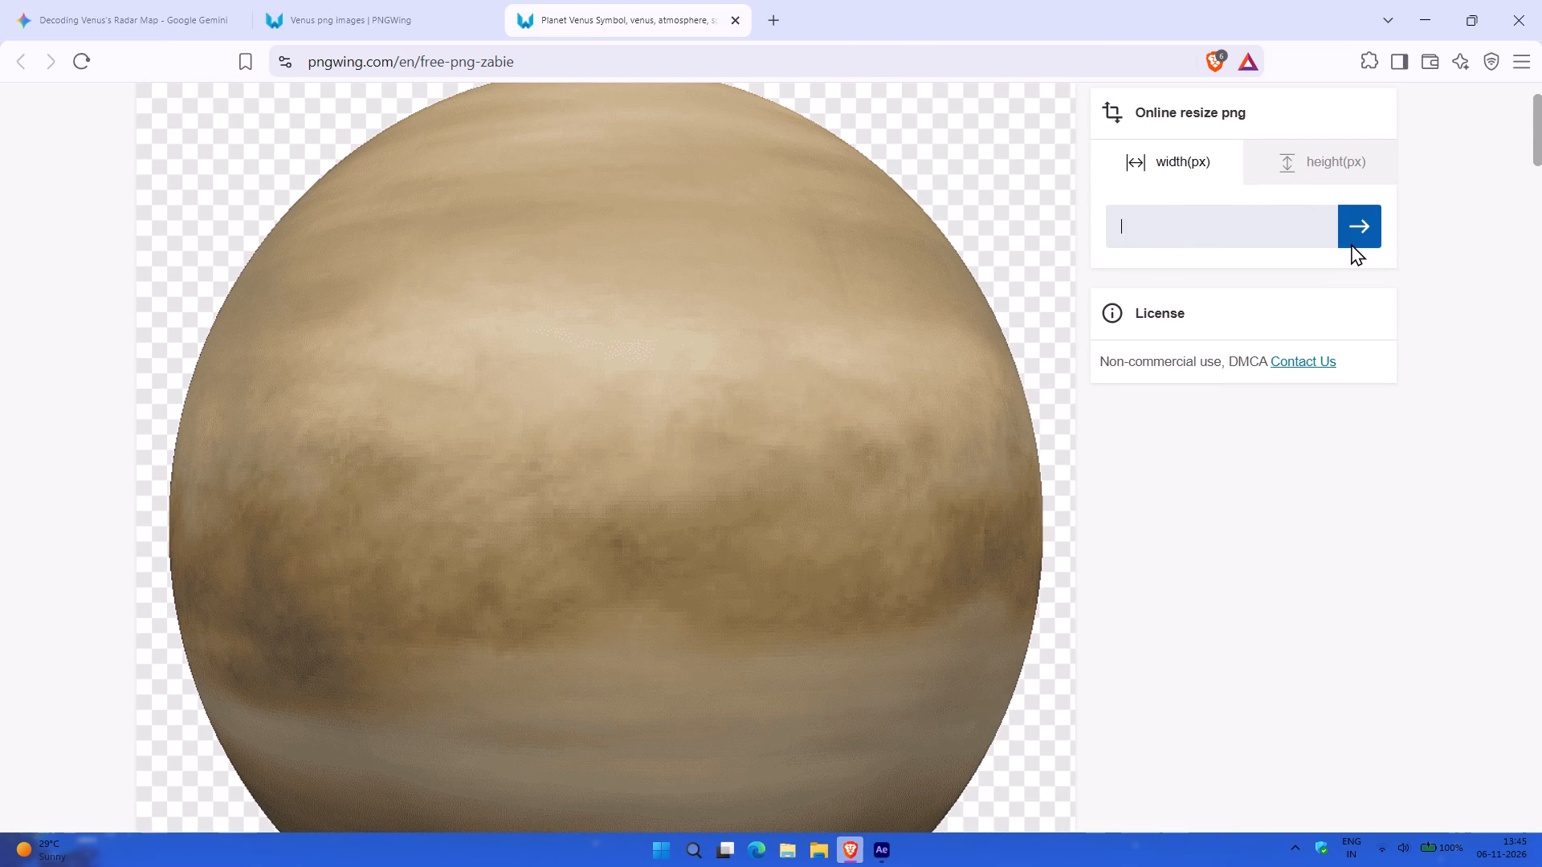
key(8)
text(56)
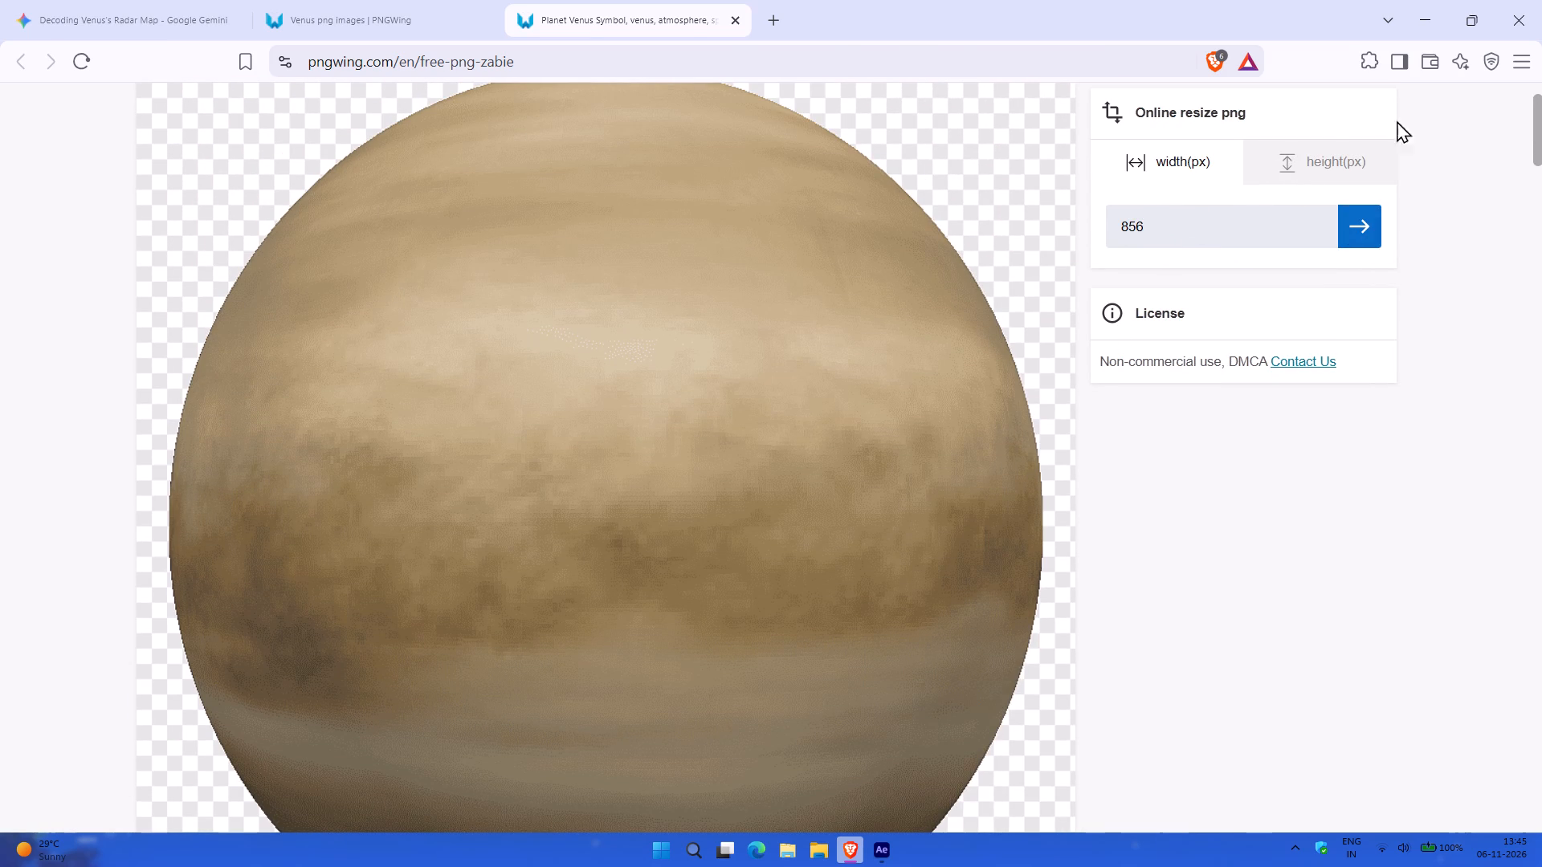
click(1343, 175)
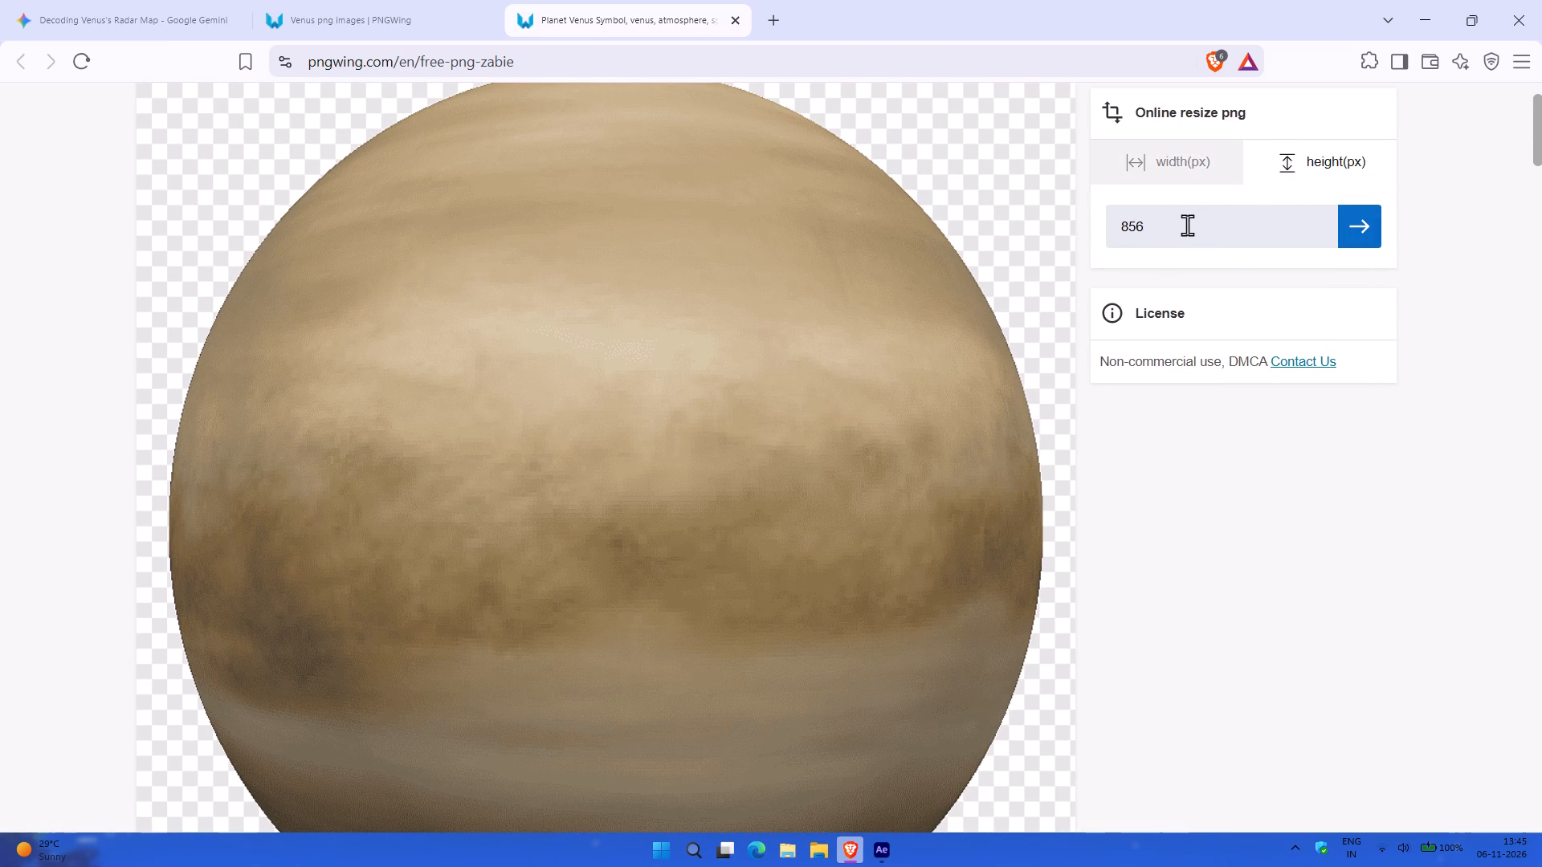
click(1187, 225)
click(1208, 140)
click(1279, 165)
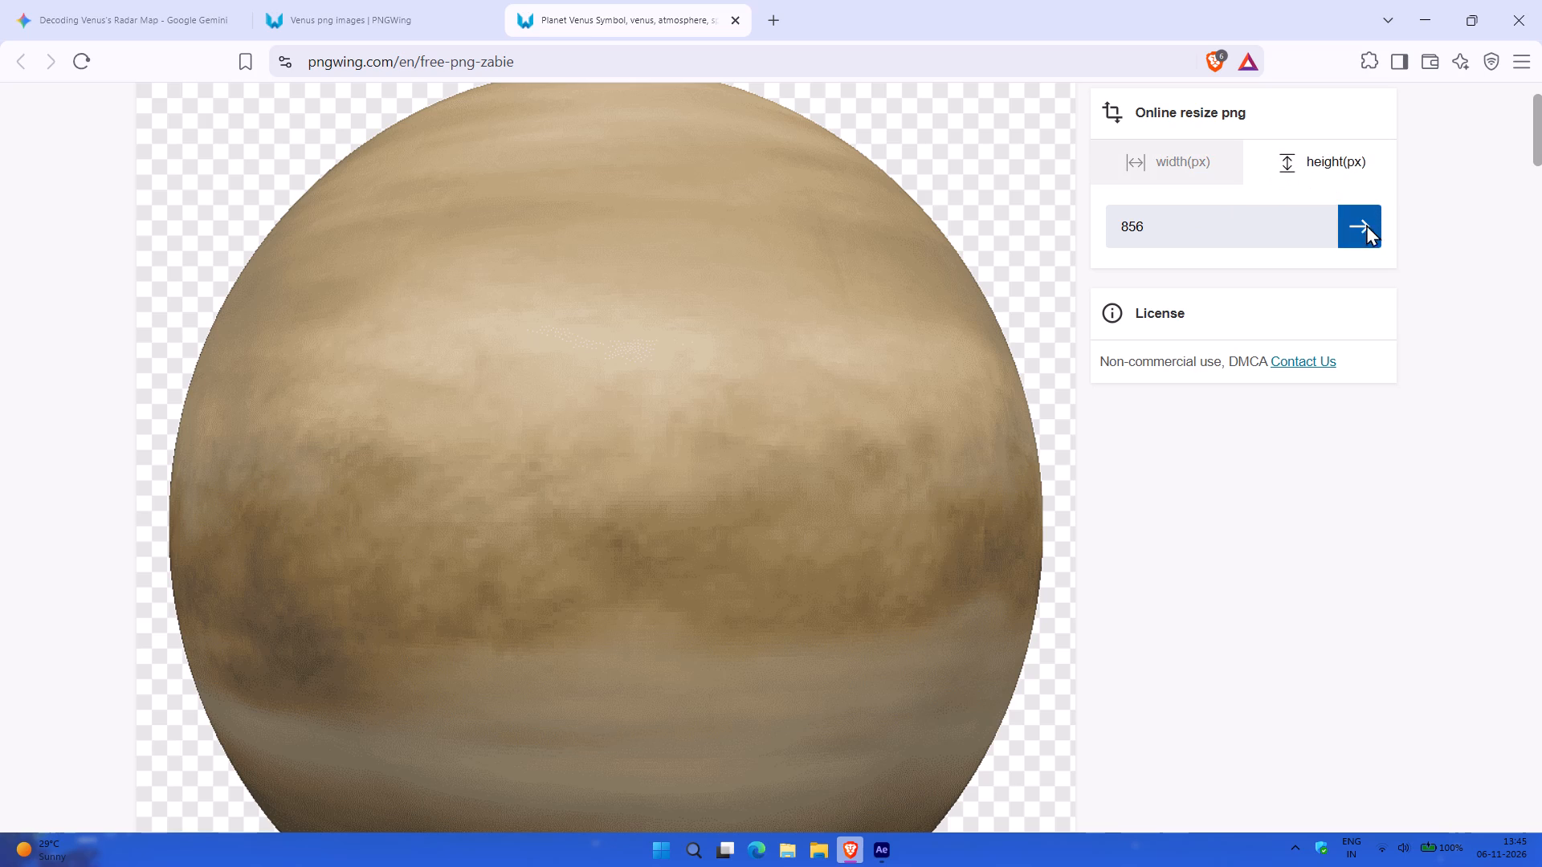
click(1368, 229)
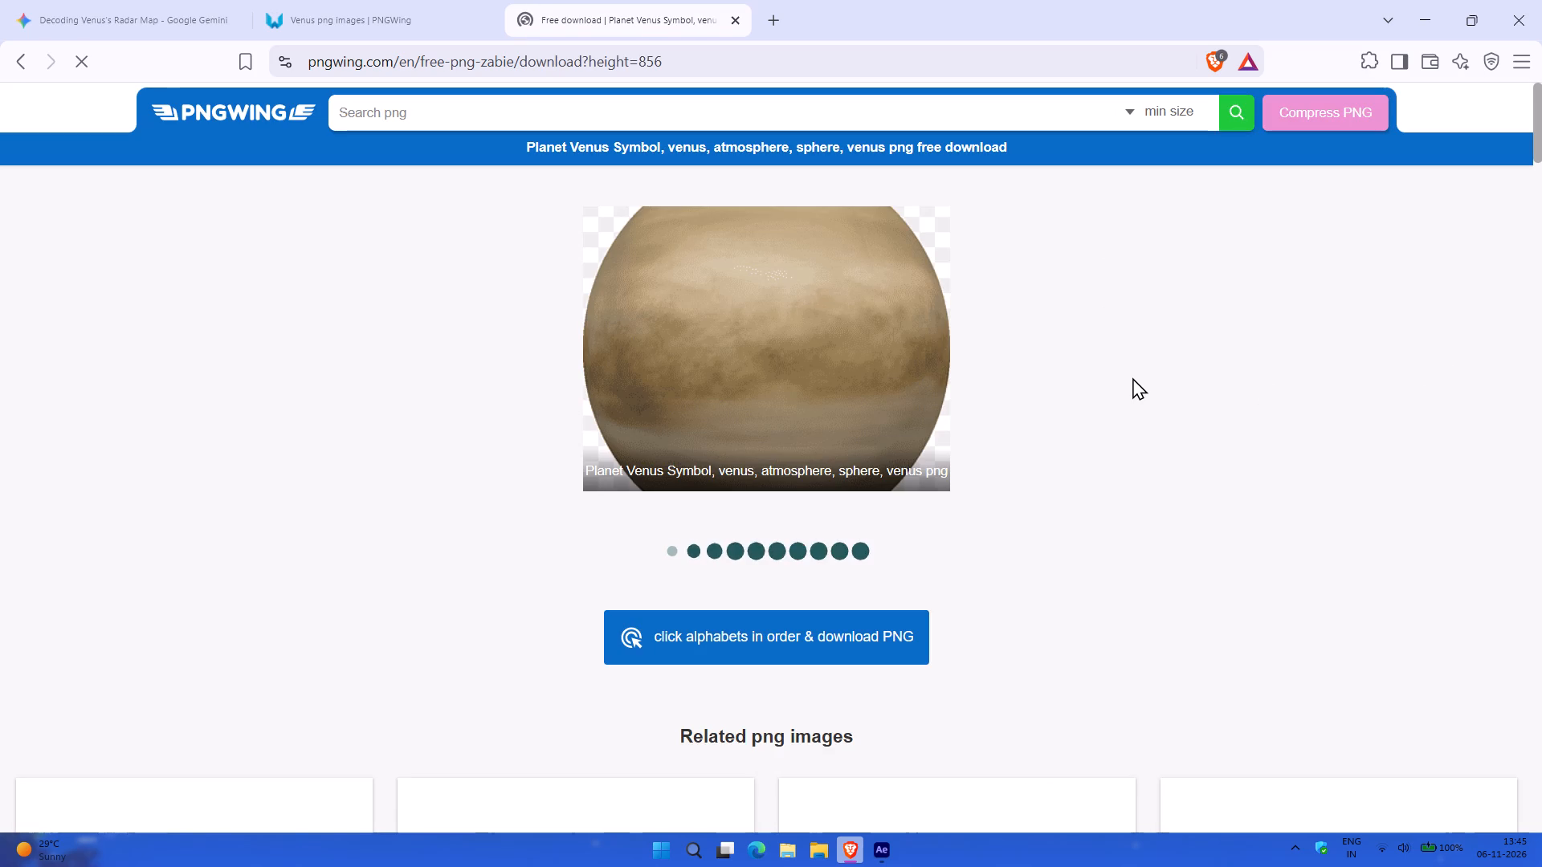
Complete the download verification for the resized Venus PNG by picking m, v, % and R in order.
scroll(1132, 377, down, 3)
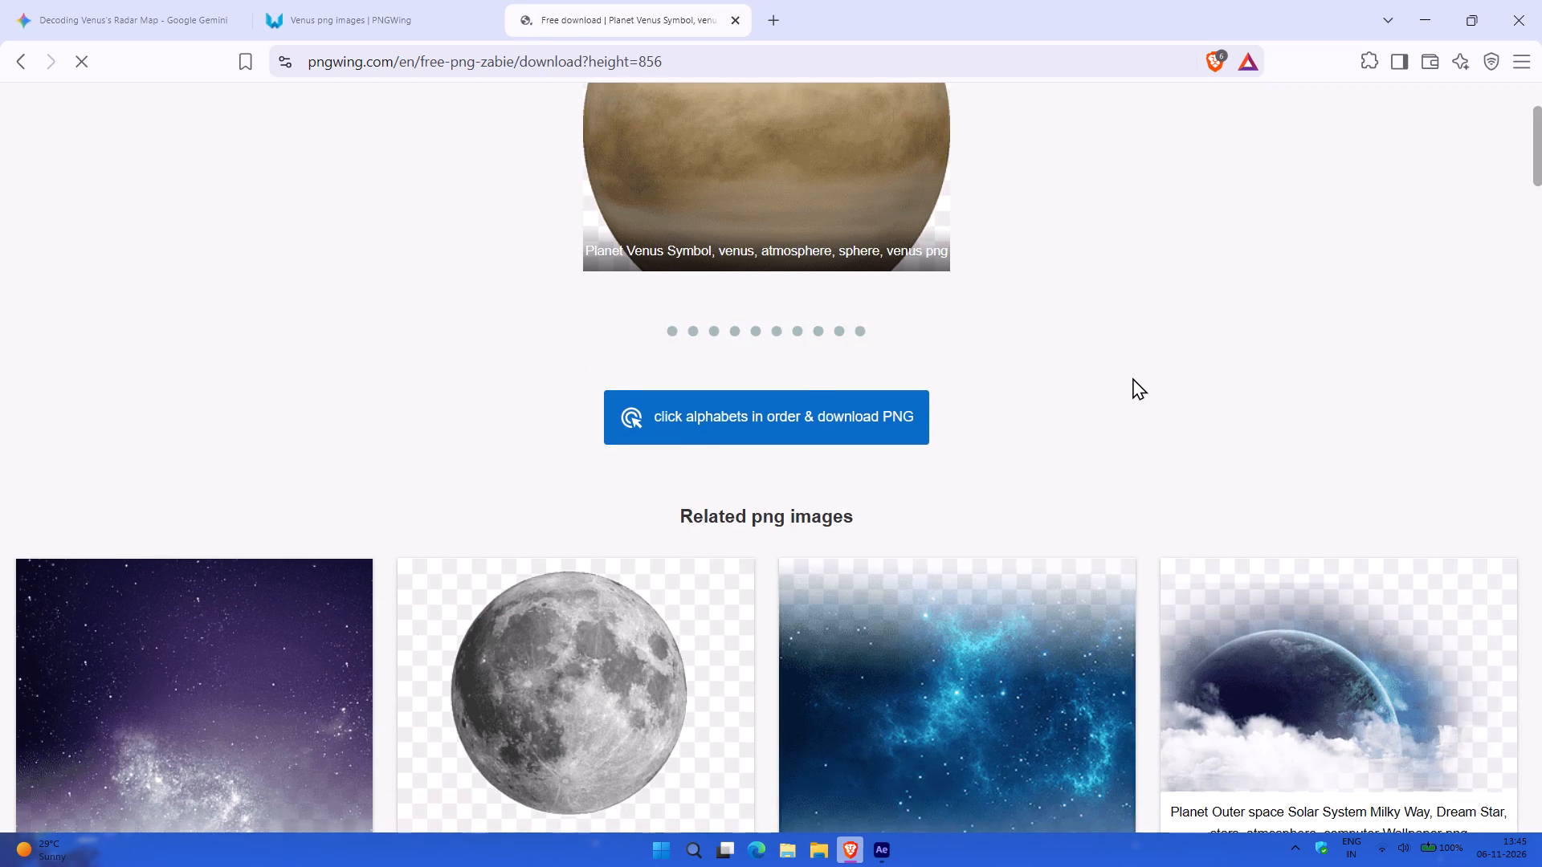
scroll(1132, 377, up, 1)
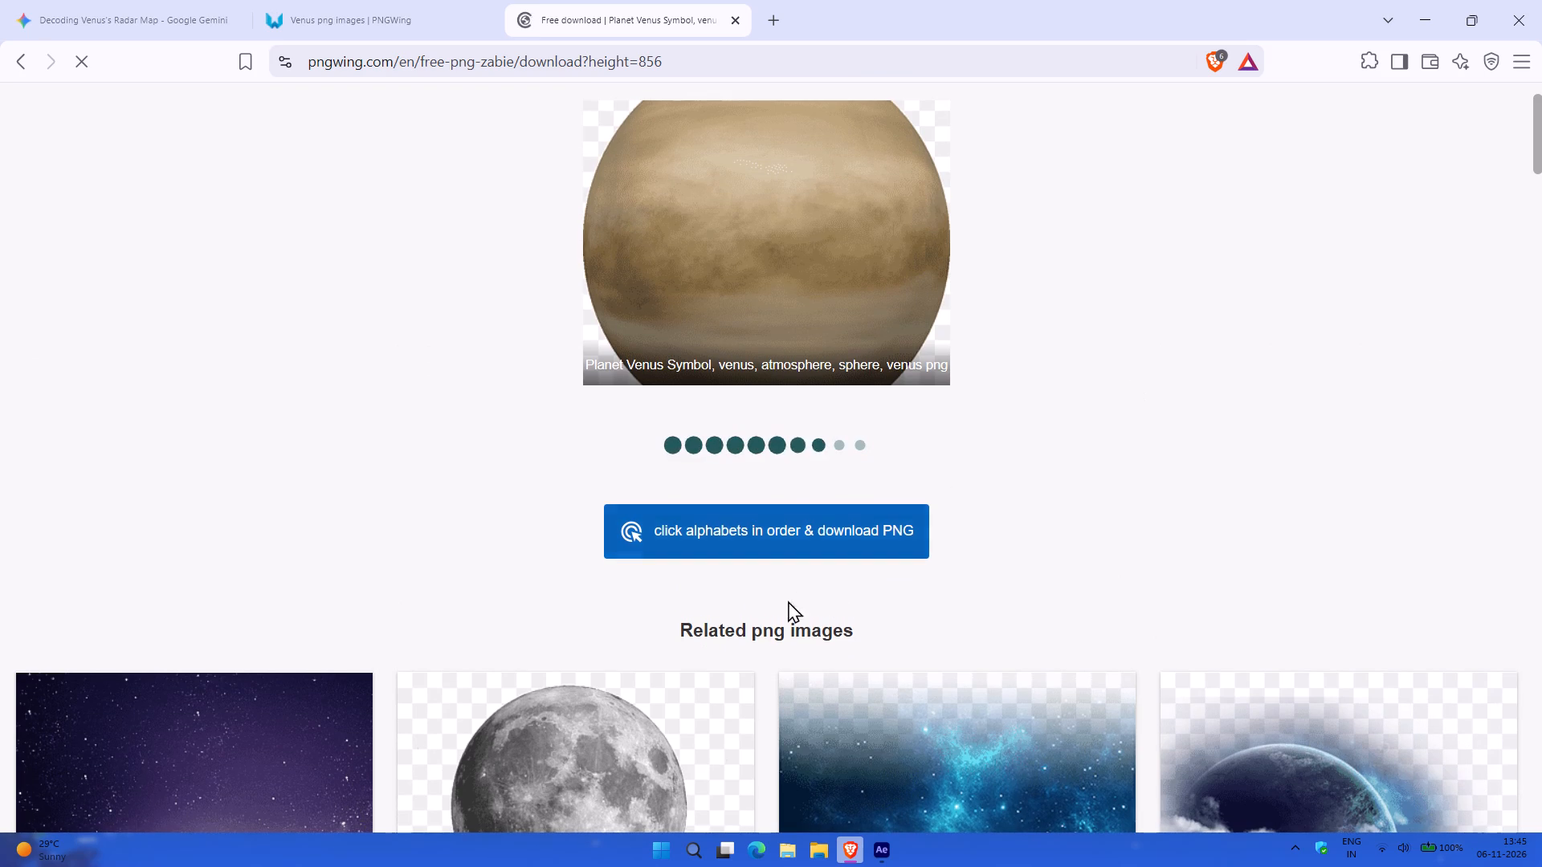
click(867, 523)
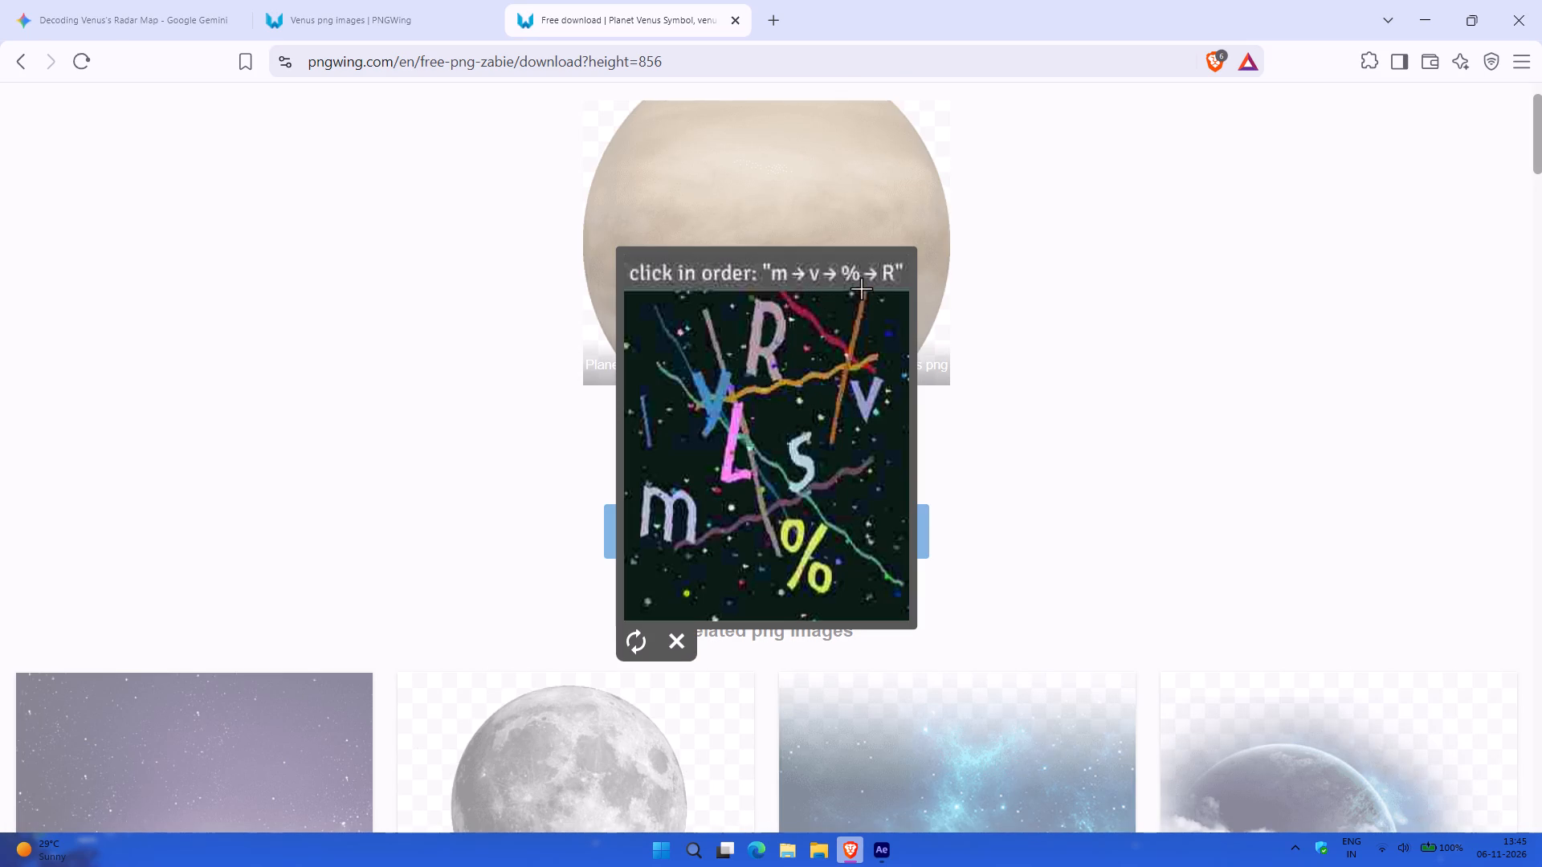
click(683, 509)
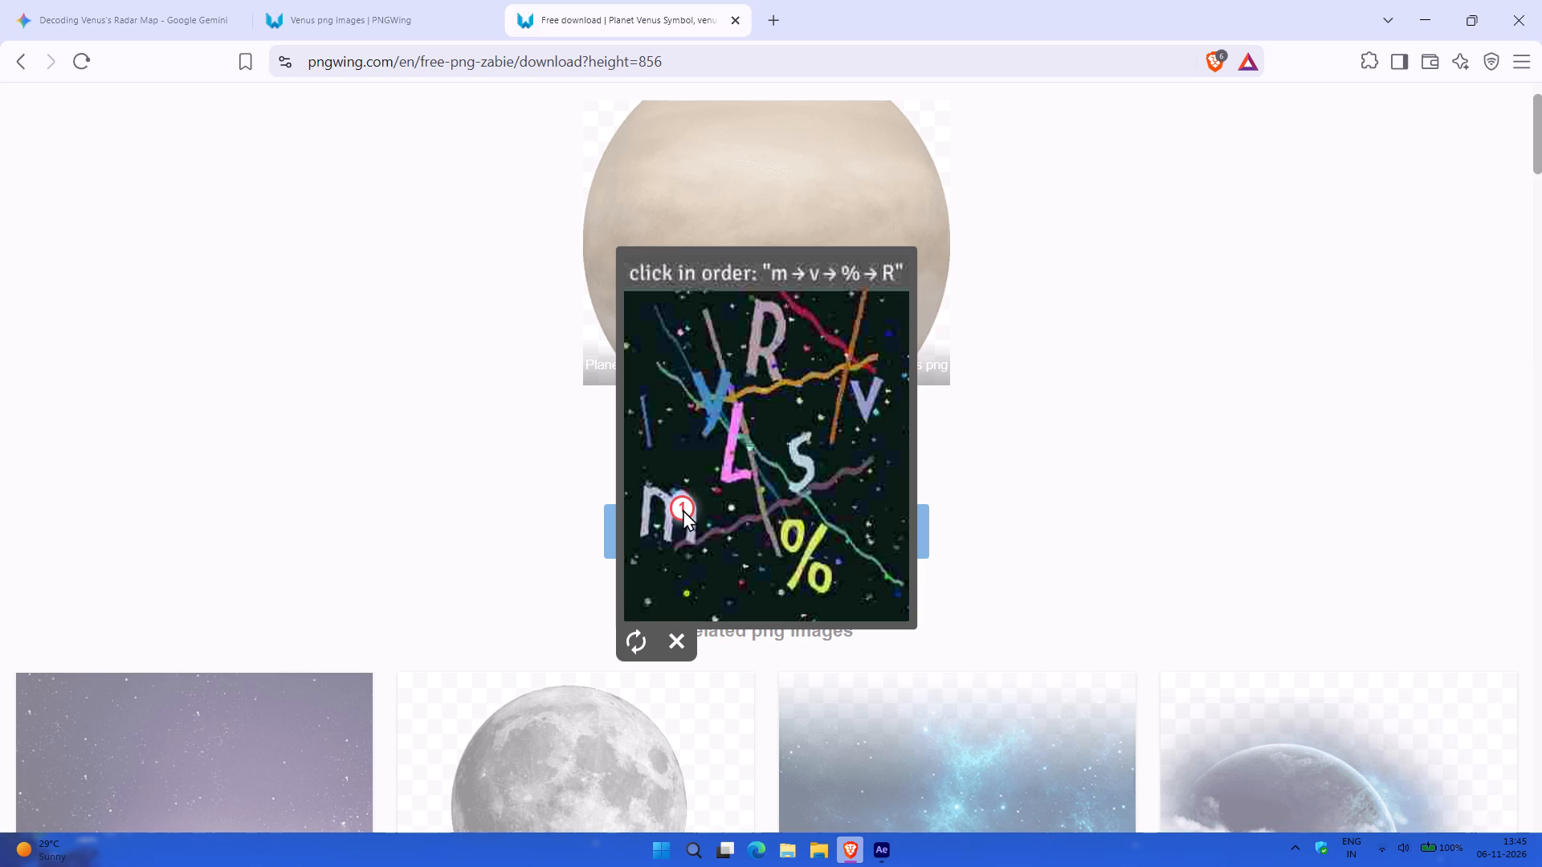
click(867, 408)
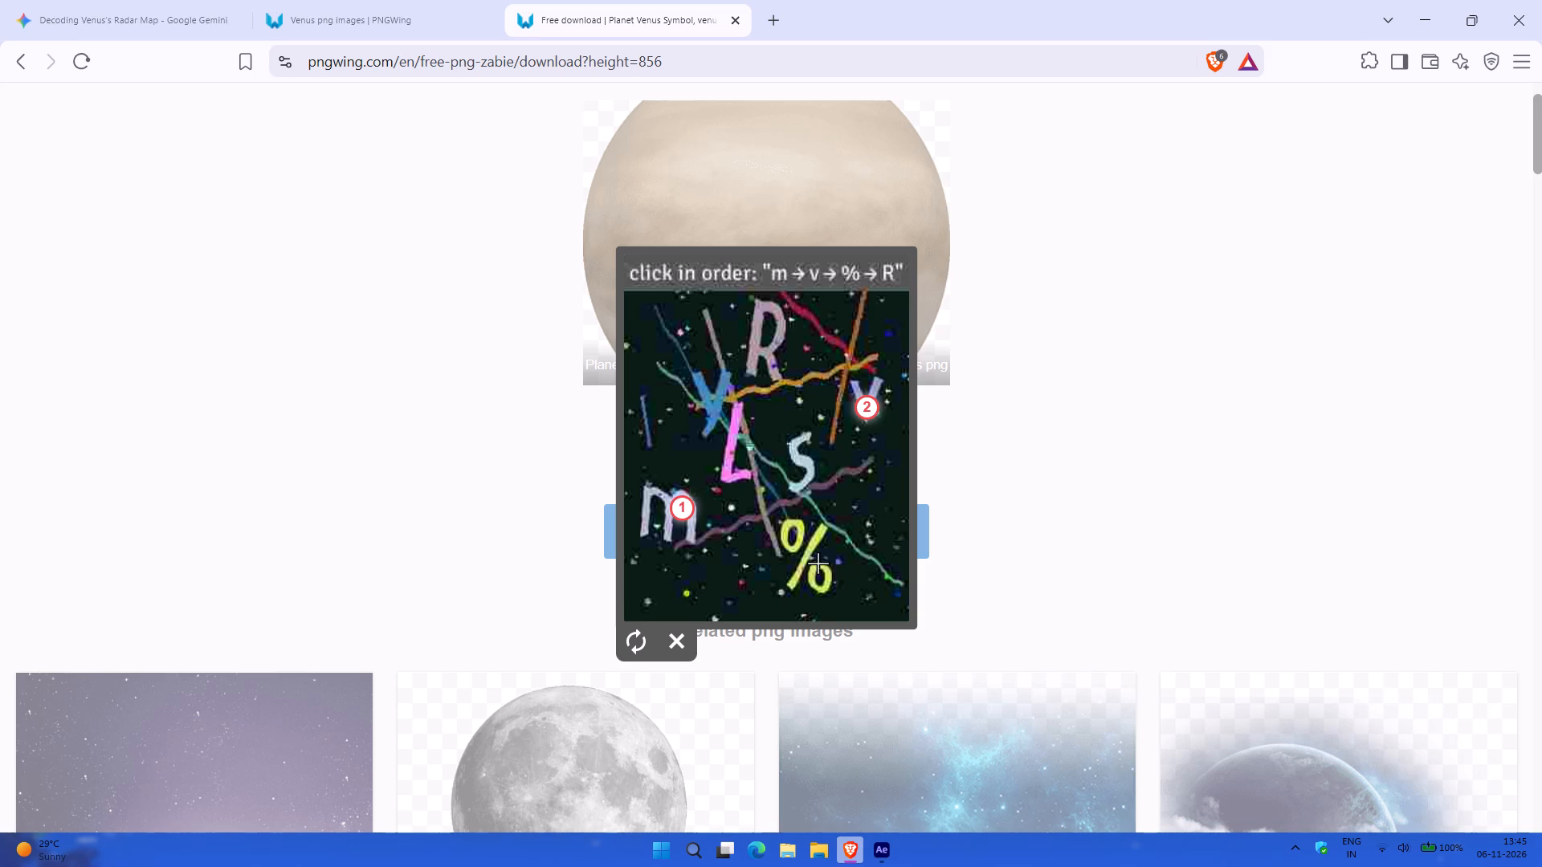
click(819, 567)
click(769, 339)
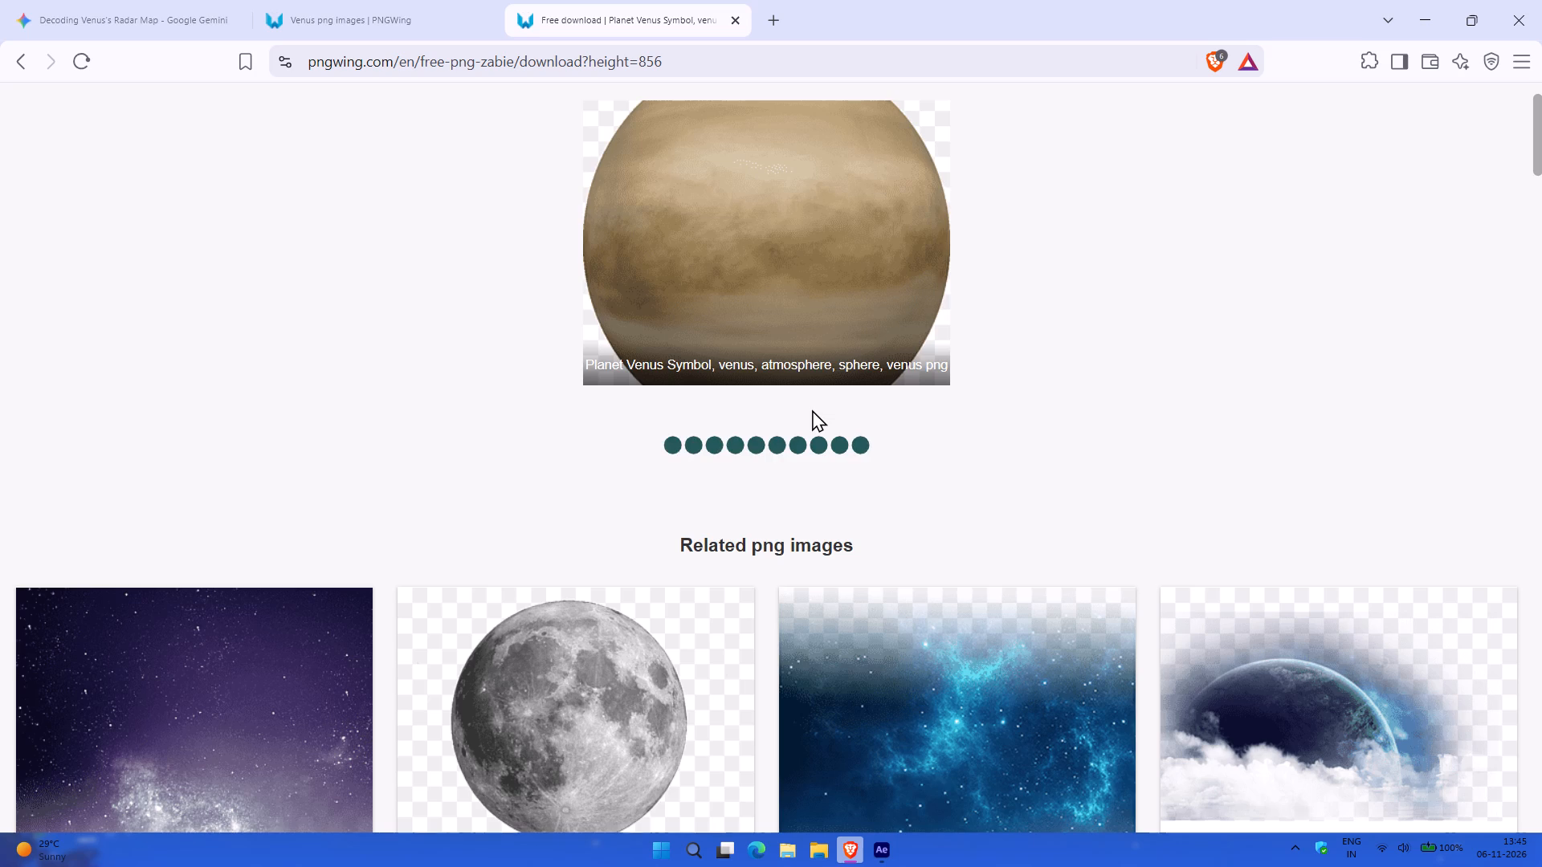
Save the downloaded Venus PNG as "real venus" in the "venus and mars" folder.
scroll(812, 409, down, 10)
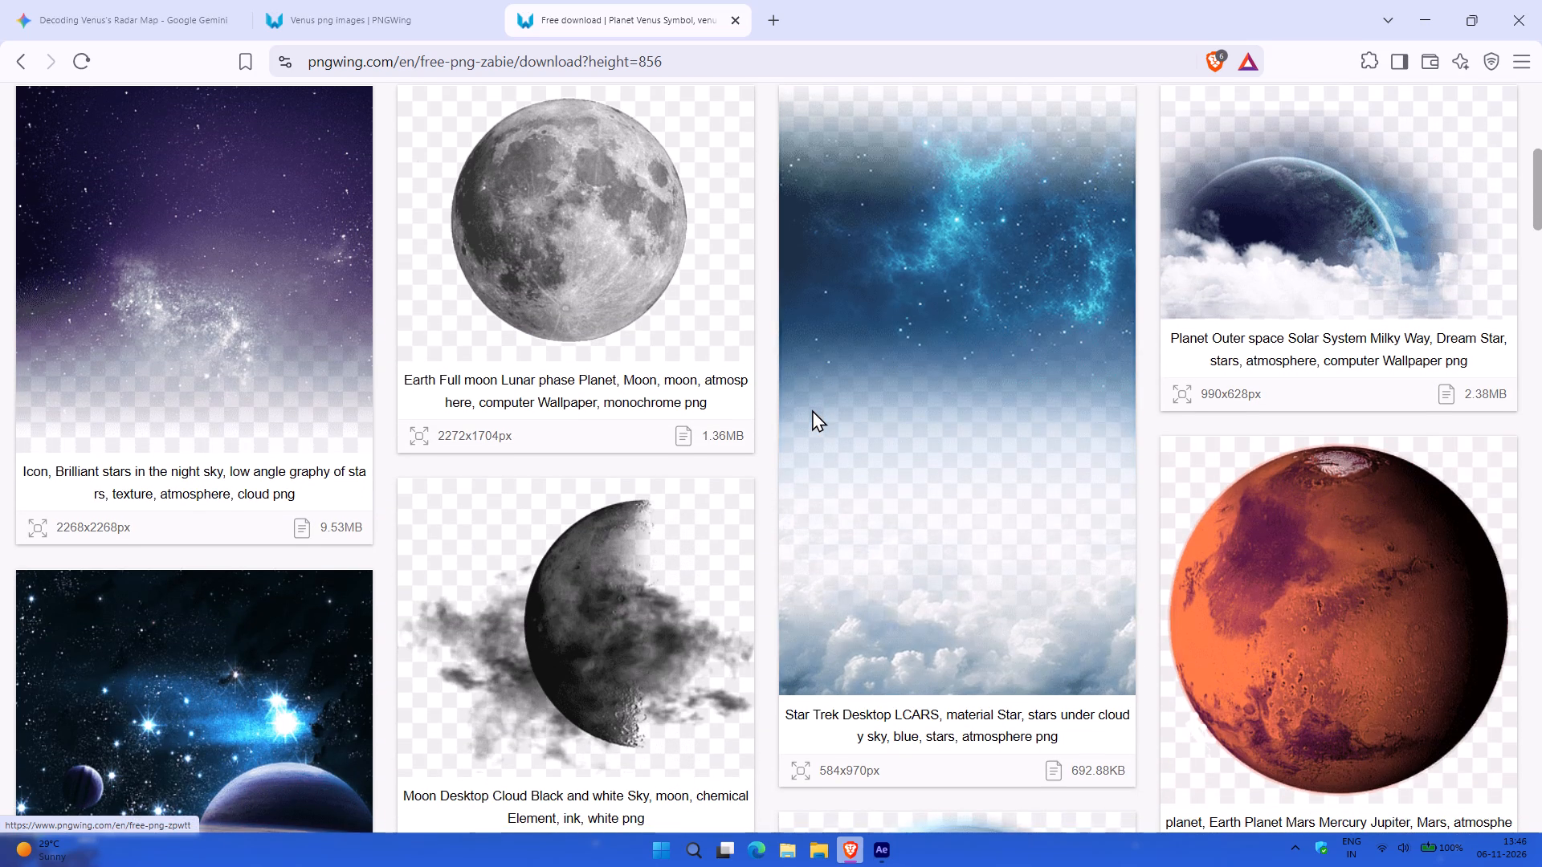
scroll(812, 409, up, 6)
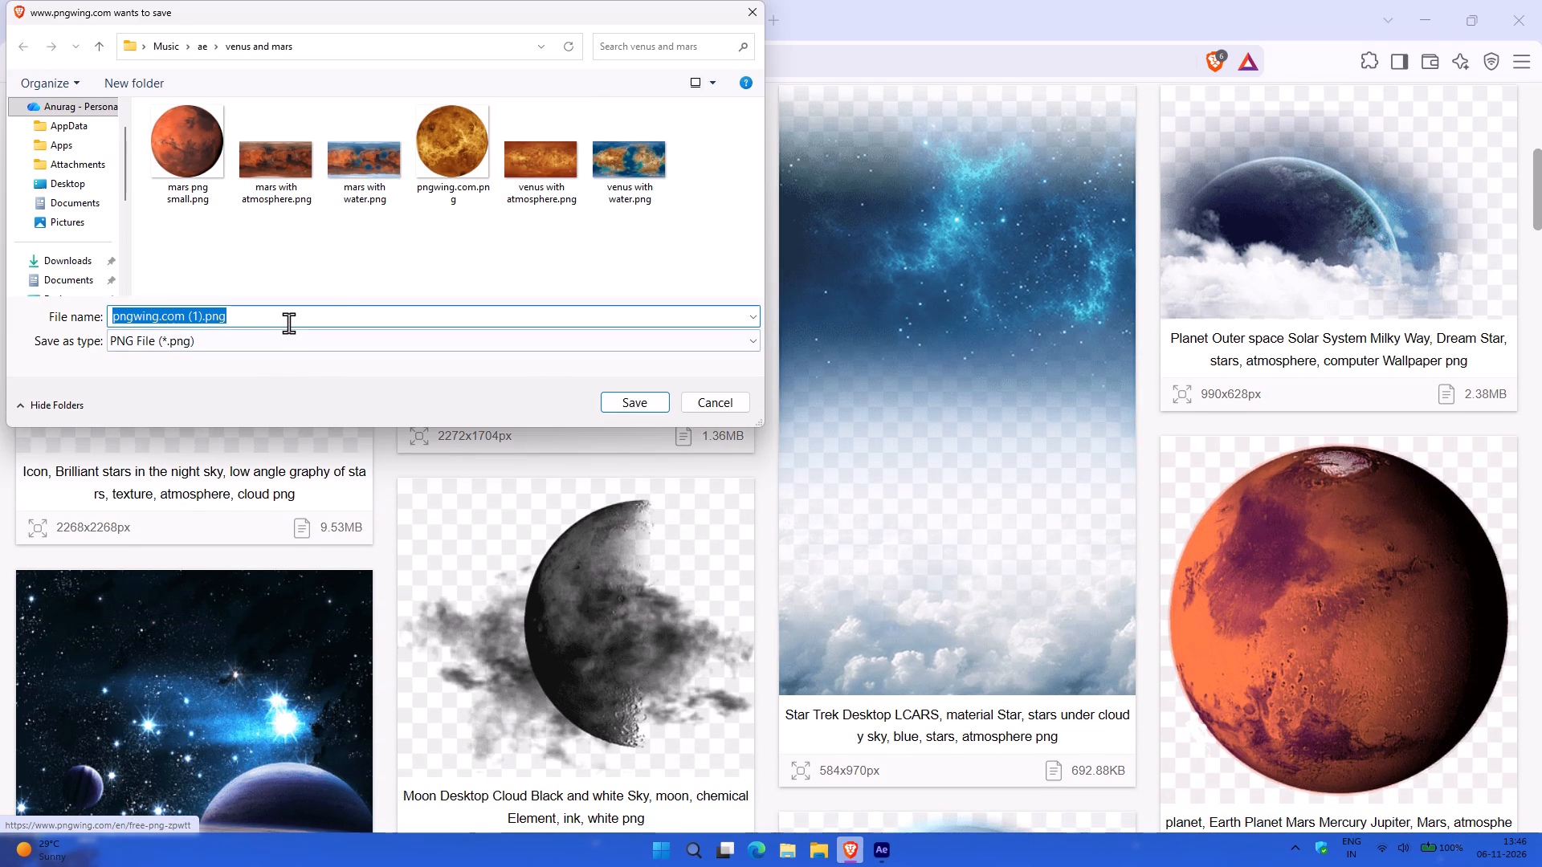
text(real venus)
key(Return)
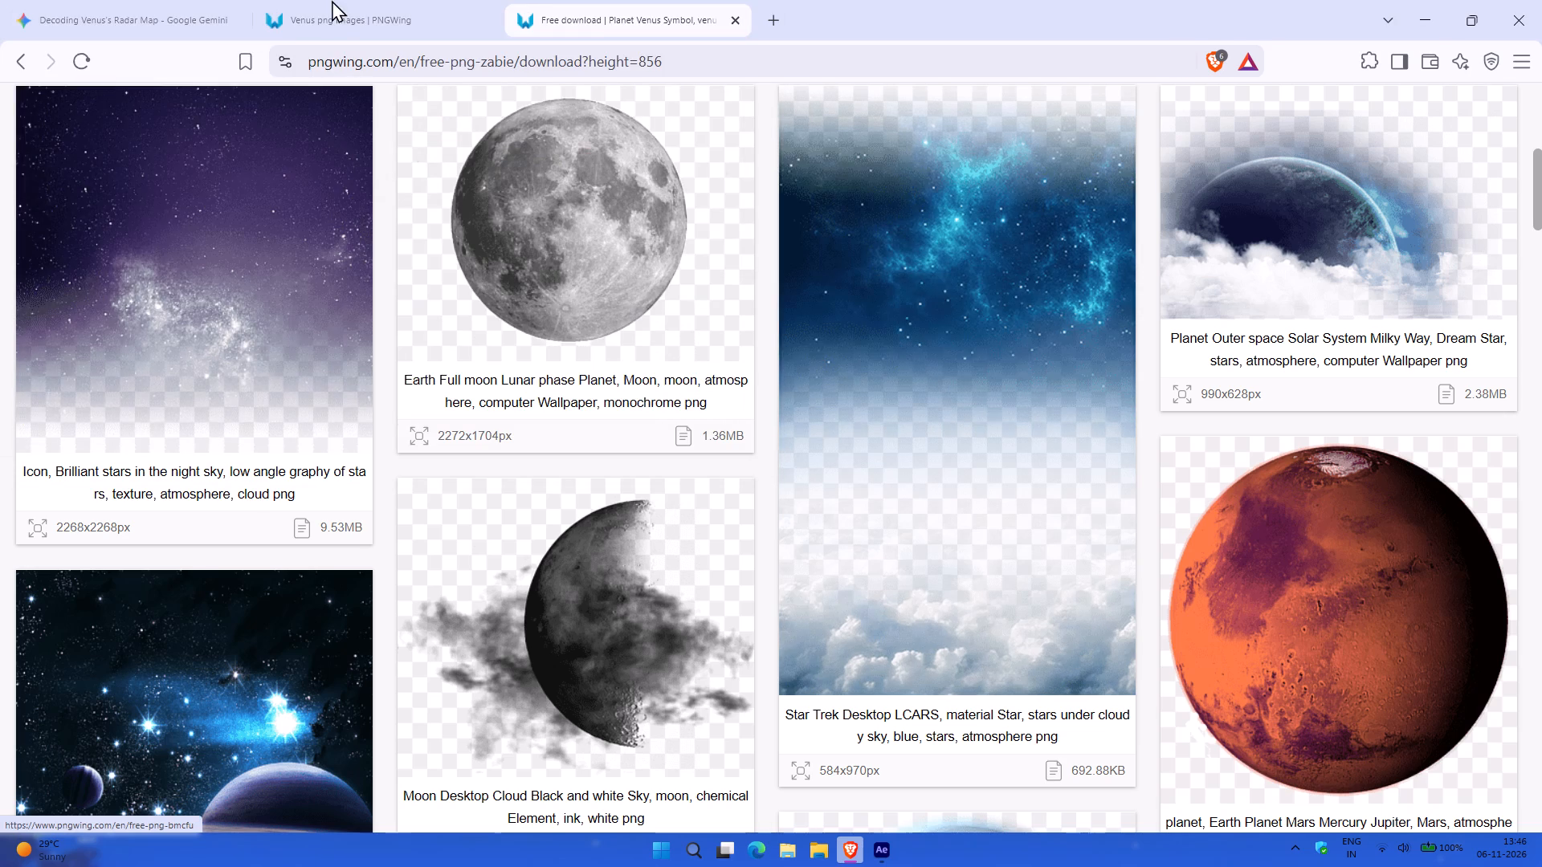
Return to the Venus search results, open the downloaded real venus.png, examine its surface detail up close, and close the image viewer.
click(384, 18)
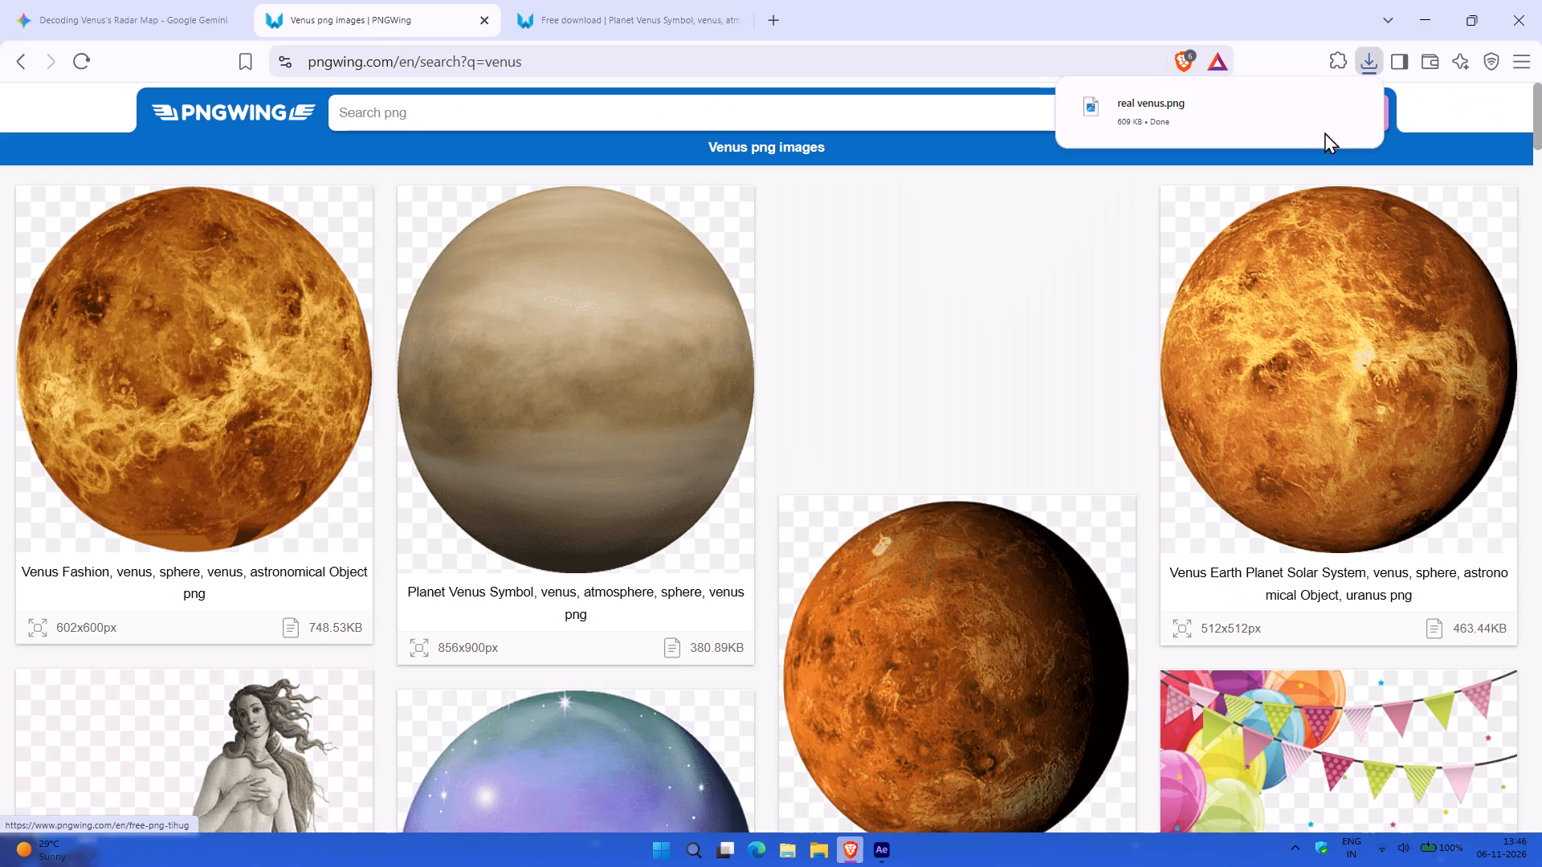
click(1217, 124)
click(1129, 120)
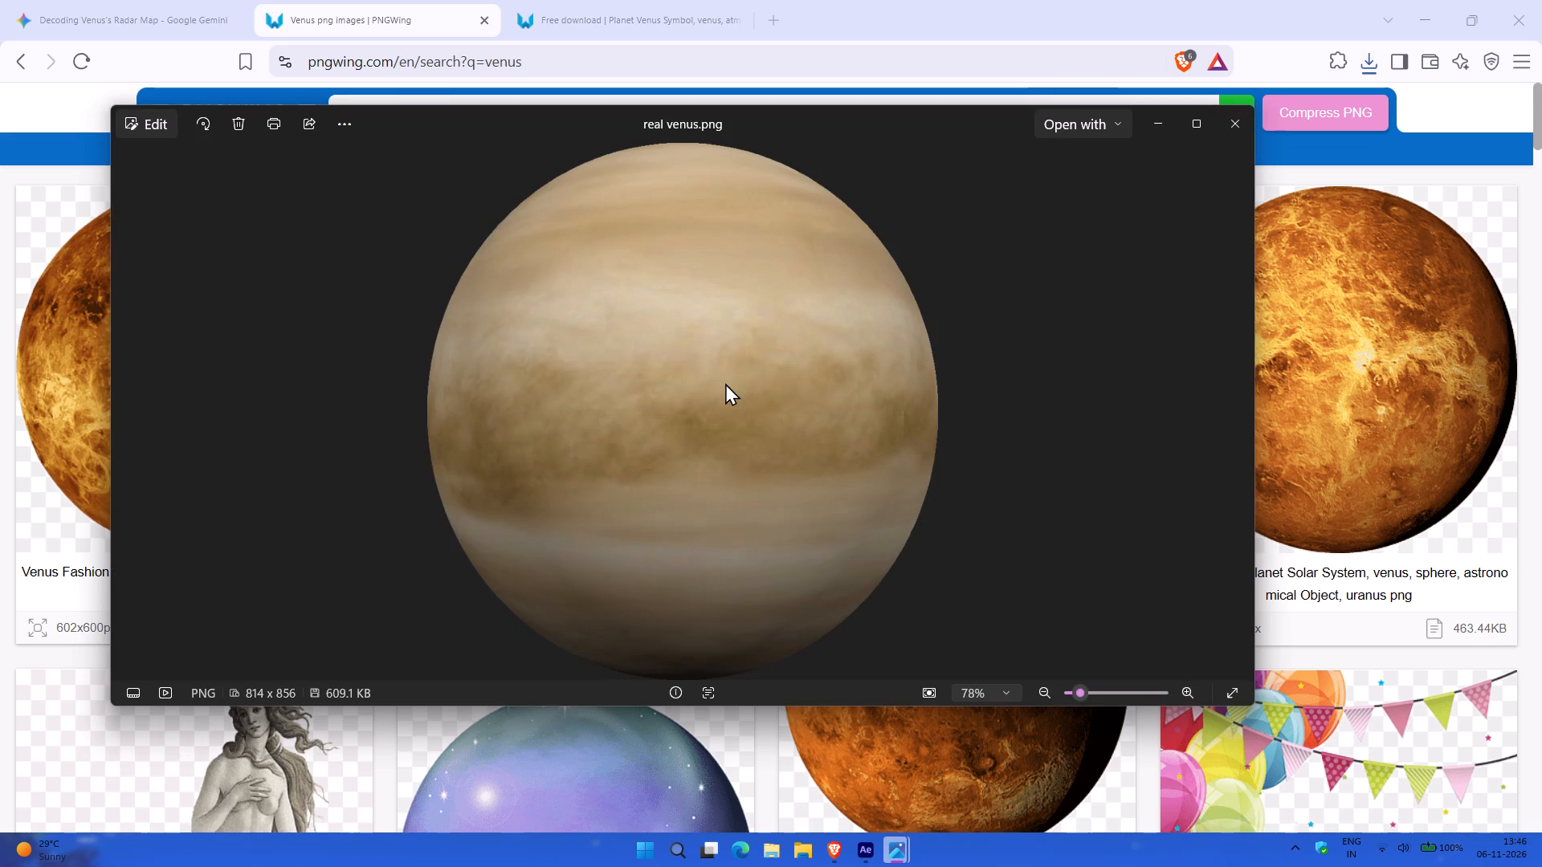
scroll(735, 412, down, 1)
ctrl+scroll(735, 412, up, 2)
ctrl+scroll(735, 412, down, 6)
ctrl+scroll(749, 301, down, 1)
ctrl+scroll(749, 301, up, 3)
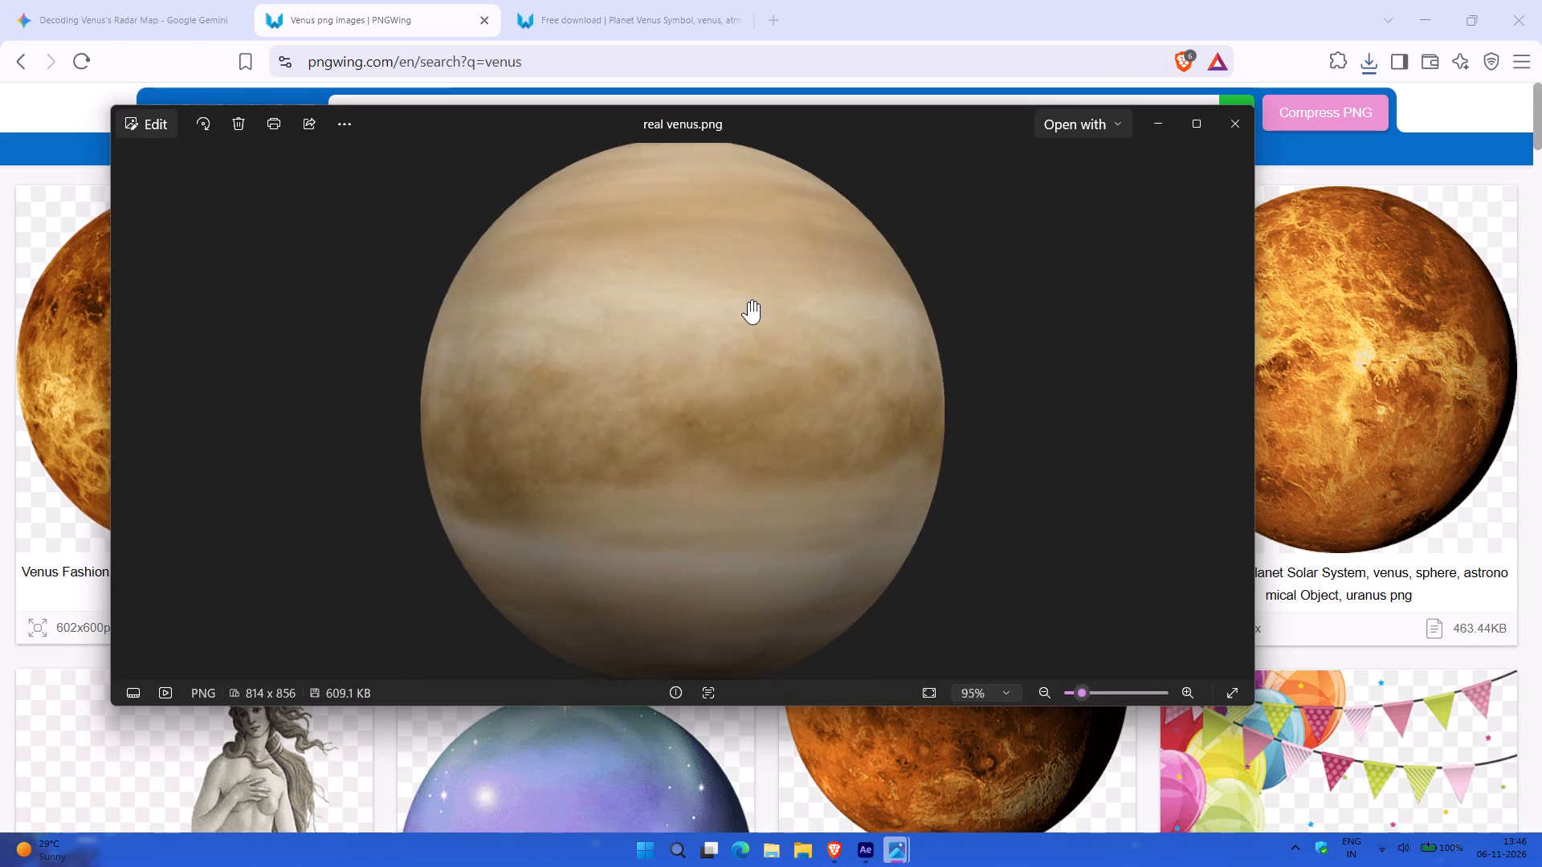
ctrl+scroll(749, 301, up, 5)
ctrl+scroll(749, 301, down, 10)
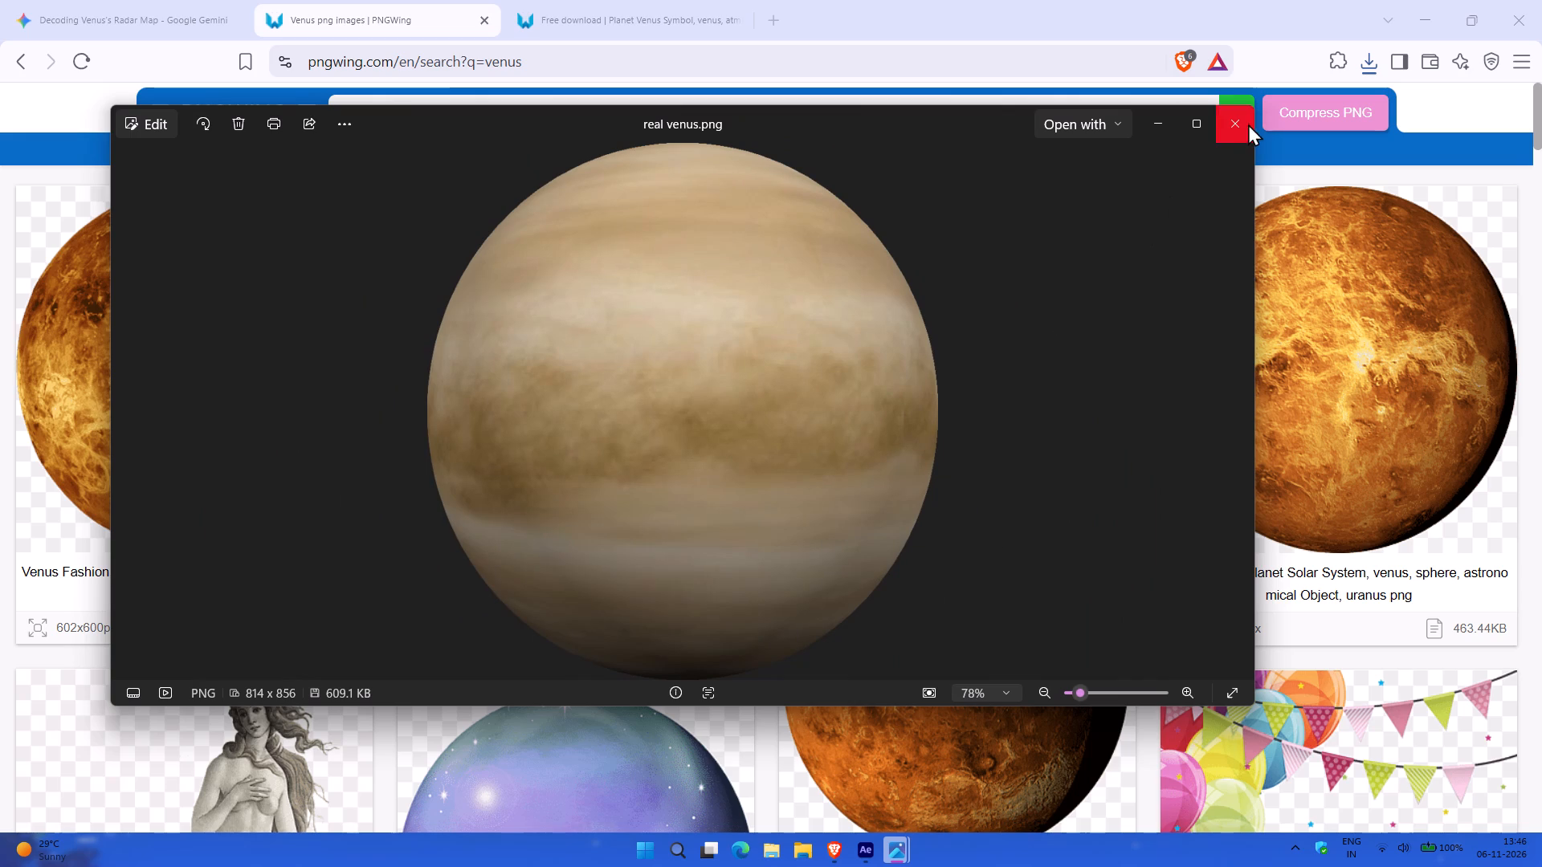
click(1259, 124)
click(1230, 136)
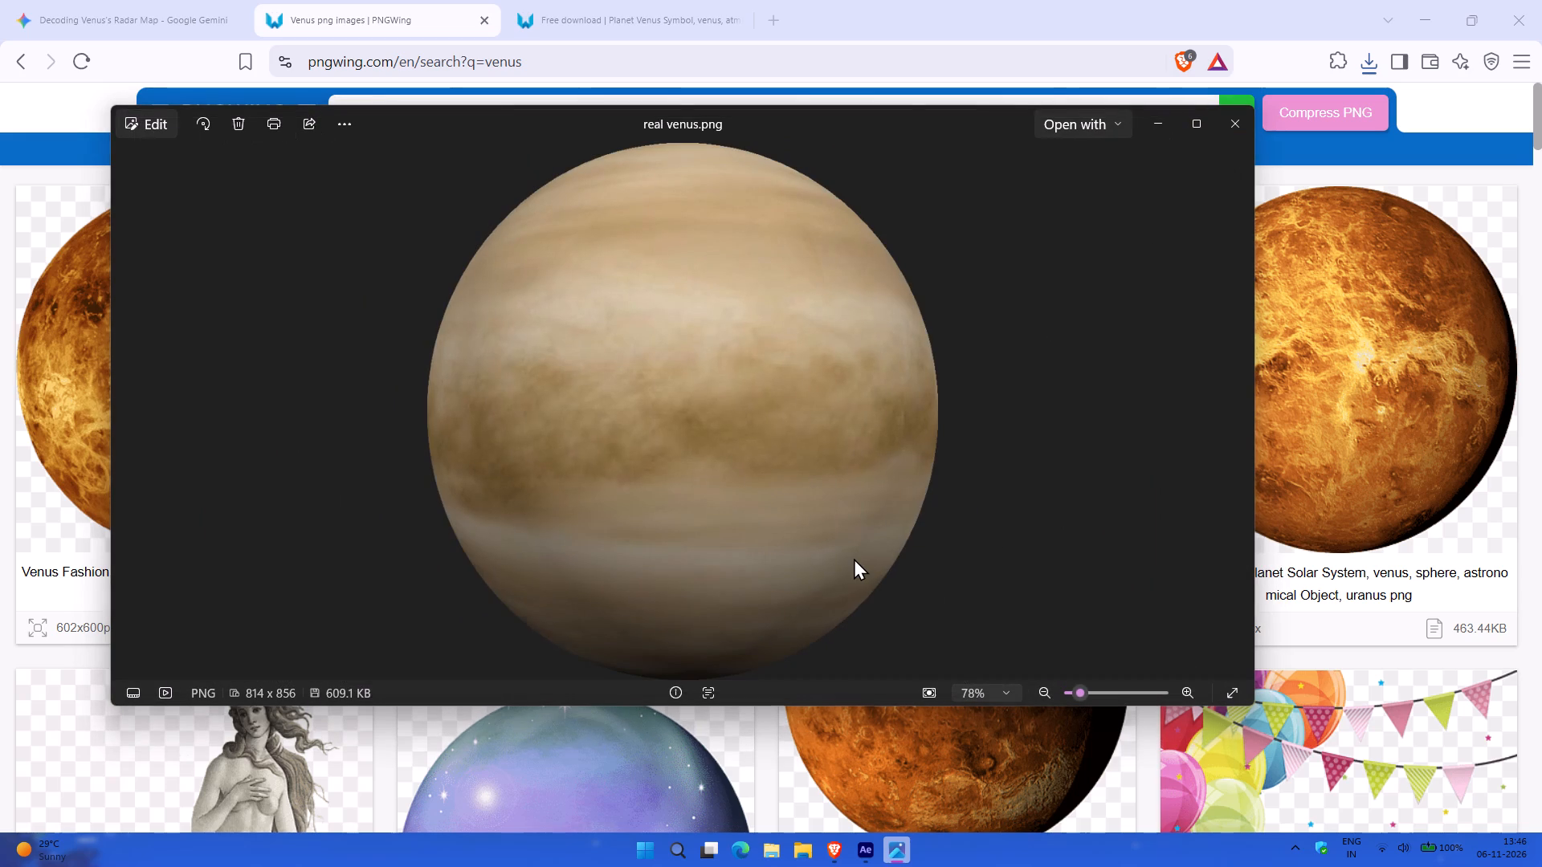
scroll(854, 558, down, 2)
click(1234, 134)
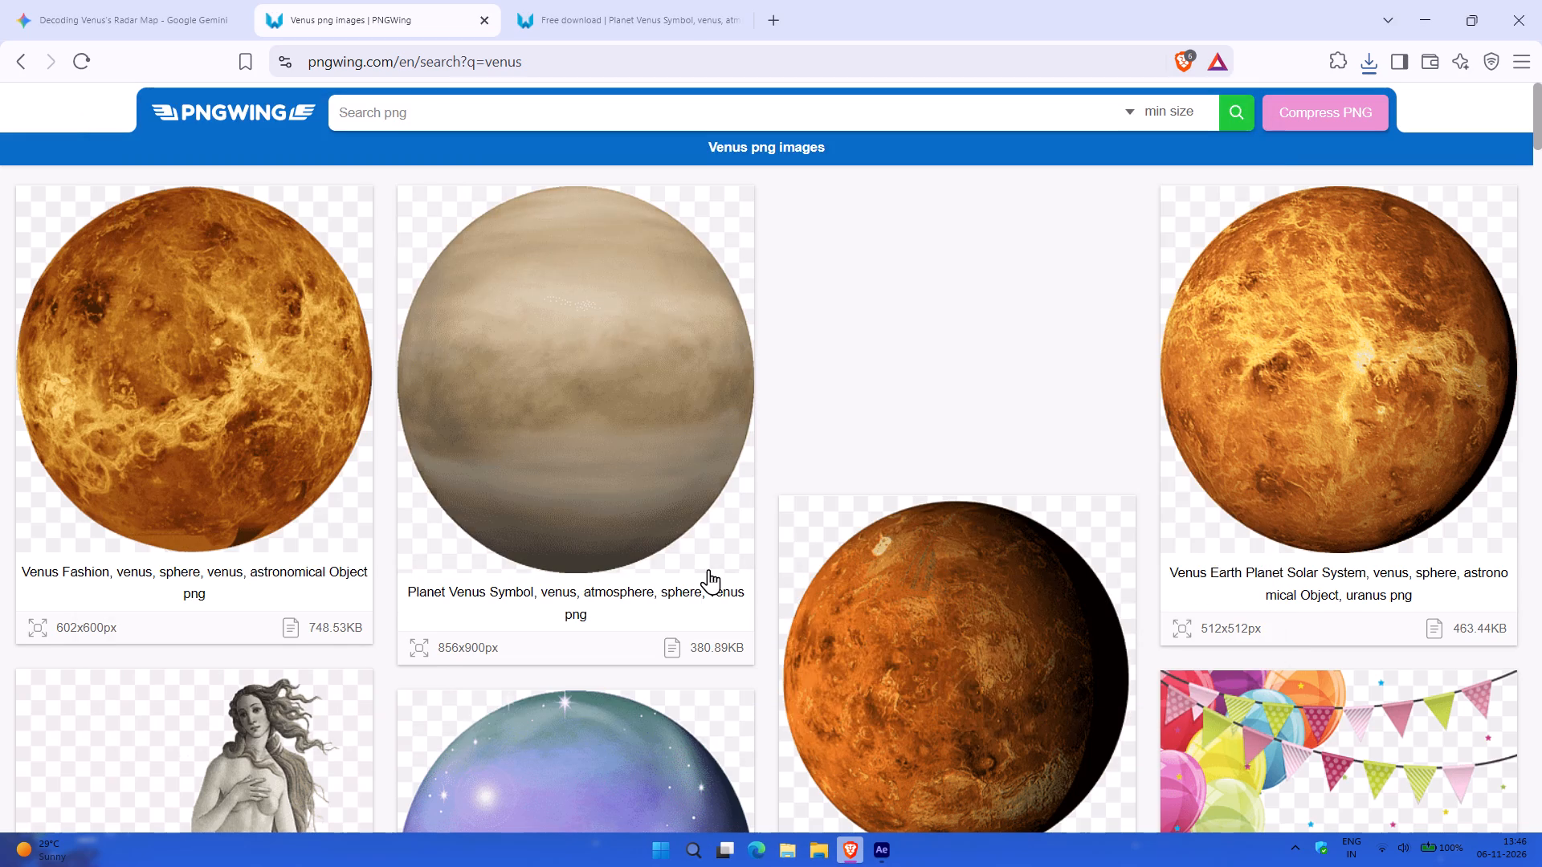
Look over the Venus images again and search PNGWing for "planet venus".
scroll(708, 569, up, 1)
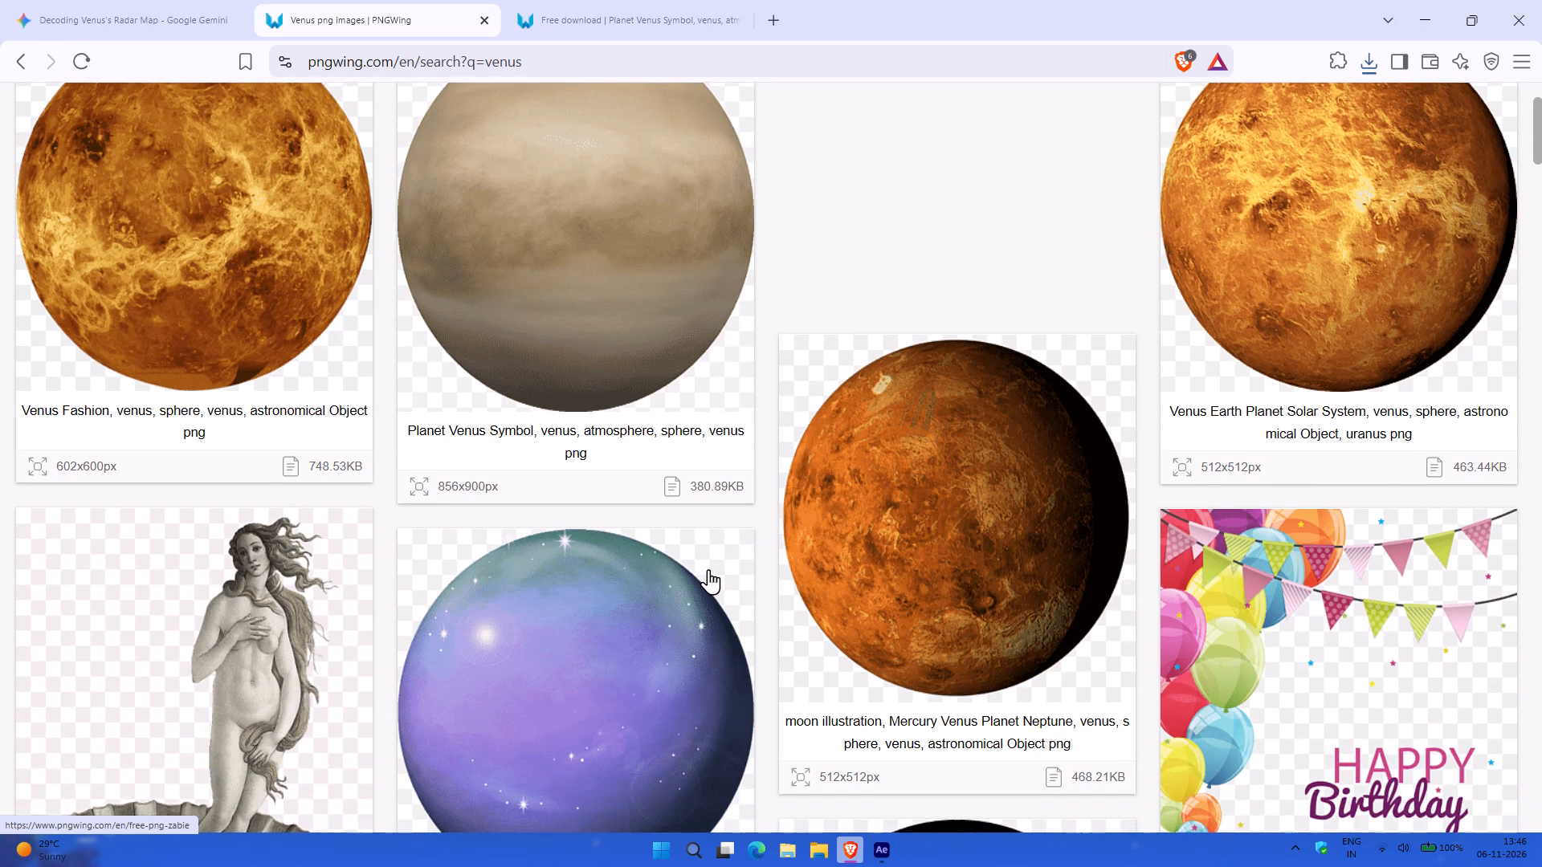
scroll(708, 569, up, 1)
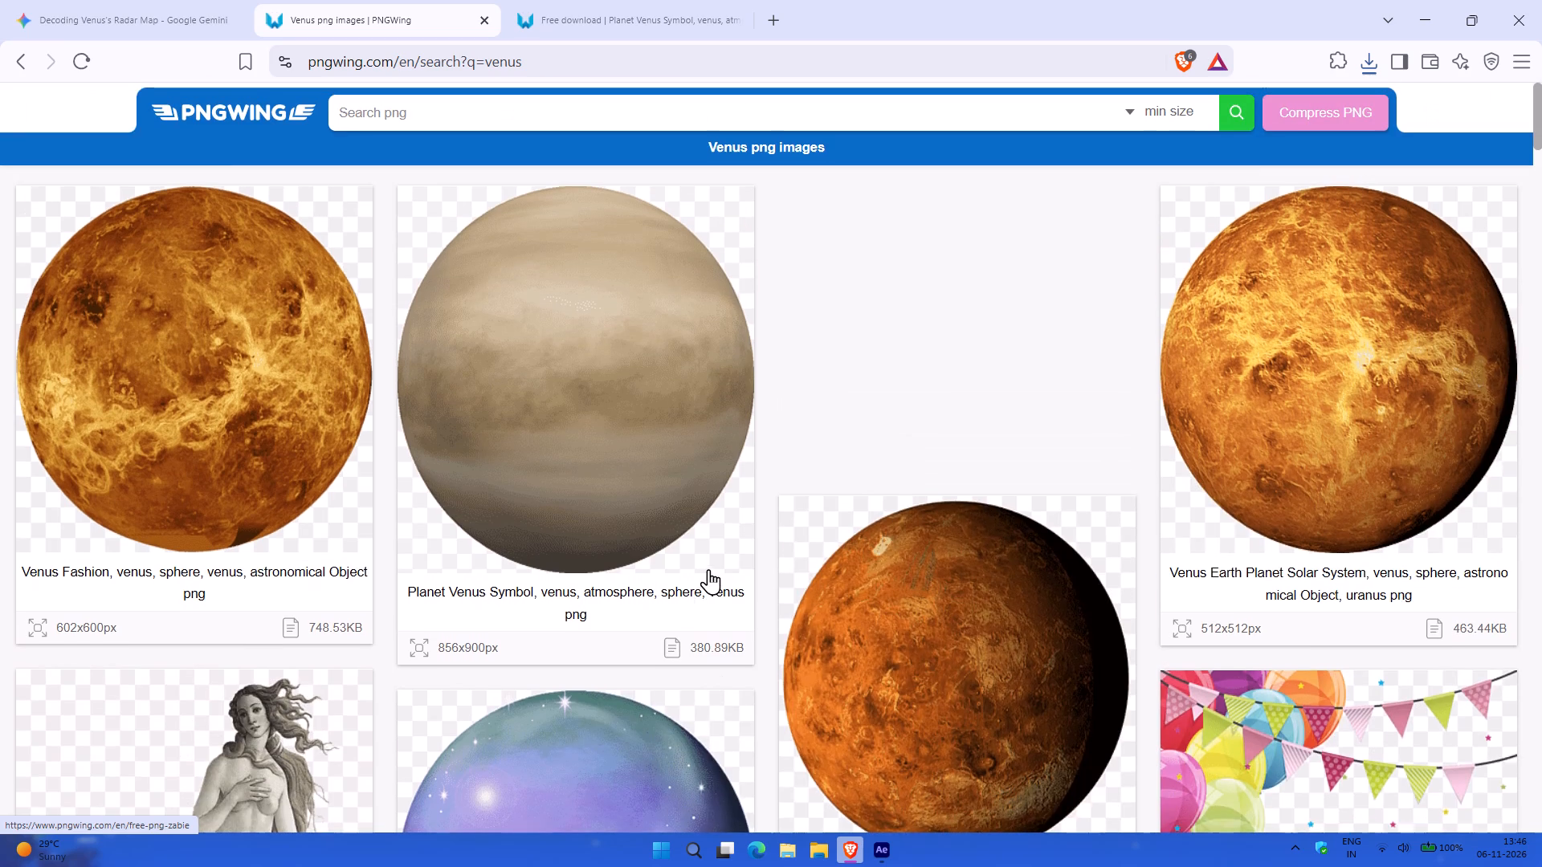
scroll(373, 430, down, 1)
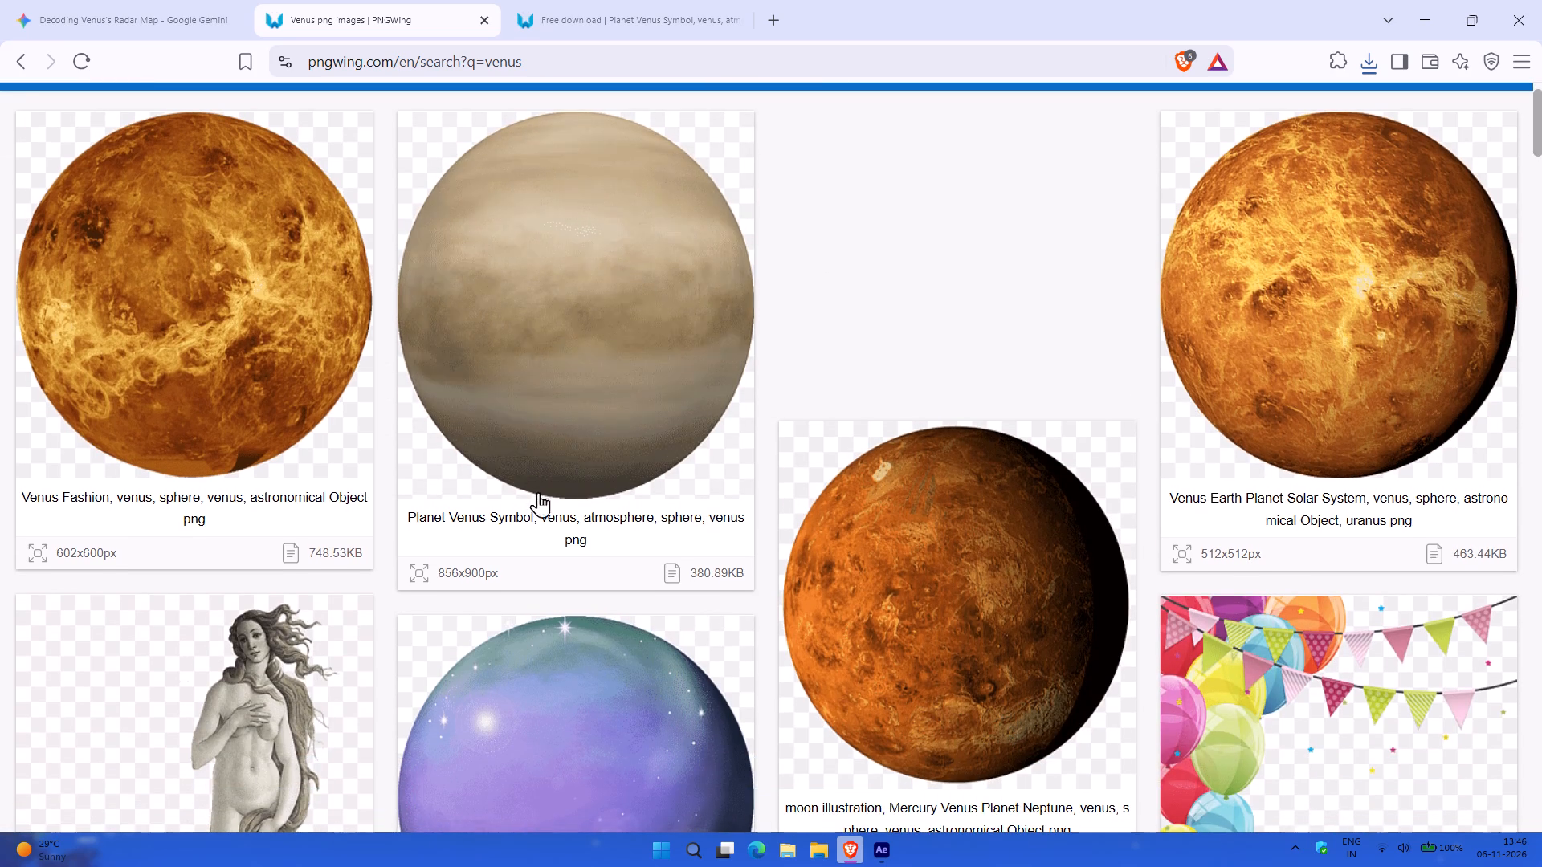
scroll(725, 226, up, 1)
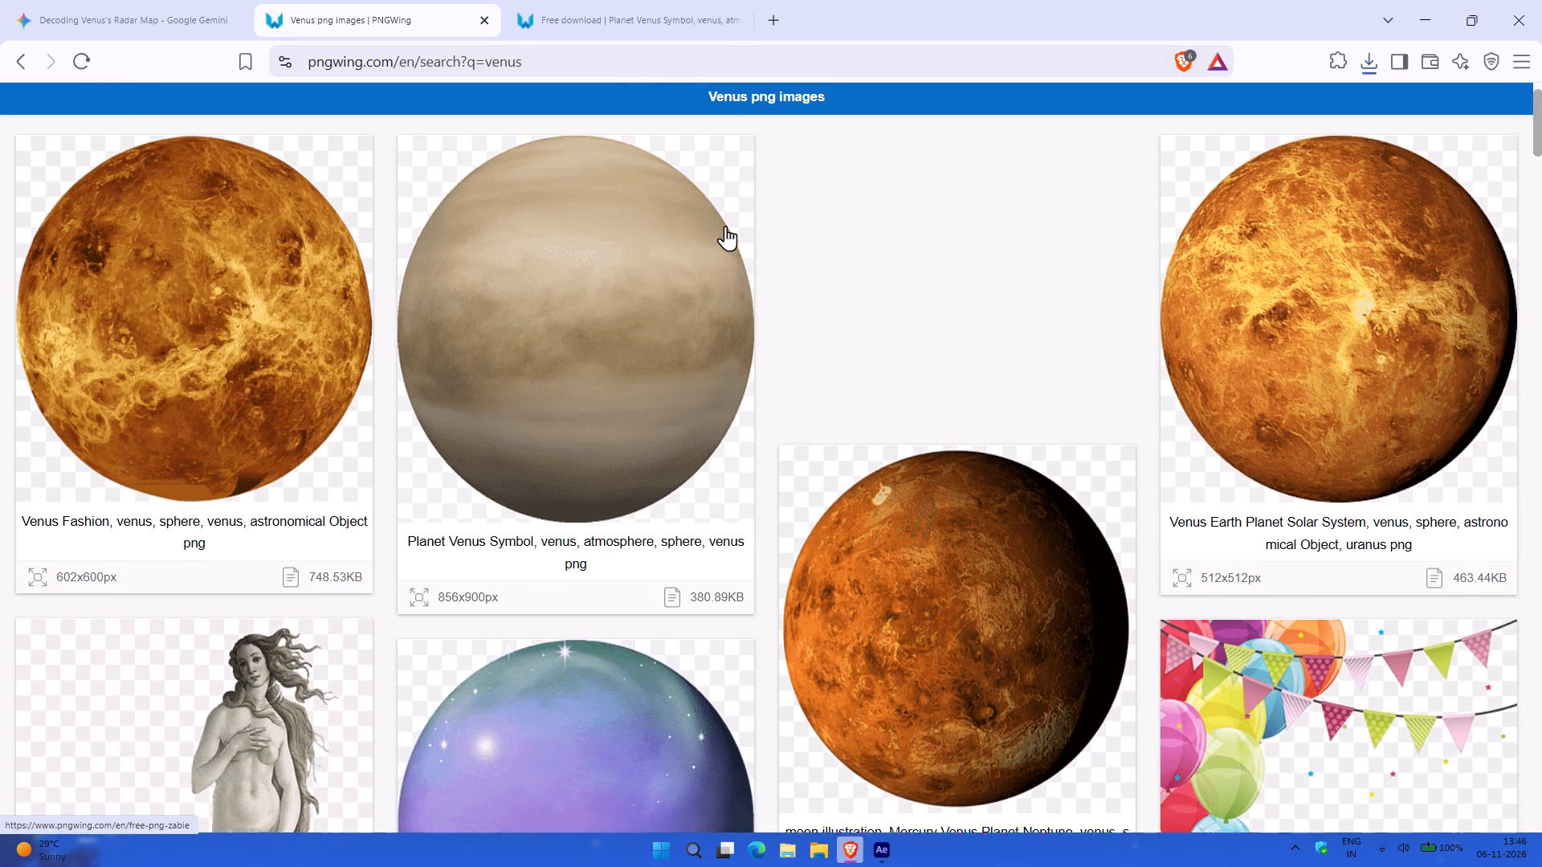
scroll(725, 226, up, 1)
click(582, 125)
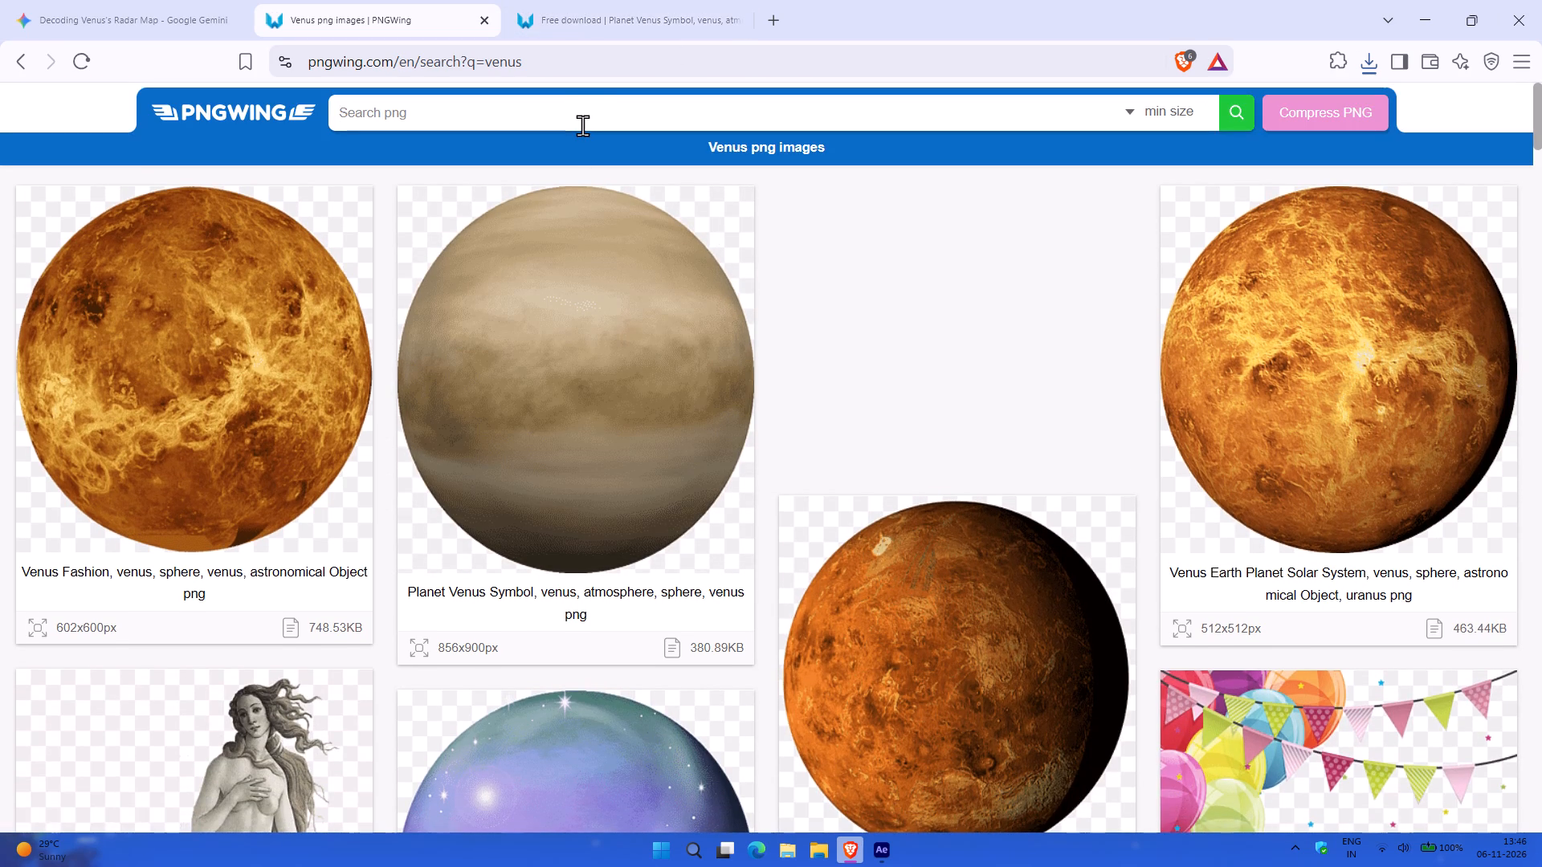
text(planet venus)
key(Return)
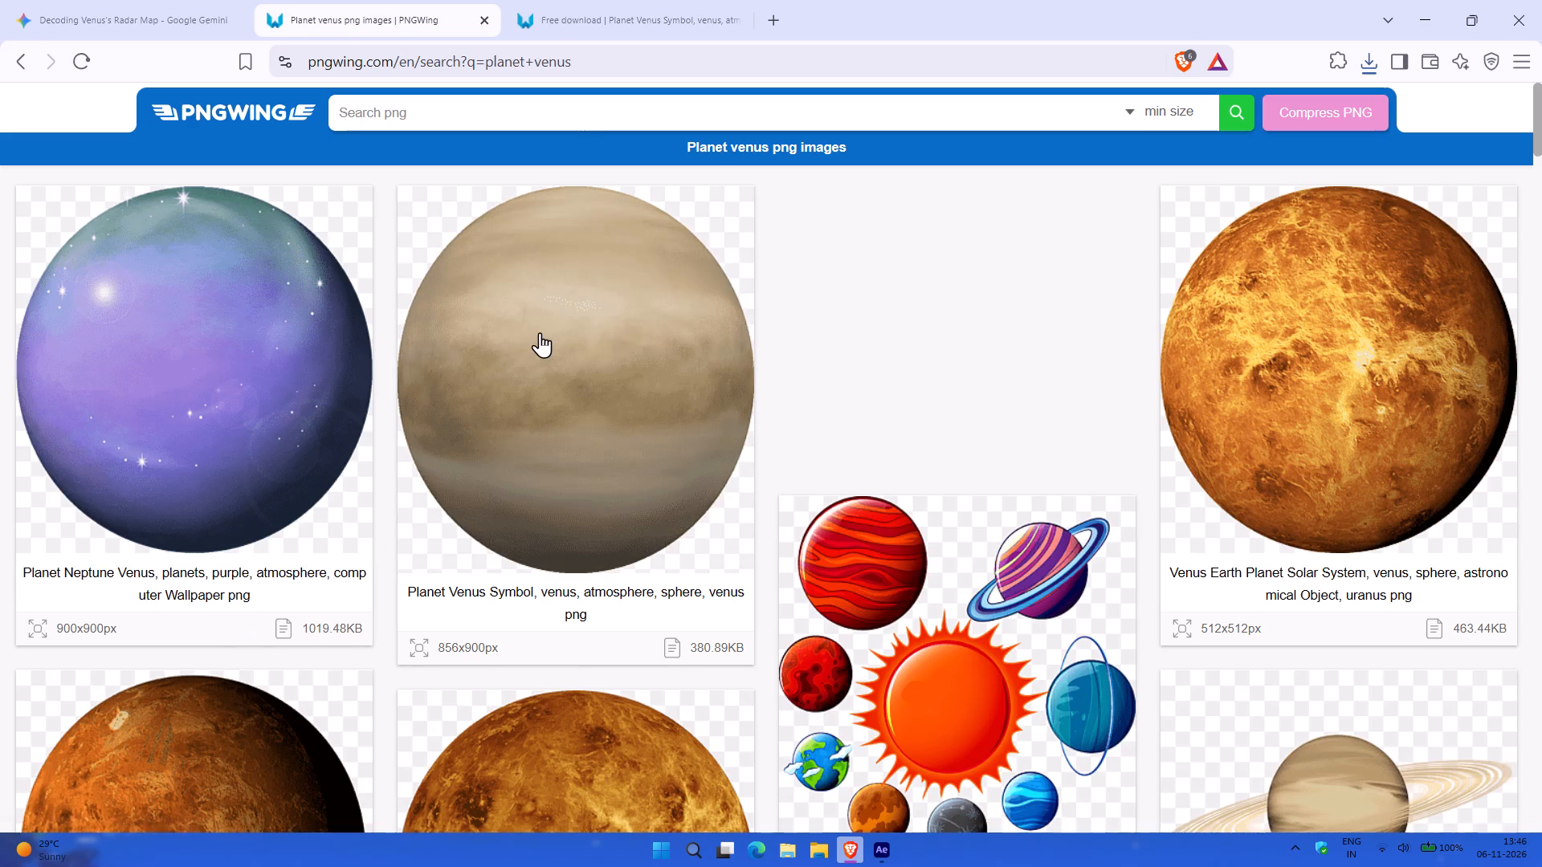
Browse the planet Venus results and open the pale, partly shadowed "Earth Terrestrial planet Venus Uranus" picture.
scroll(540, 332, down, 7)
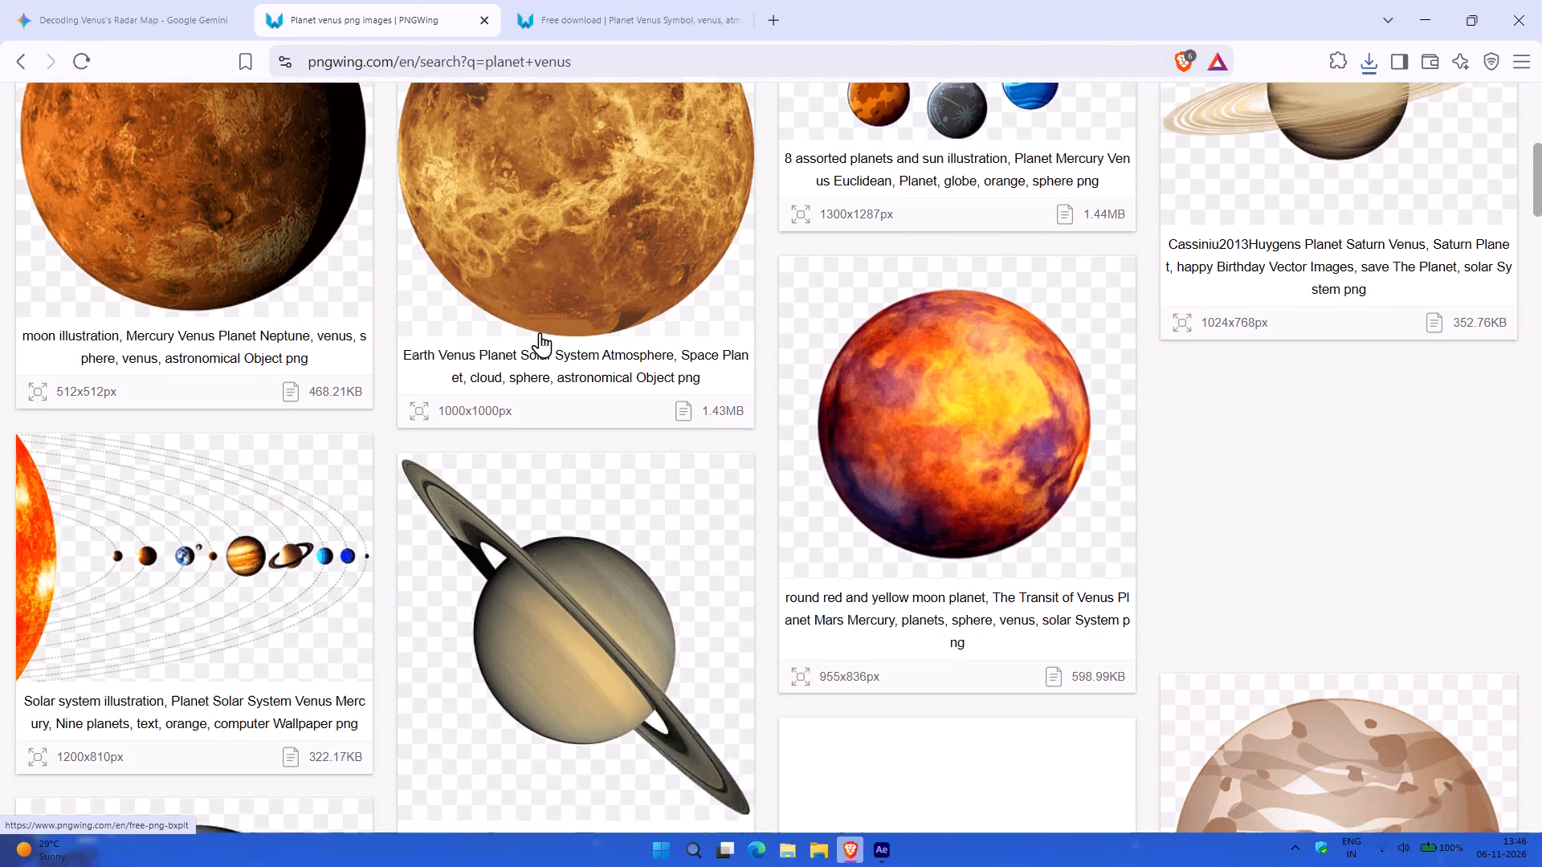
scroll(540, 332, down, 6)
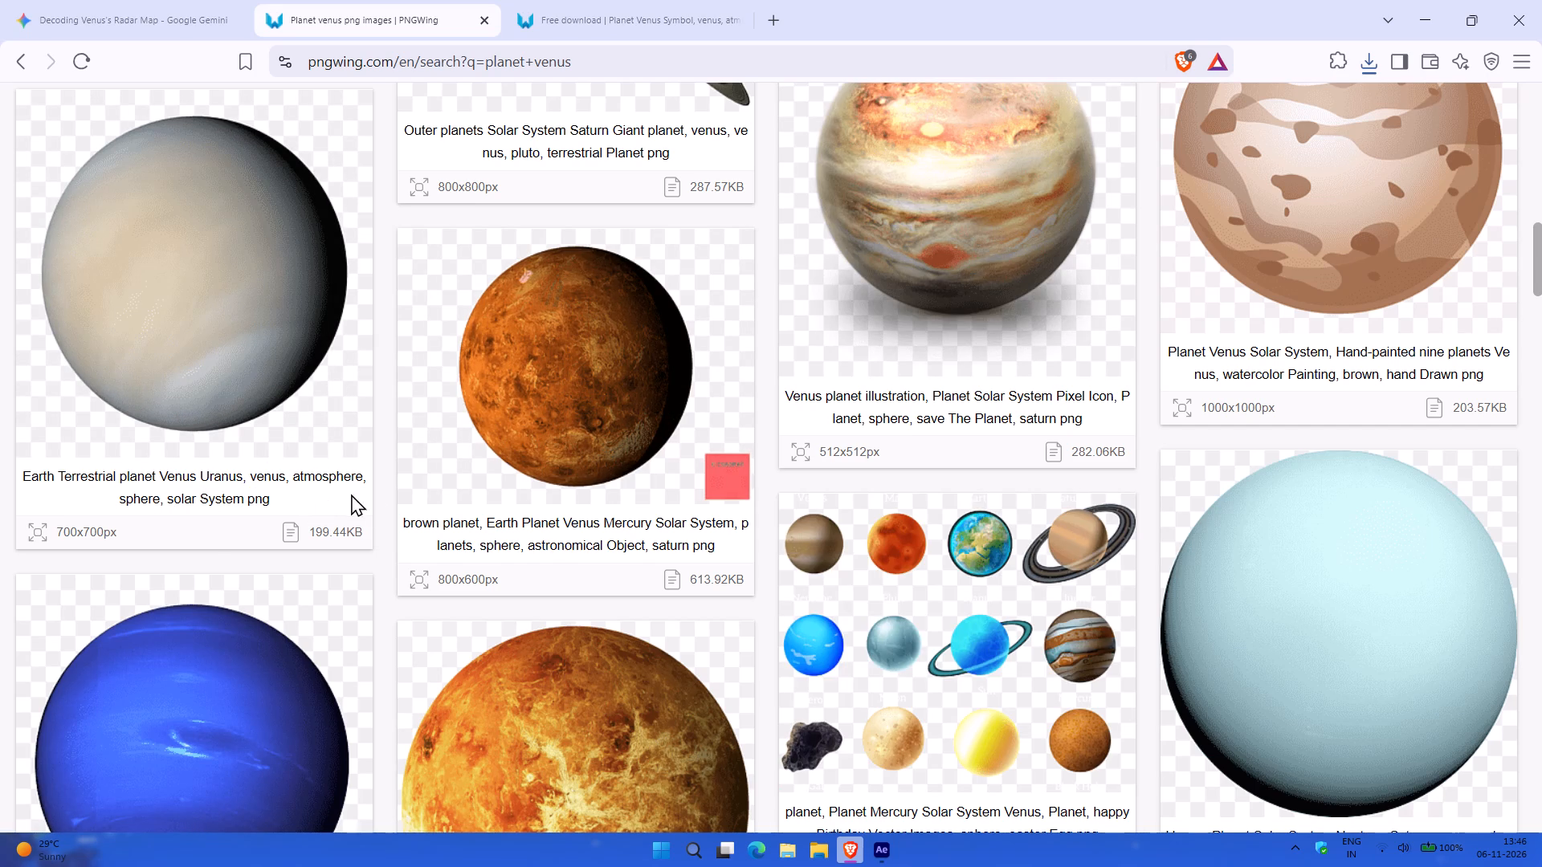
scroll(275, 388, down, 4)
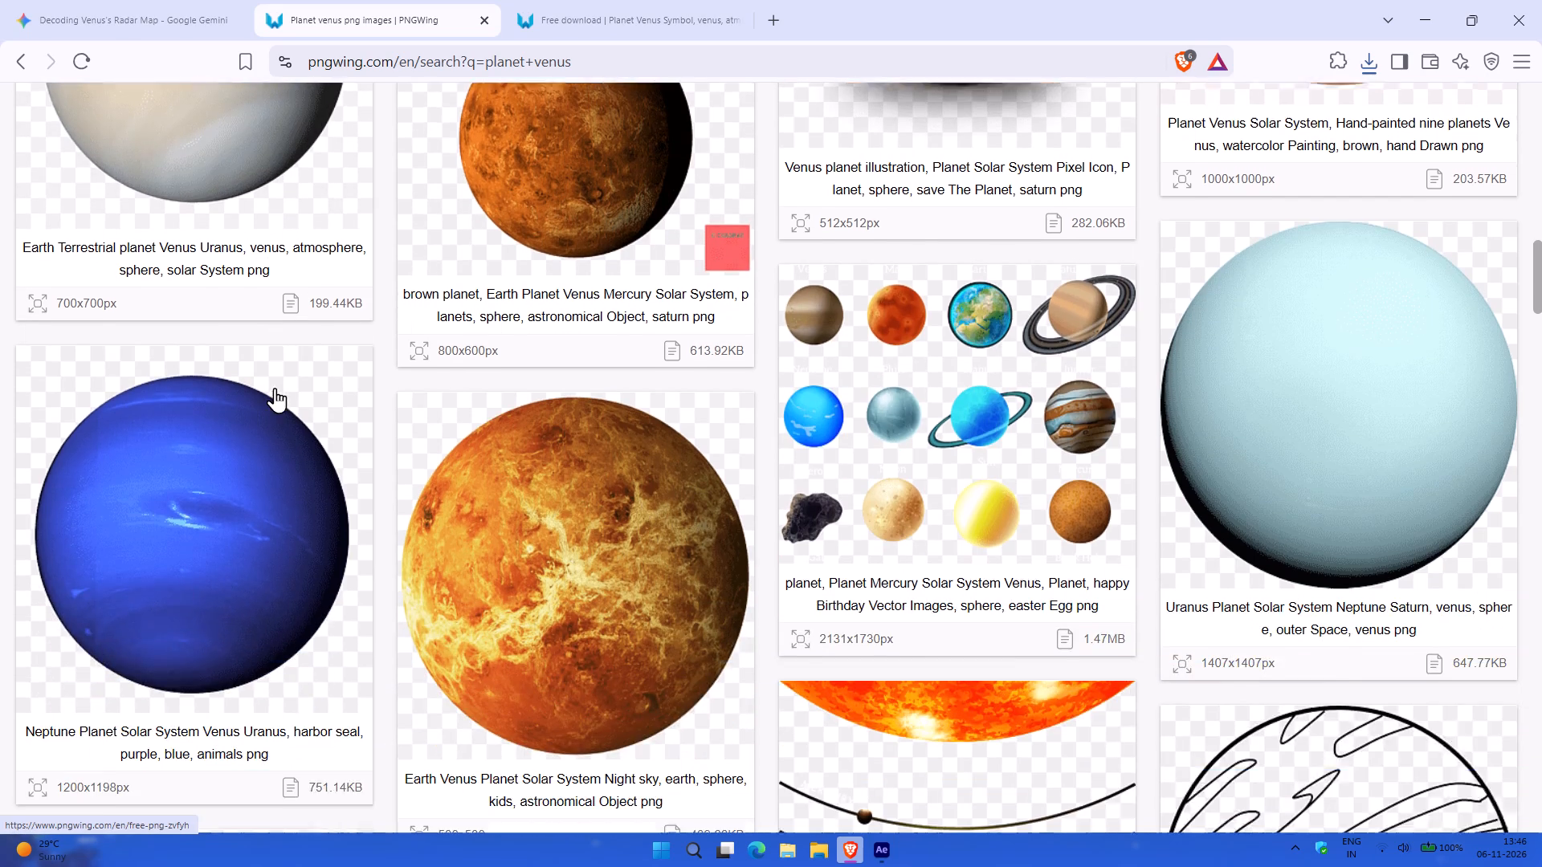
scroll(275, 388, up, 3)
scroll(275, 388, down, 3)
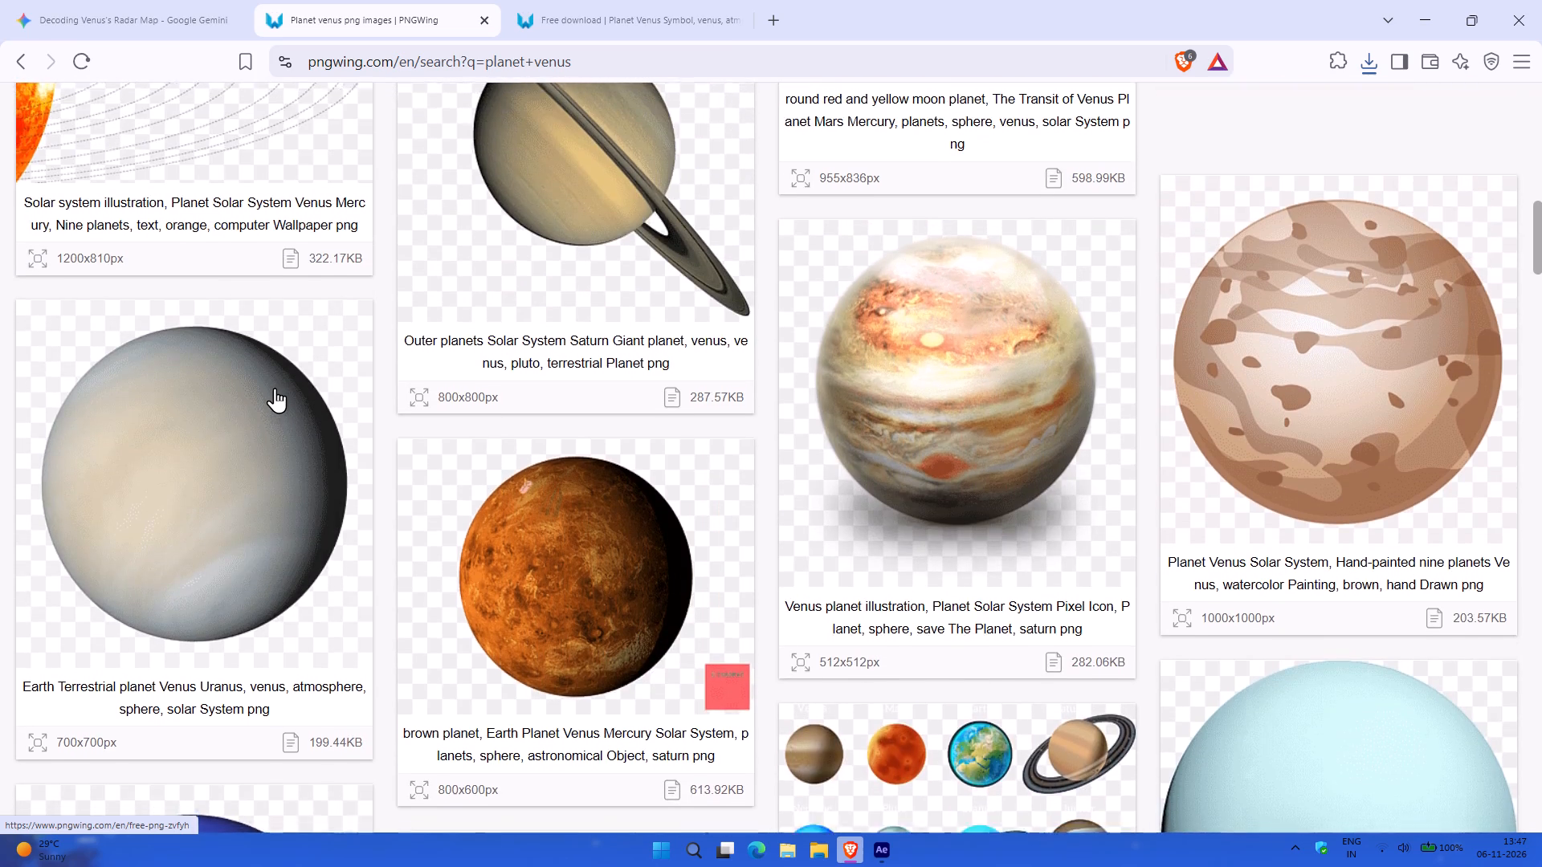
scroll(275, 388, down, 3)
scroll(275, 388, up, 8)
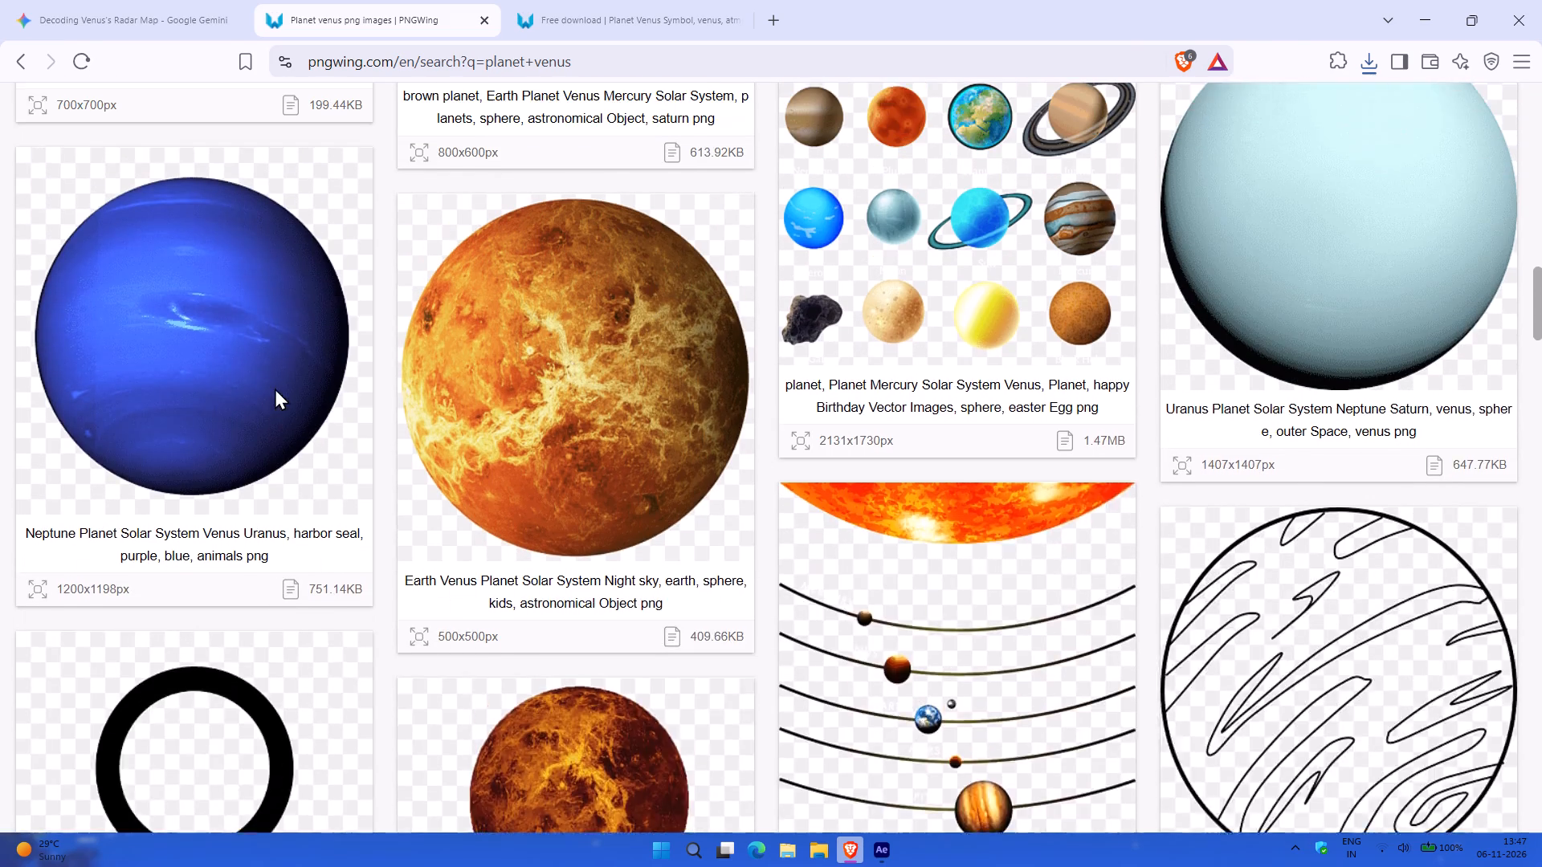
scroll(250, 153, up, 2)
click(186, 207)
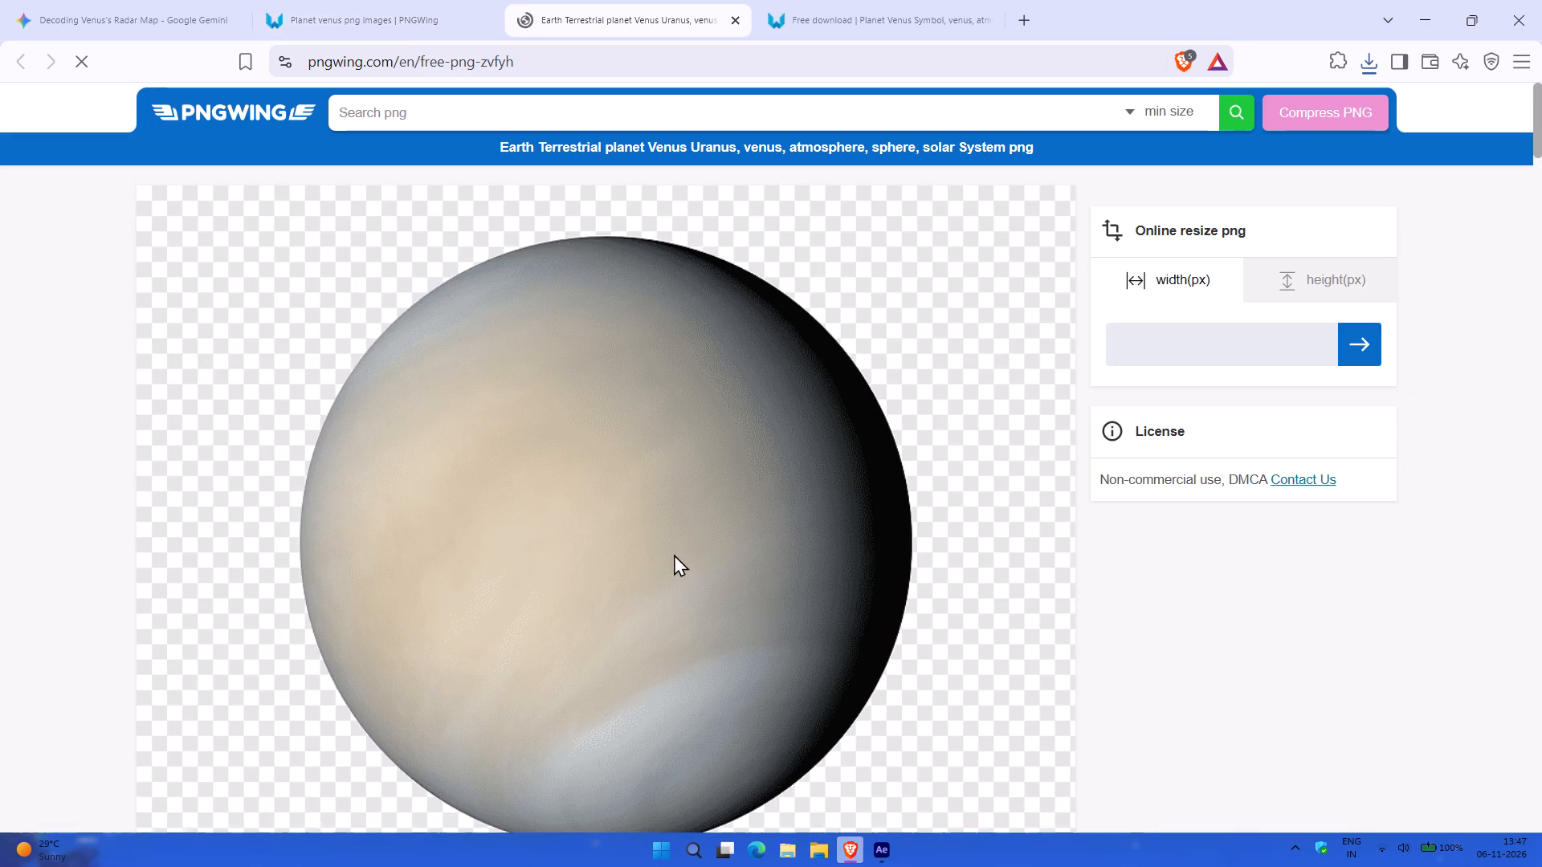
Review the picture's preview and PNG info, and request the download of the original 700x700 px PNG.
scroll(744, 560, down, 4)
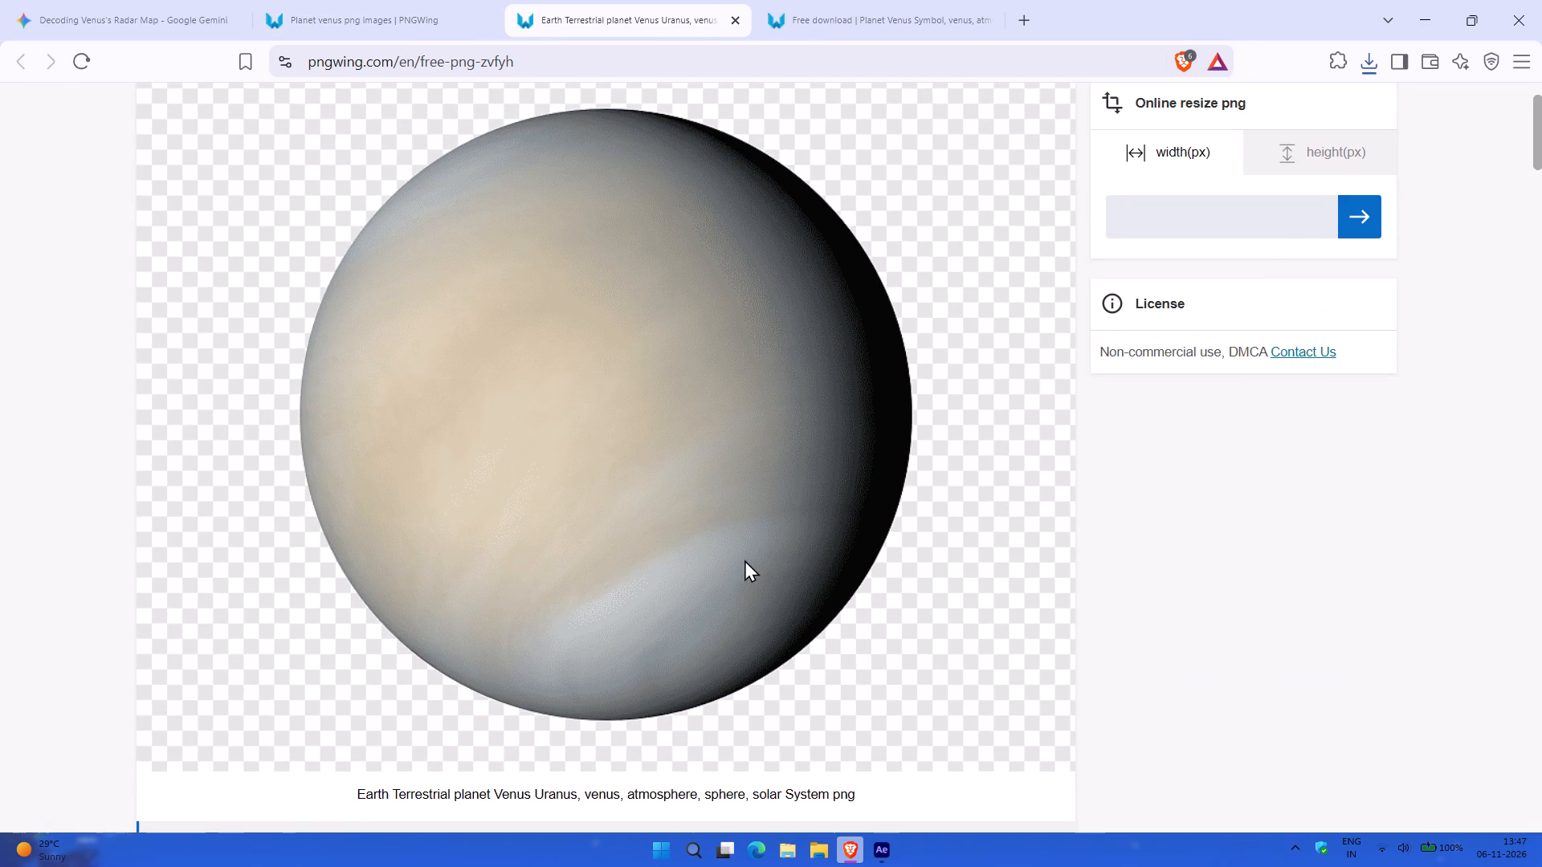
scroll(744, 560, down, 3)
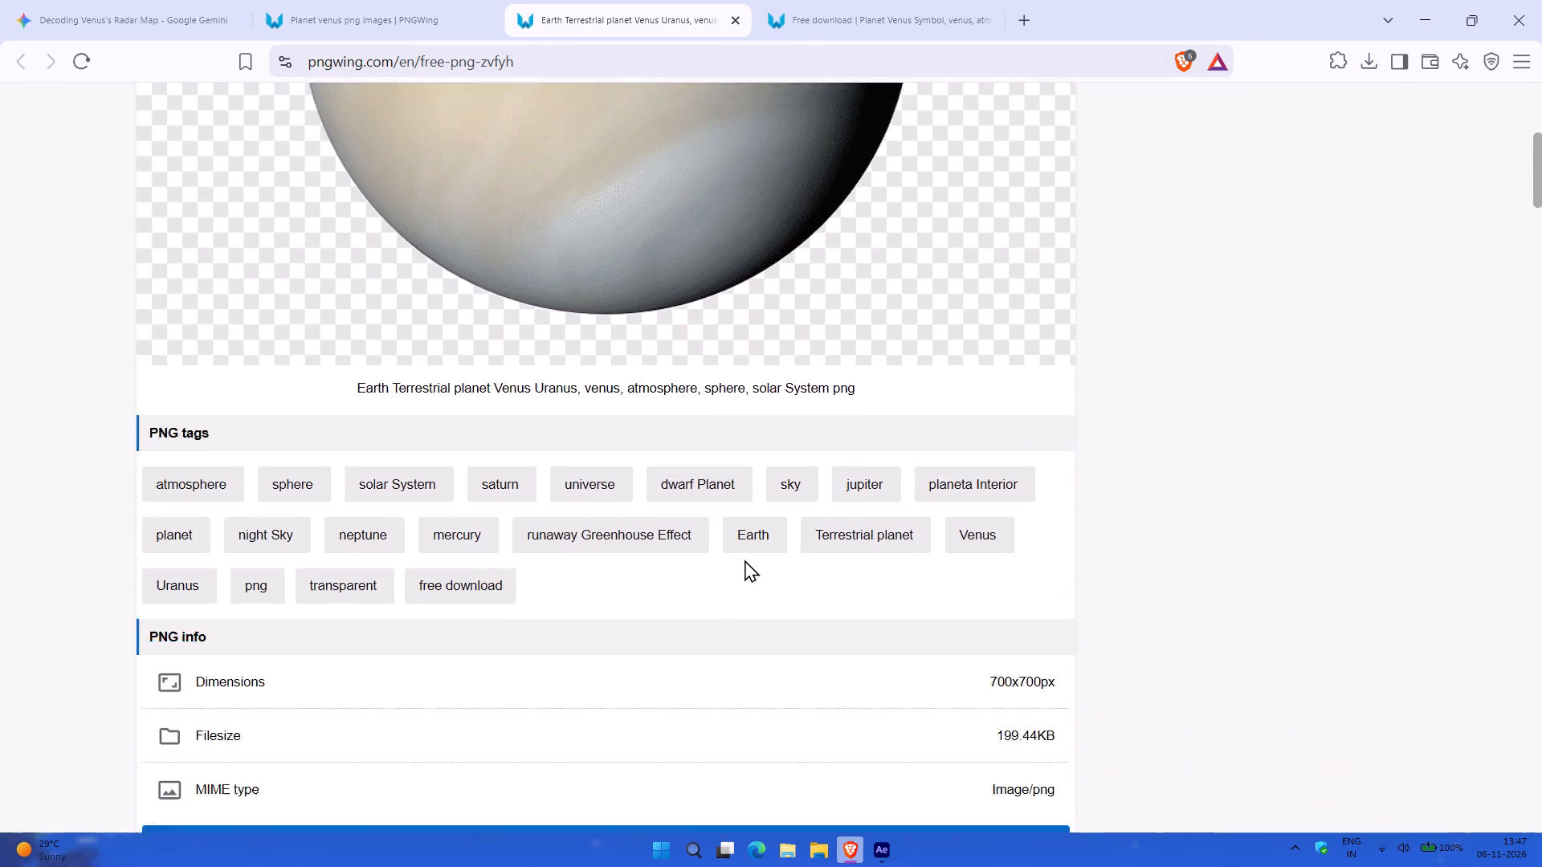
scroll(744, 560, down, 3)
click(659, 408)
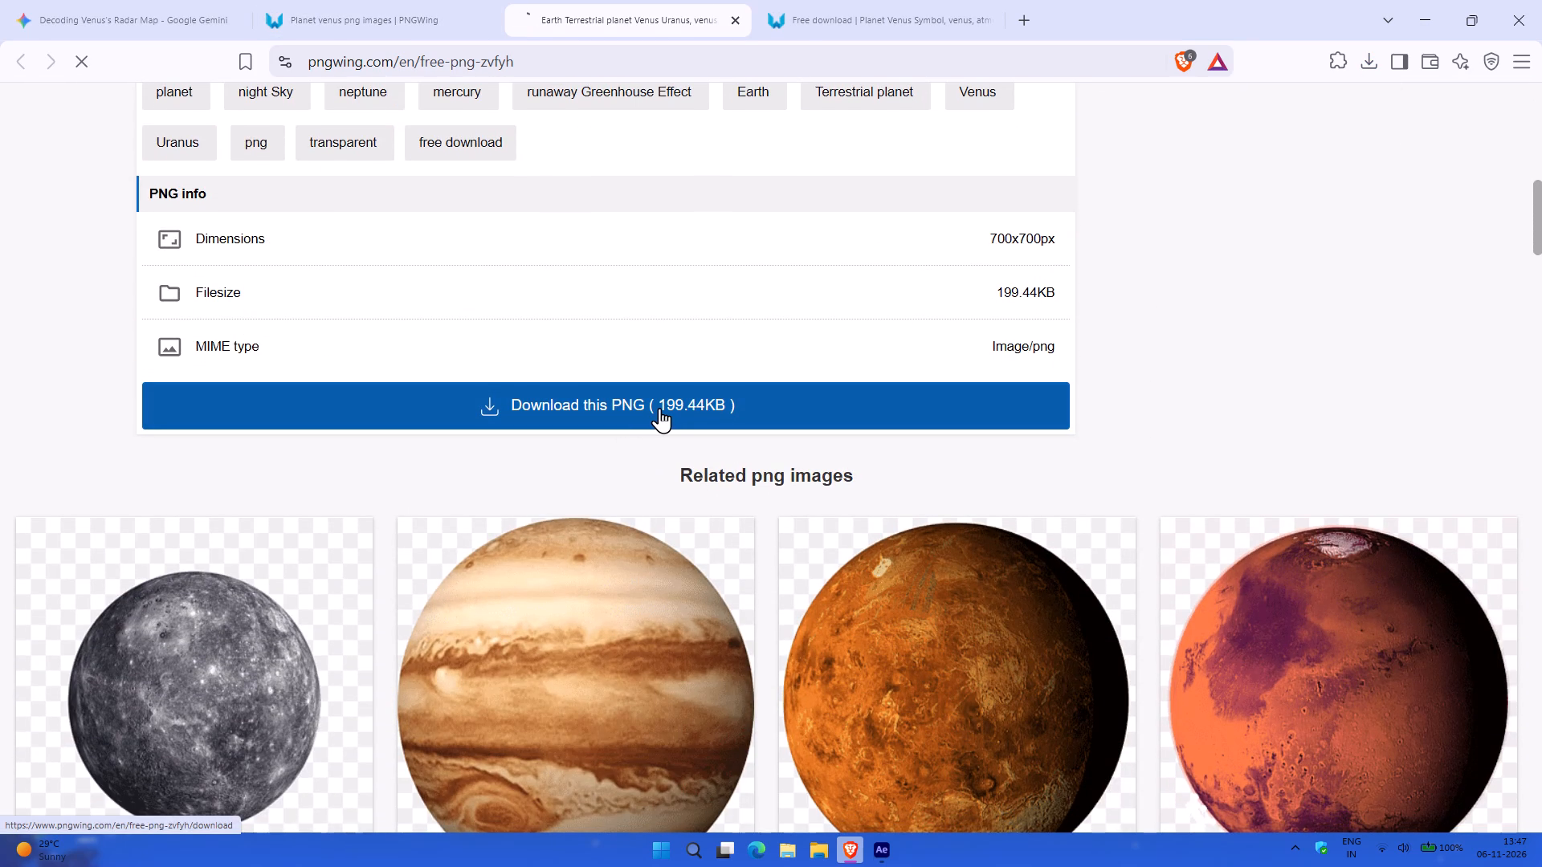
scroll(704, 528, down, 4)
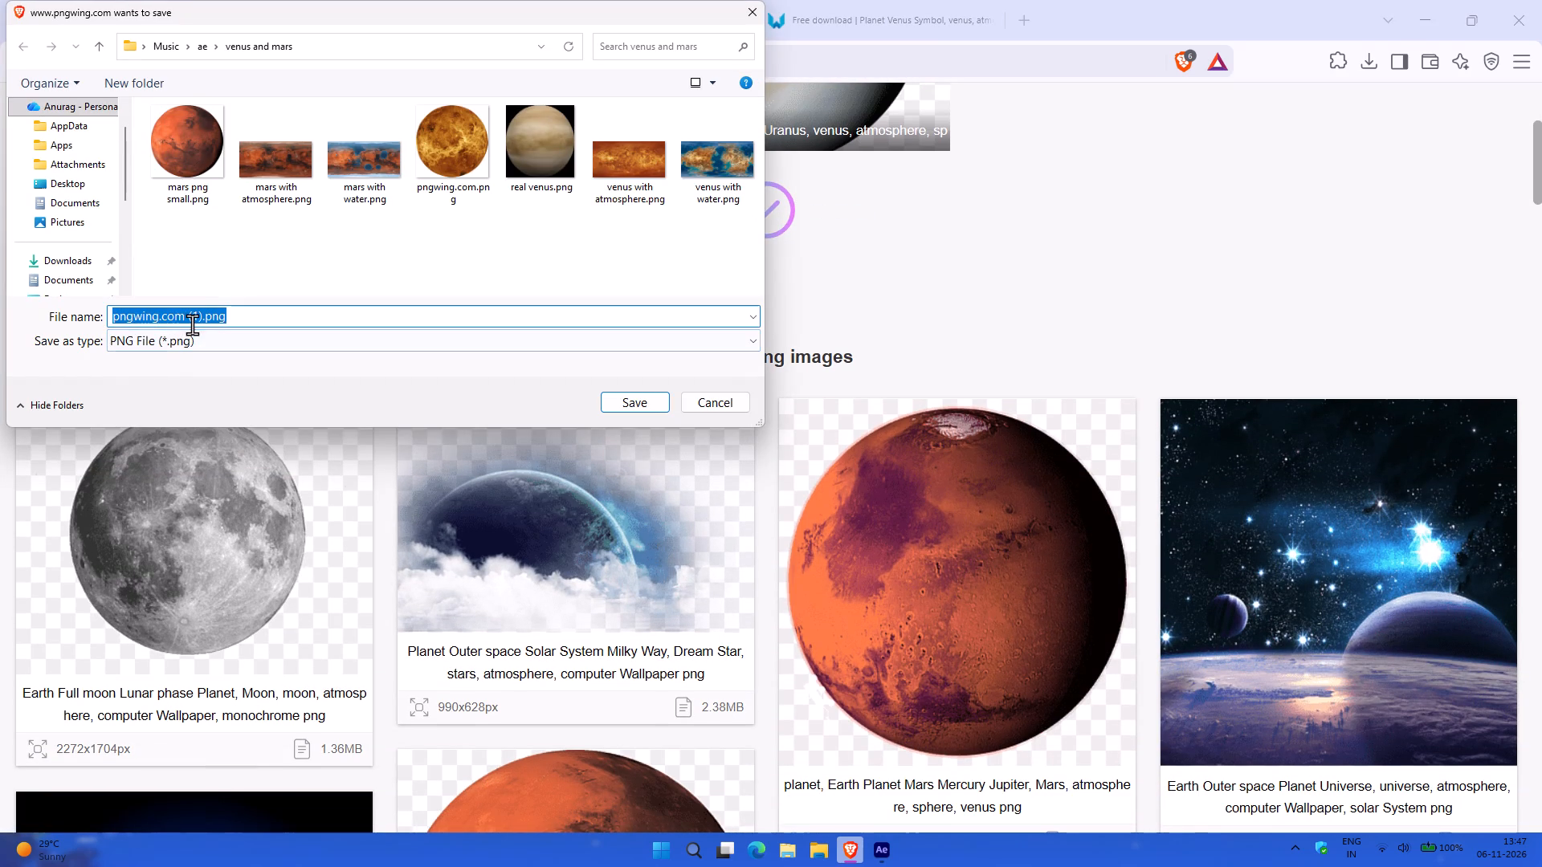
drag(202, 320, 55, 336)
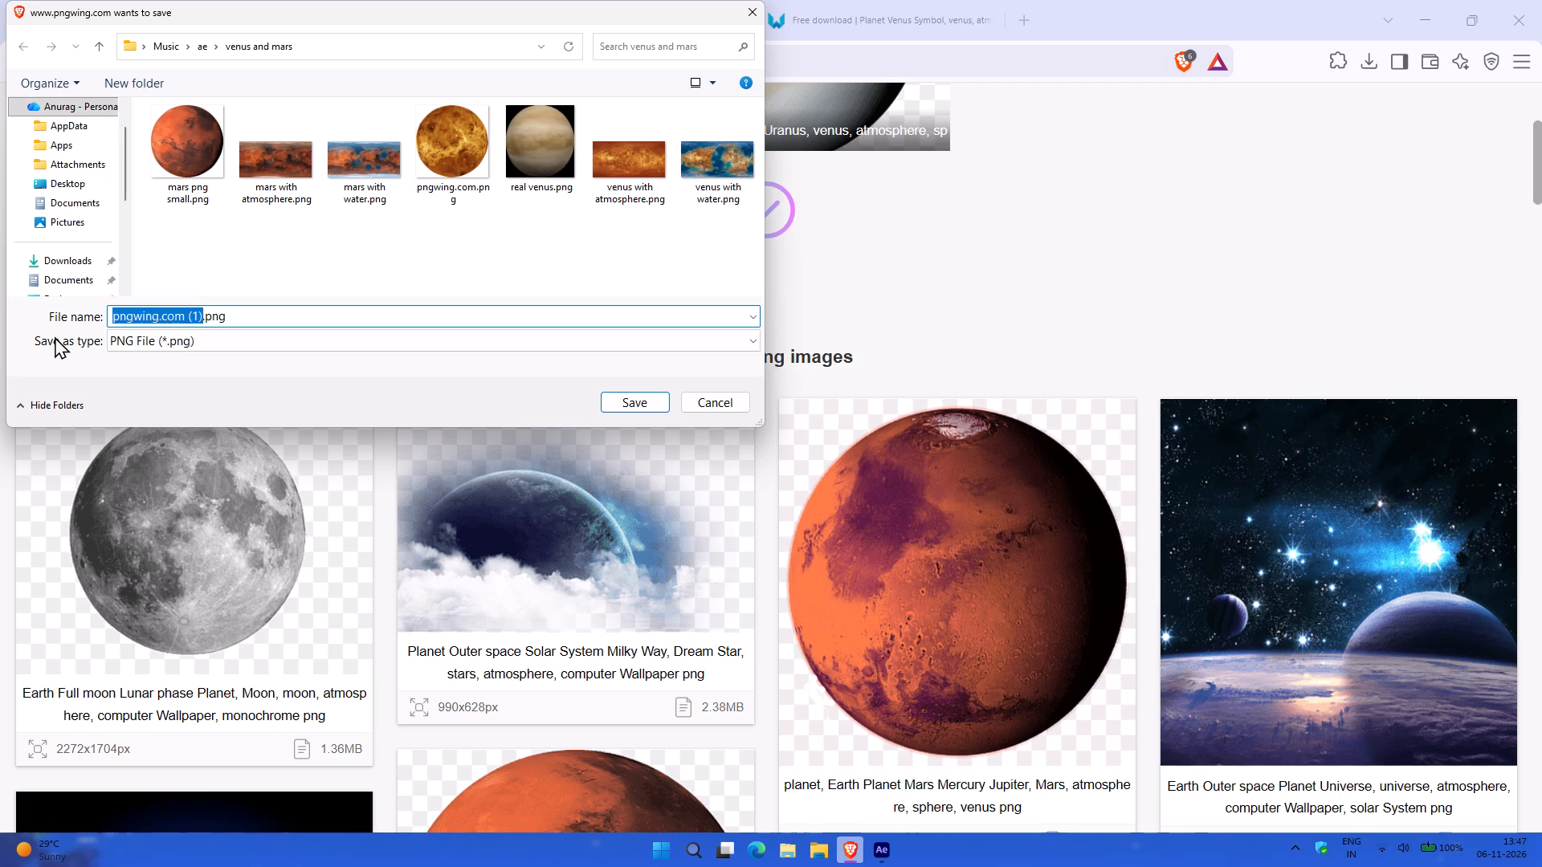
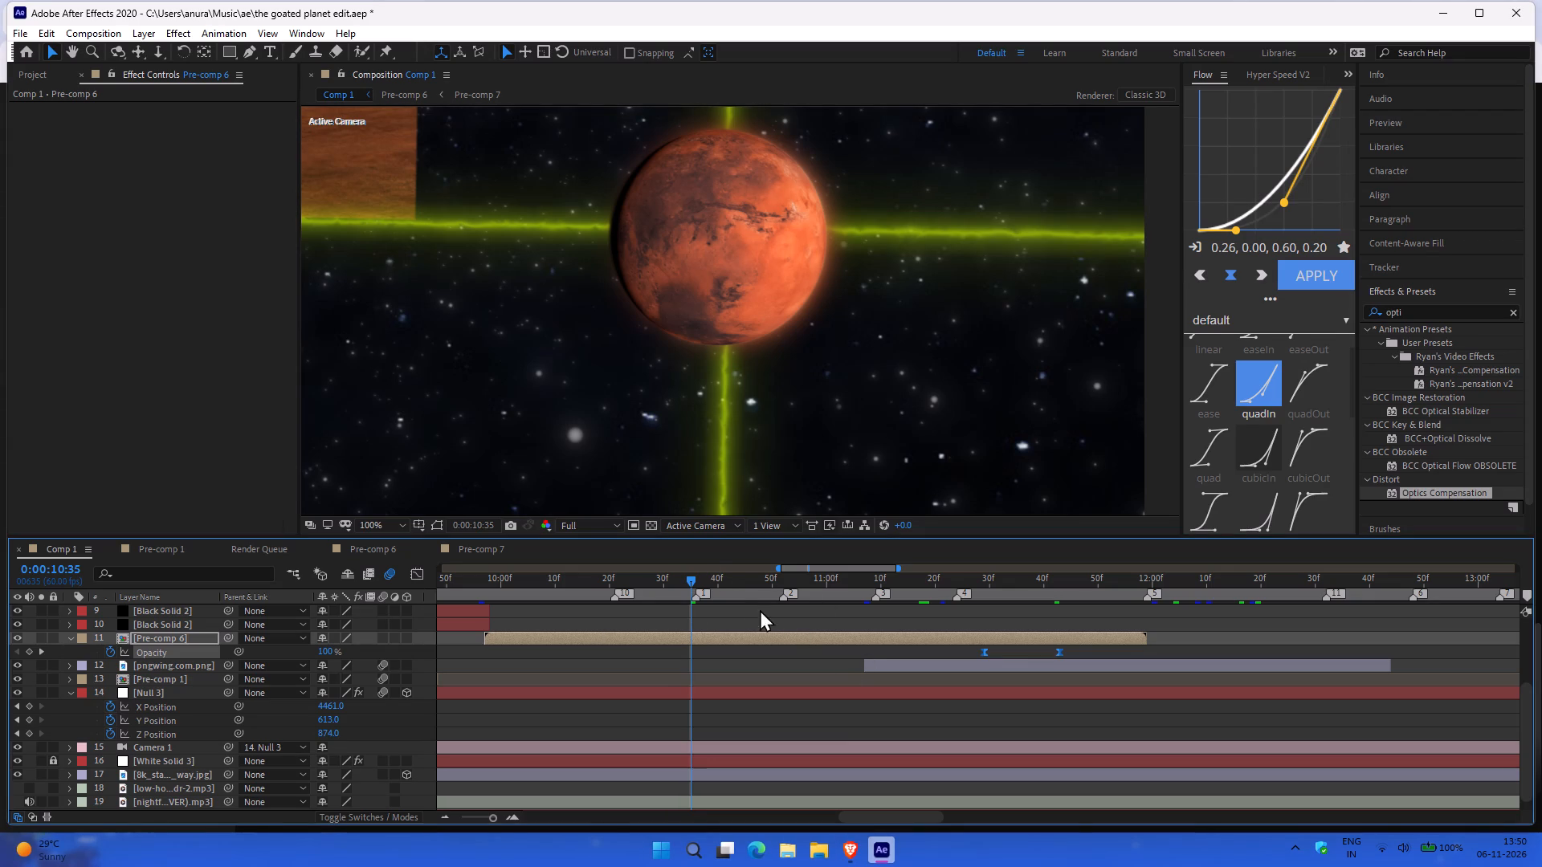
click(183, 667)
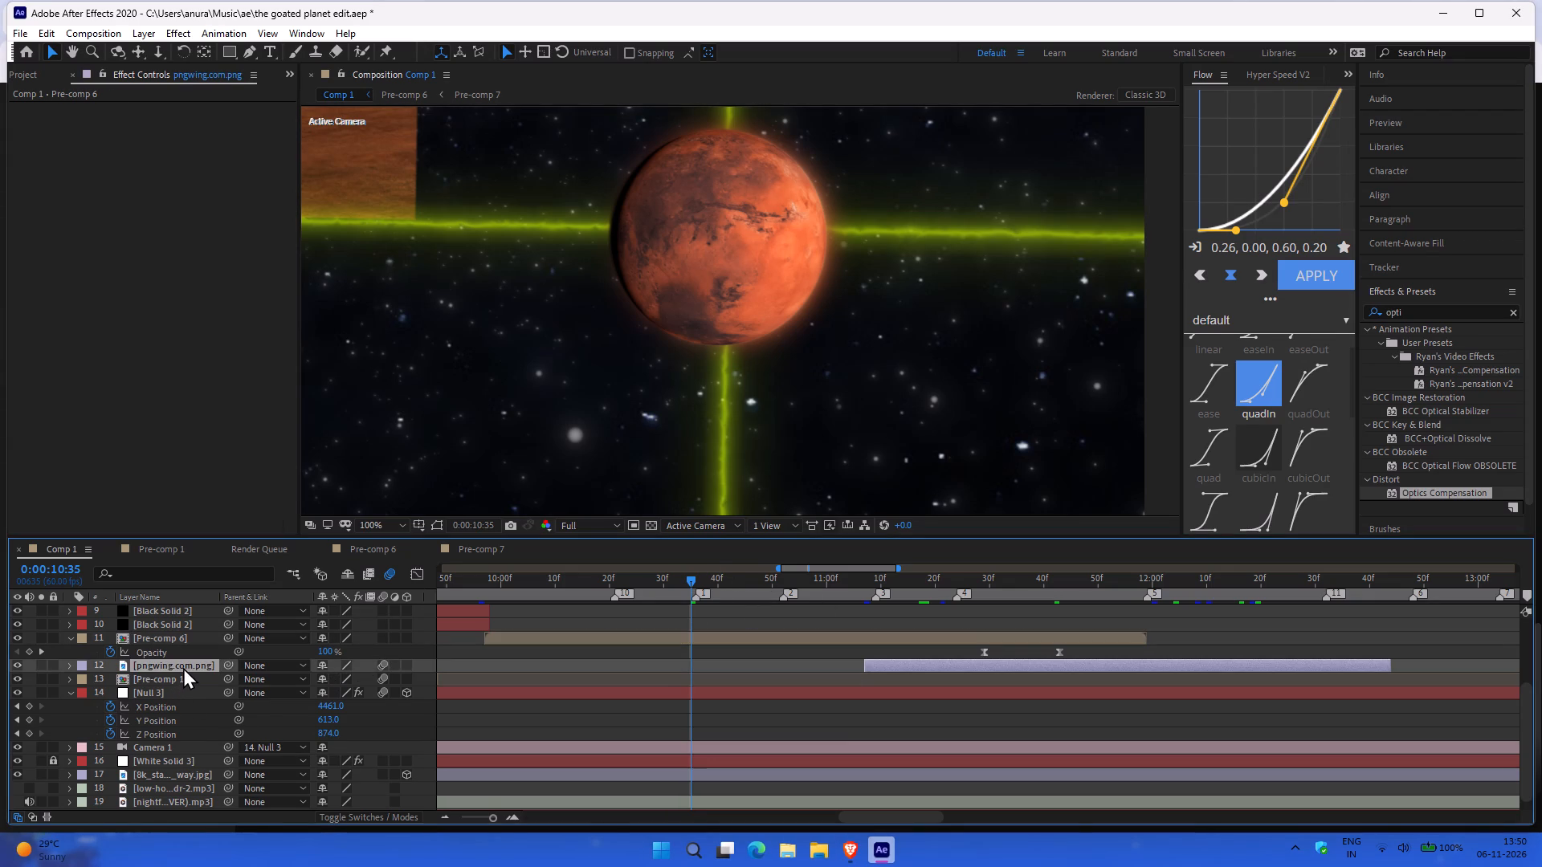
right_click(183, 667)
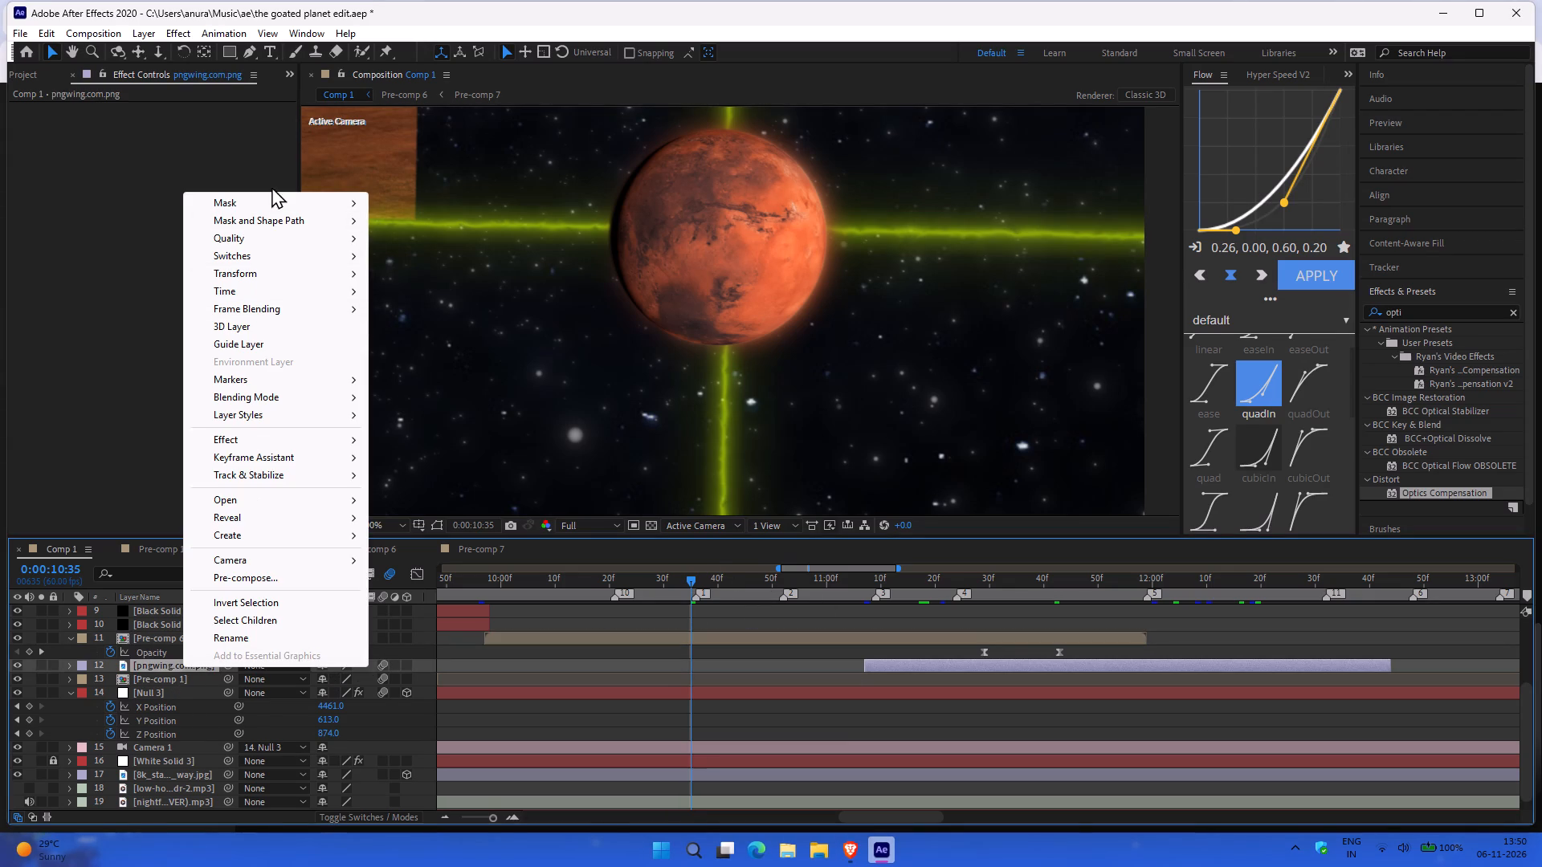
click(71, 237)
click(27, 75)
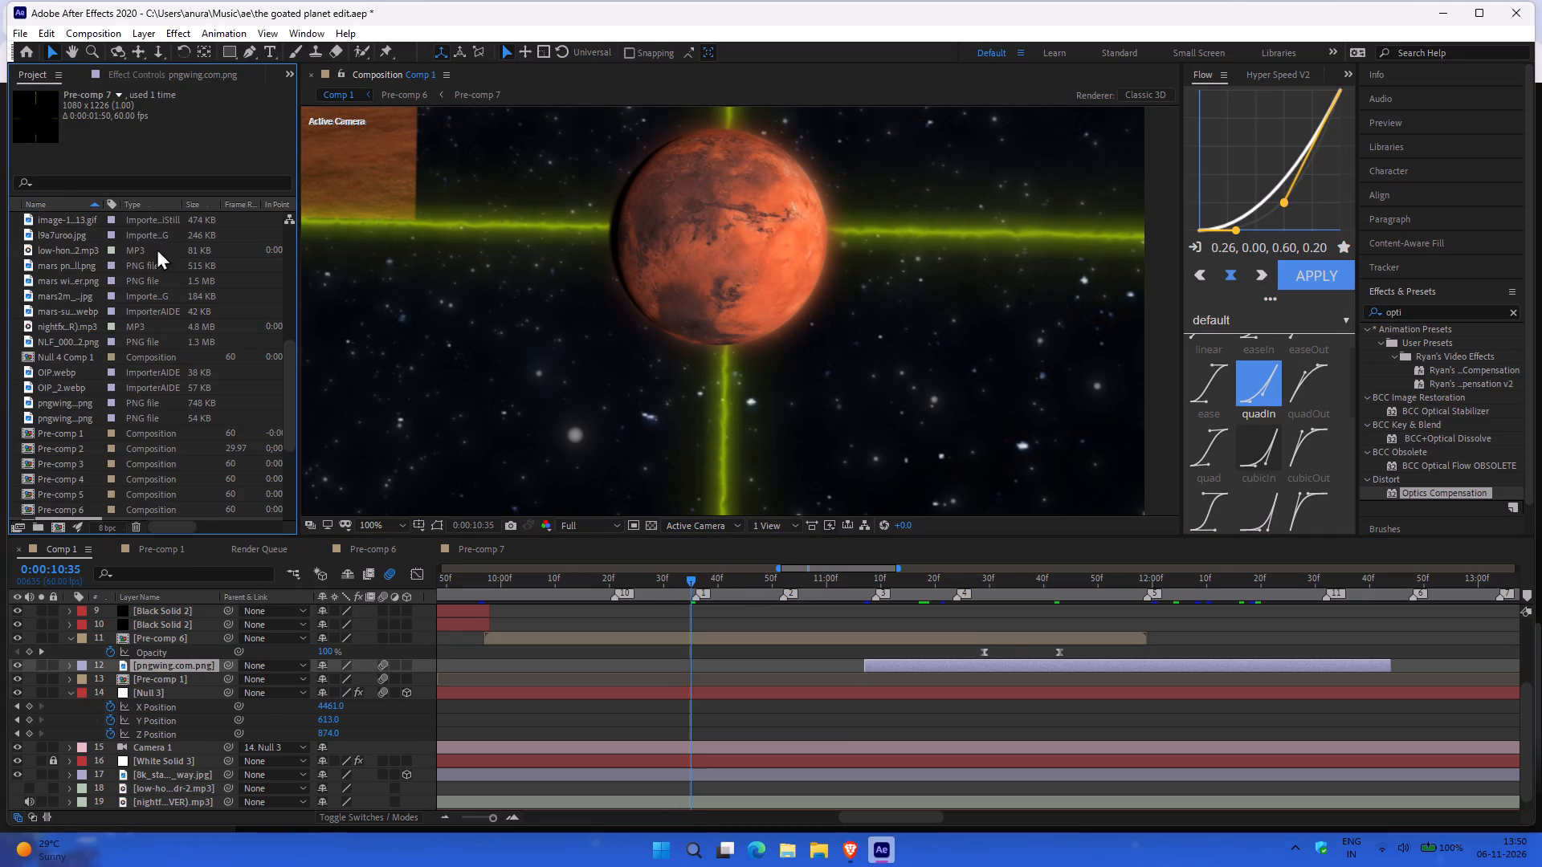
scroll(104, 457, down, 1)
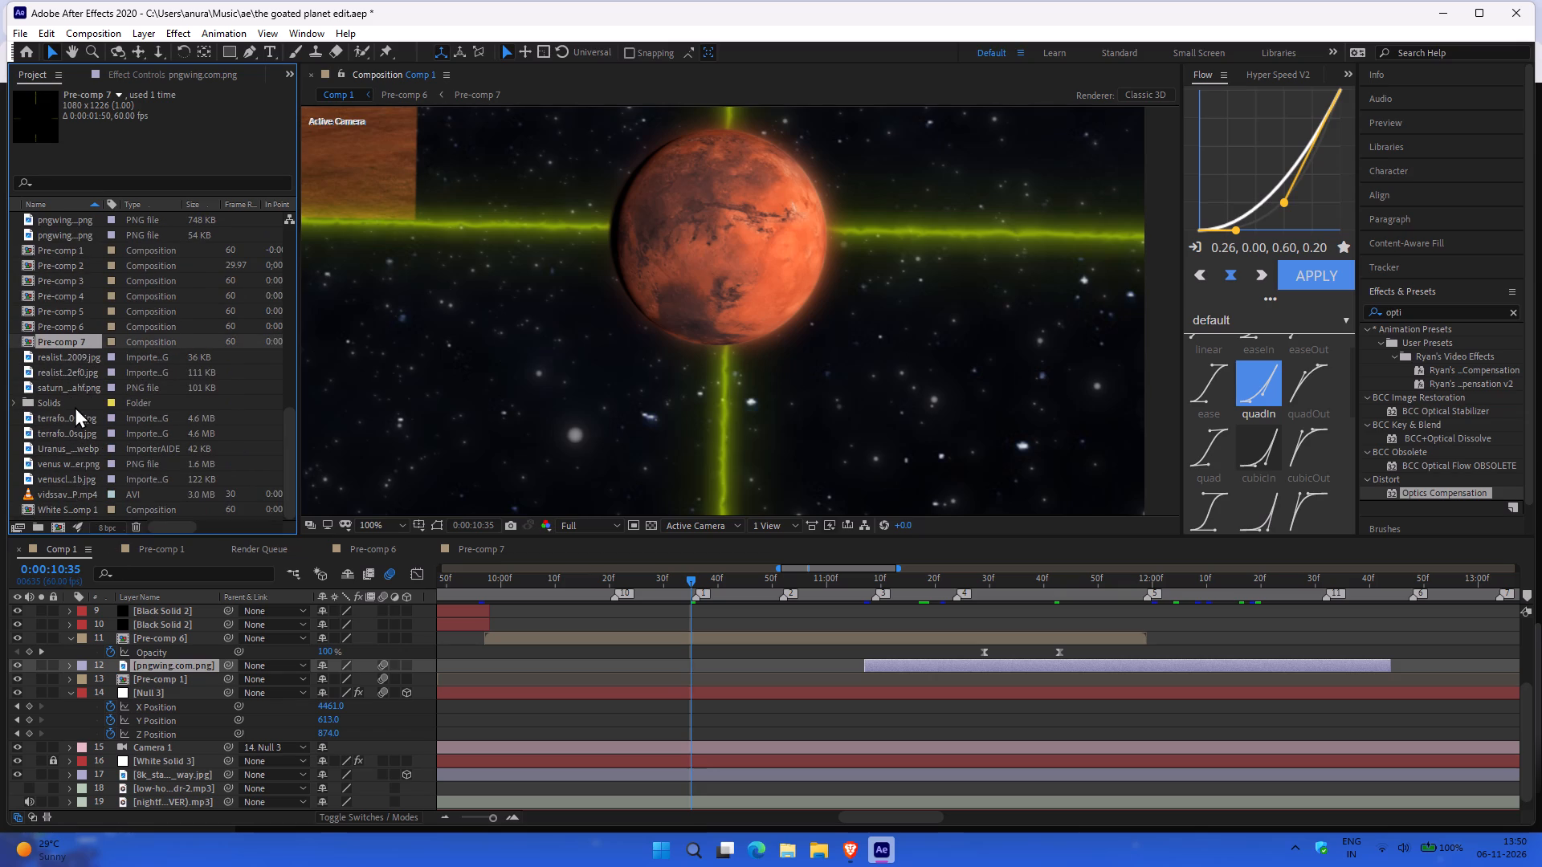
scroll(68, 353, up, 1)
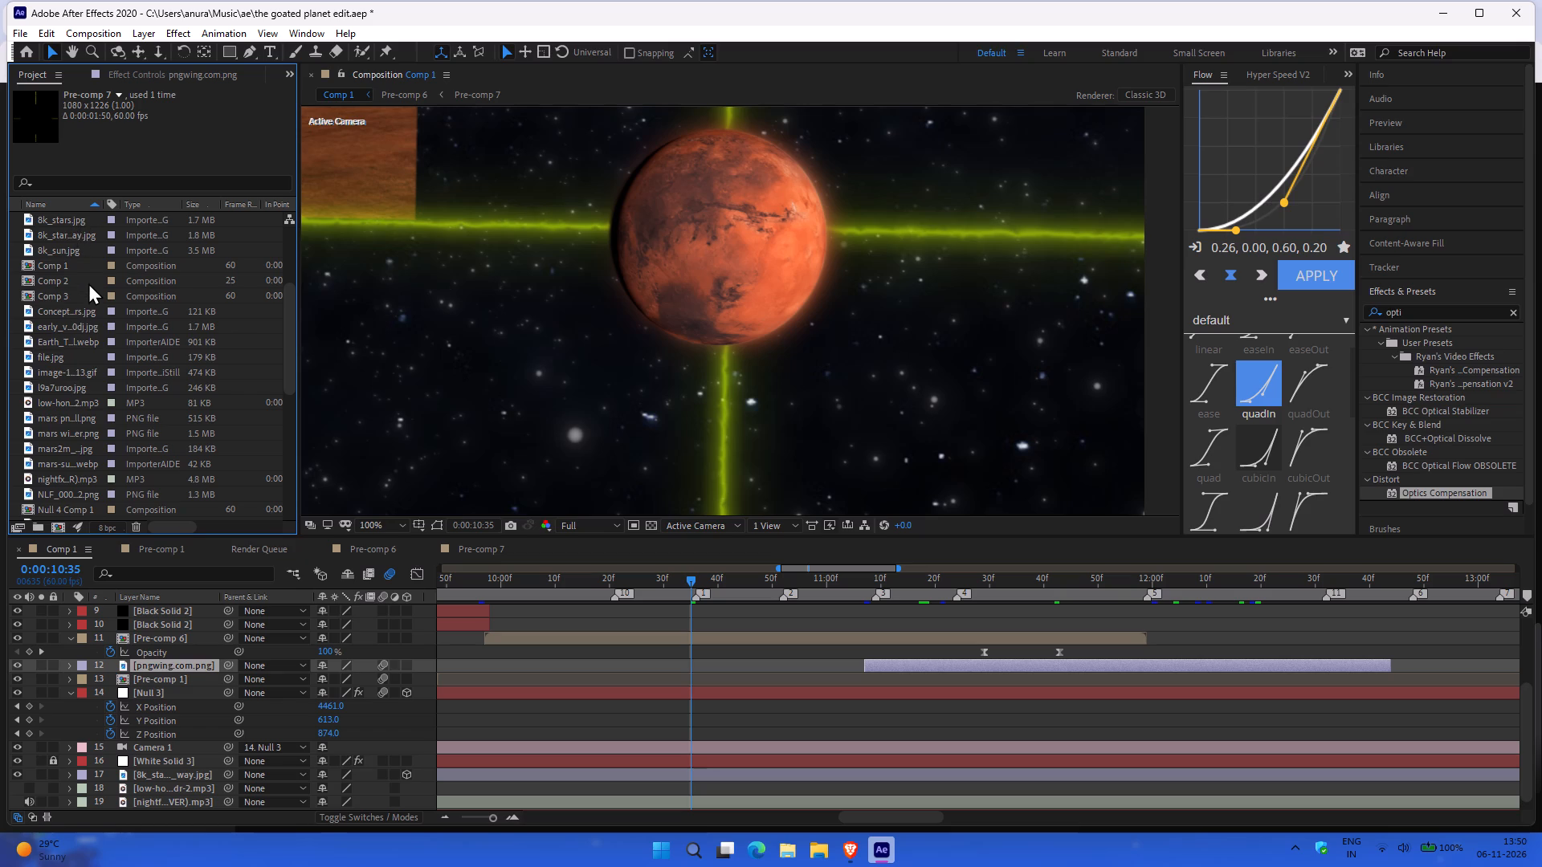
scroll(88, 283, up, 2)
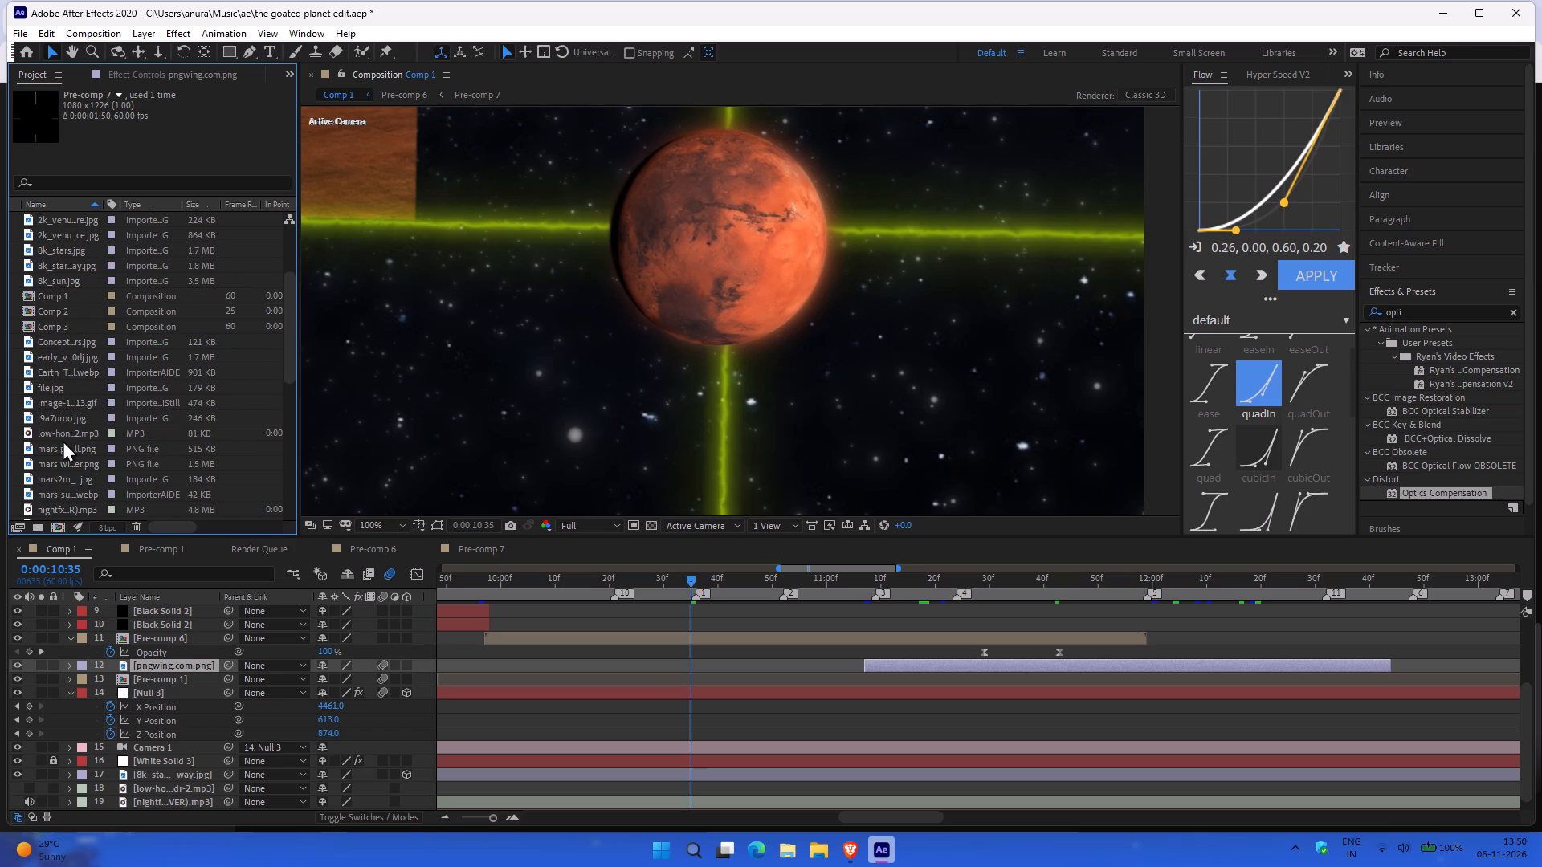
click(55, 419)
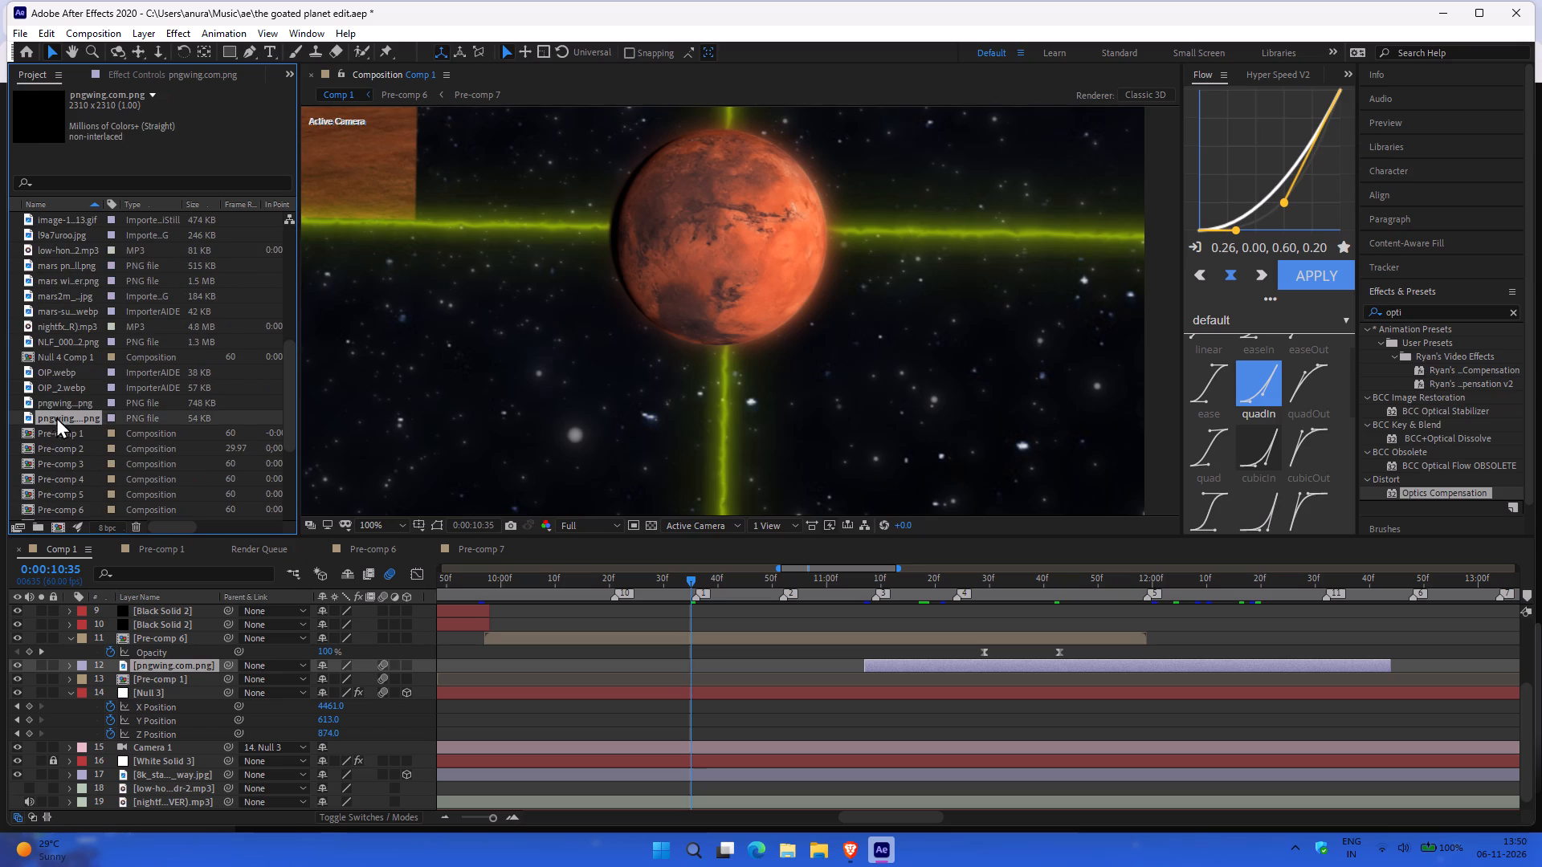
click(60, 396)
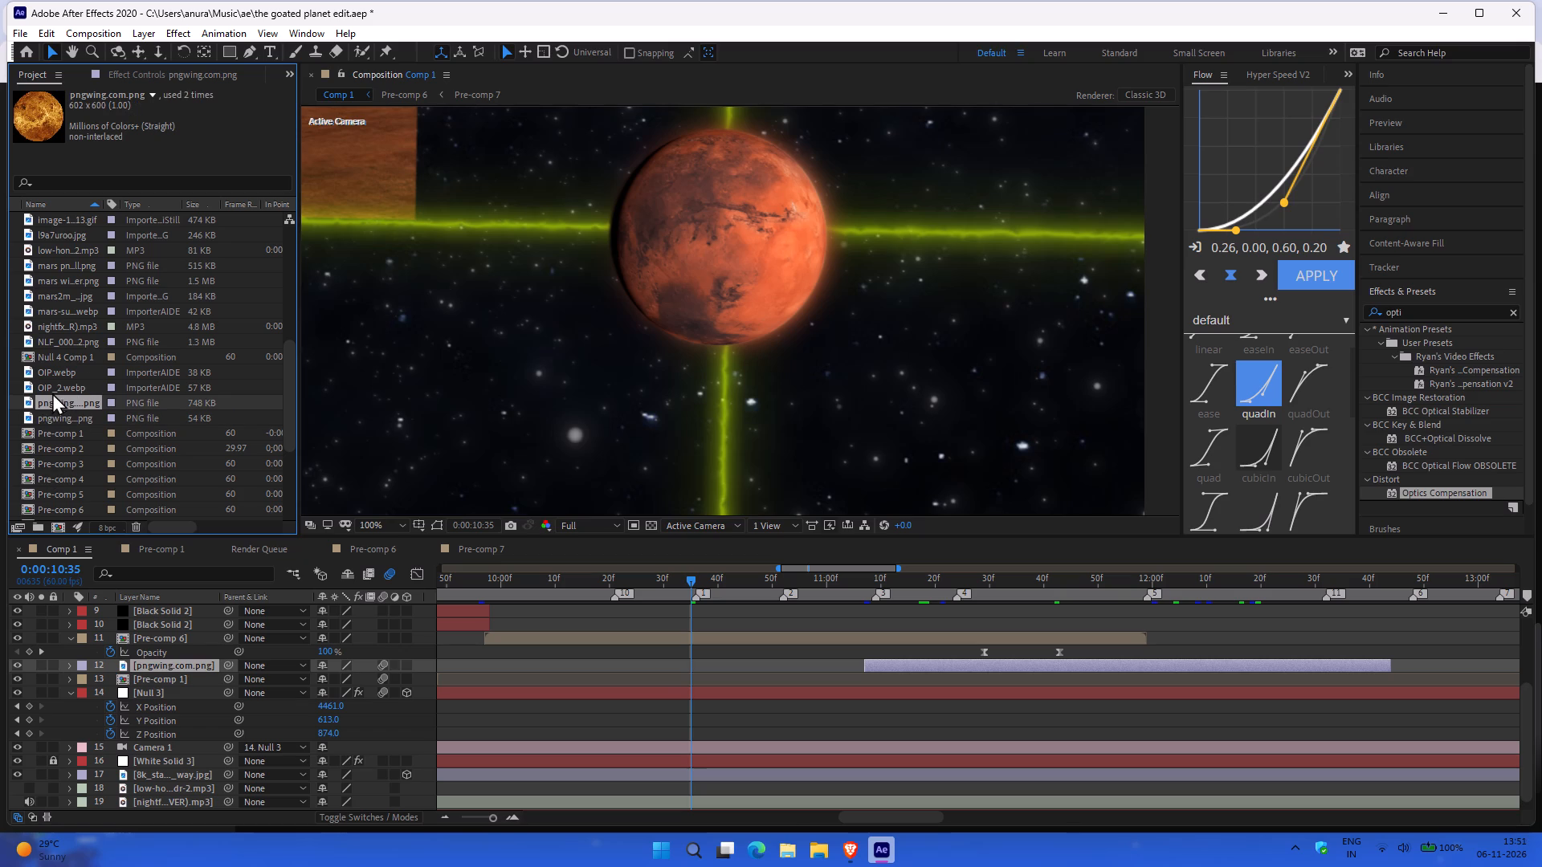
right_click(50, 397)
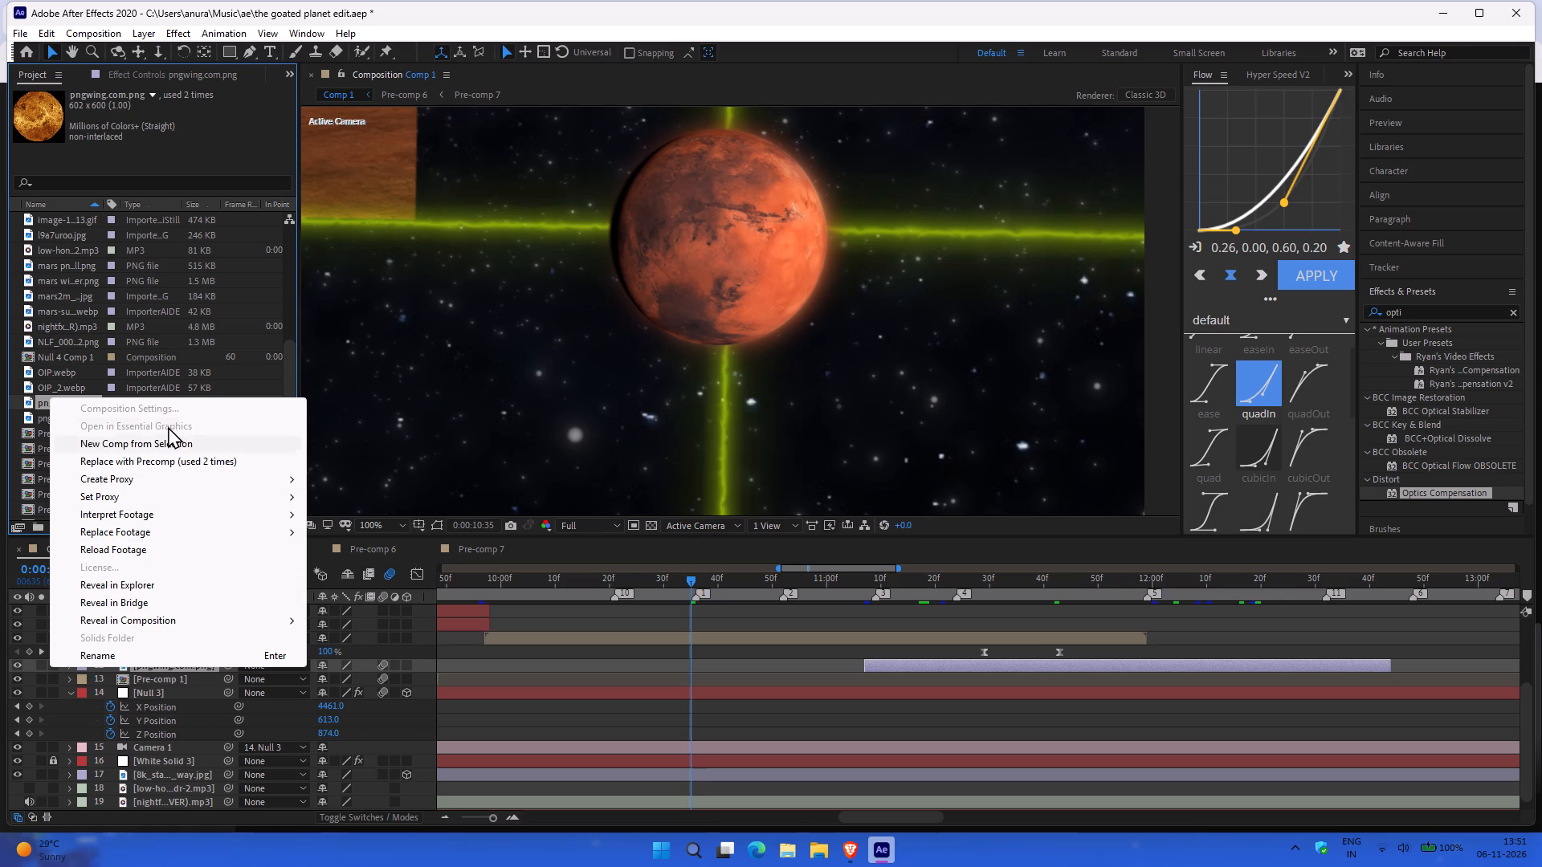
click(145, 535)
click(358, 530)
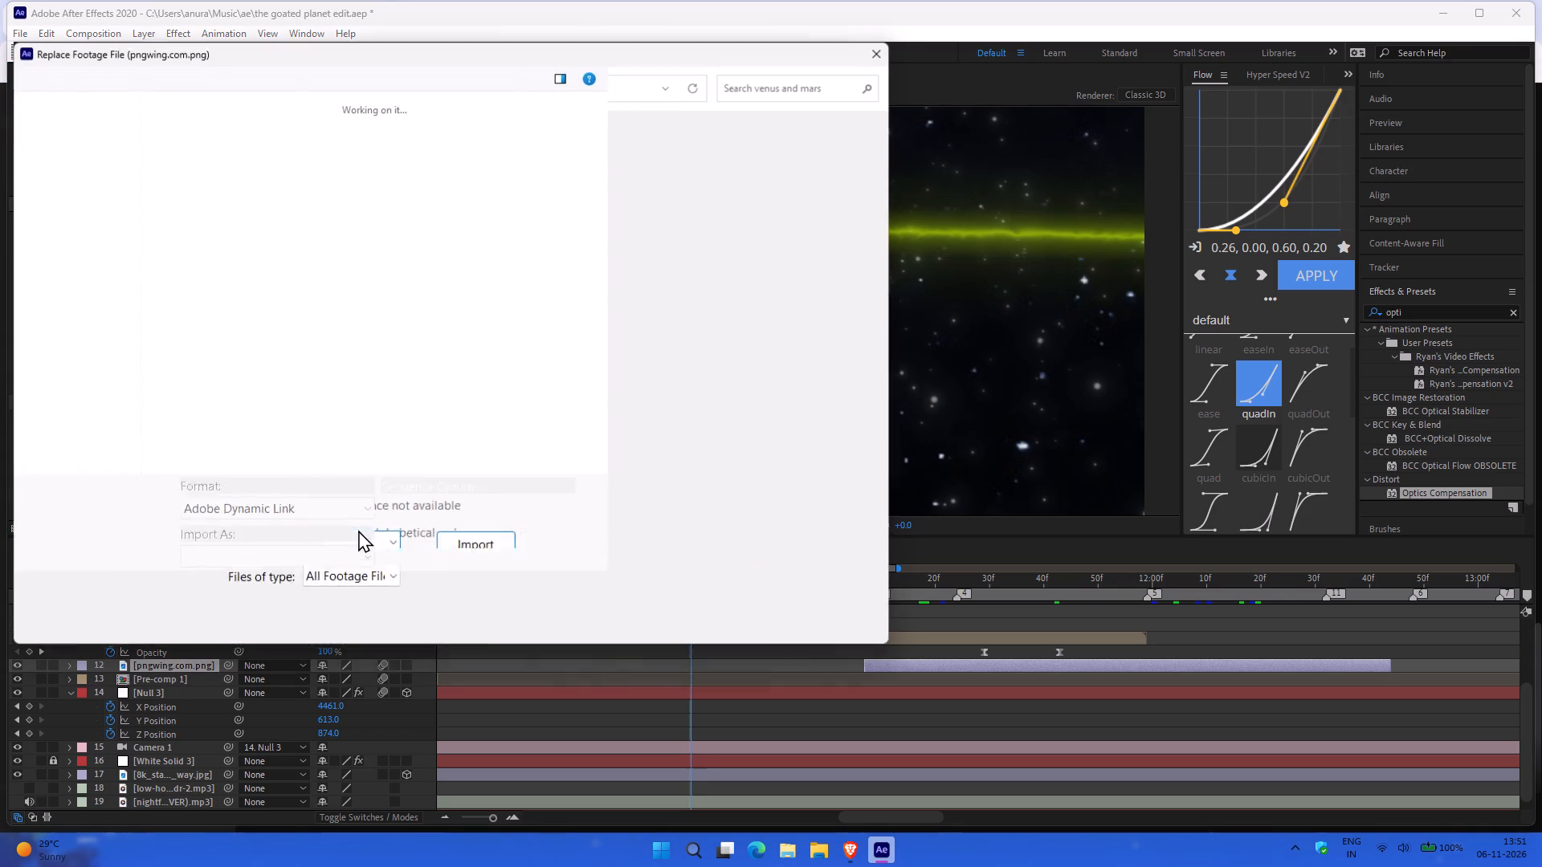
click(271, 335)
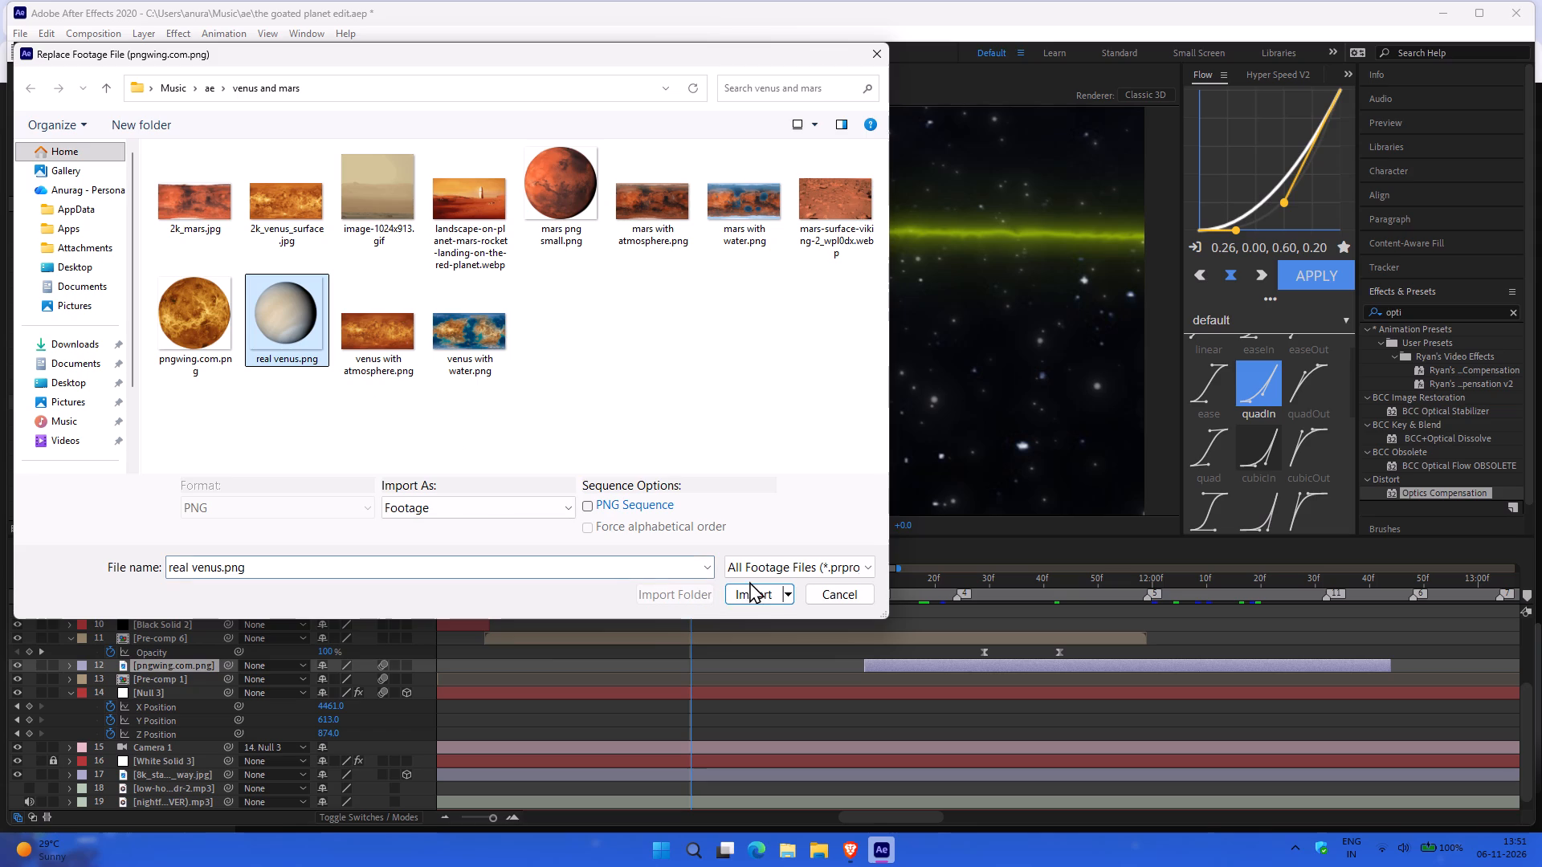
click(757, 590)
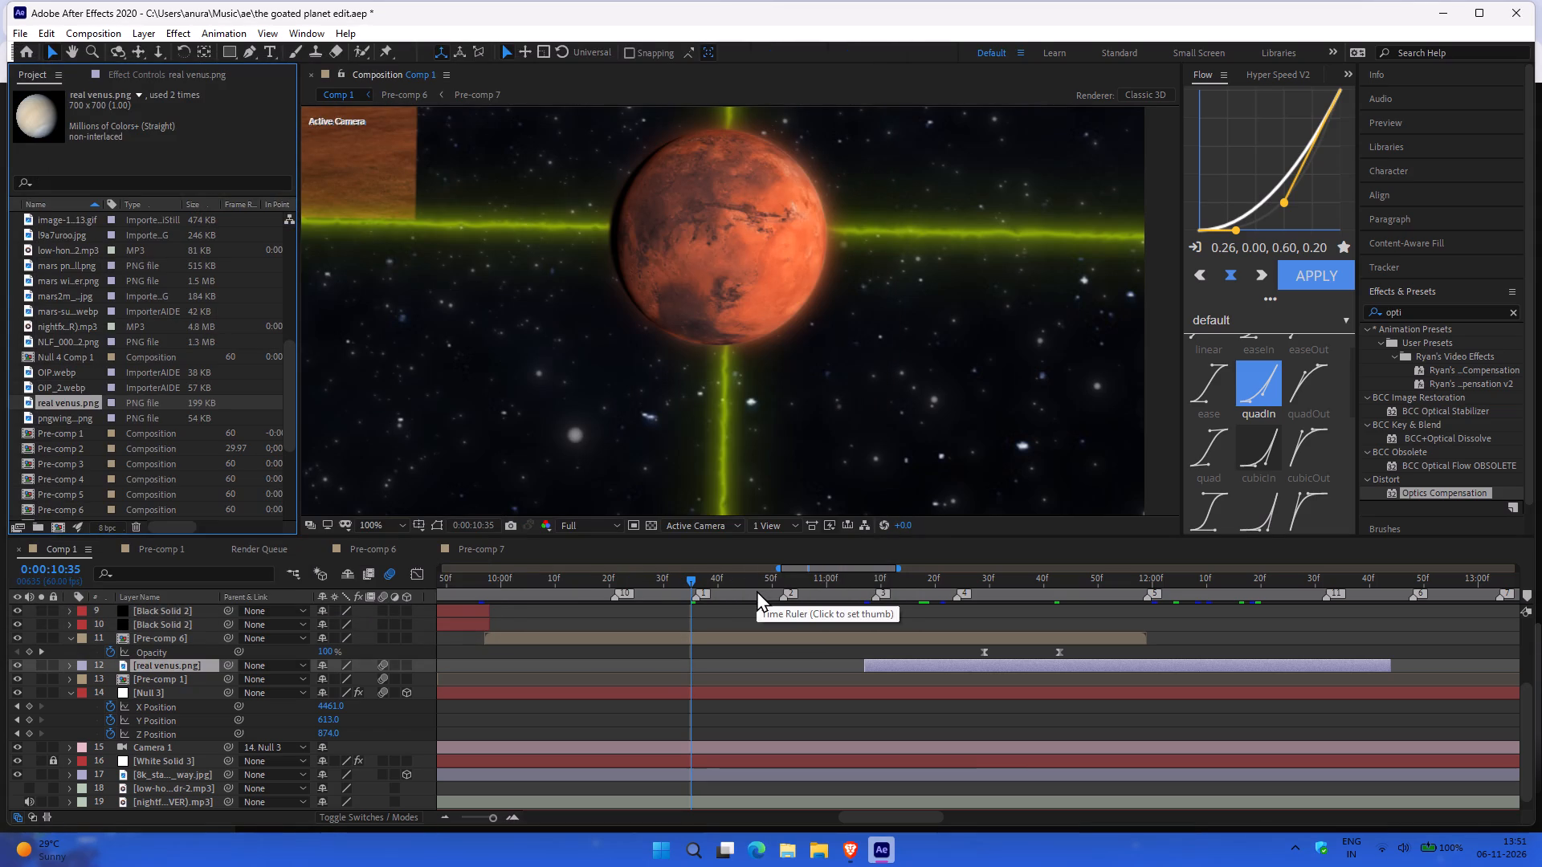
Save the planet edit project.
key(ctrl+s)
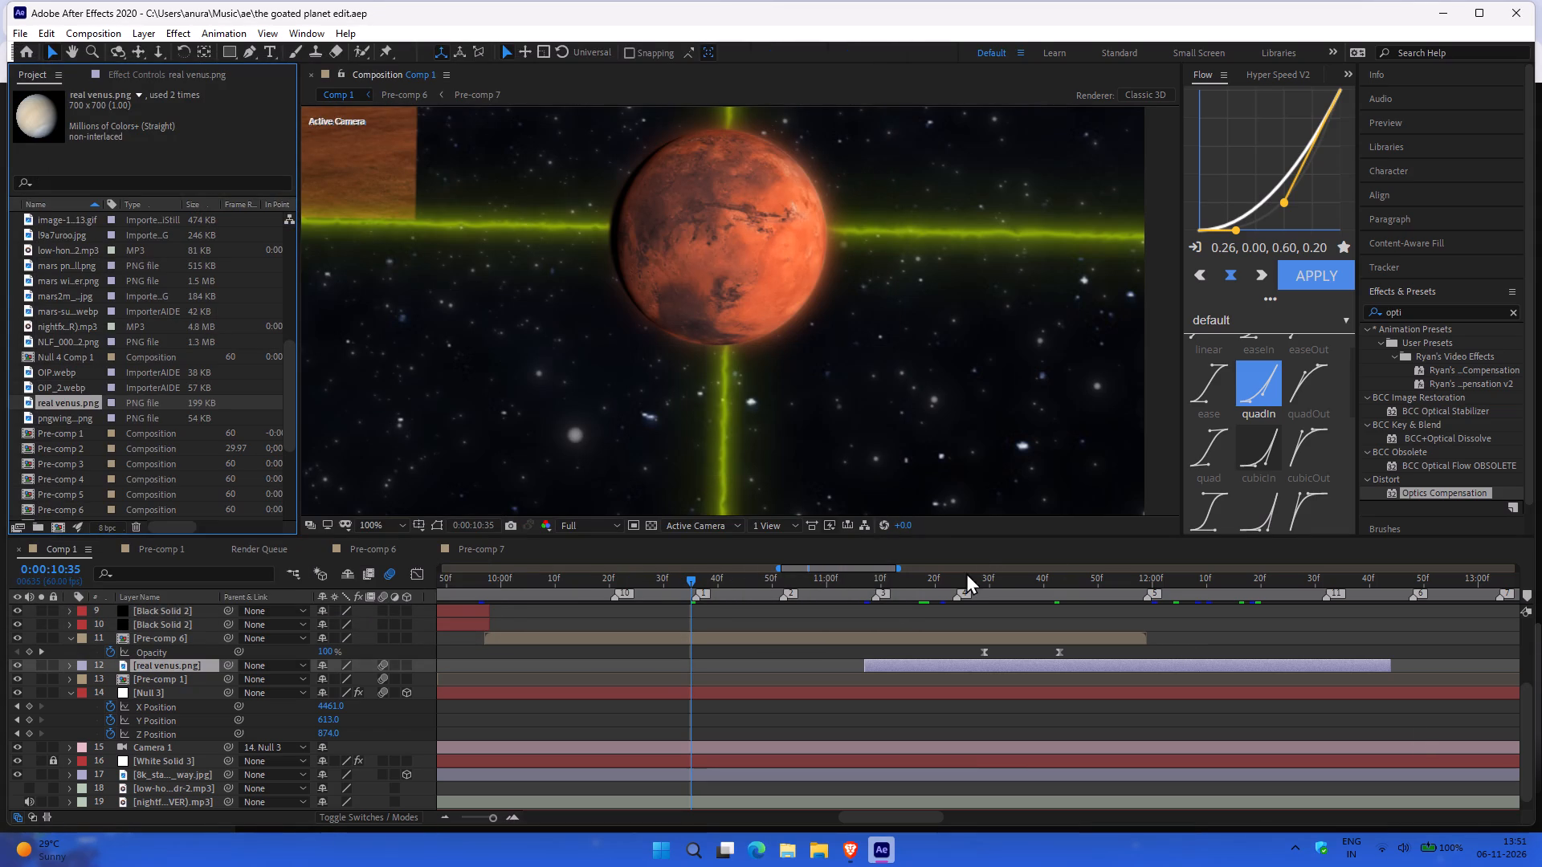
Scrub Comp 1 between about 0:00:11:35 and 0:00:12:04 to review the Mars-to-Venus crossfade.
click(958, 579)
drag(958, 579, 1177, 601)
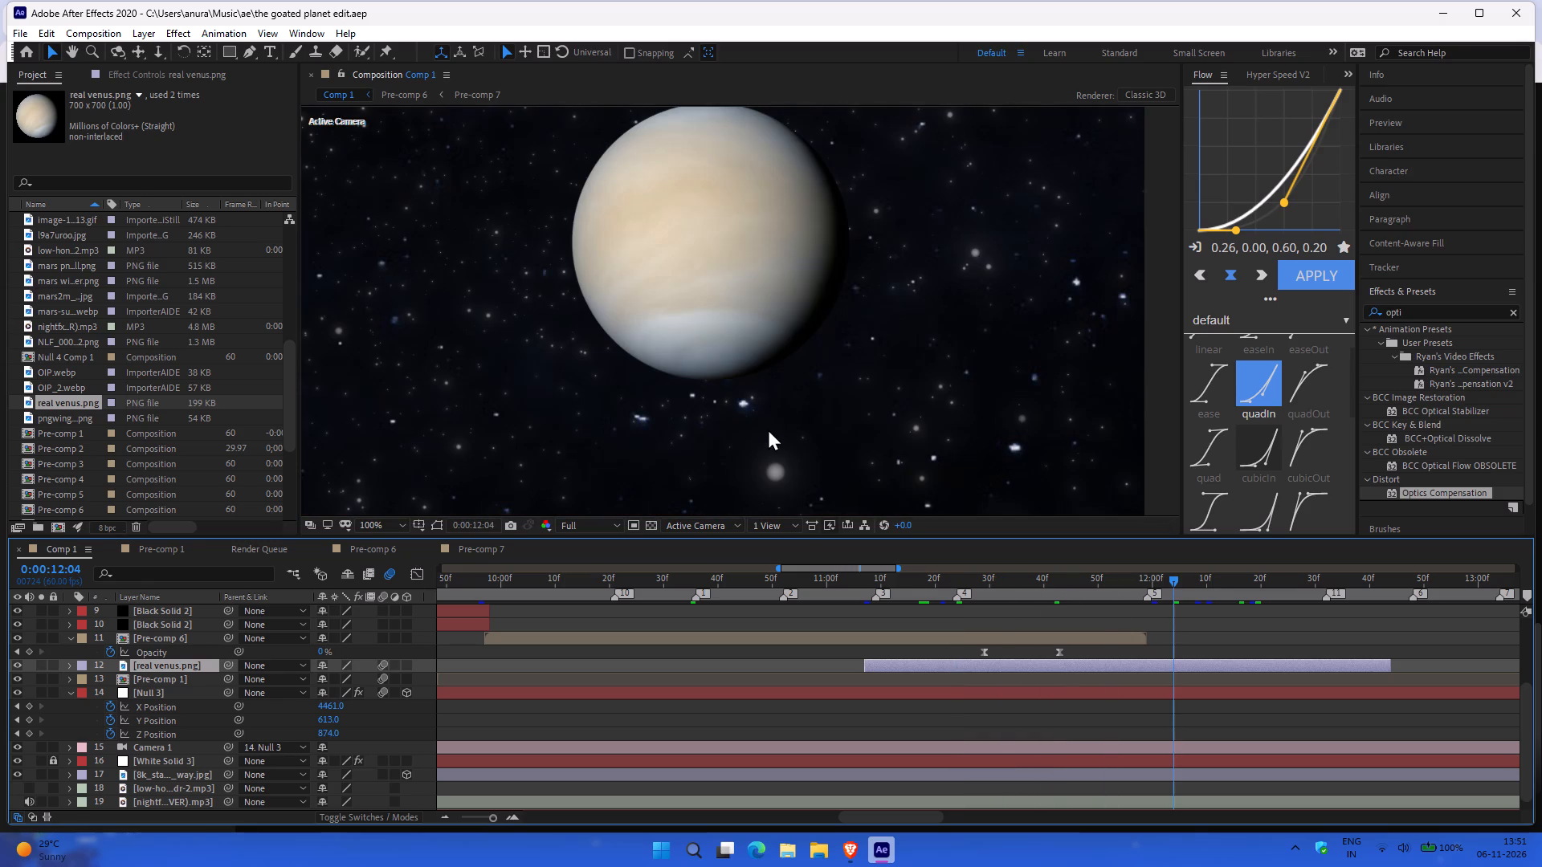
ctrl+scroll(679, 300, down, 1)
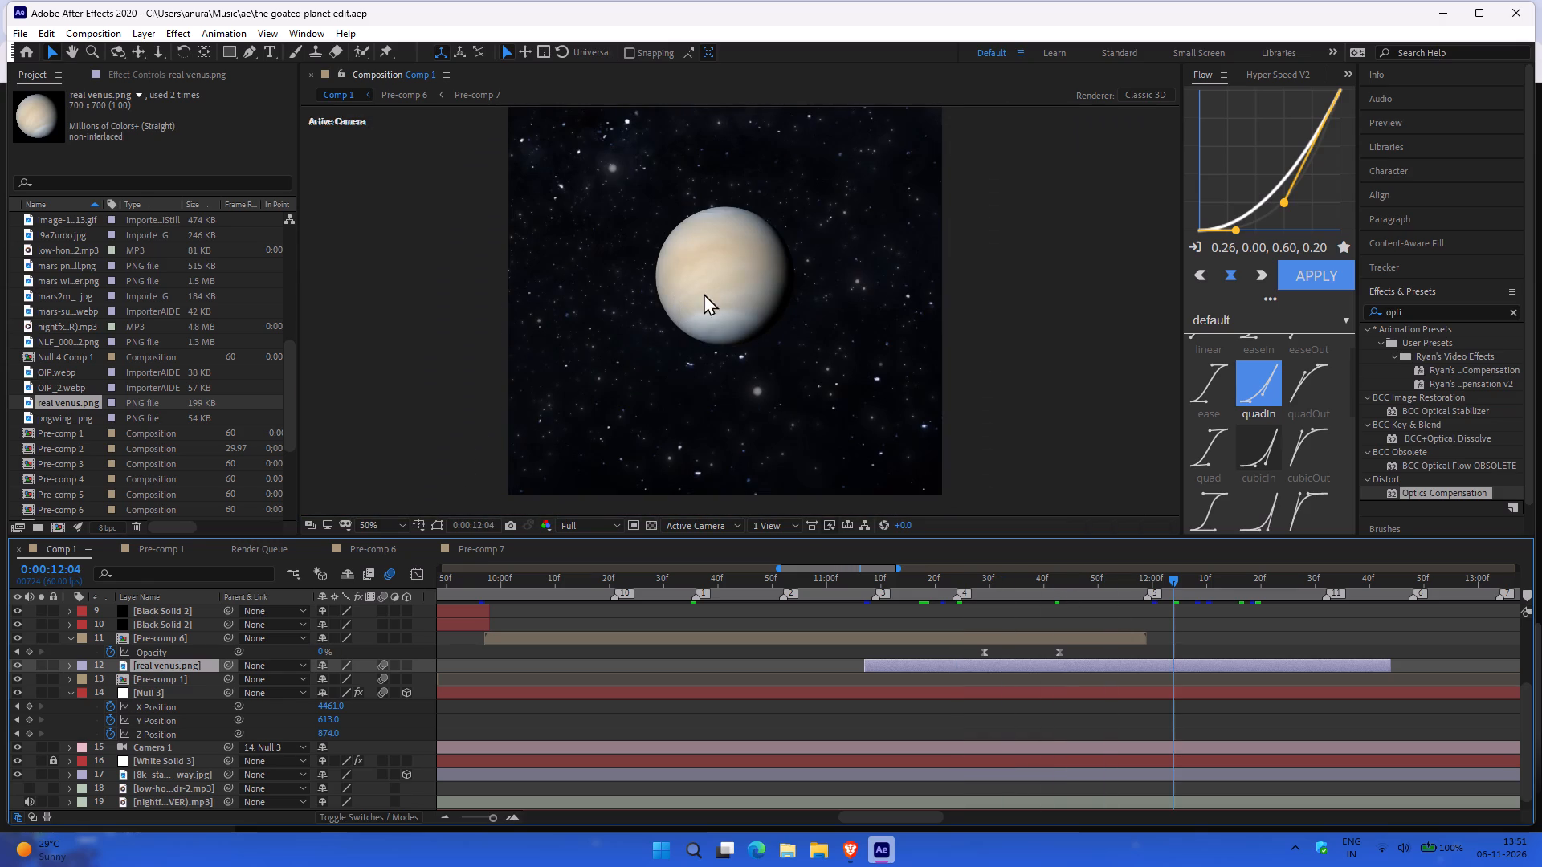
ctrl+scroll(763, 242, down, 1)
ctrl+scroll(763, 242, up, 1)
drag(1176, 579, 1140, 580)
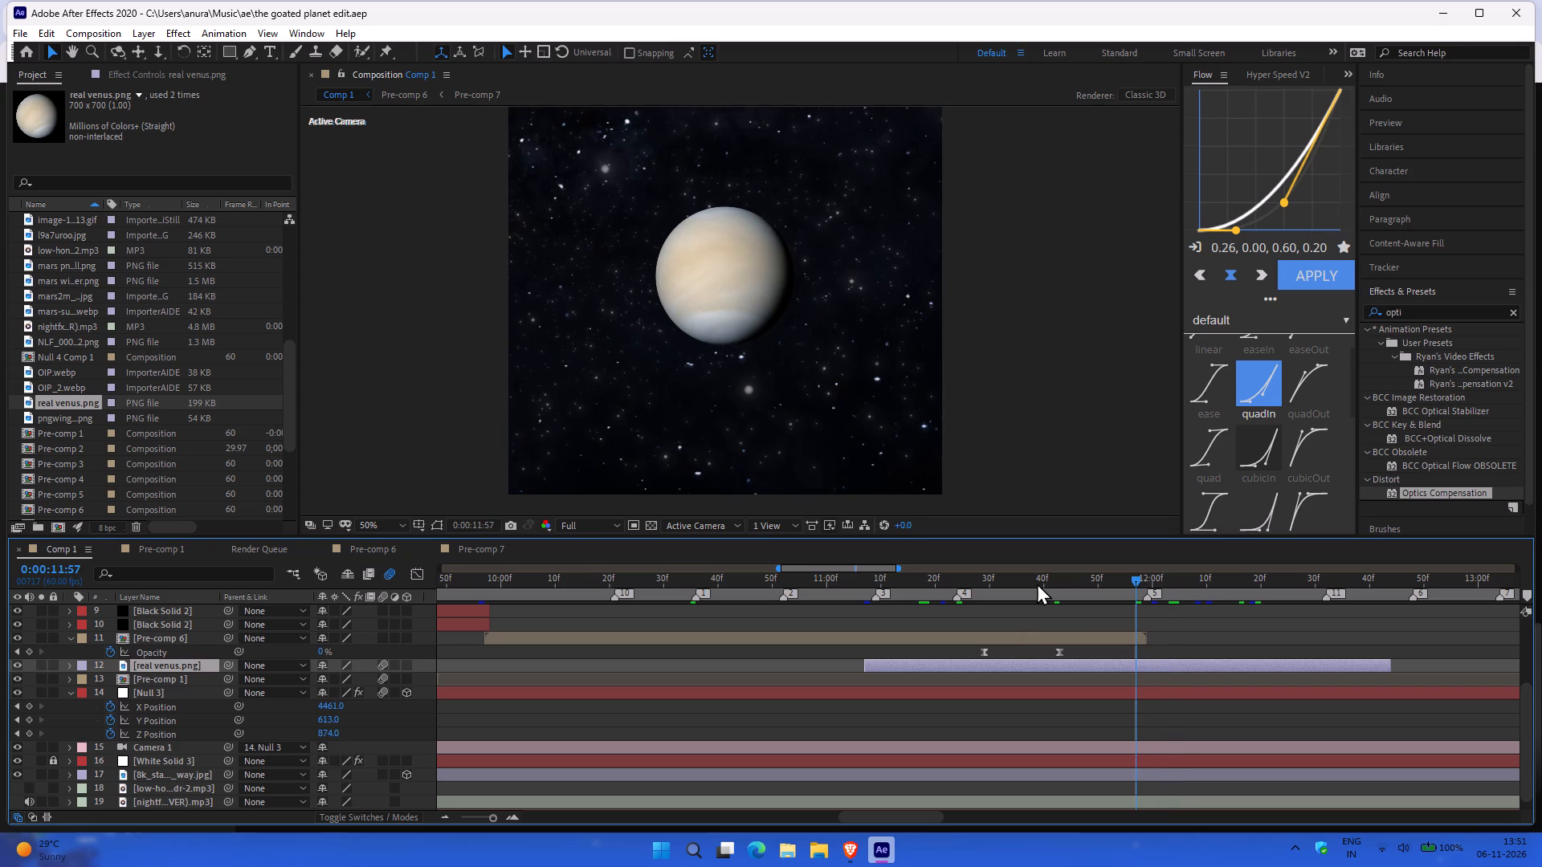
click(1037, 583)
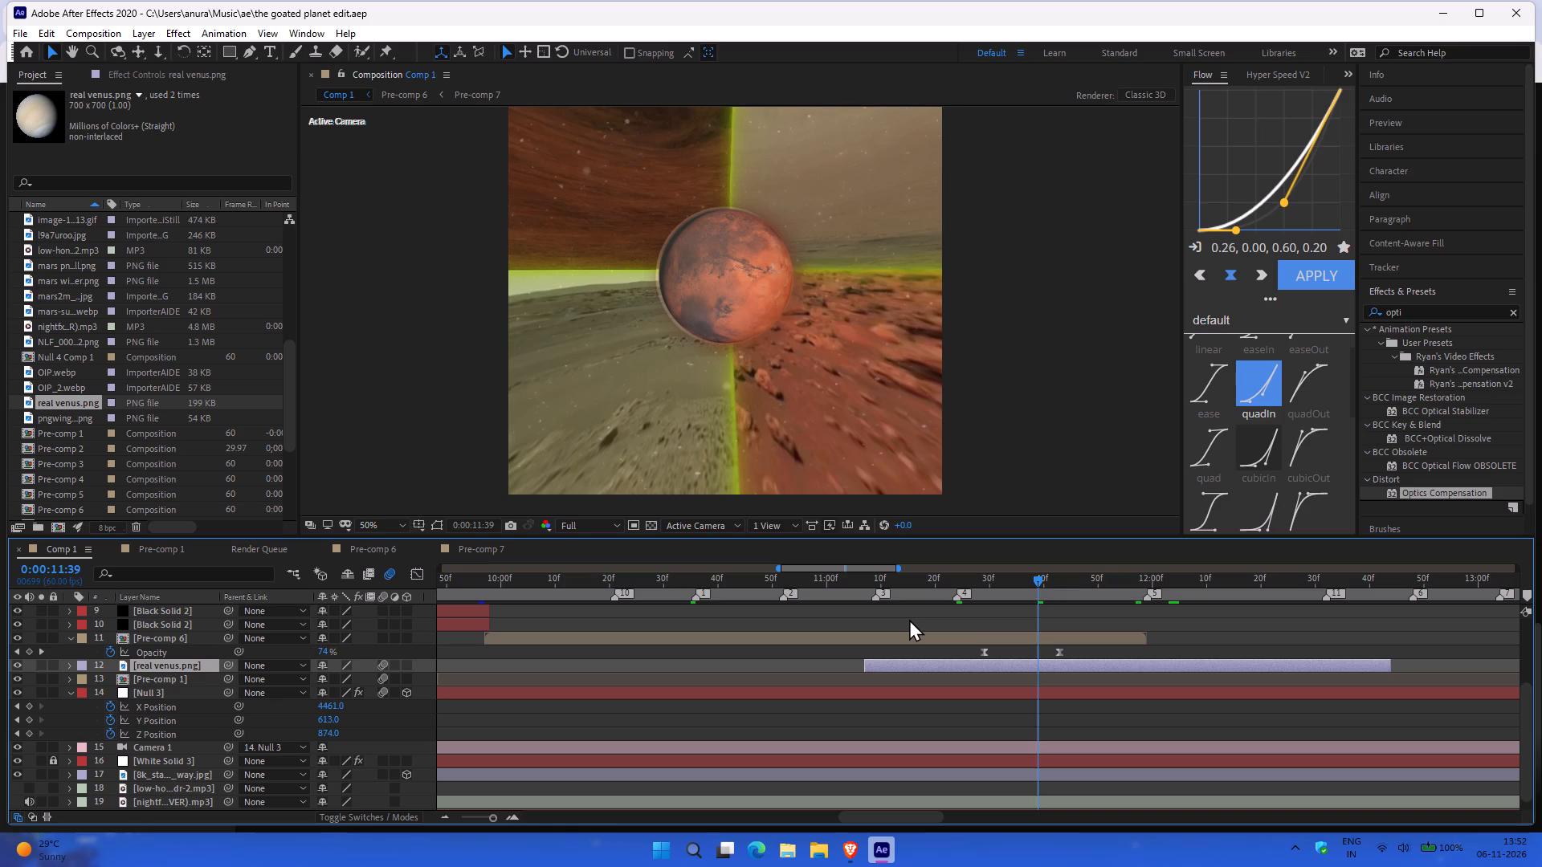
drag(1038, 576, 1097, 583)
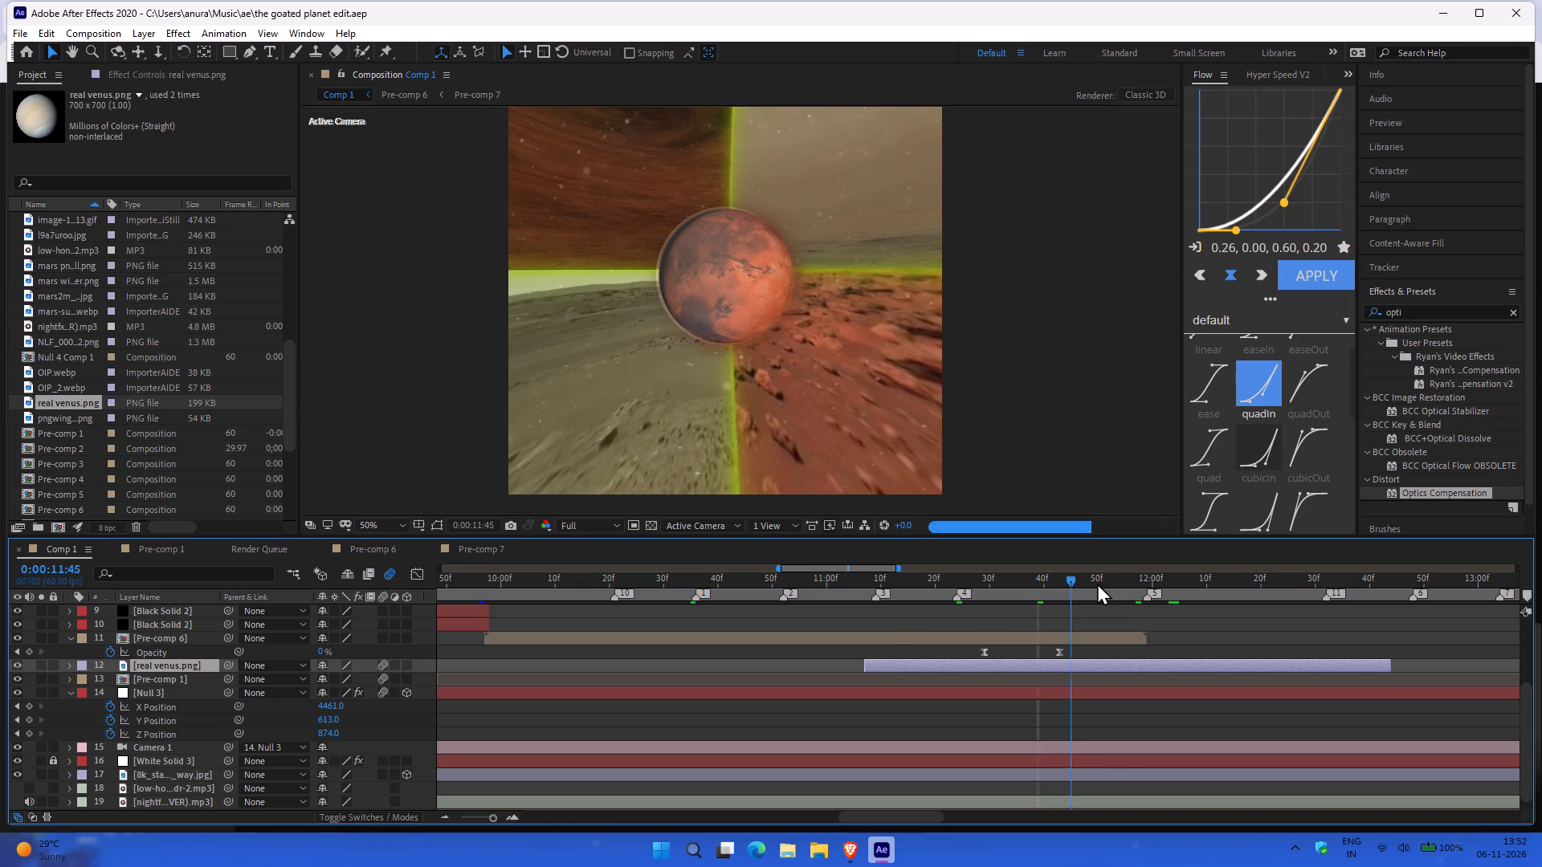
drag(1097, 583, 1023, 600)
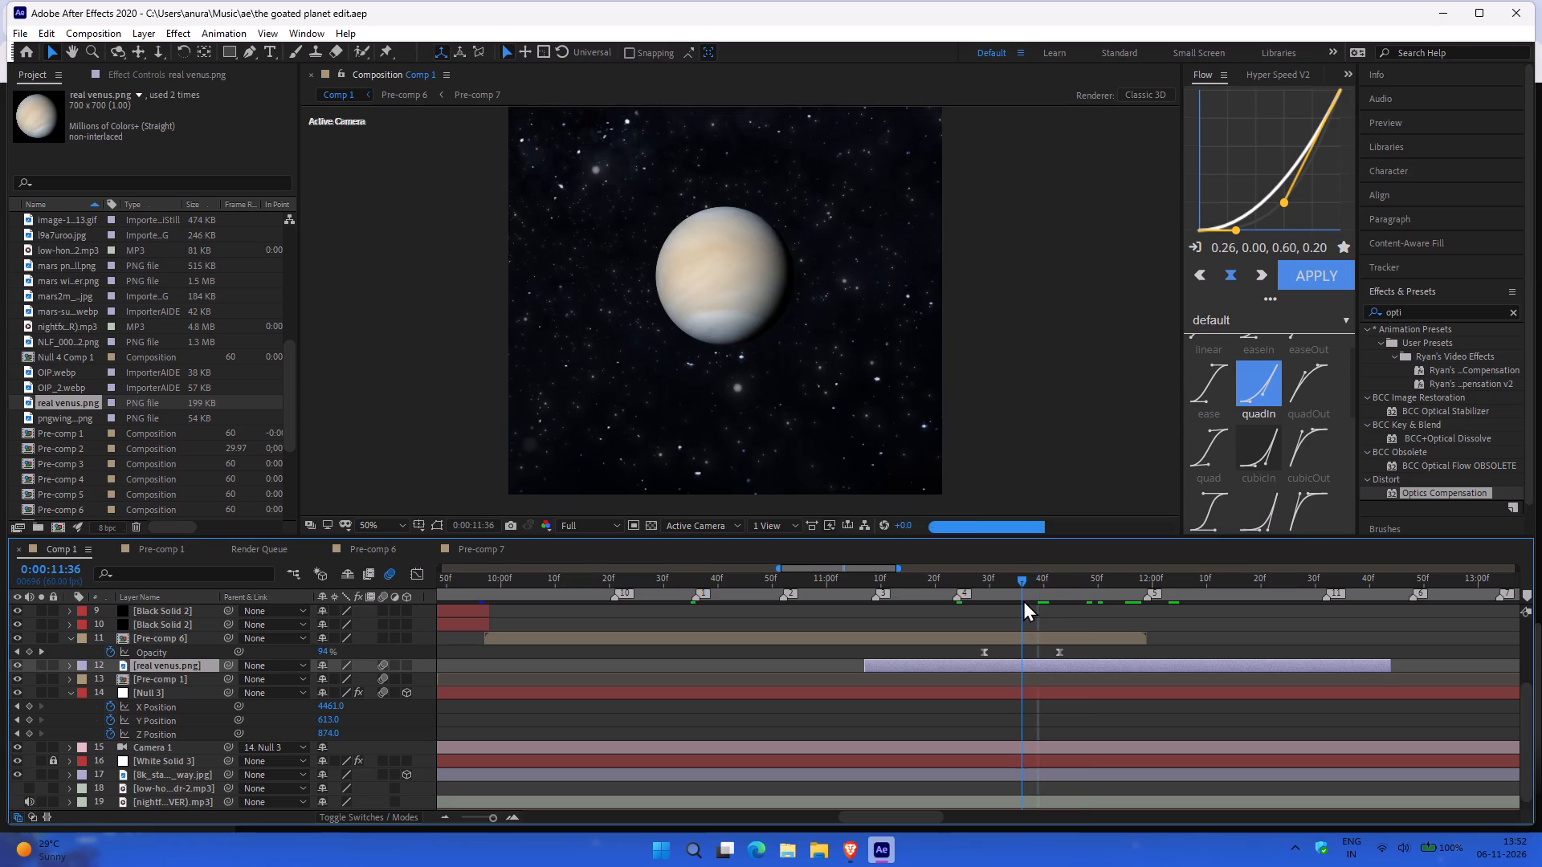
drag(1023, 600, 1078, 610)
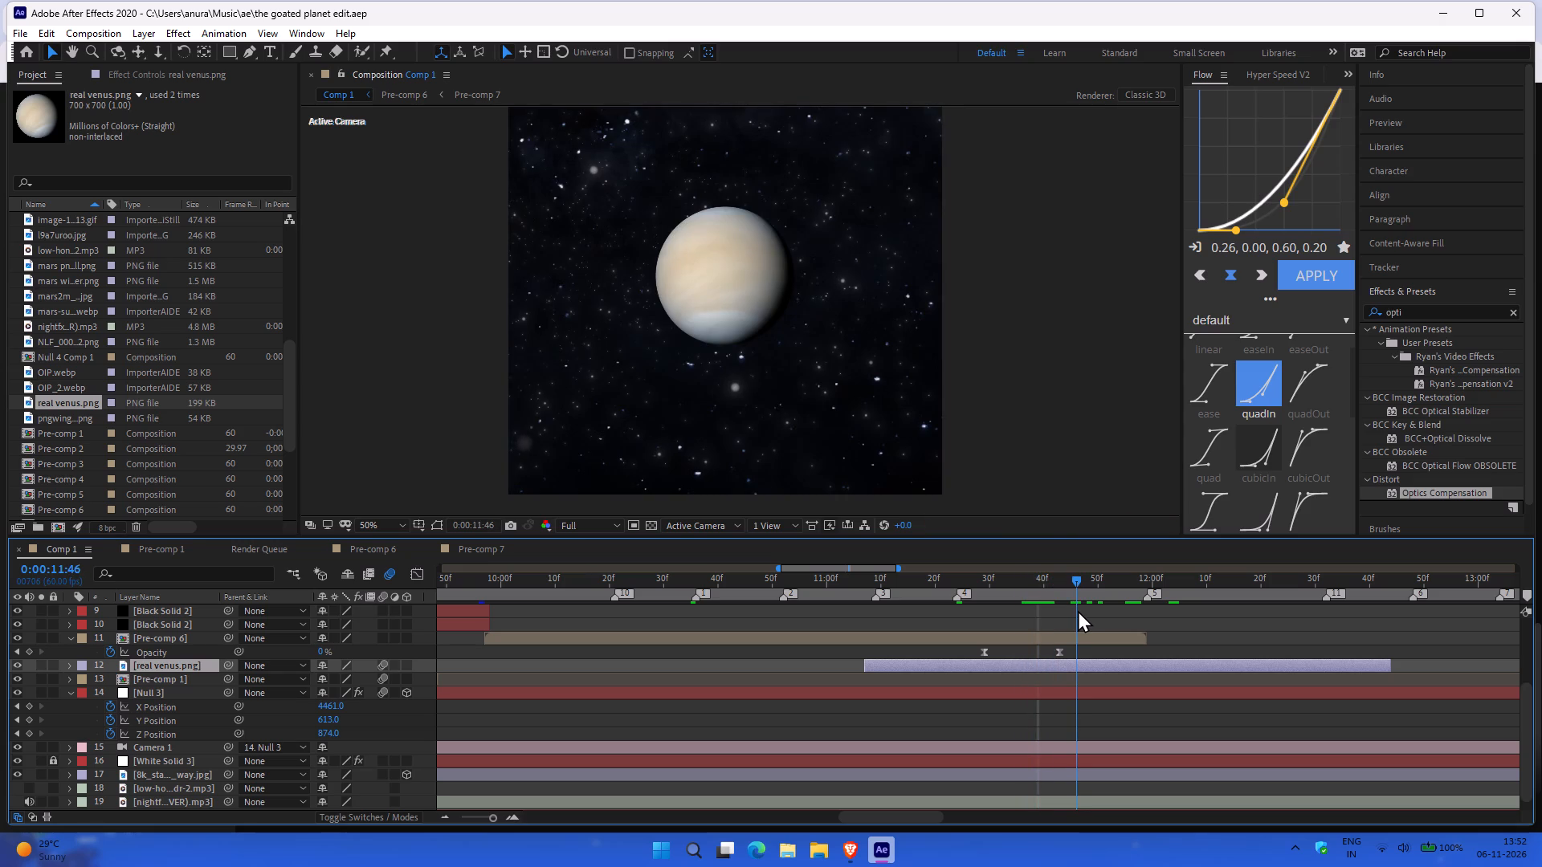
drag(1078, 610, 970, 621)
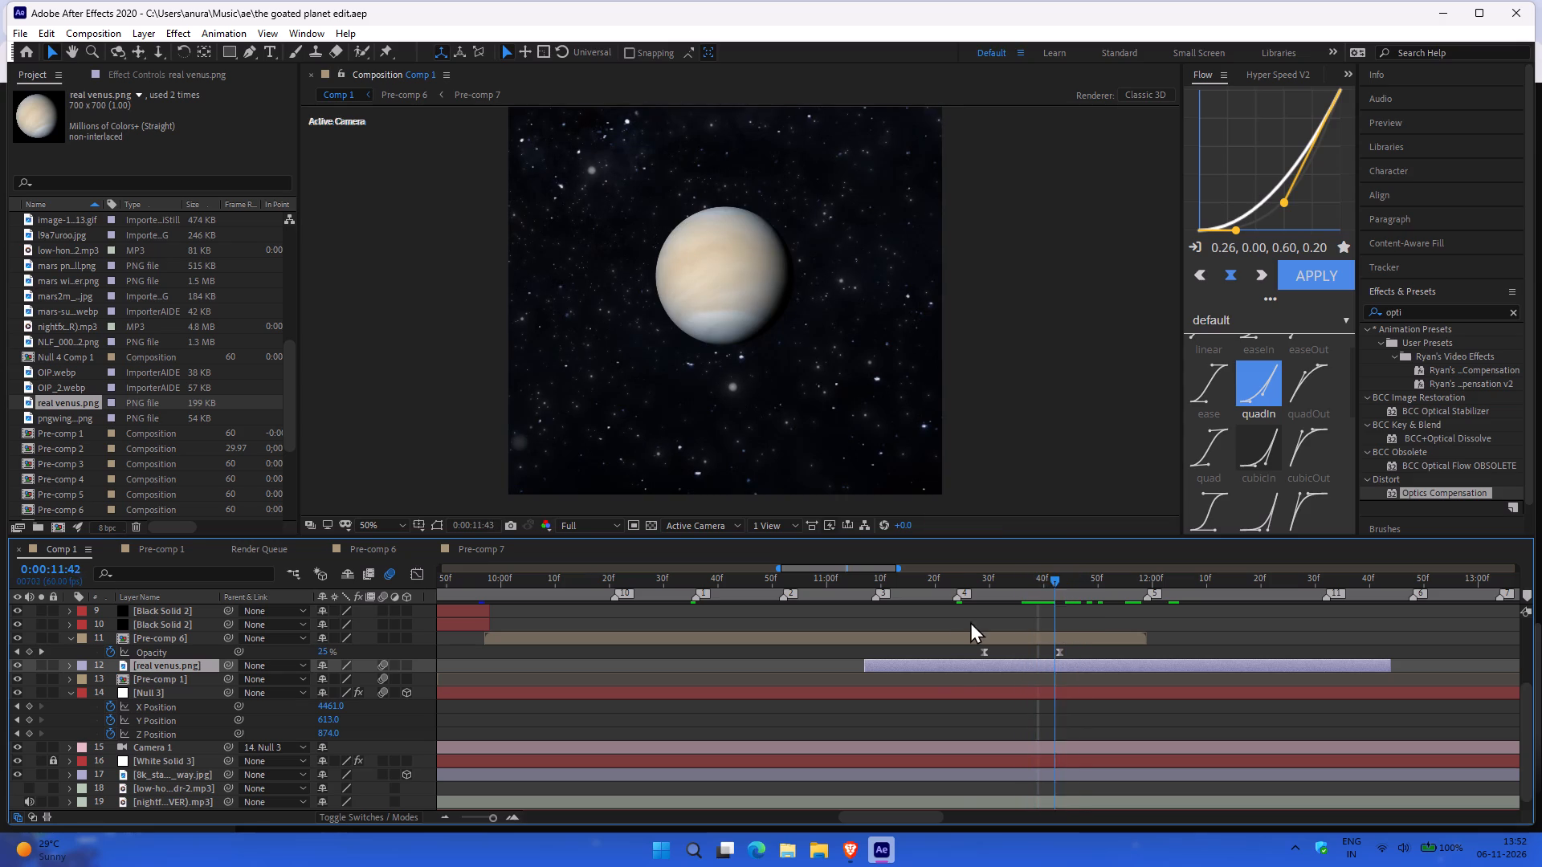
drag(970, 621, 1032, 631)
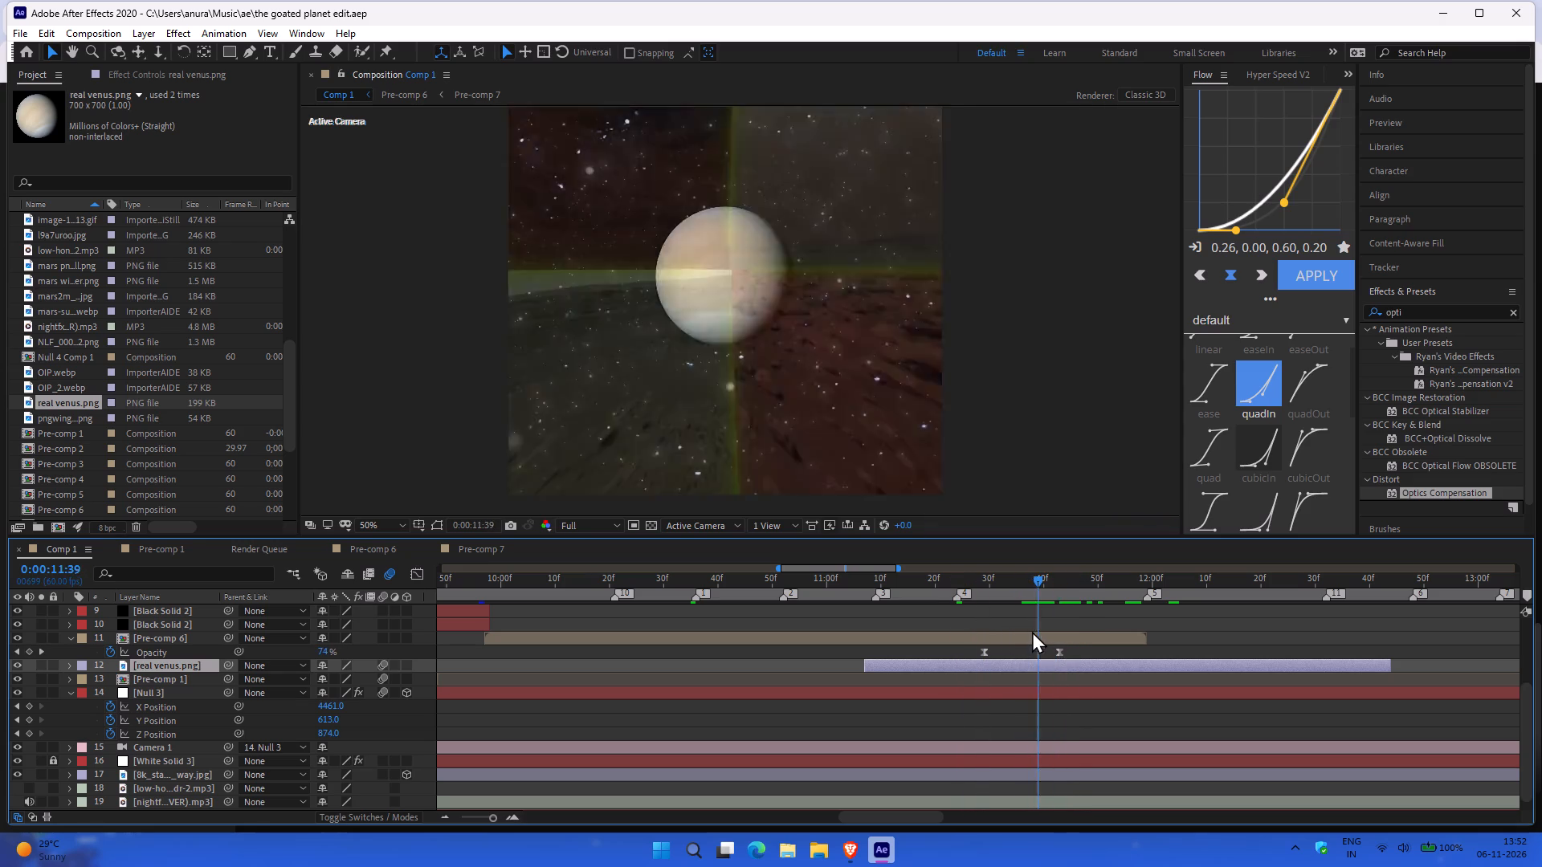
drag(1032, 631, 1015, 634)
Extend the end of the "shake for mars 3" layer a few frames past 0:00:11:35.
scroll(1015, 634, up, 2)
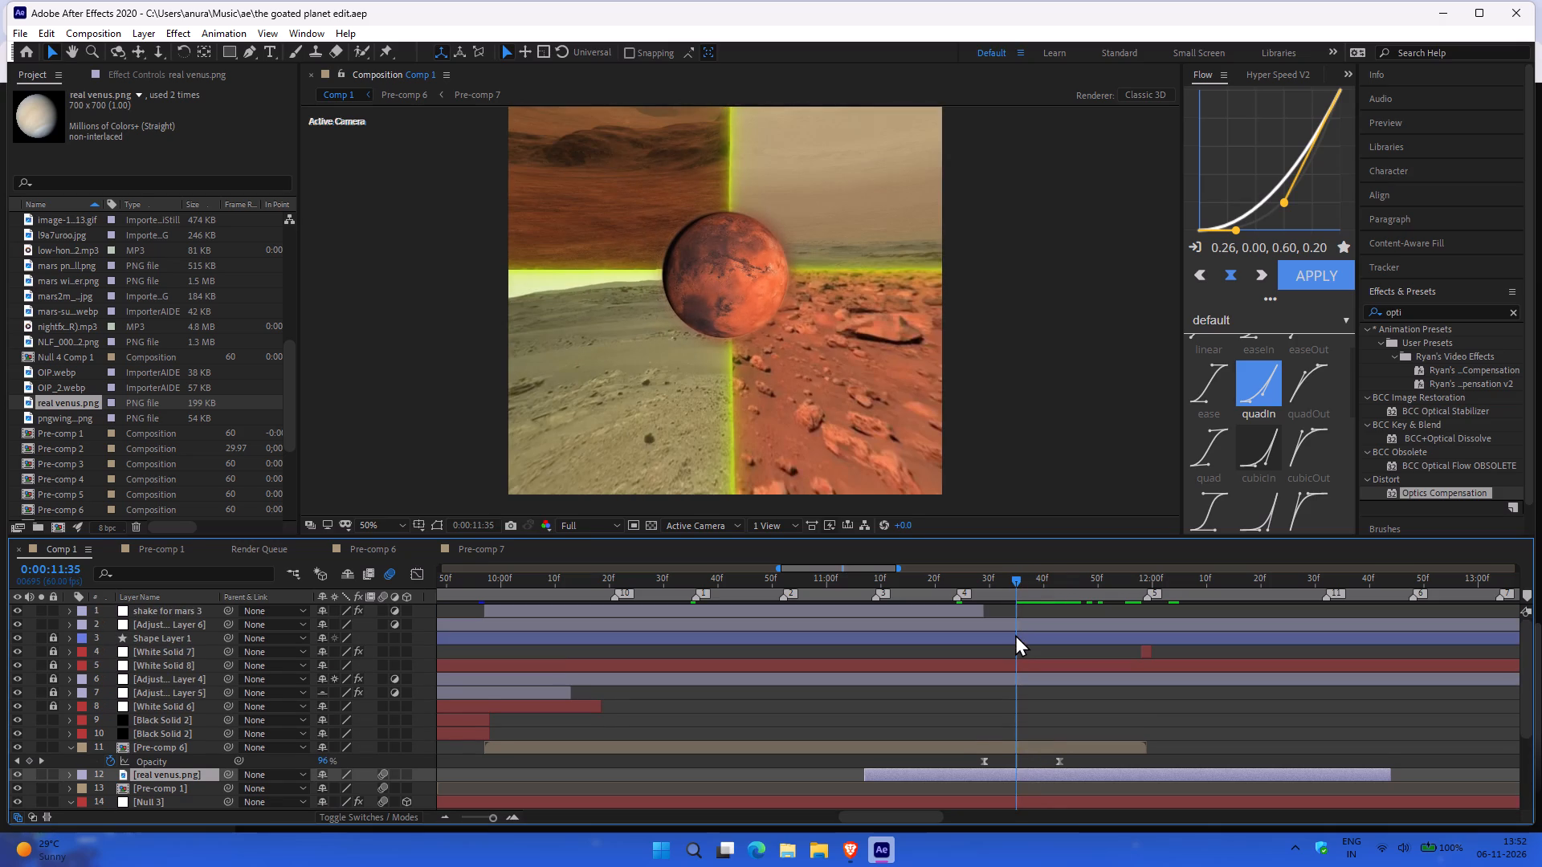
scroll(1015, 634, up, 3)
drag(982, 609, 1028, 604)
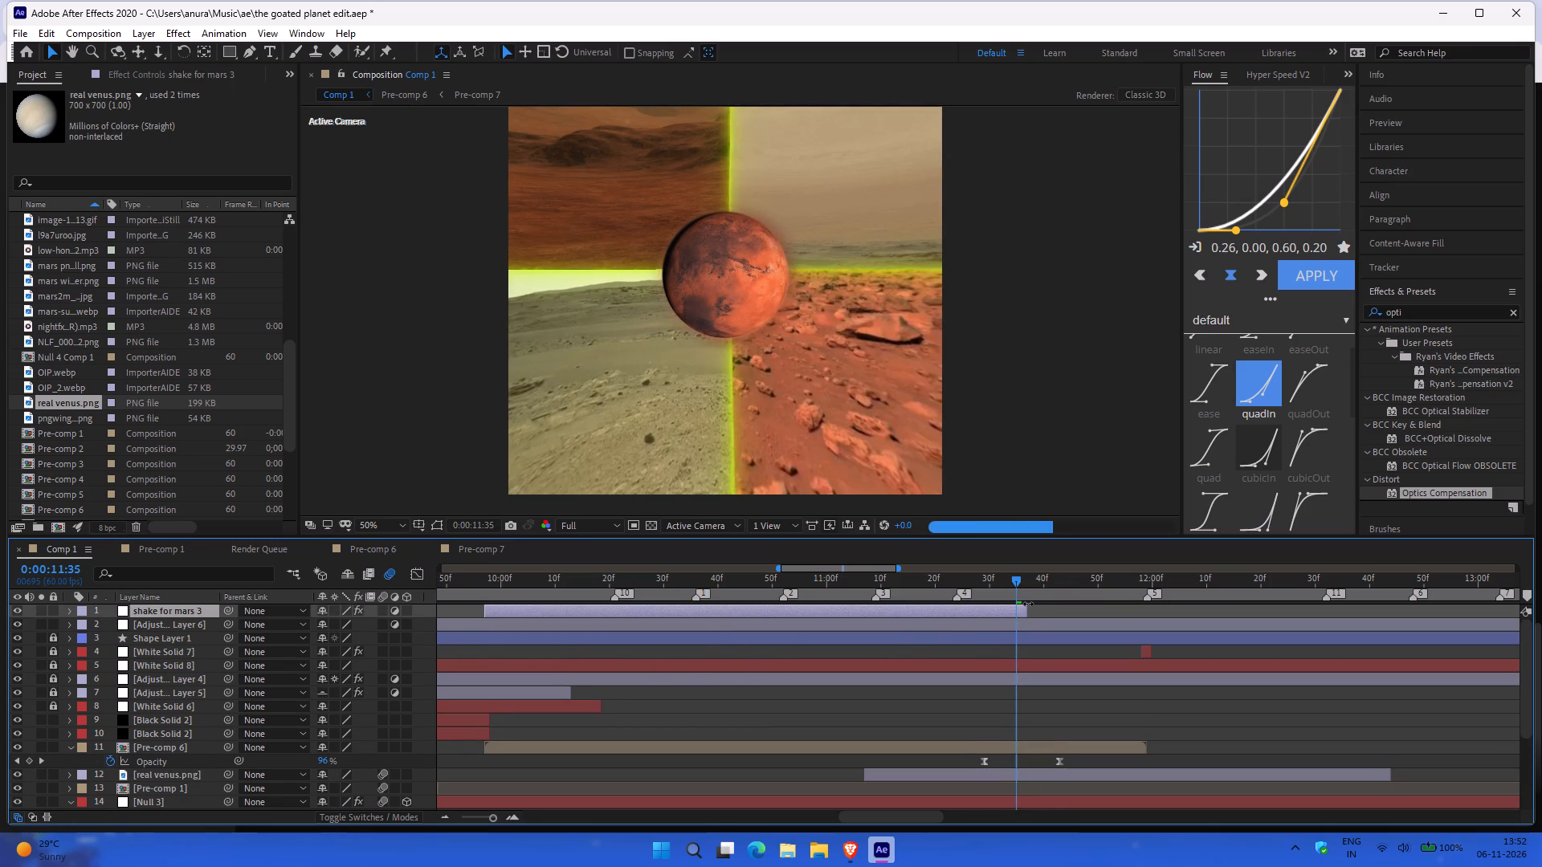
drag(1028, 604, 1017, 609)
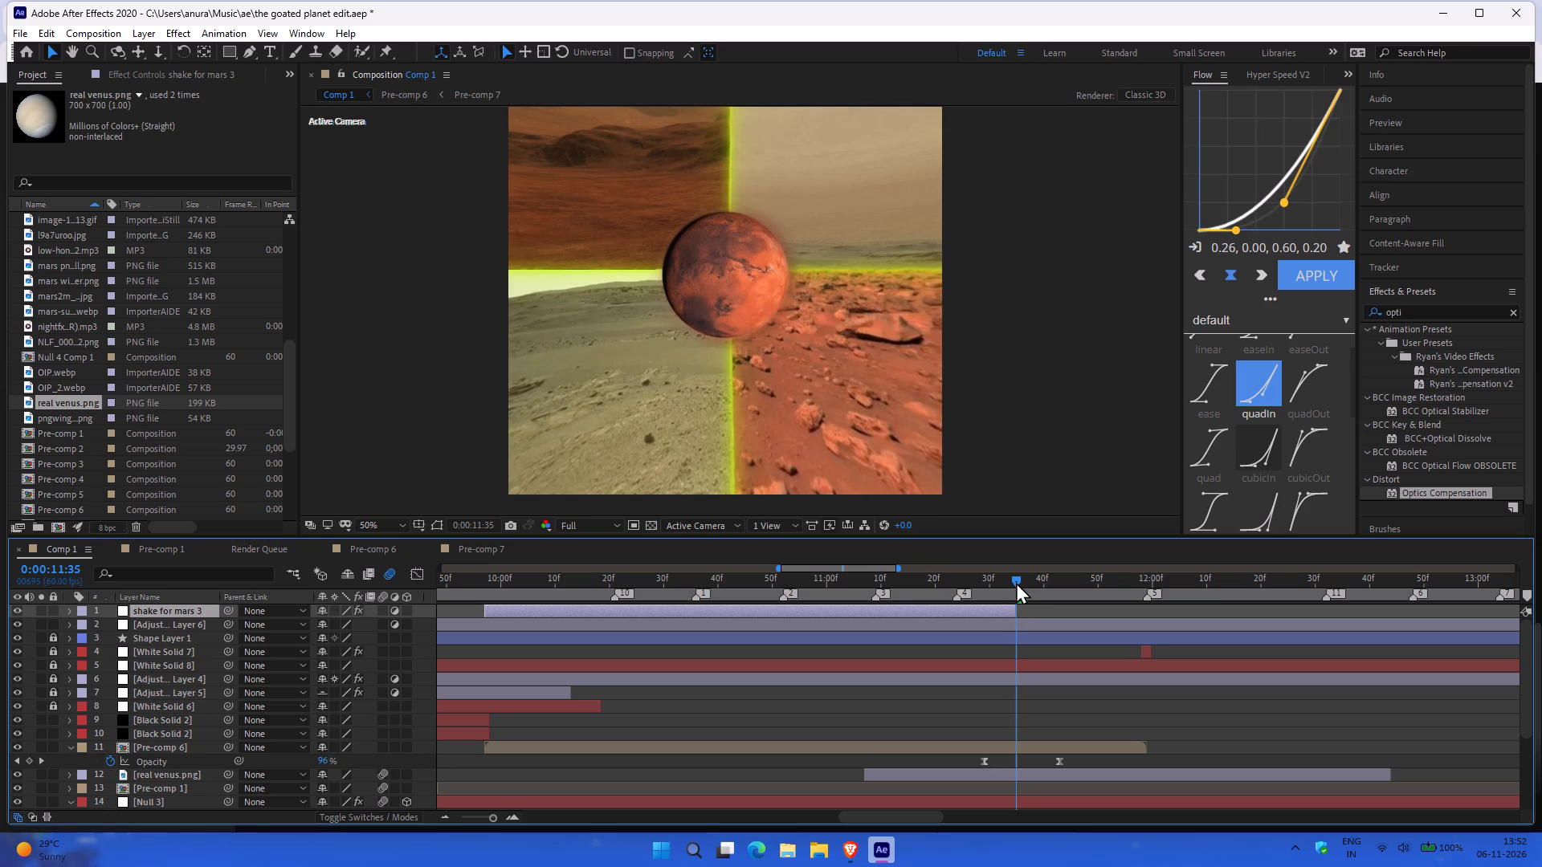
drag(1014, 613, 1028, 613)
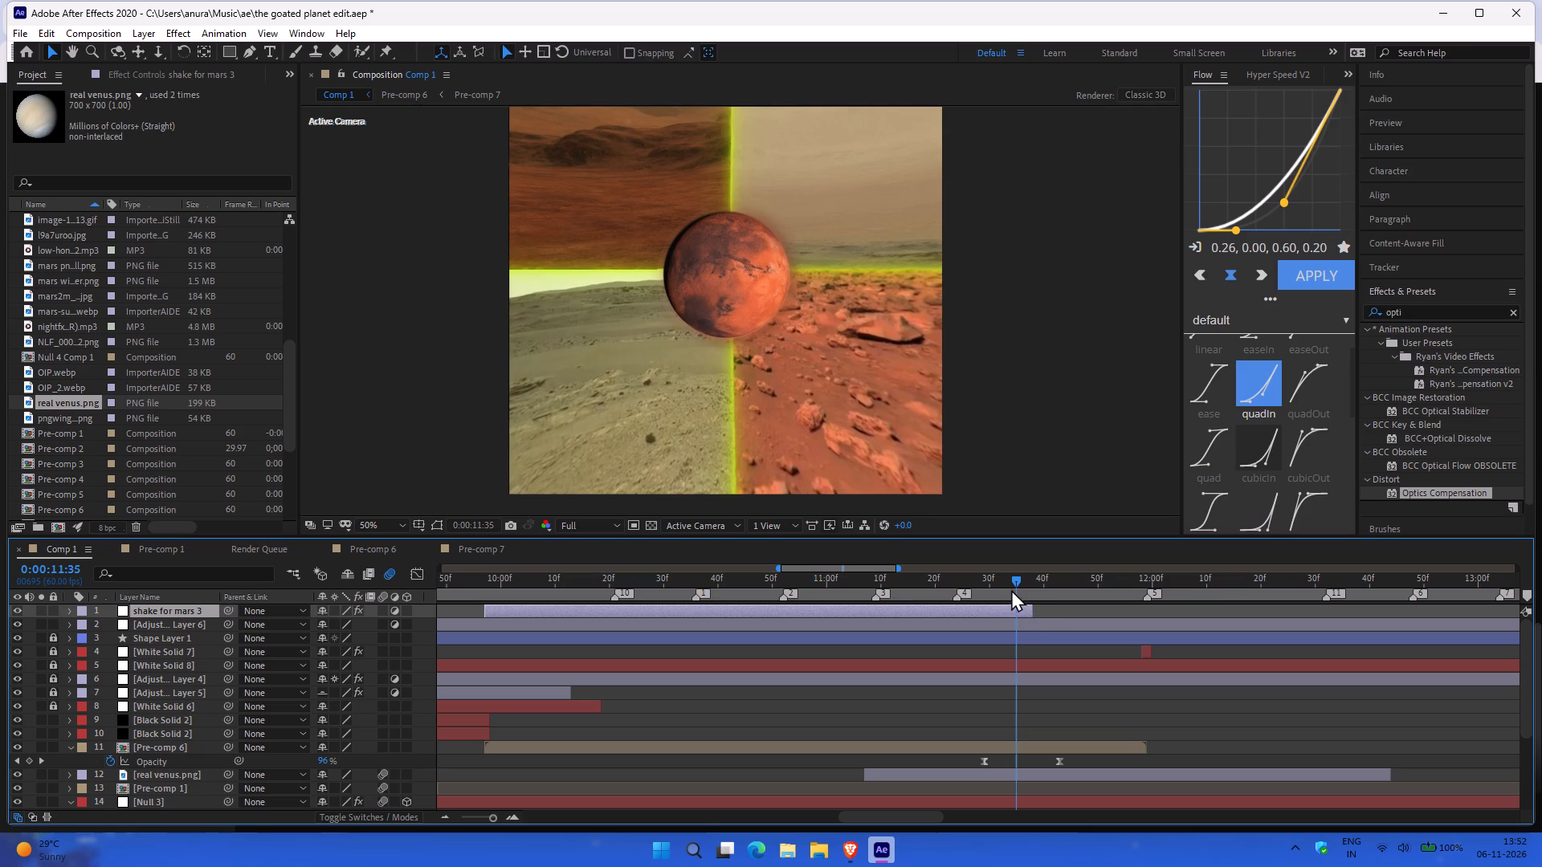
Shift the "real venus.png" layer in Comp 1 so it starts at 0:00:11:42, near the end of Pre-comp 6's opacity fade.
triple_click(1019, 576)
drag(1019, 576, 1055, 573)
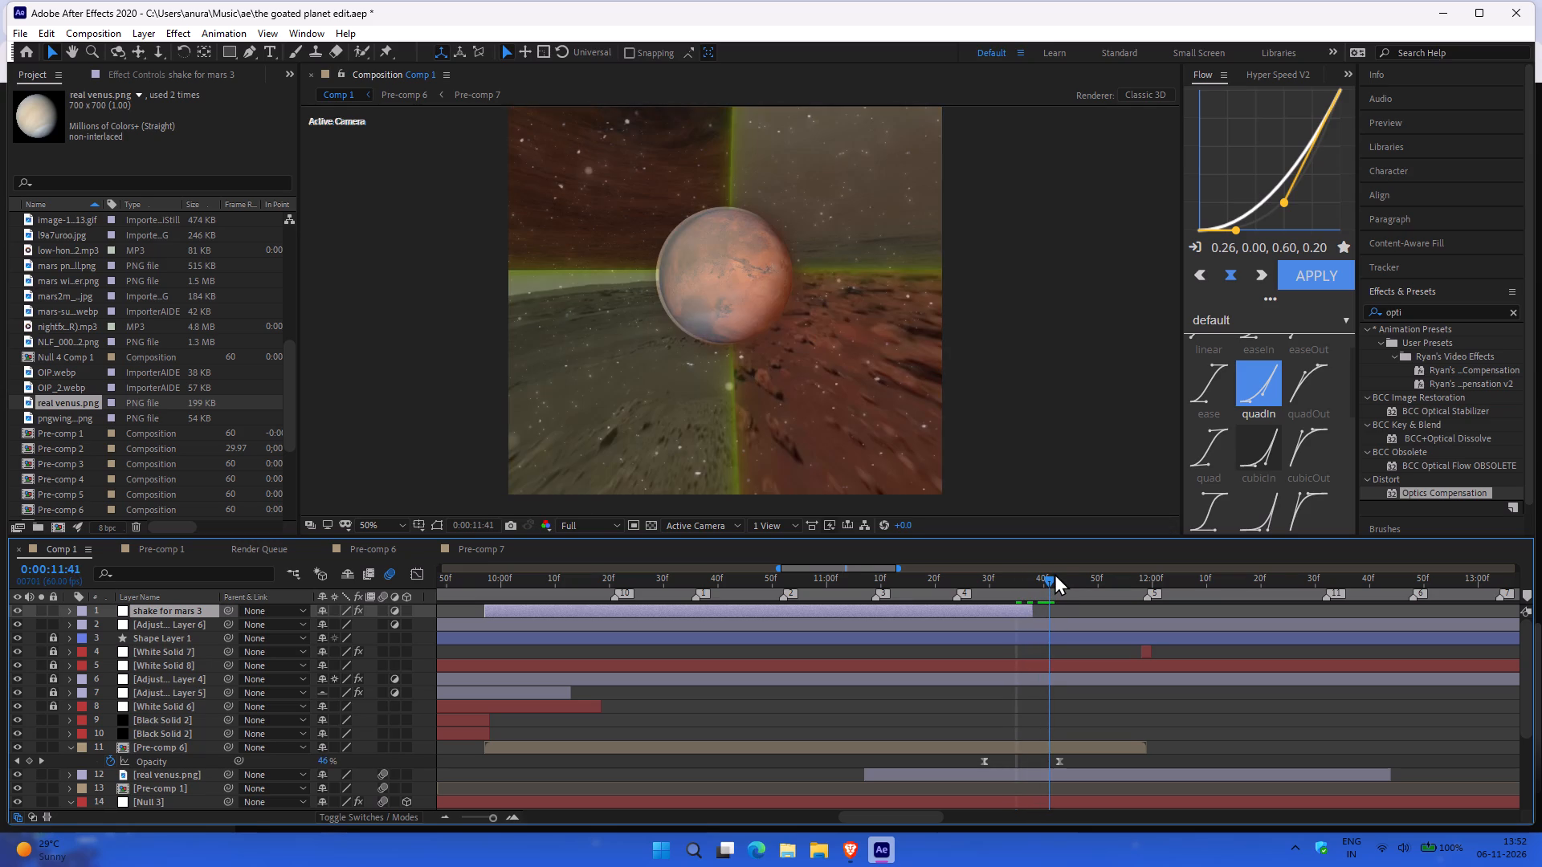
drag(1055, 573, 1057, 576)
drag(1057, 576, 1051, 581)
drag(1051, 581, 1061, 572)
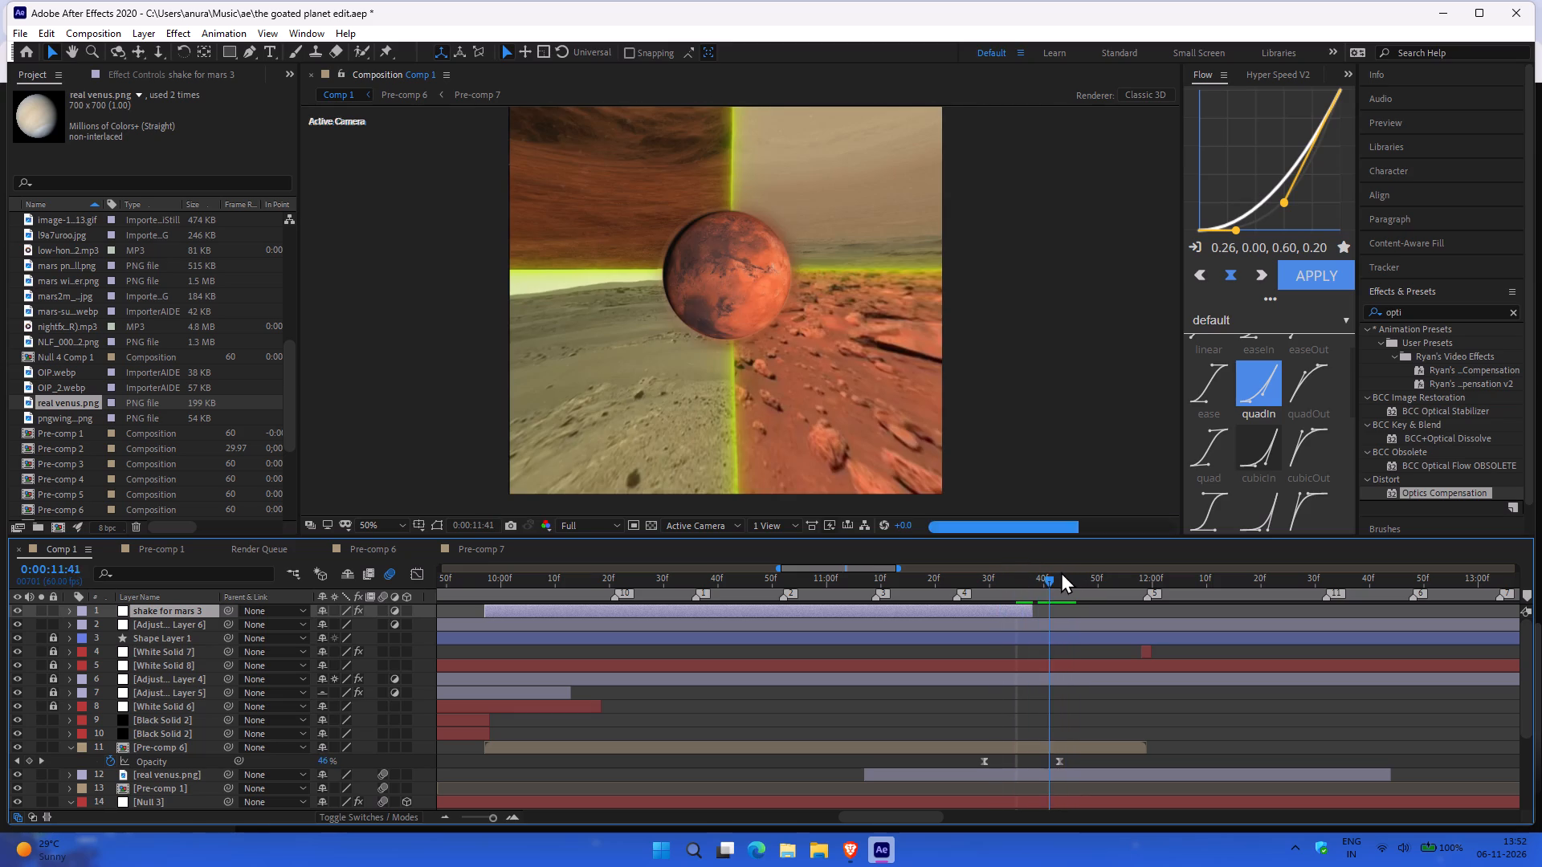
drag(1061, 572, 1058, 574)
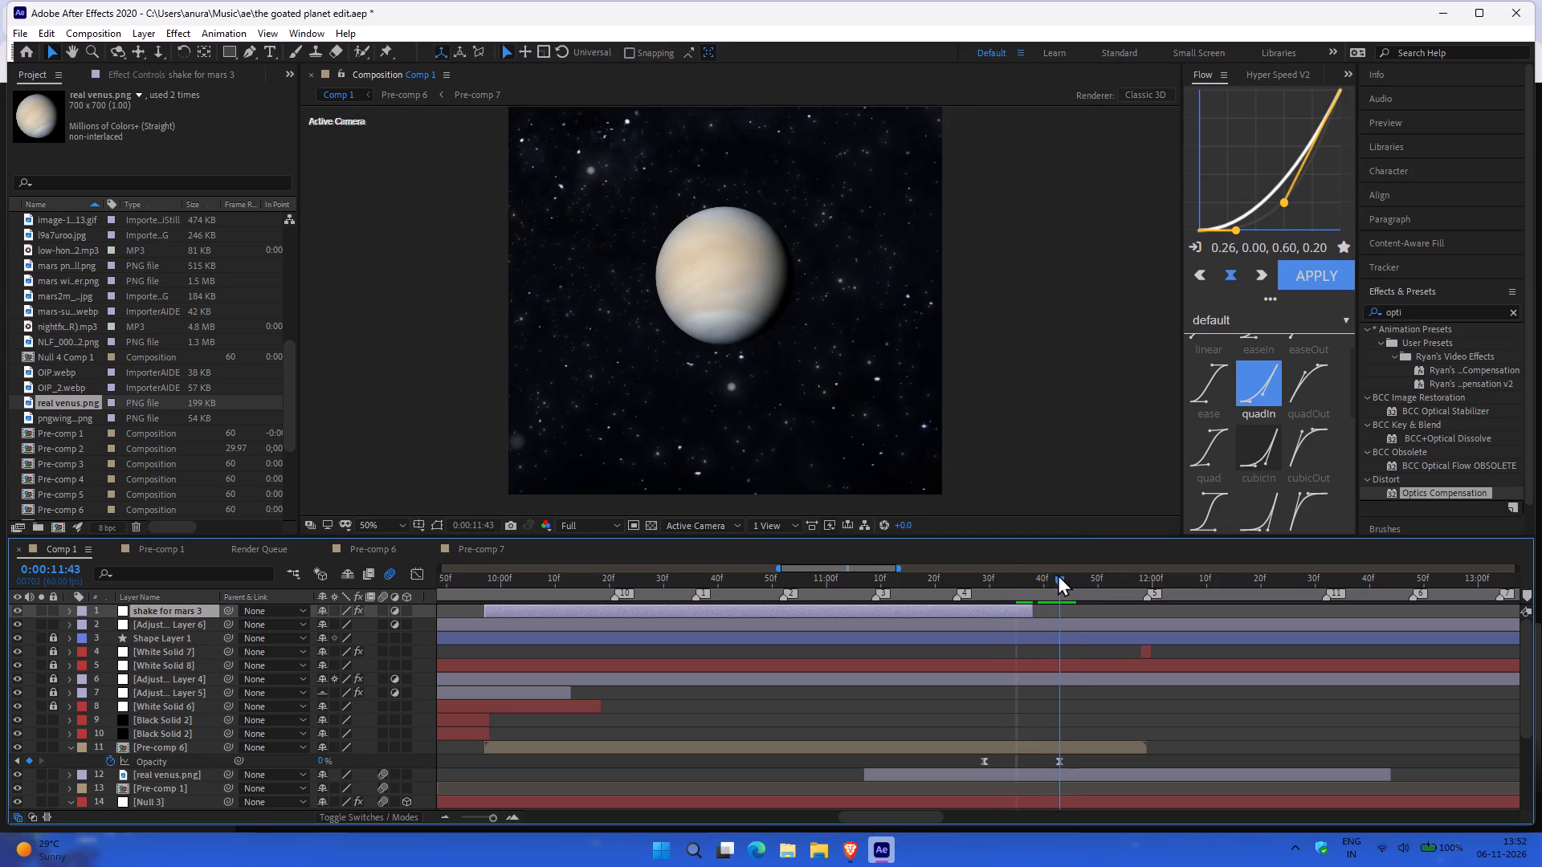
drag(1058, 574, 1056, 573)
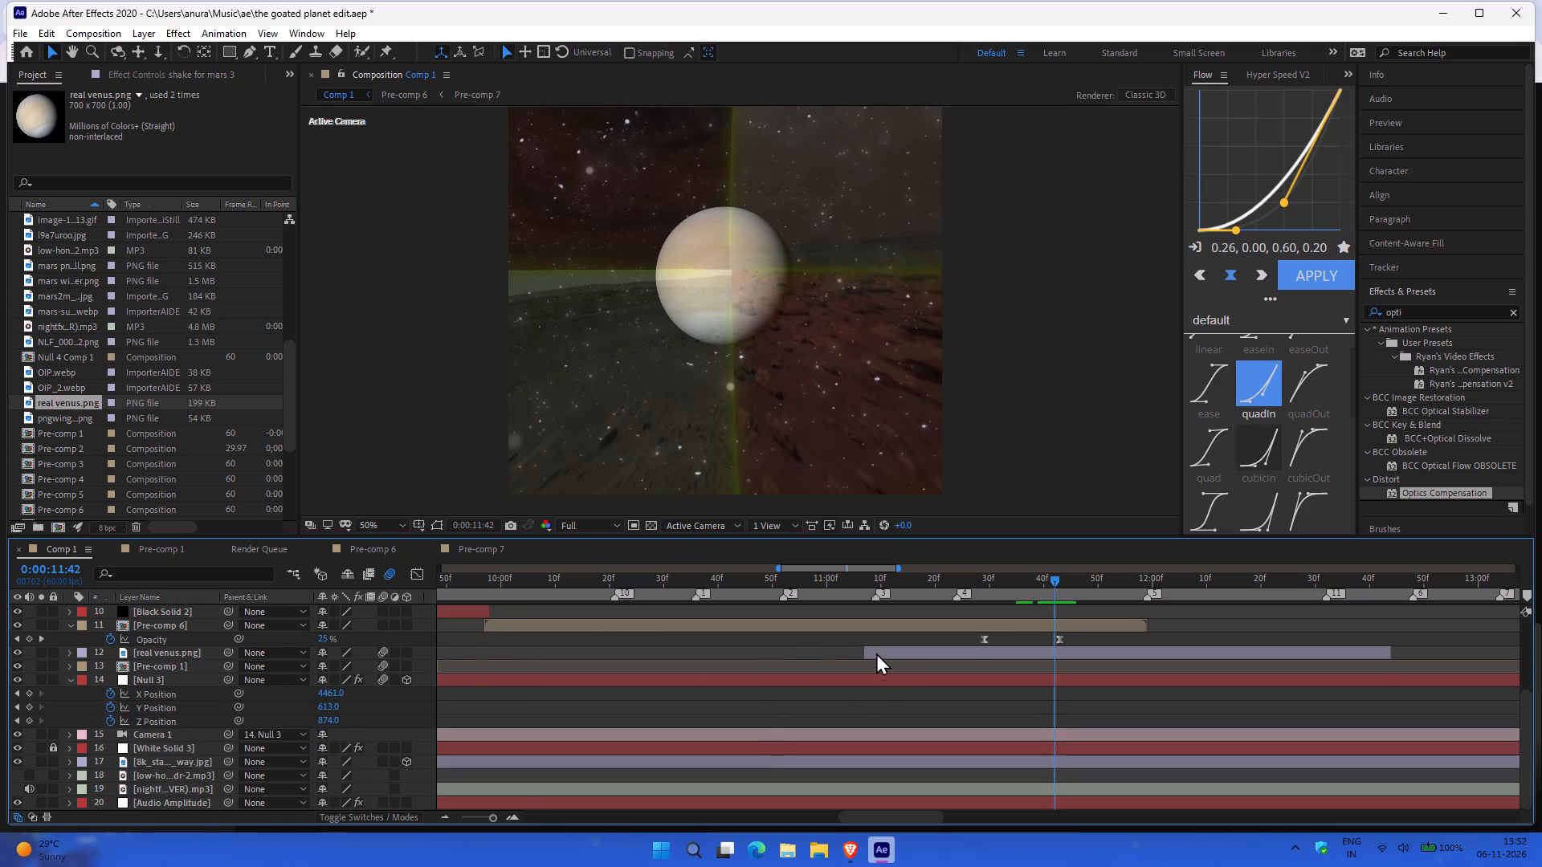
drag(883, 646, 918, 639)
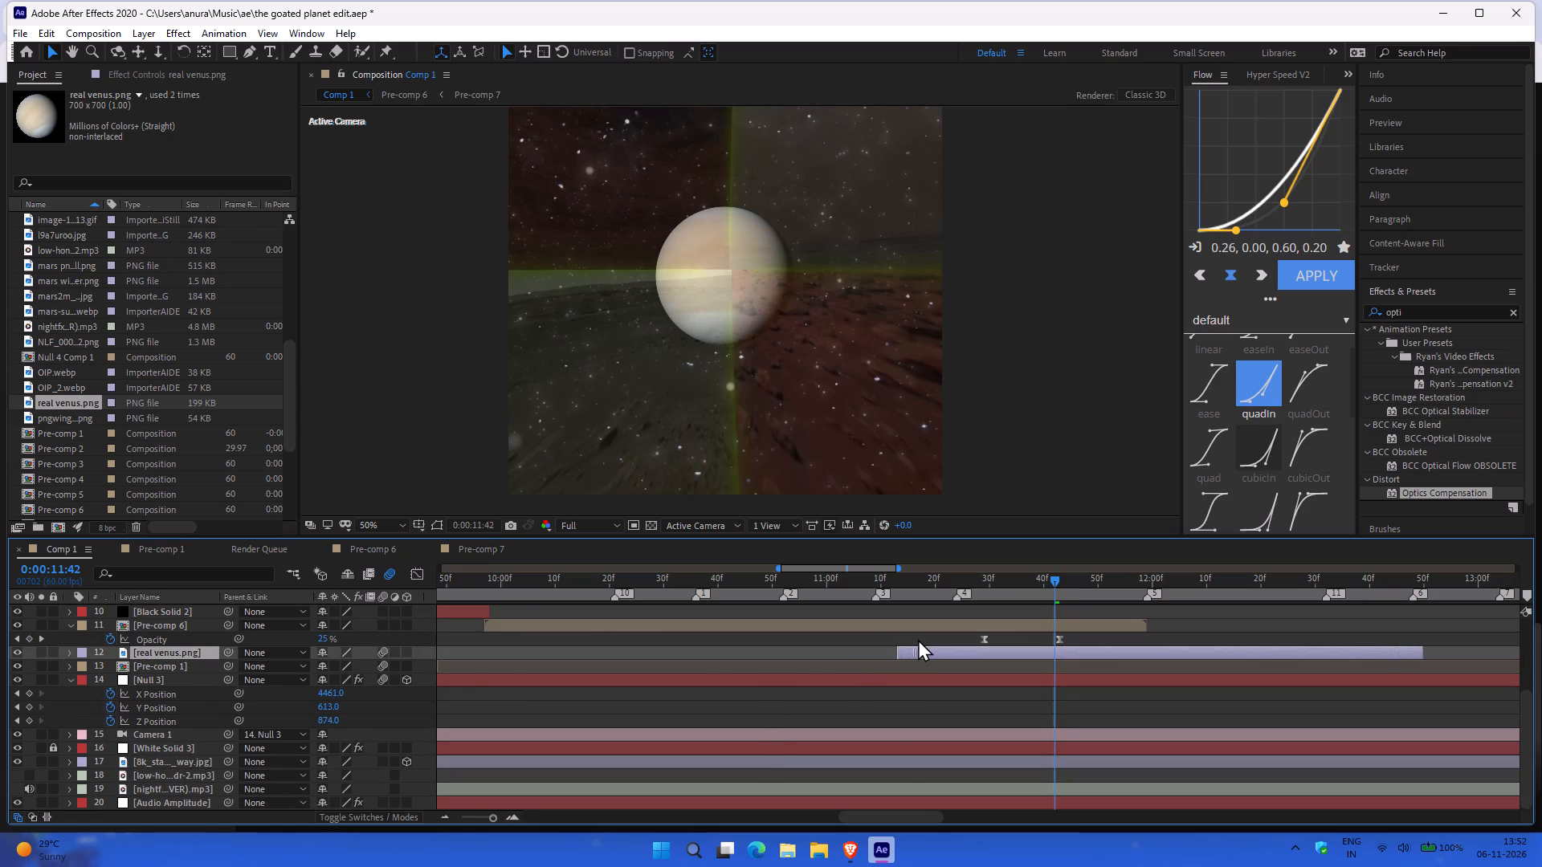
drag(918, 639, 1071, 640)
drag(1053, 582, 1060, 580)
click(1070, 656)
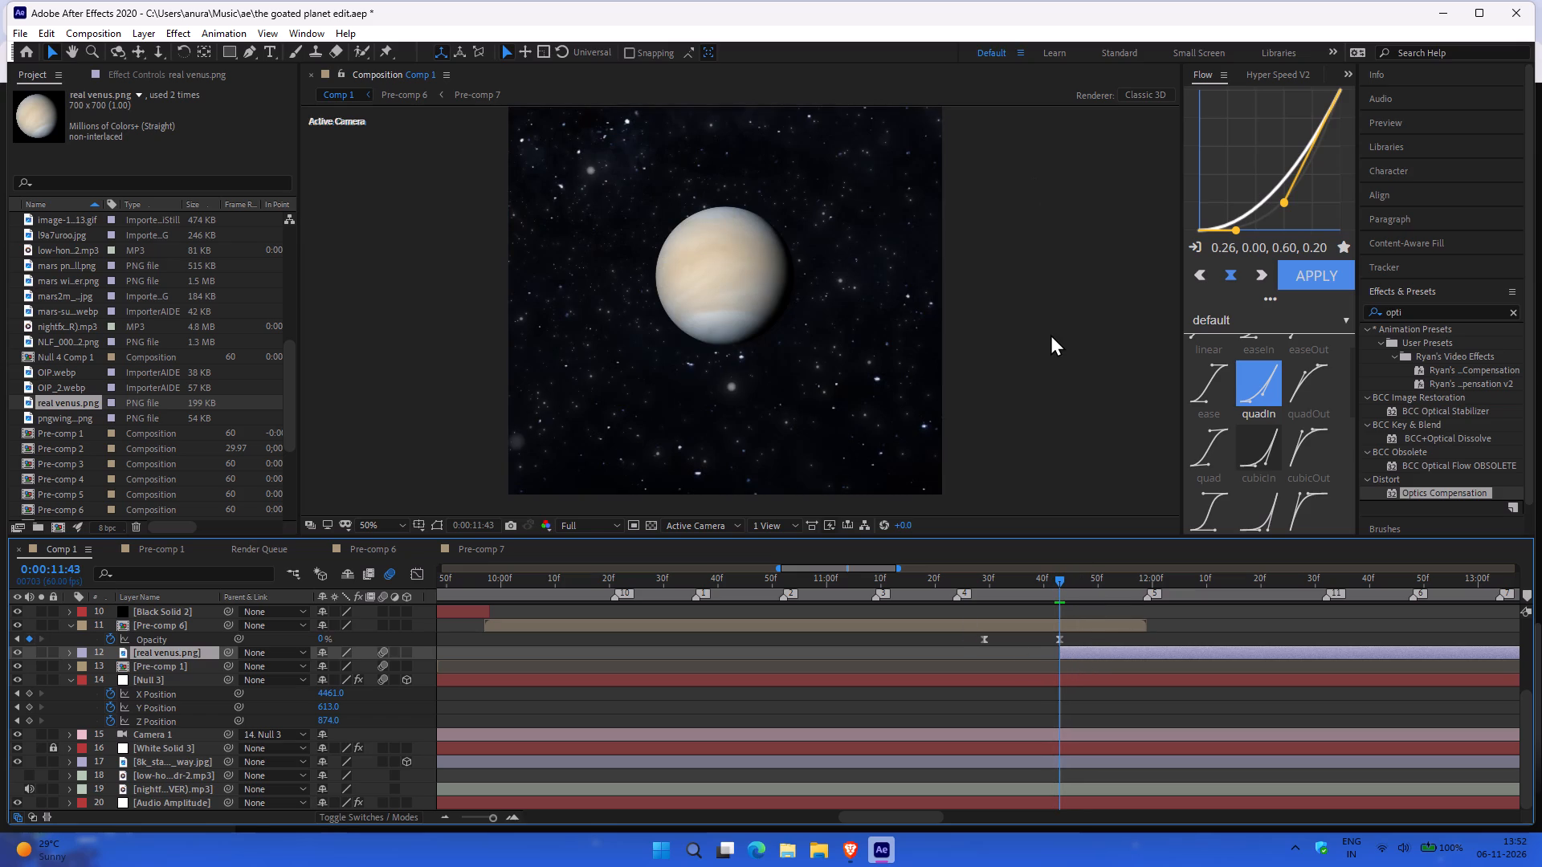
click(1094, 657)
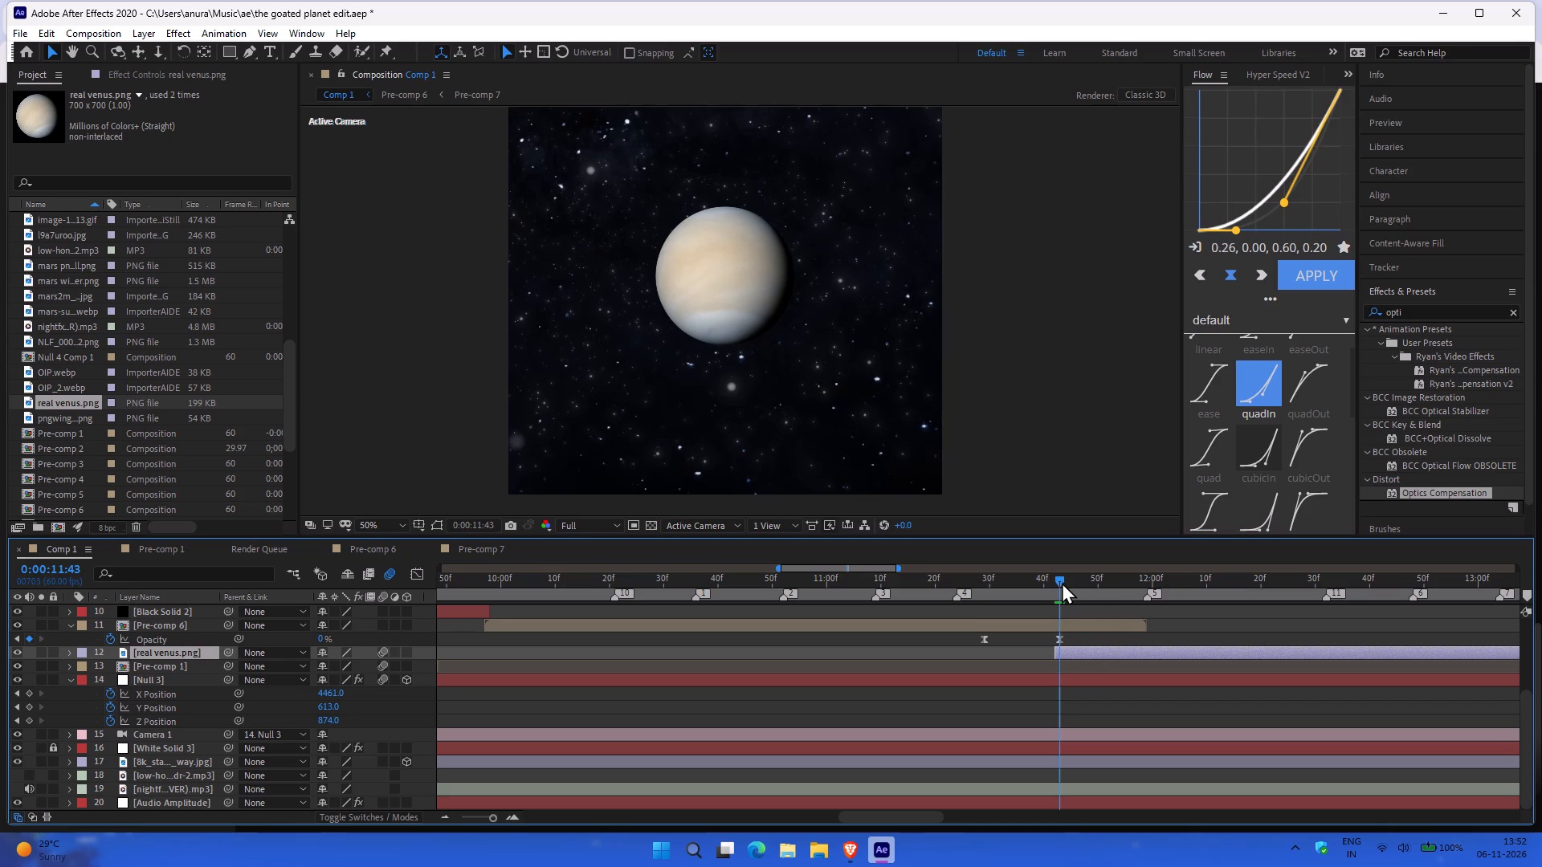
click(1059, 582)
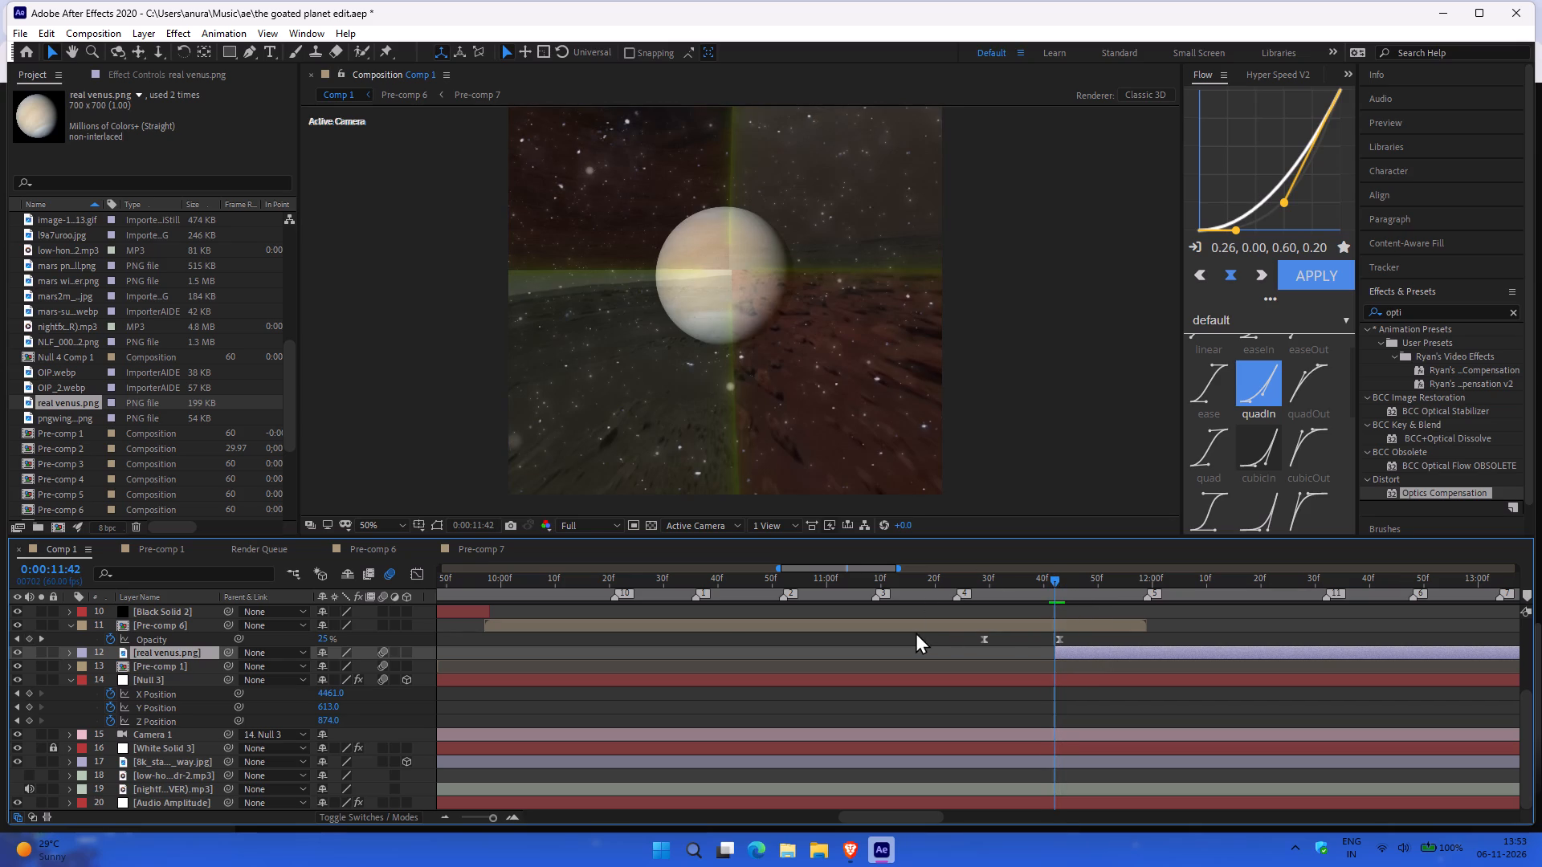
Look through the layer stack of Pre-comp 7 for the Mars planet layer.
click(166, 552)
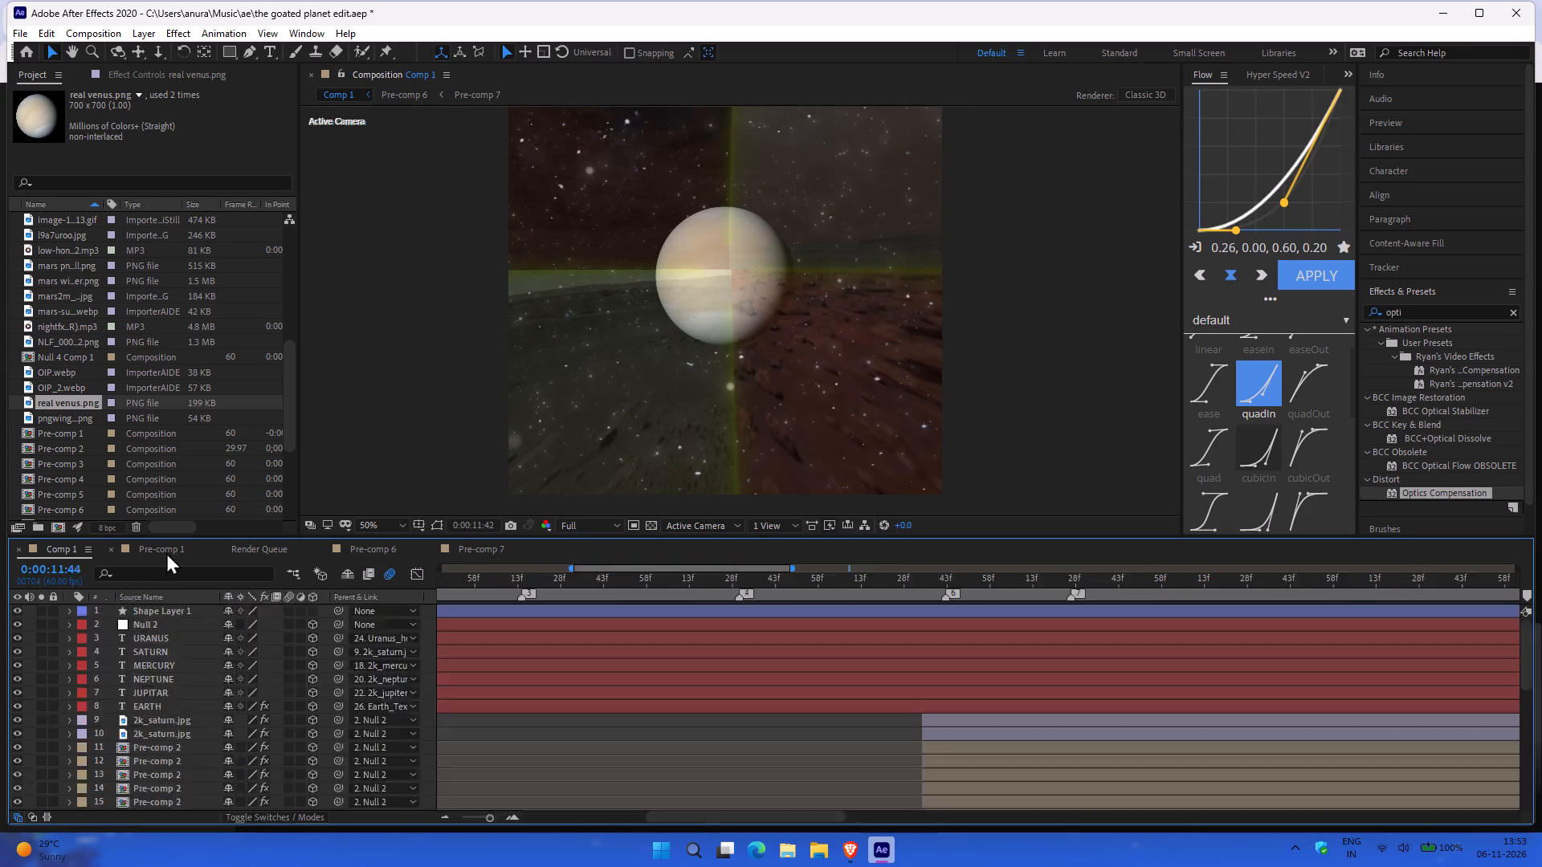
click(460, 555)
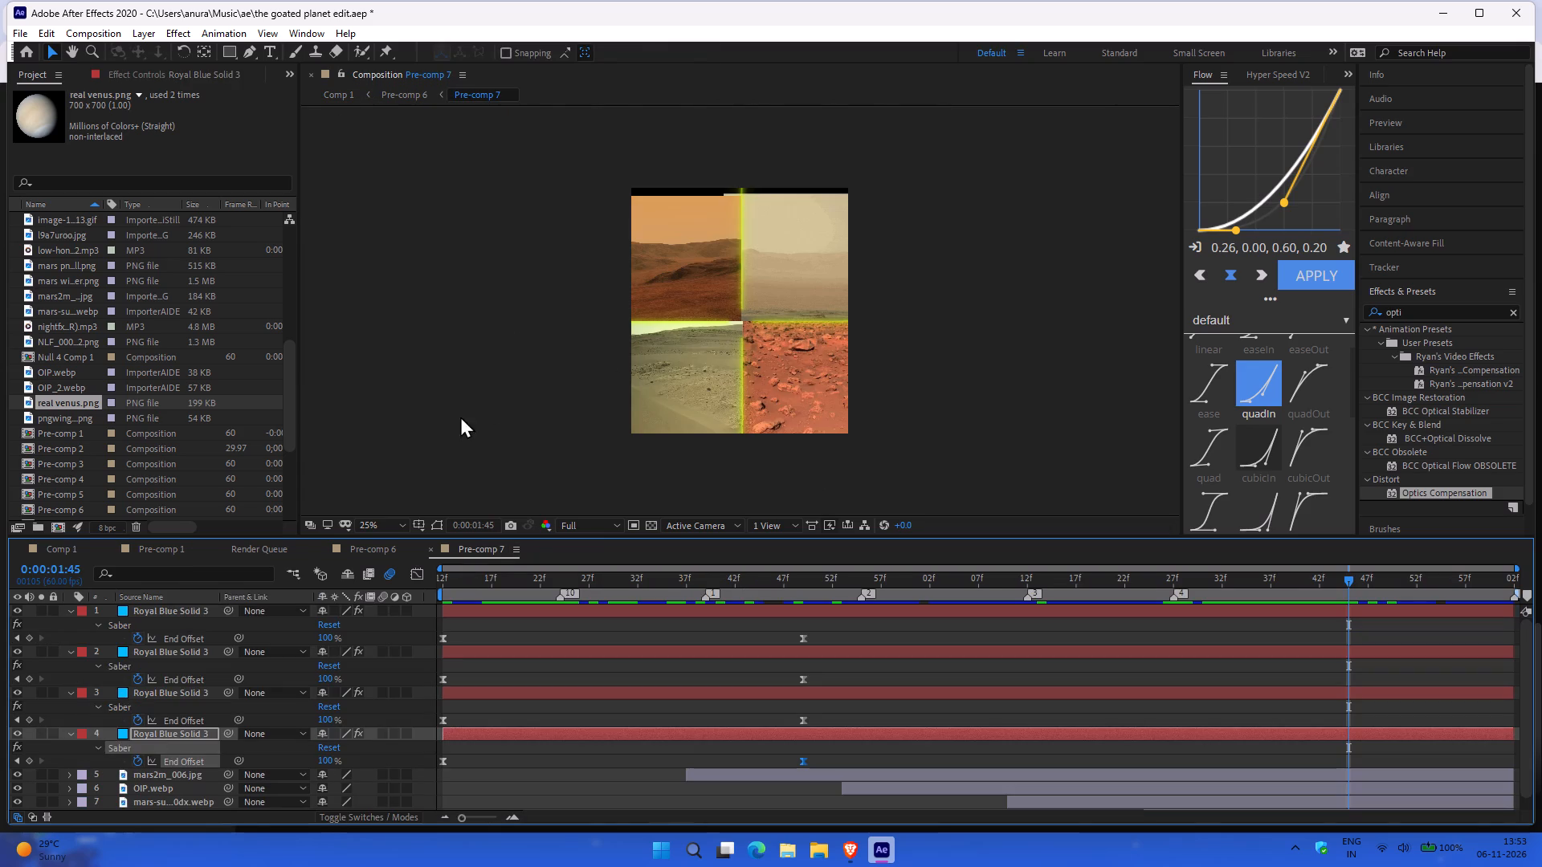
scroll(207, 743, down, 1)
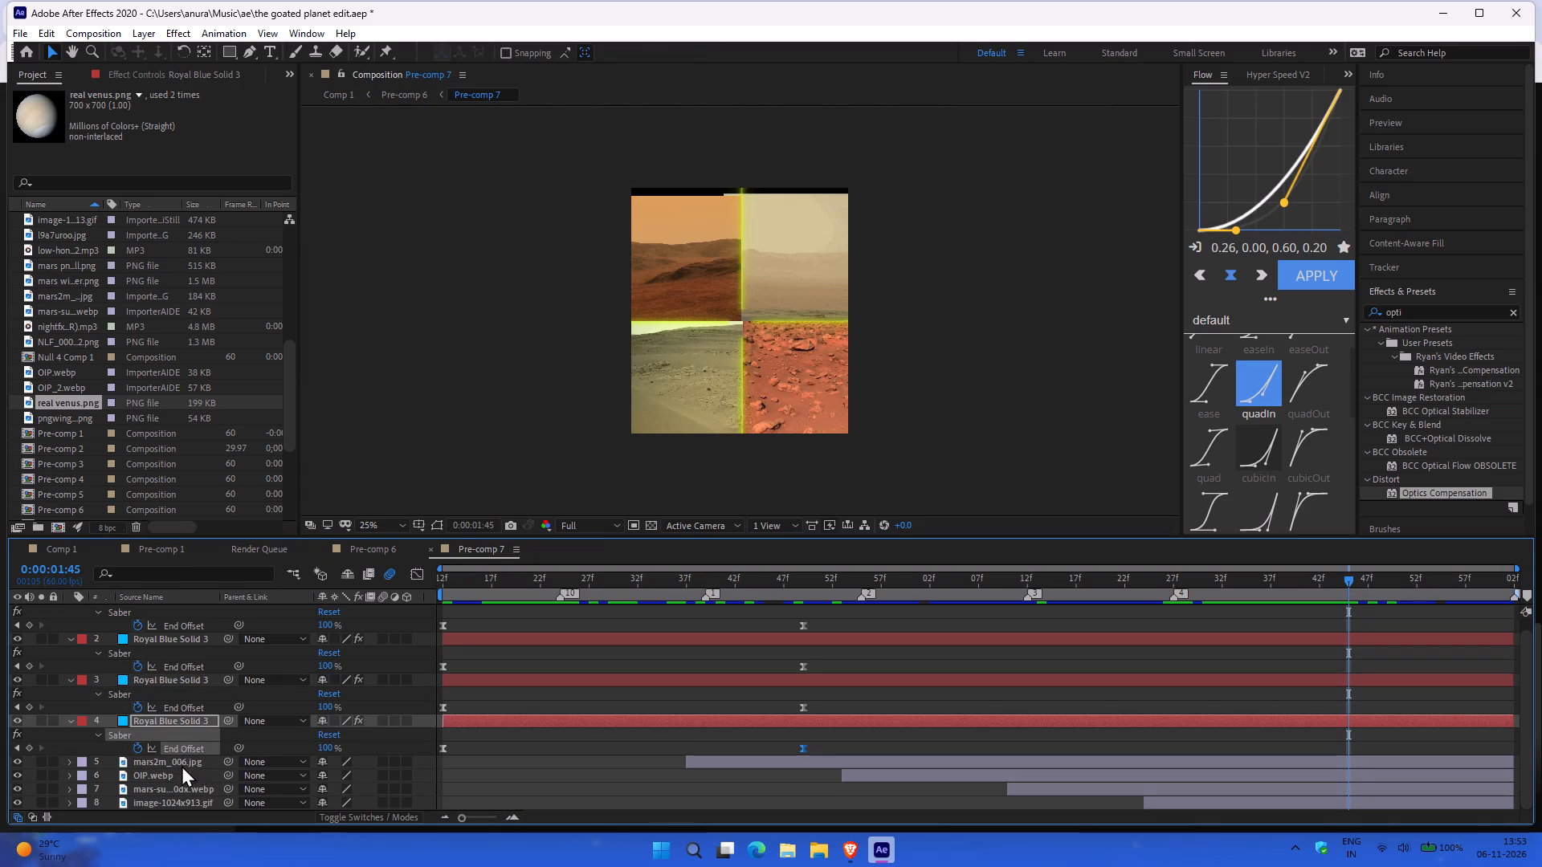
scroll(204, 677, up, 1)
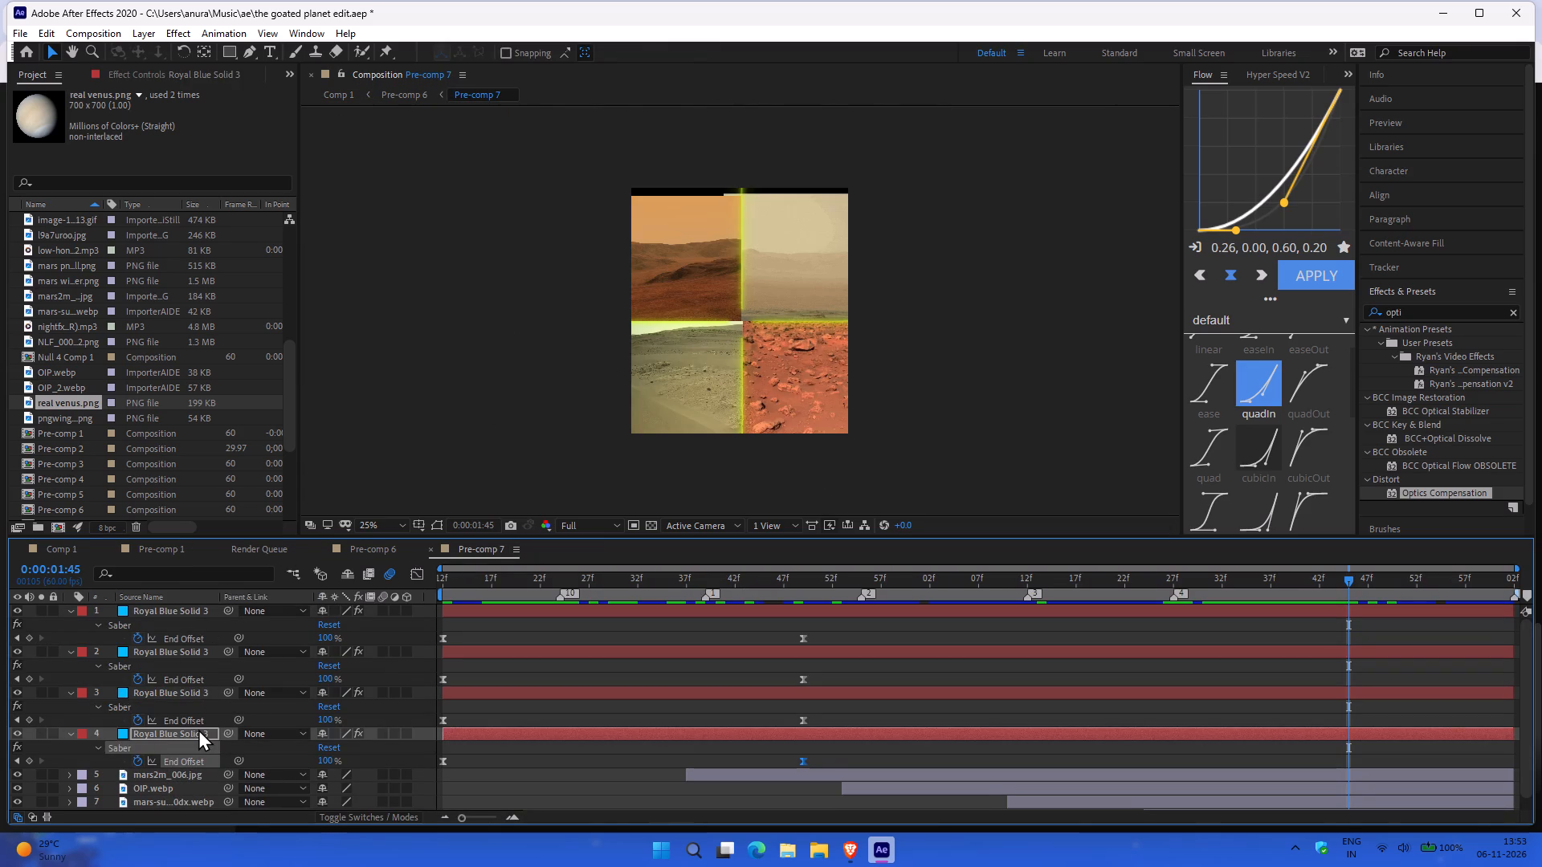
scroll(198, 729, down, 2)
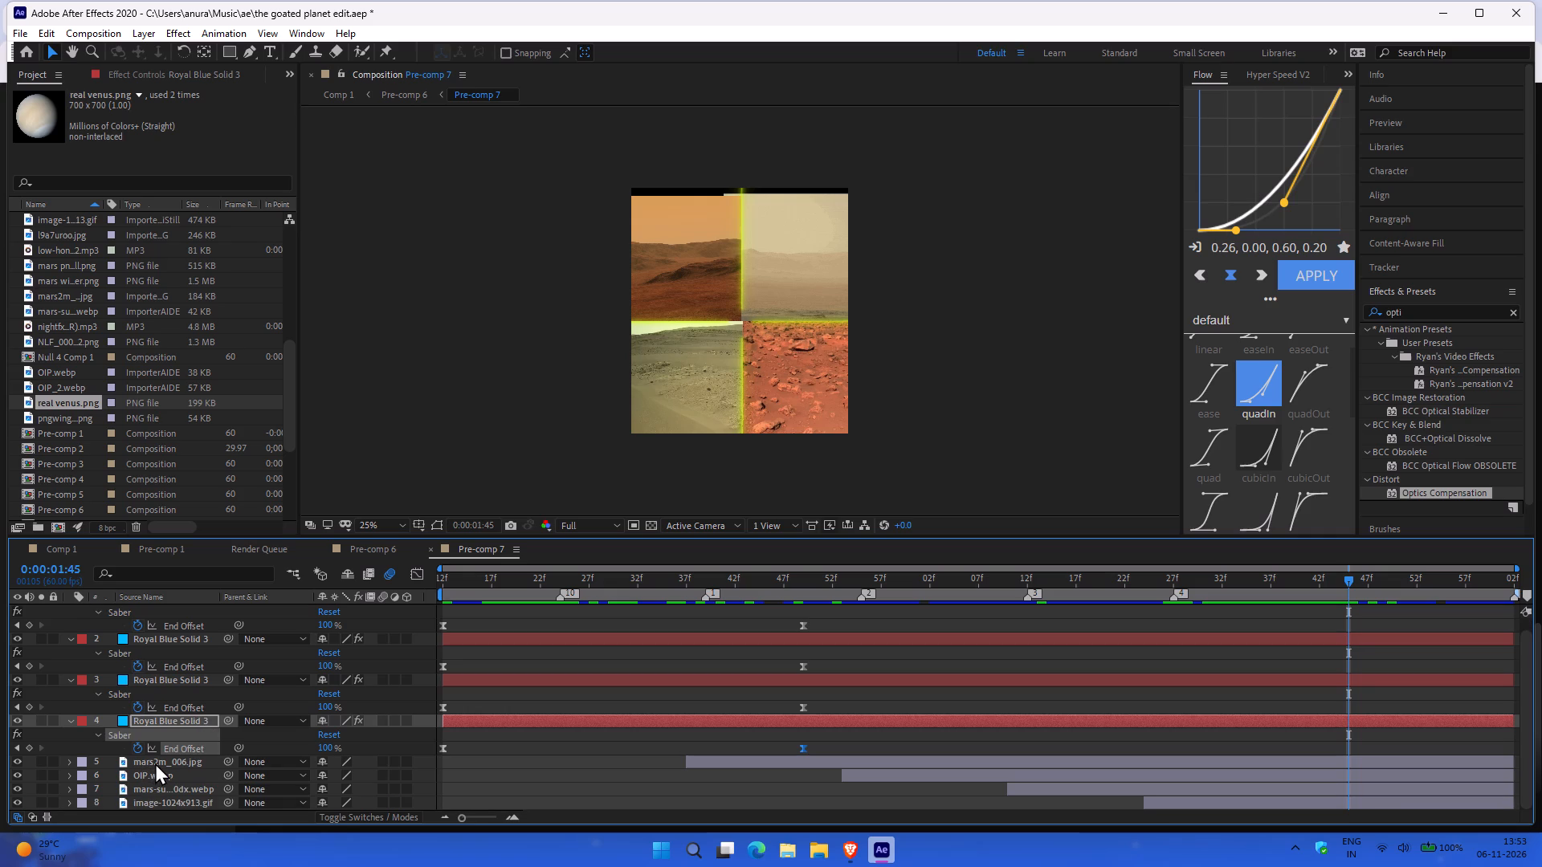
scroll(290, 520, up, 2)
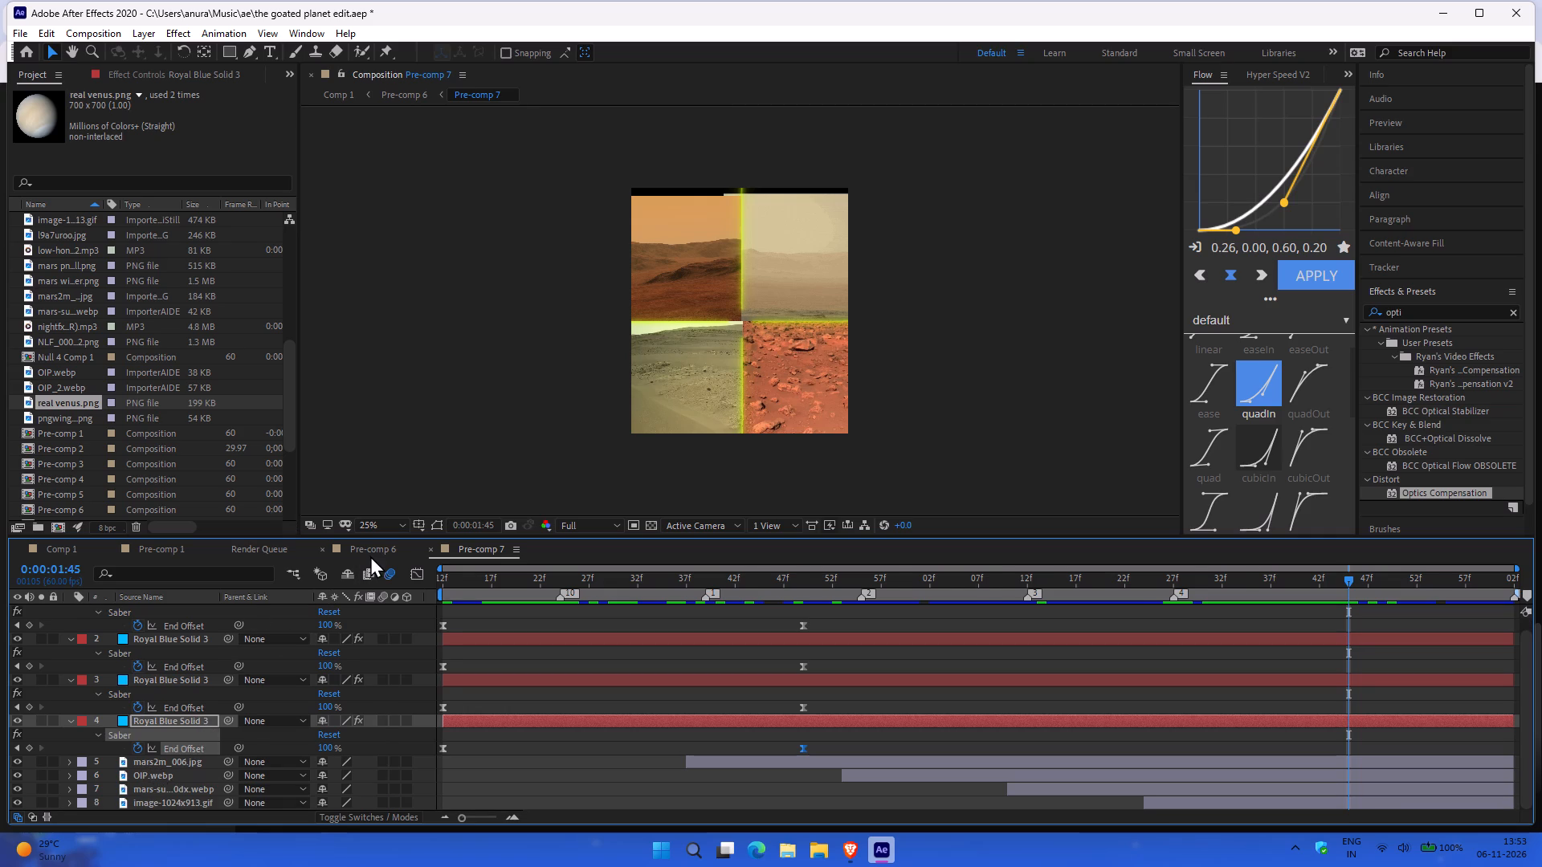
In Pre-comp 6, reveal the keyframed properties of the upper "mars png small.png" layer.
click(370, 556)
click(165, 657)
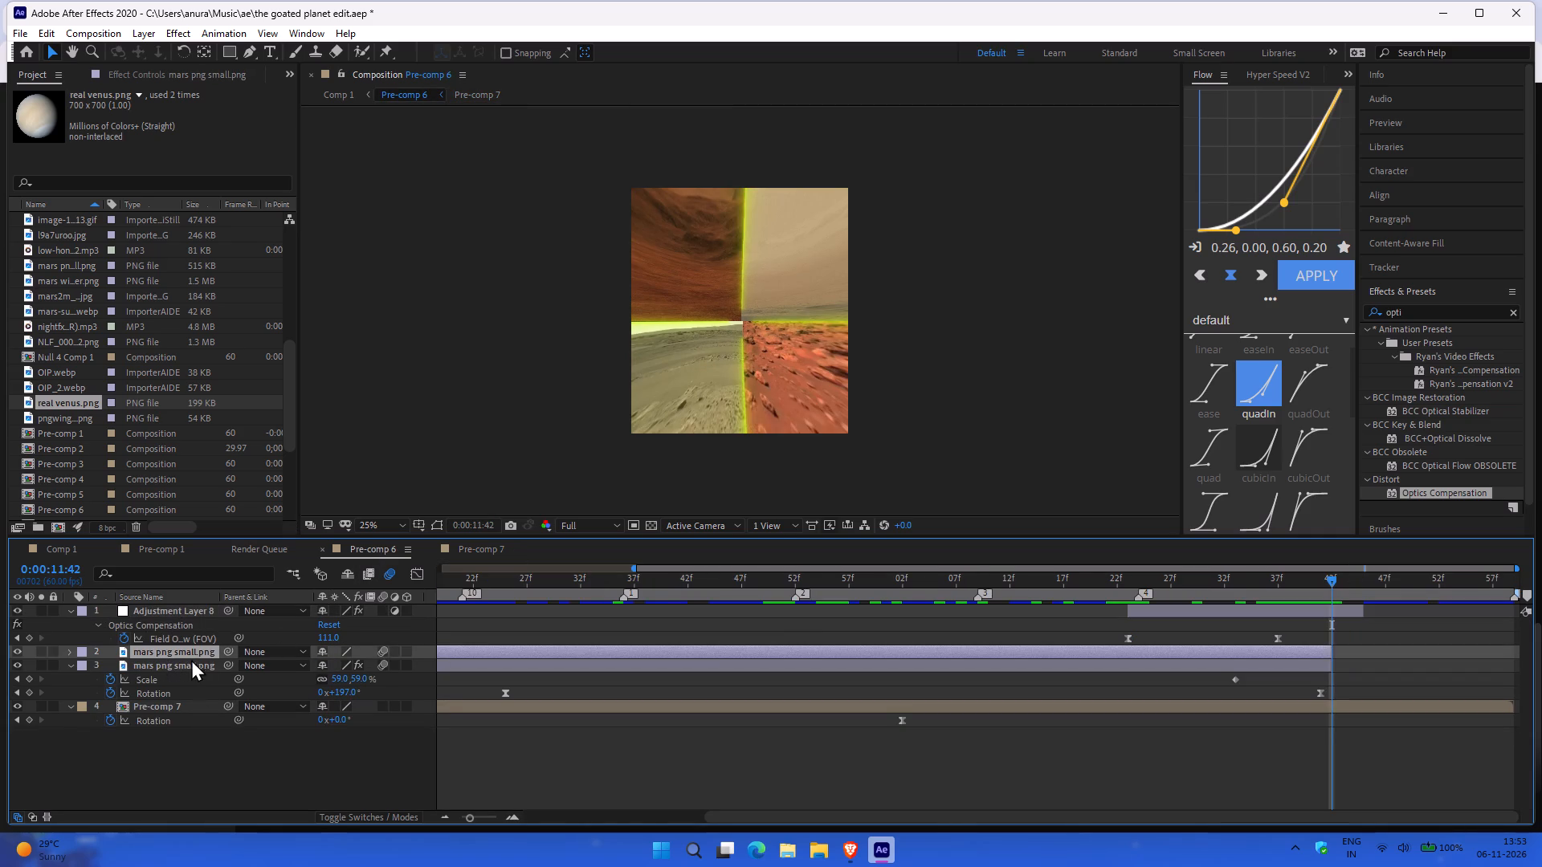
click(177, 668)
click(169, 647)
click(234, 657)
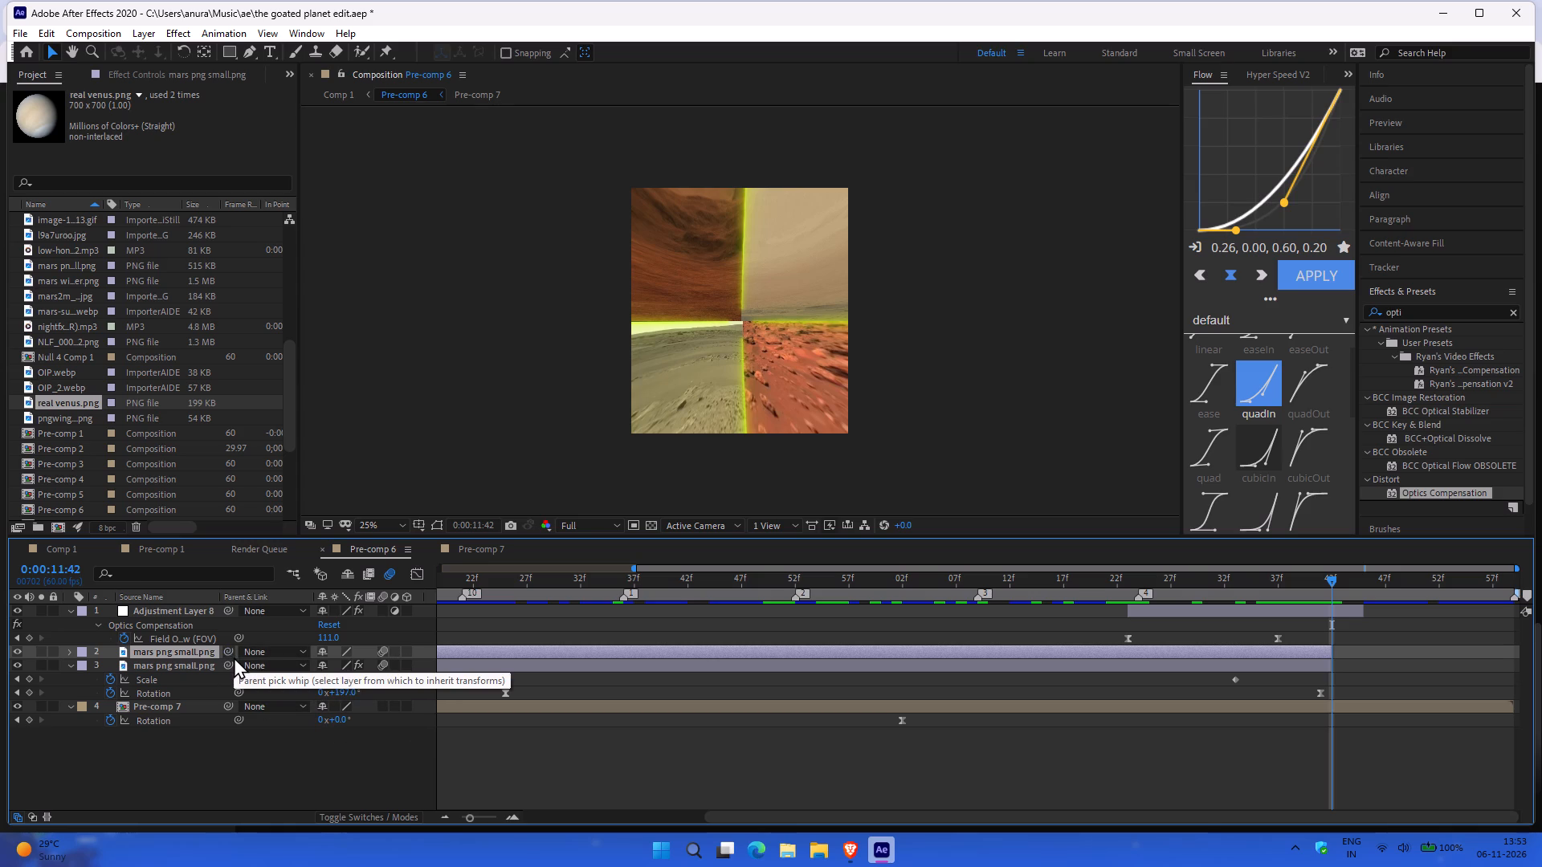
key(u)
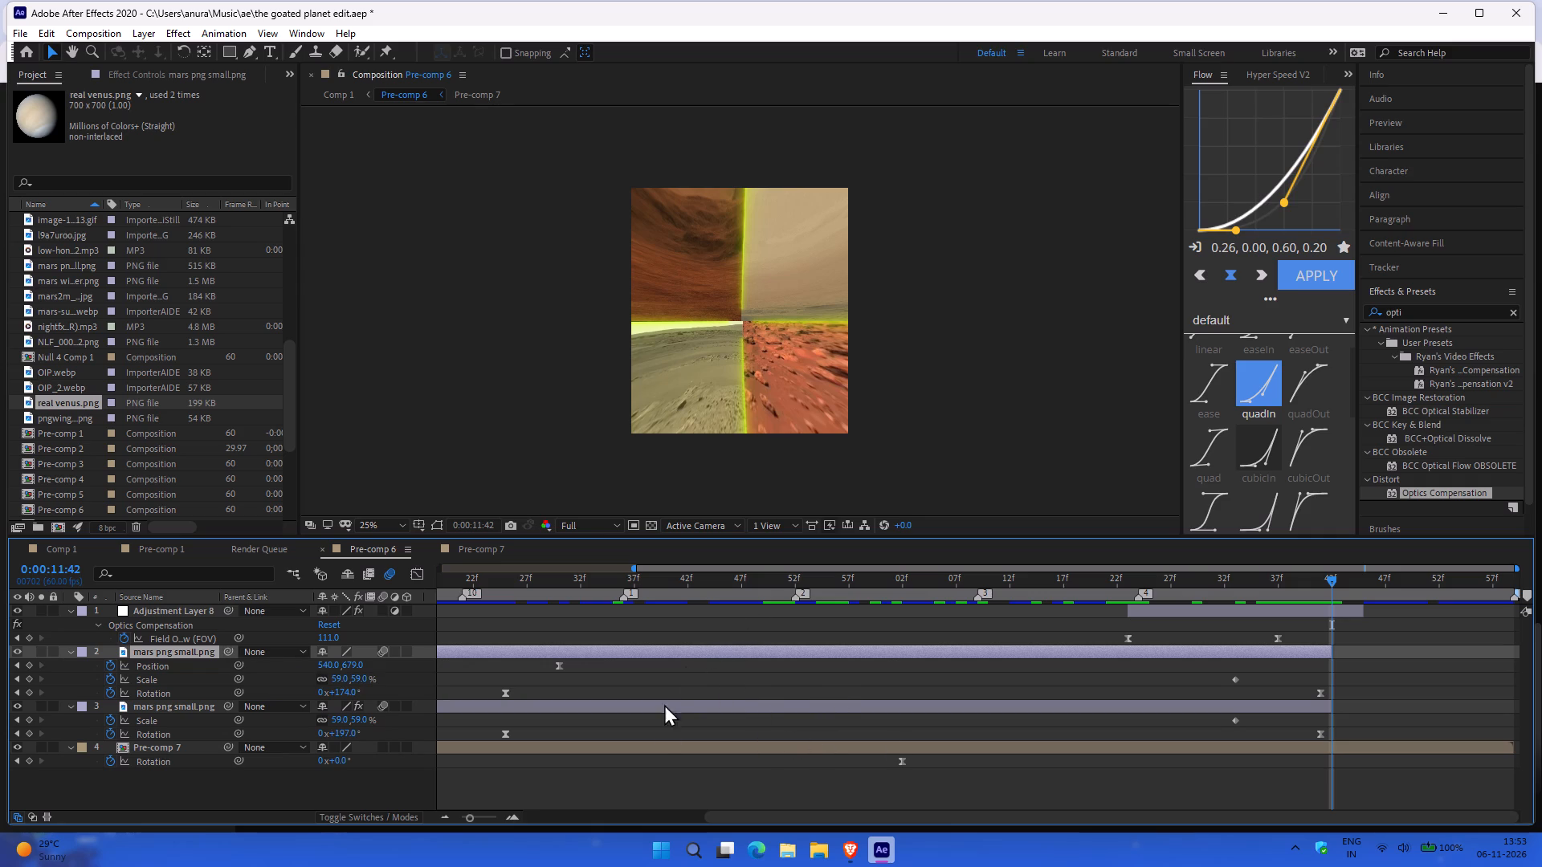
Copy all Position, Scale and Rotation keyframes of the upper "mars png small.png" layer in Pre-comp 6.
drag(737, 813, 623, 838)
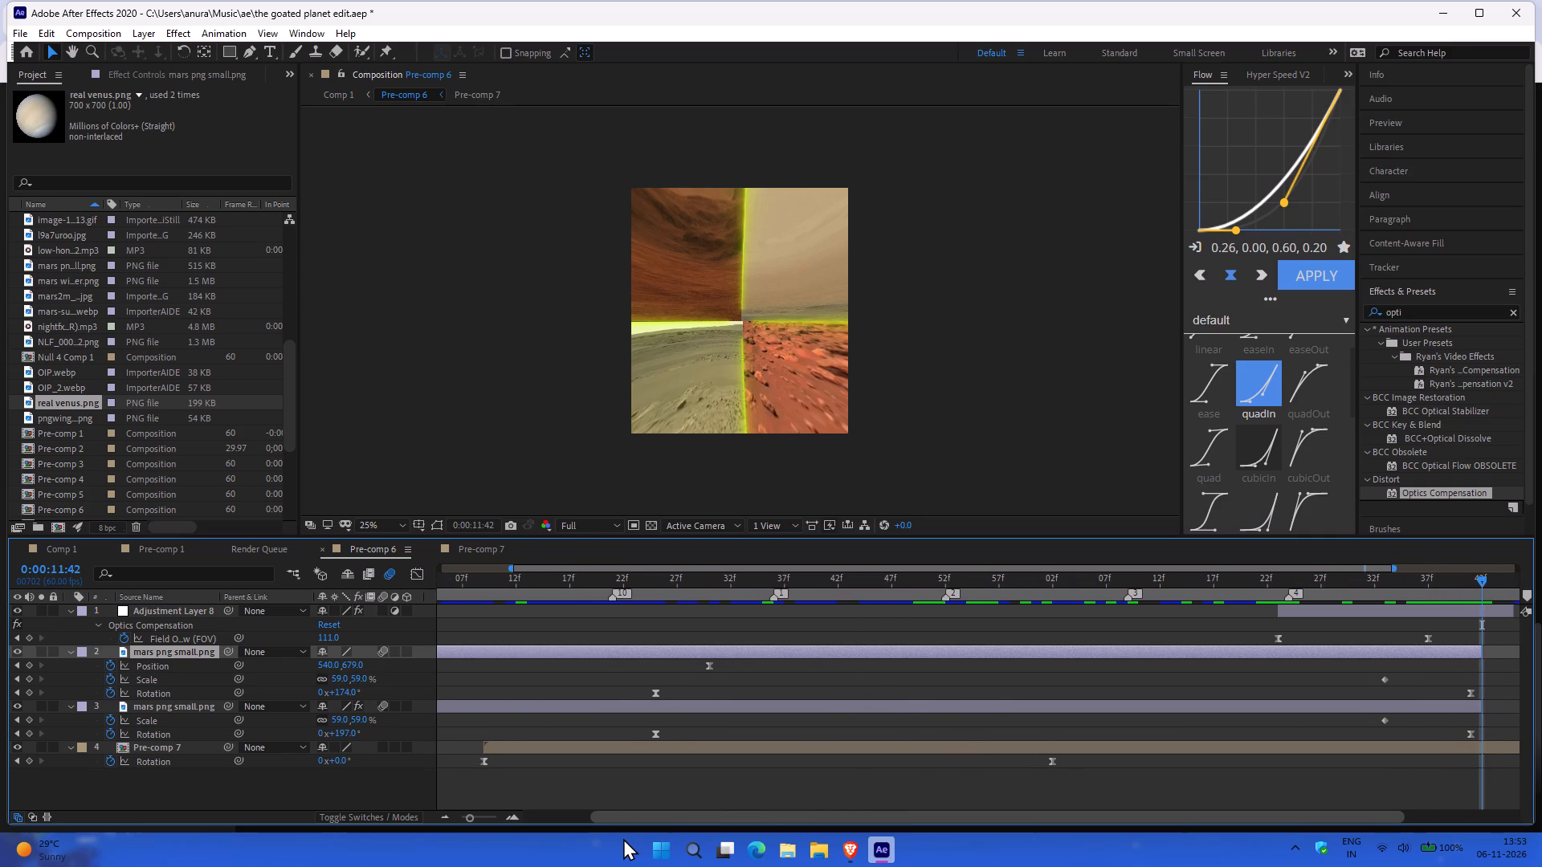
drag(623, 838, 530, 866)
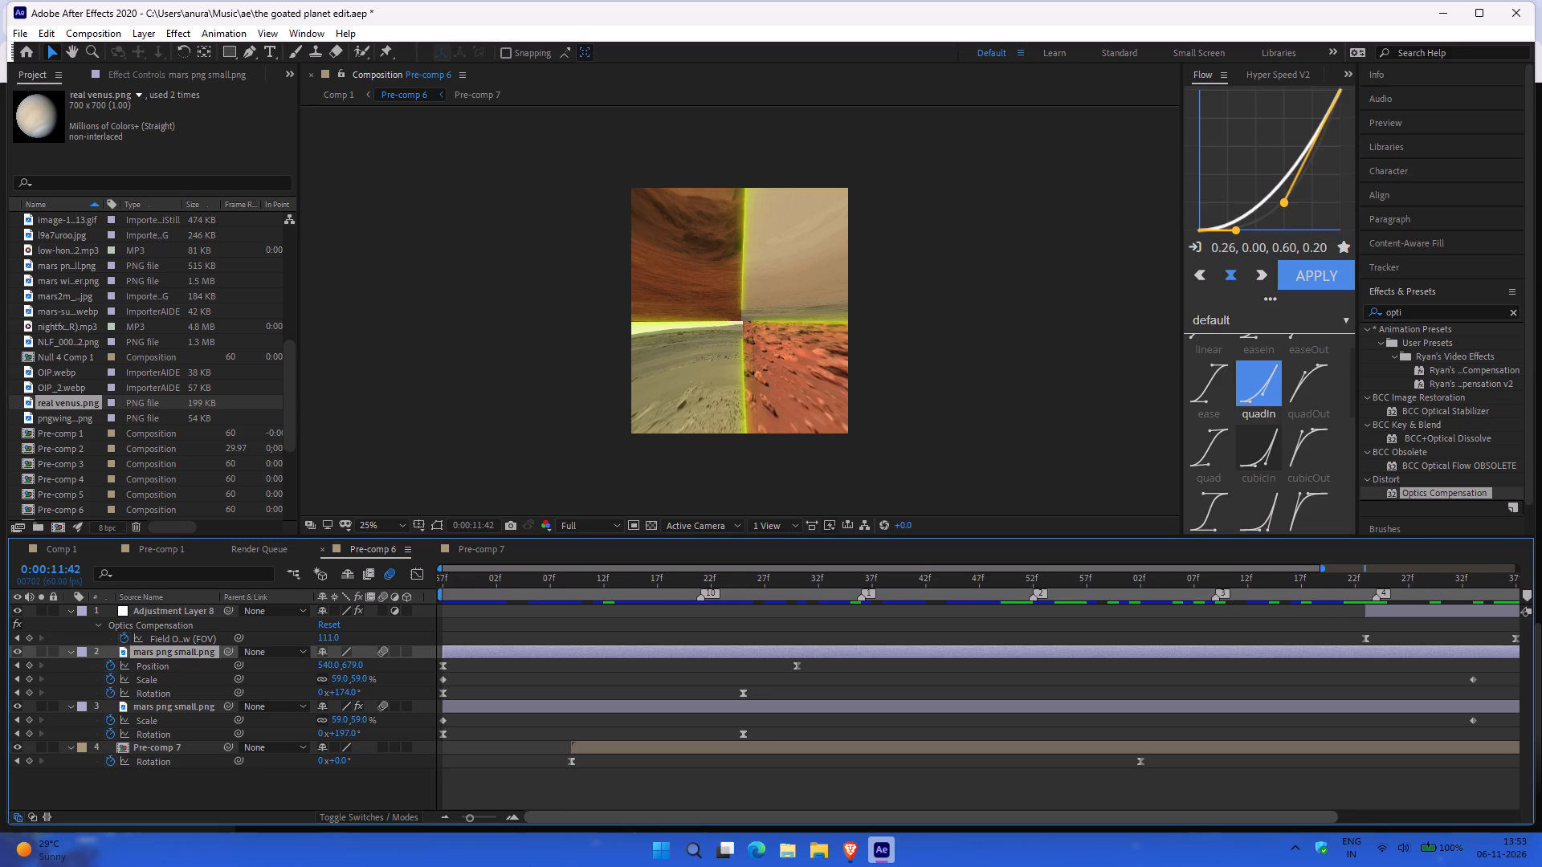
drag(530, 866, 652, 865)
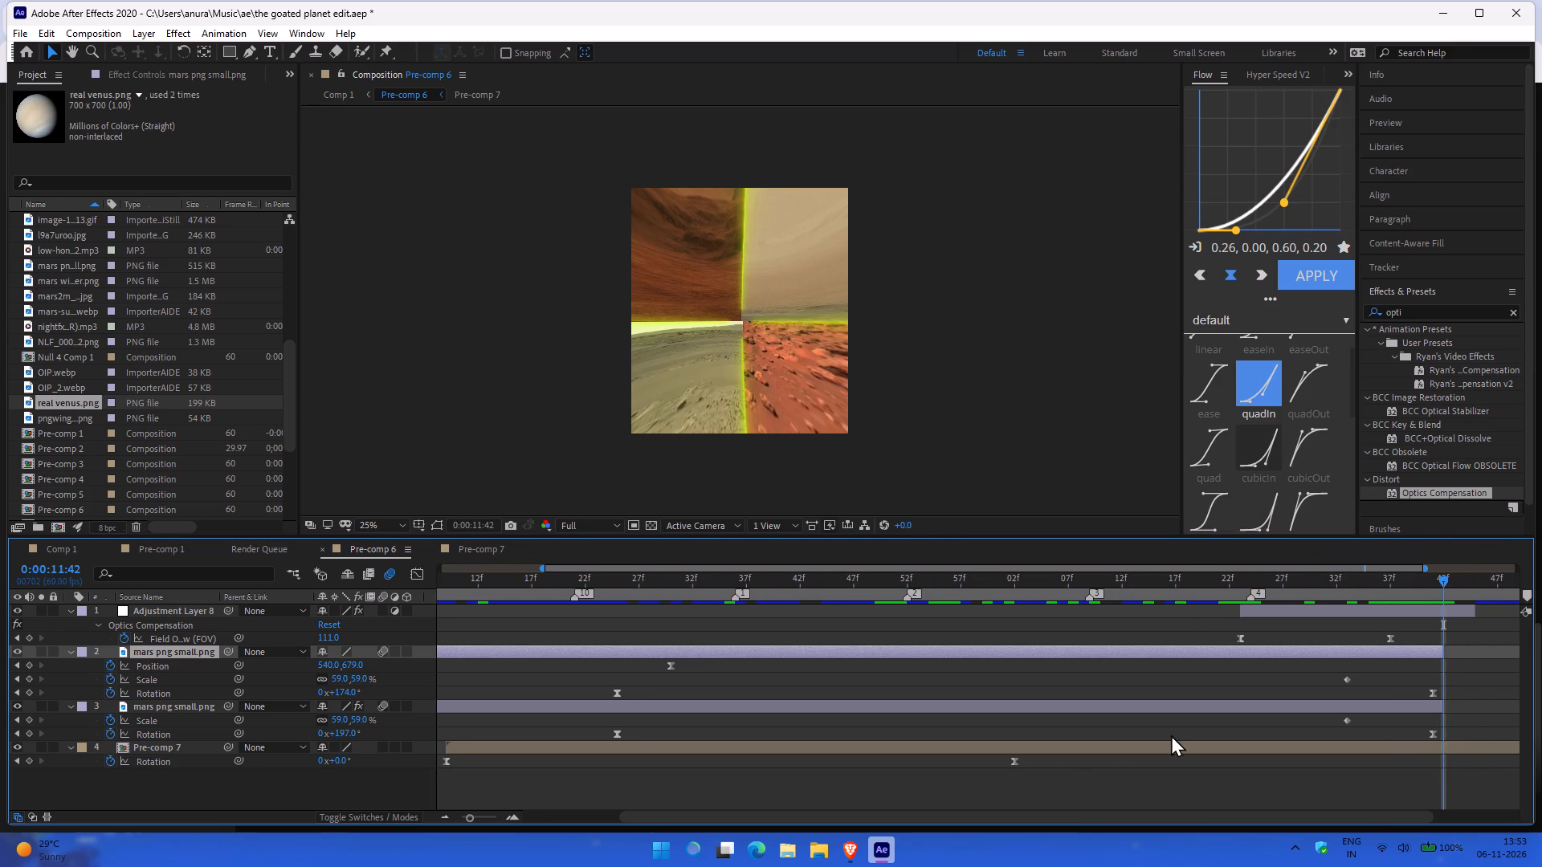
drag(1451, 690, 799, 659)
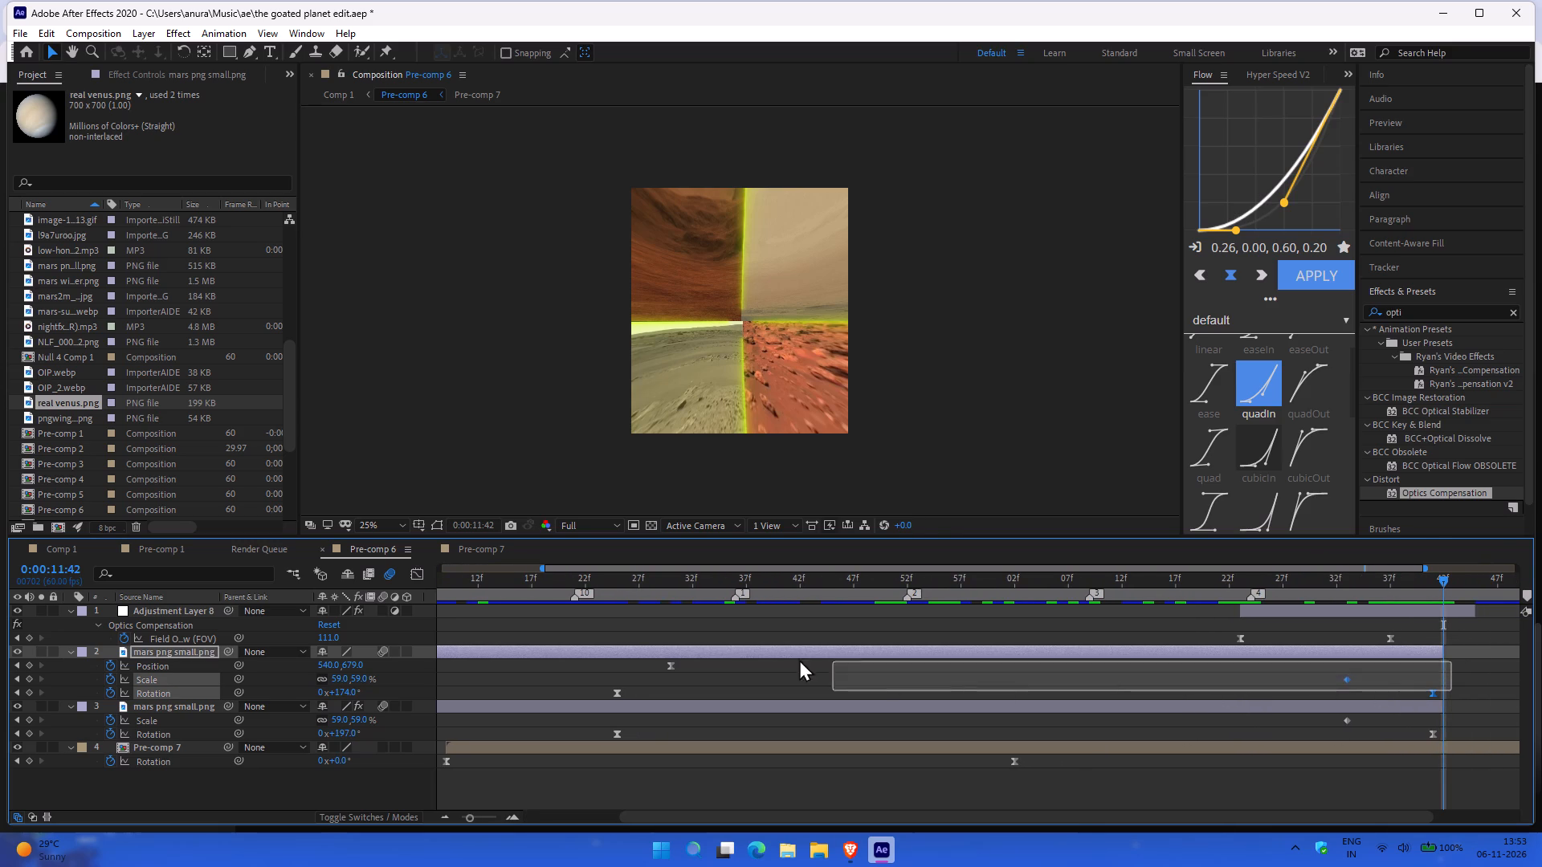
drag(799, 659, 444, 670)
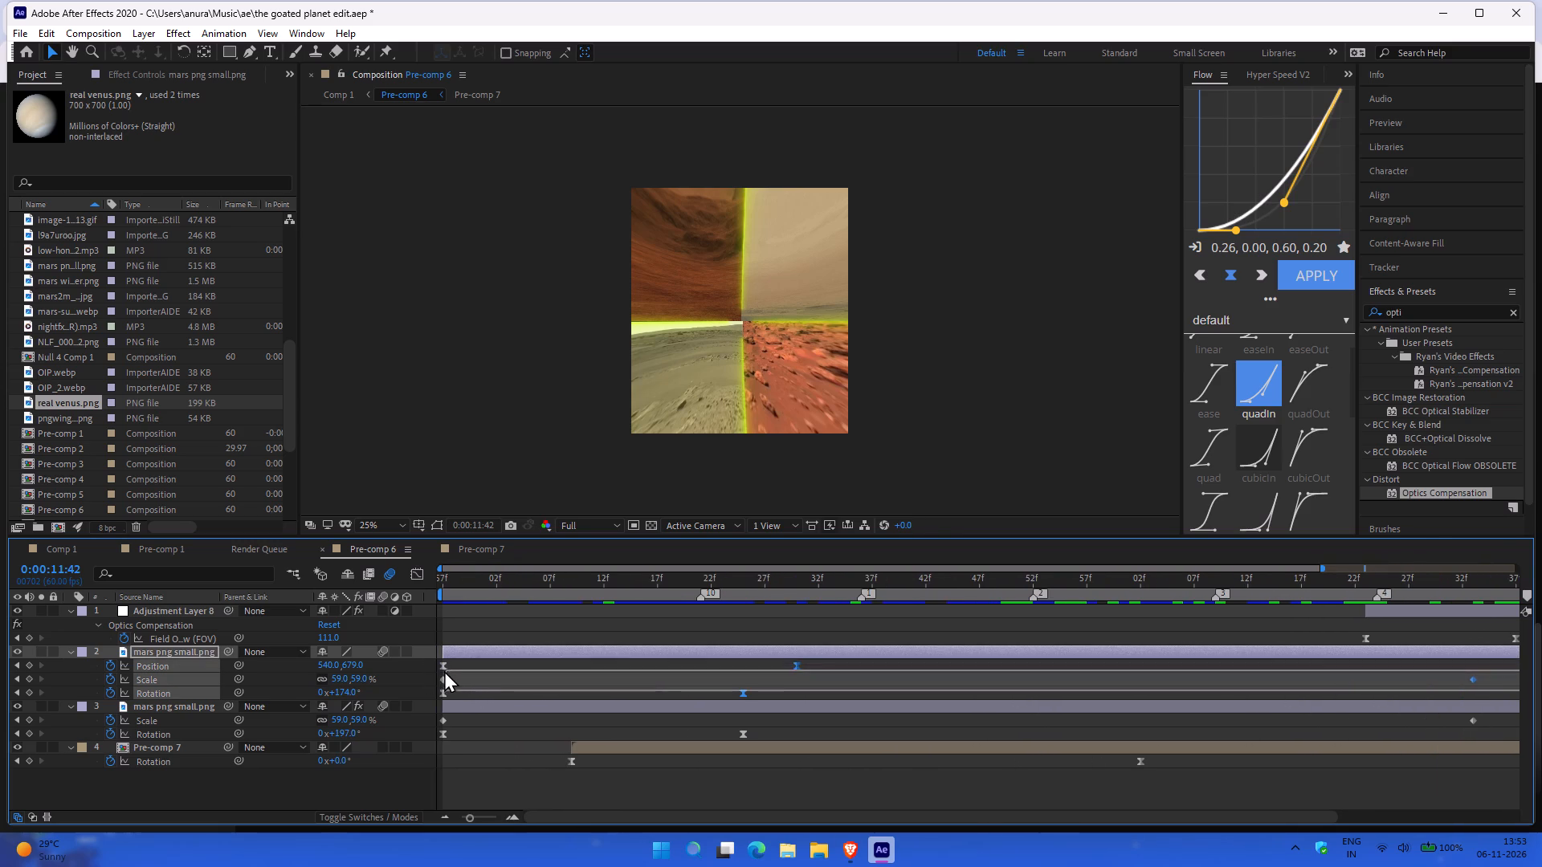
drag(444, 670, 433, 655)
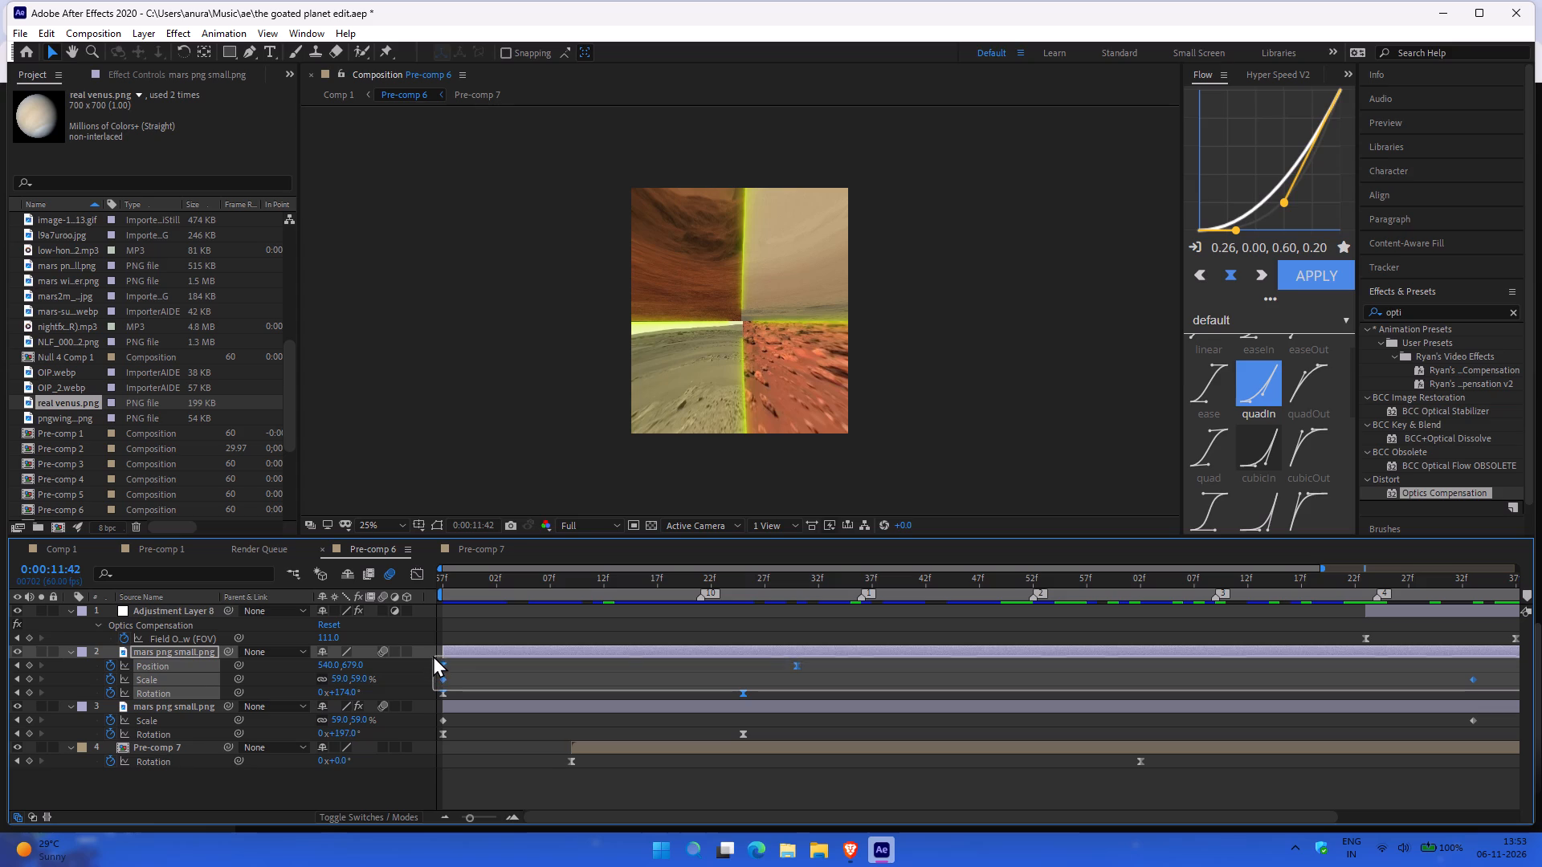
drag(433, 655, 439, 664)
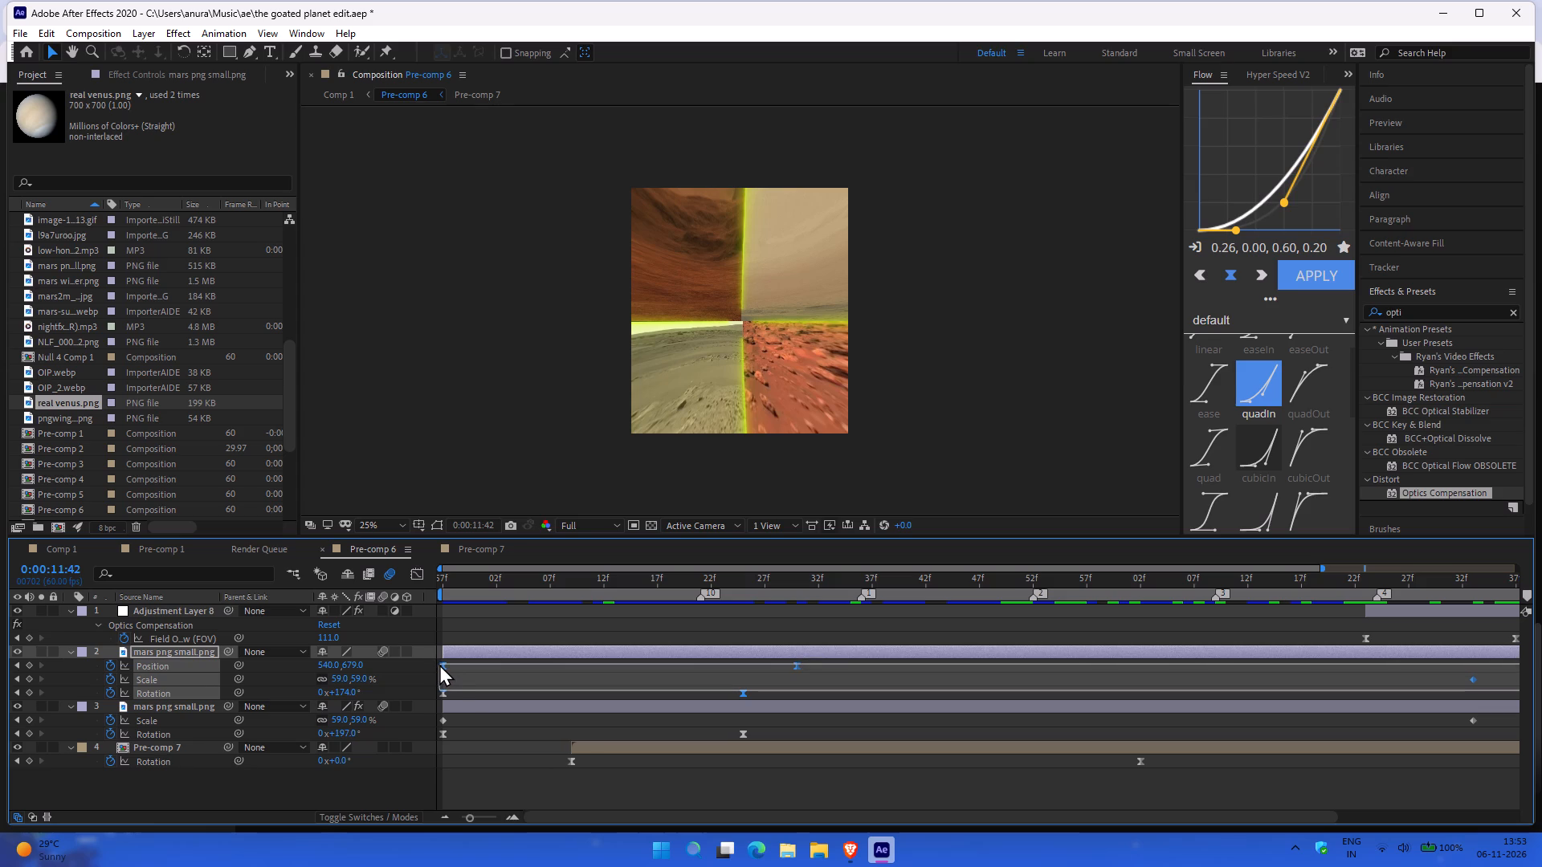
drag(439, 664, 441, 664)
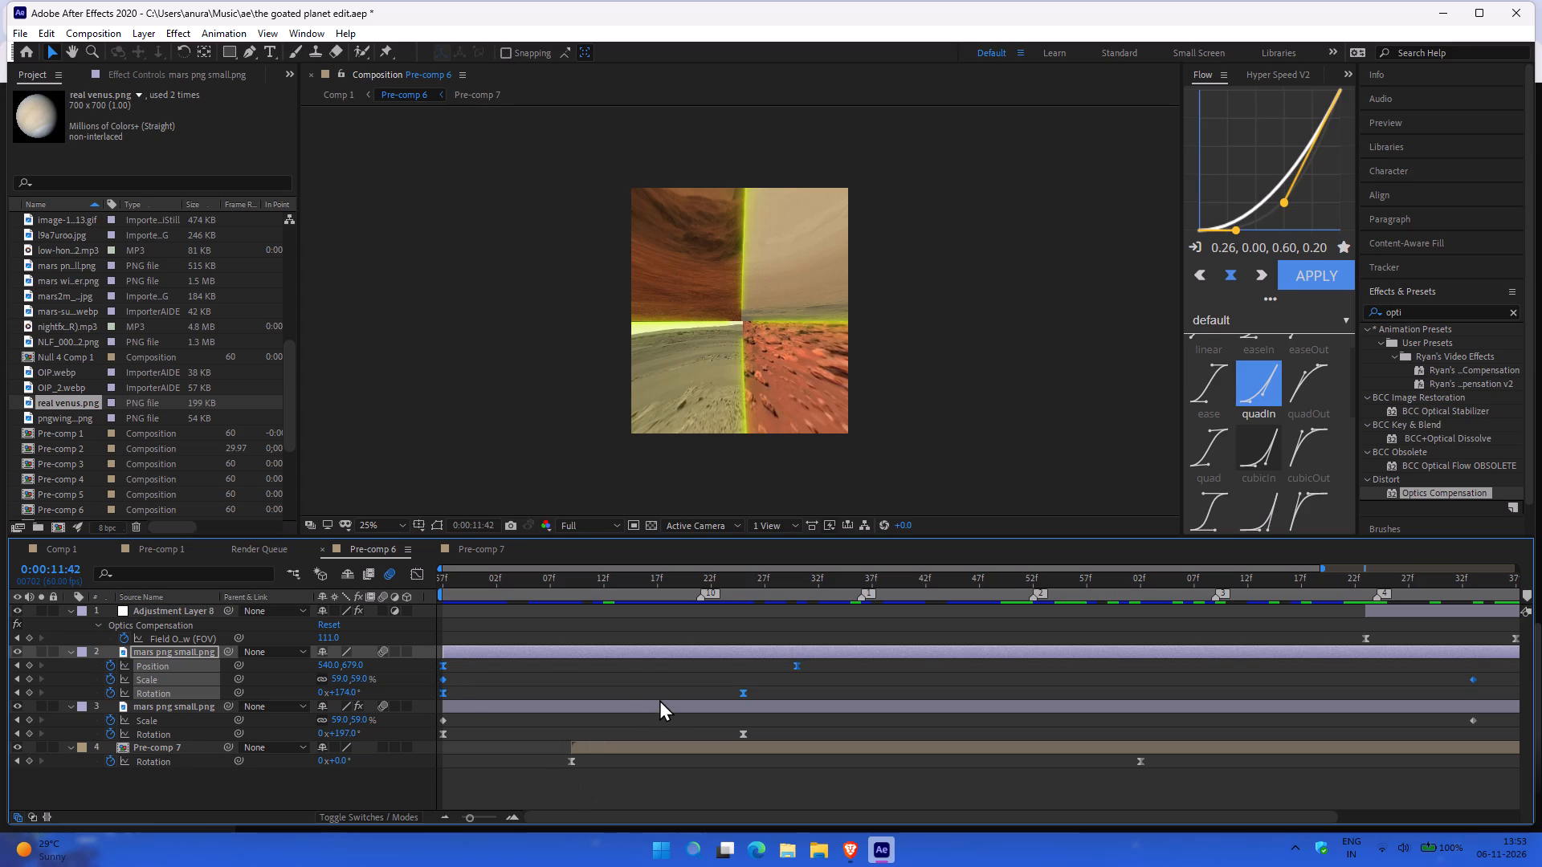
key(ctrl+c)
Paste the copied keyframes onto the "real venus.png" layer in Comp 1 at 0:00:11:42 and reveal its keyframed properties.
click(60, 548)
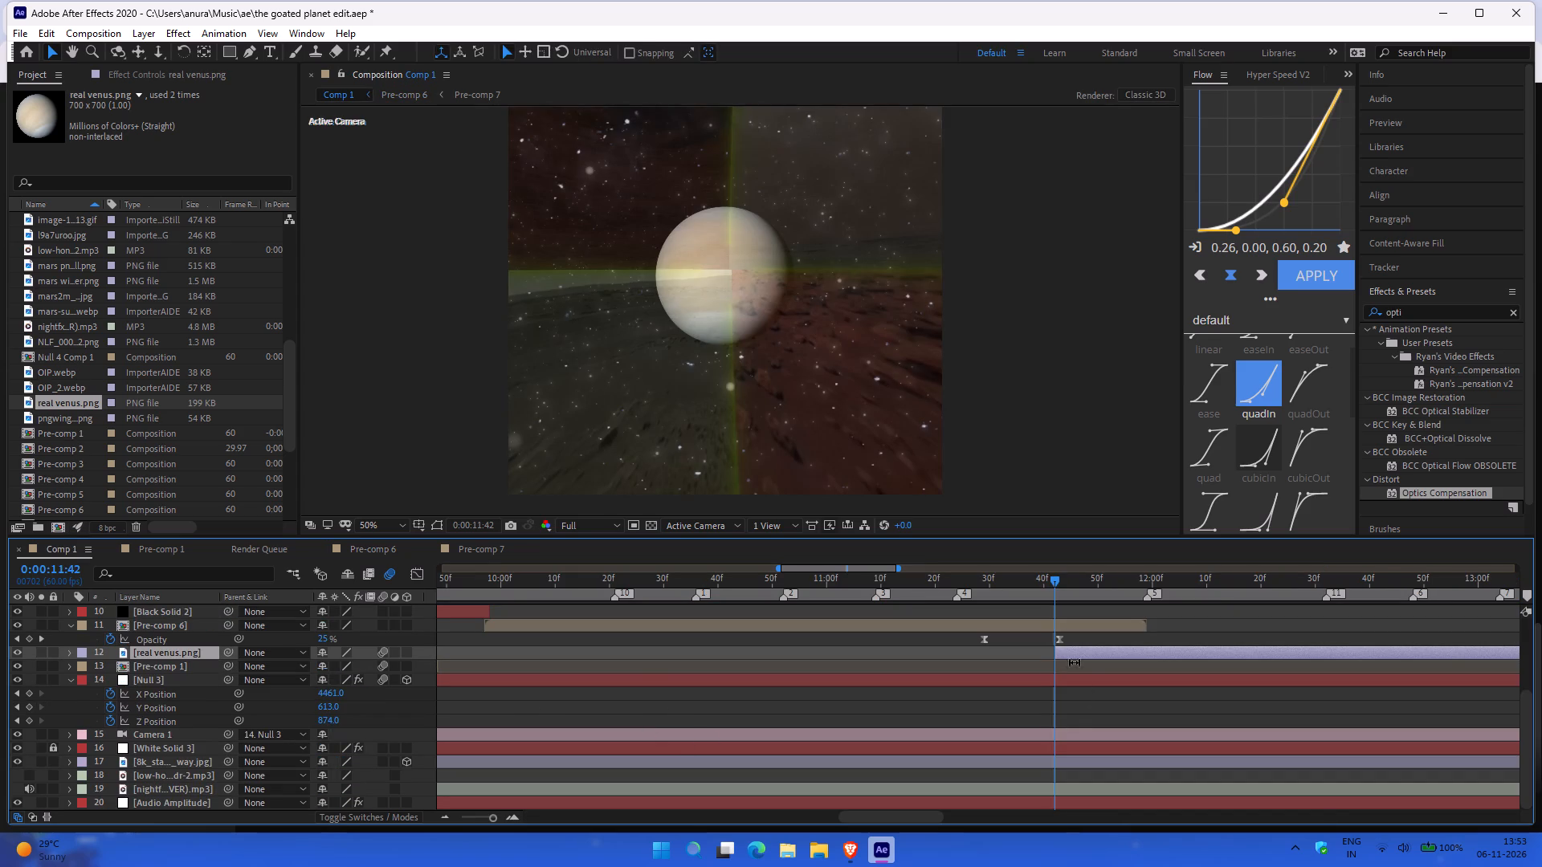
click(1072, 667)
click(1084, 653)
key(ctrl+v)
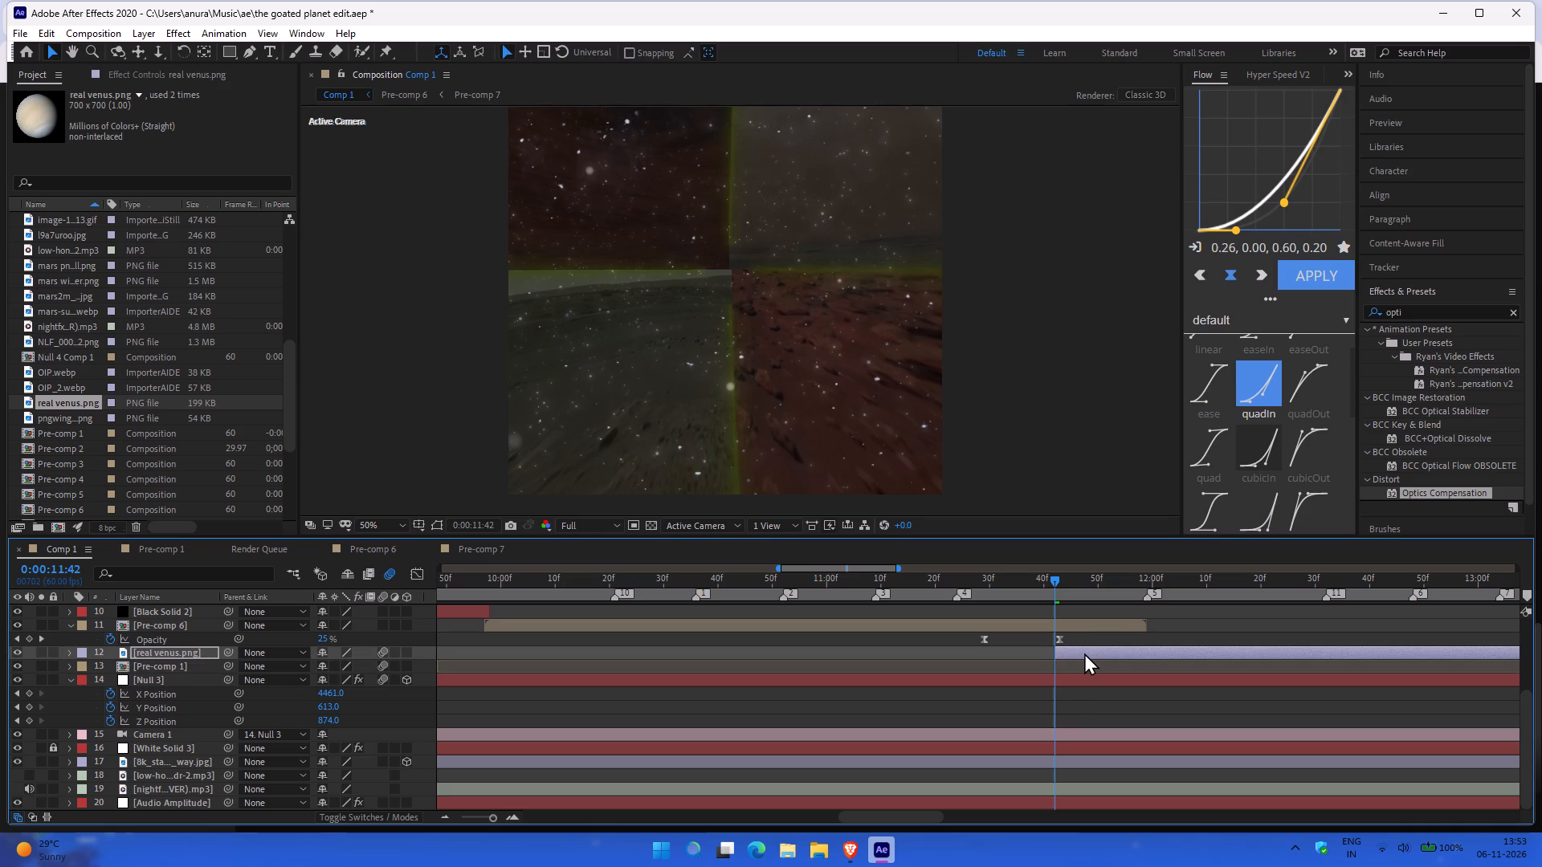
key(u)
scroll(1231, 700, left, 1)
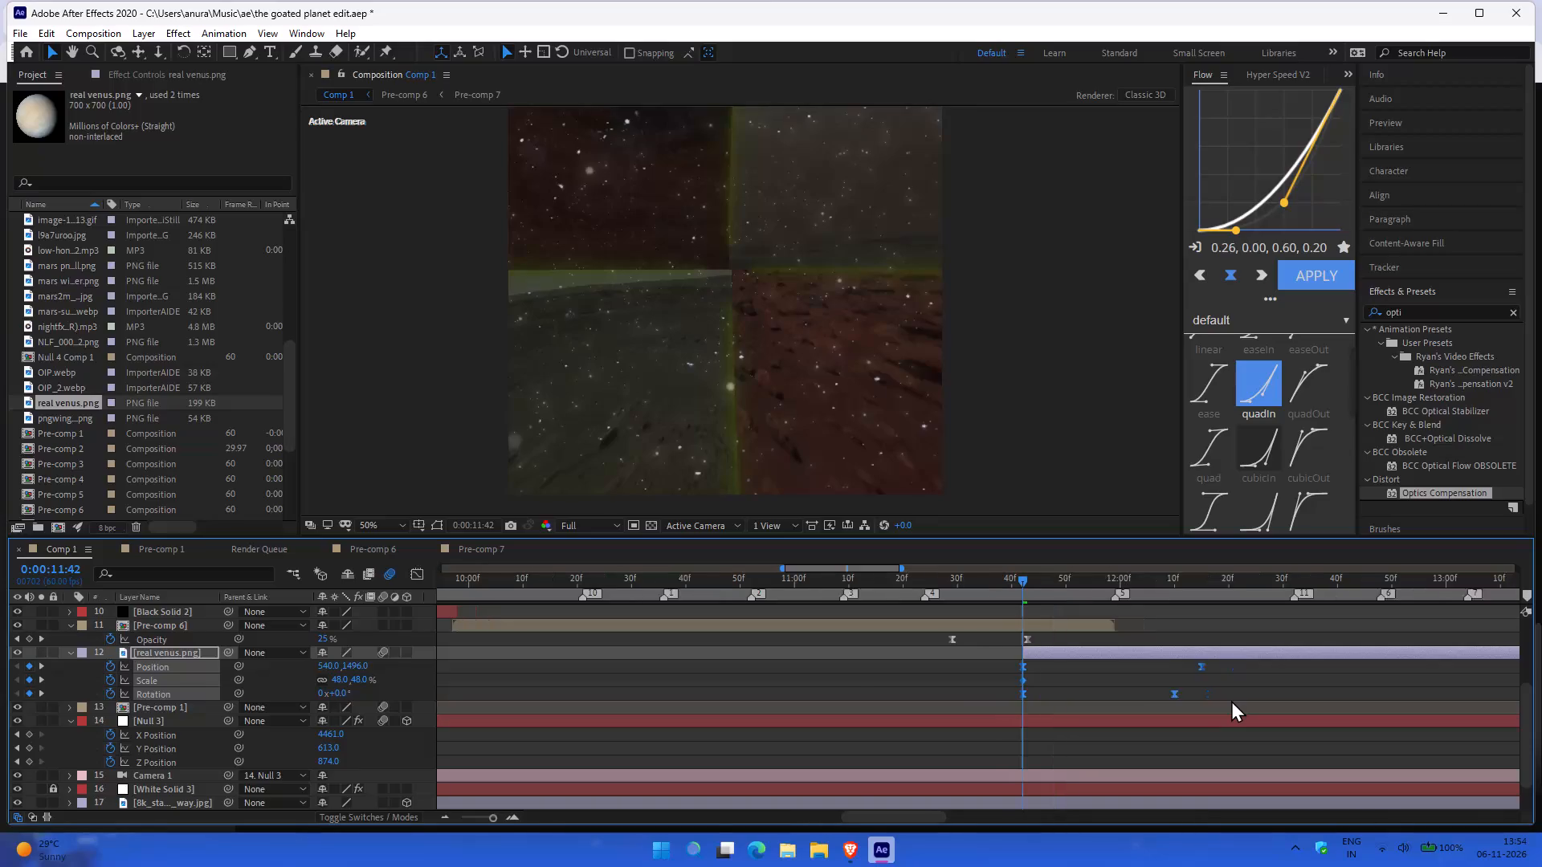
scroll(1231, 700, left, 2)
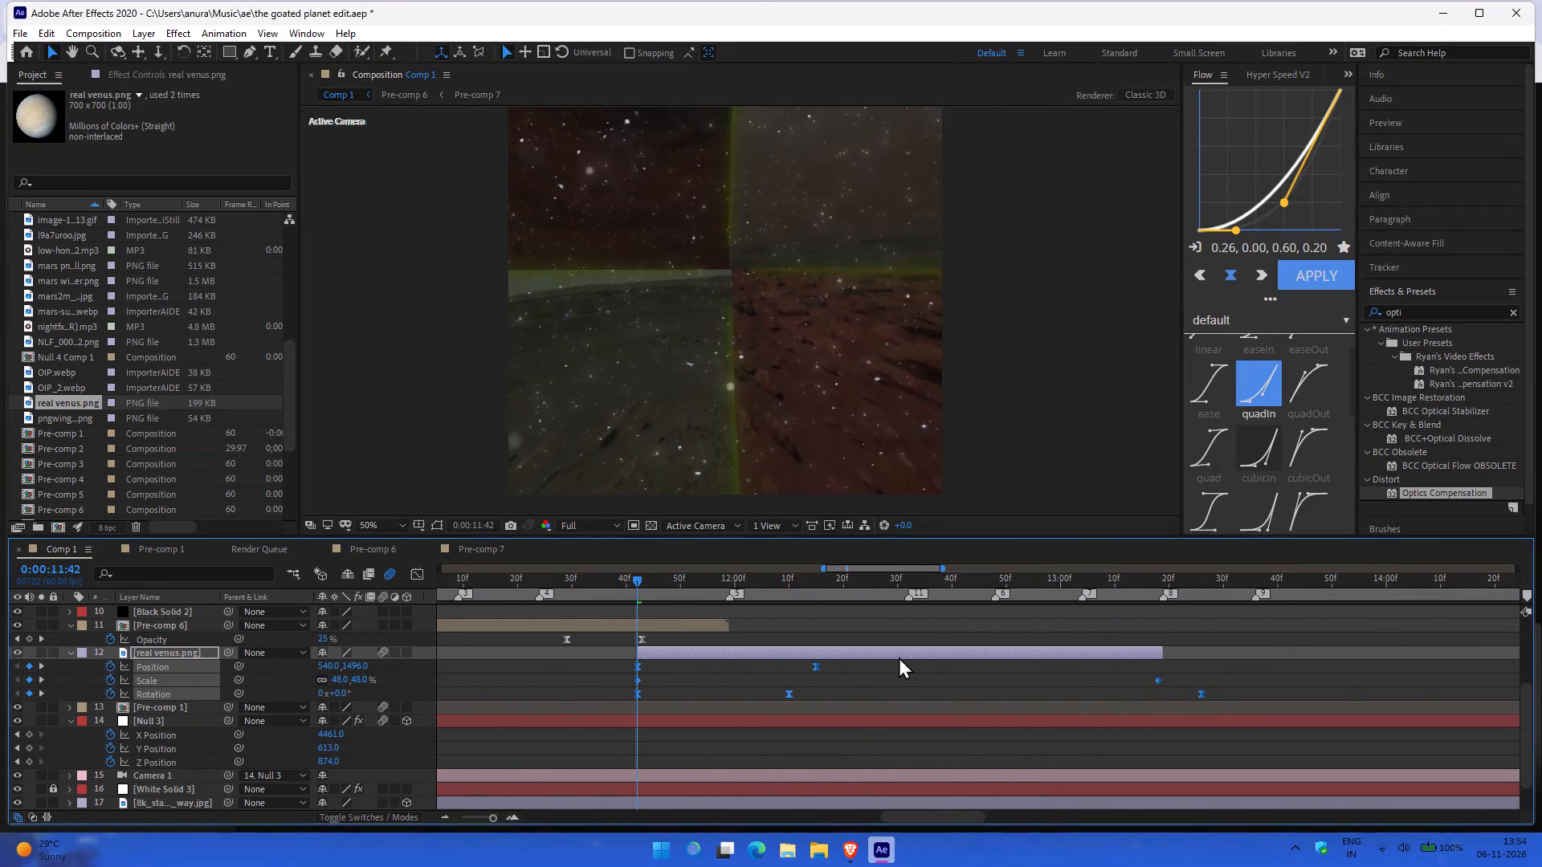
Scrub through the "real venus.png" animation, and preview the Mars-to-Venus transition from 0:00:11:39 with the whole frame in view.
drag(636, 580, 658, 581)
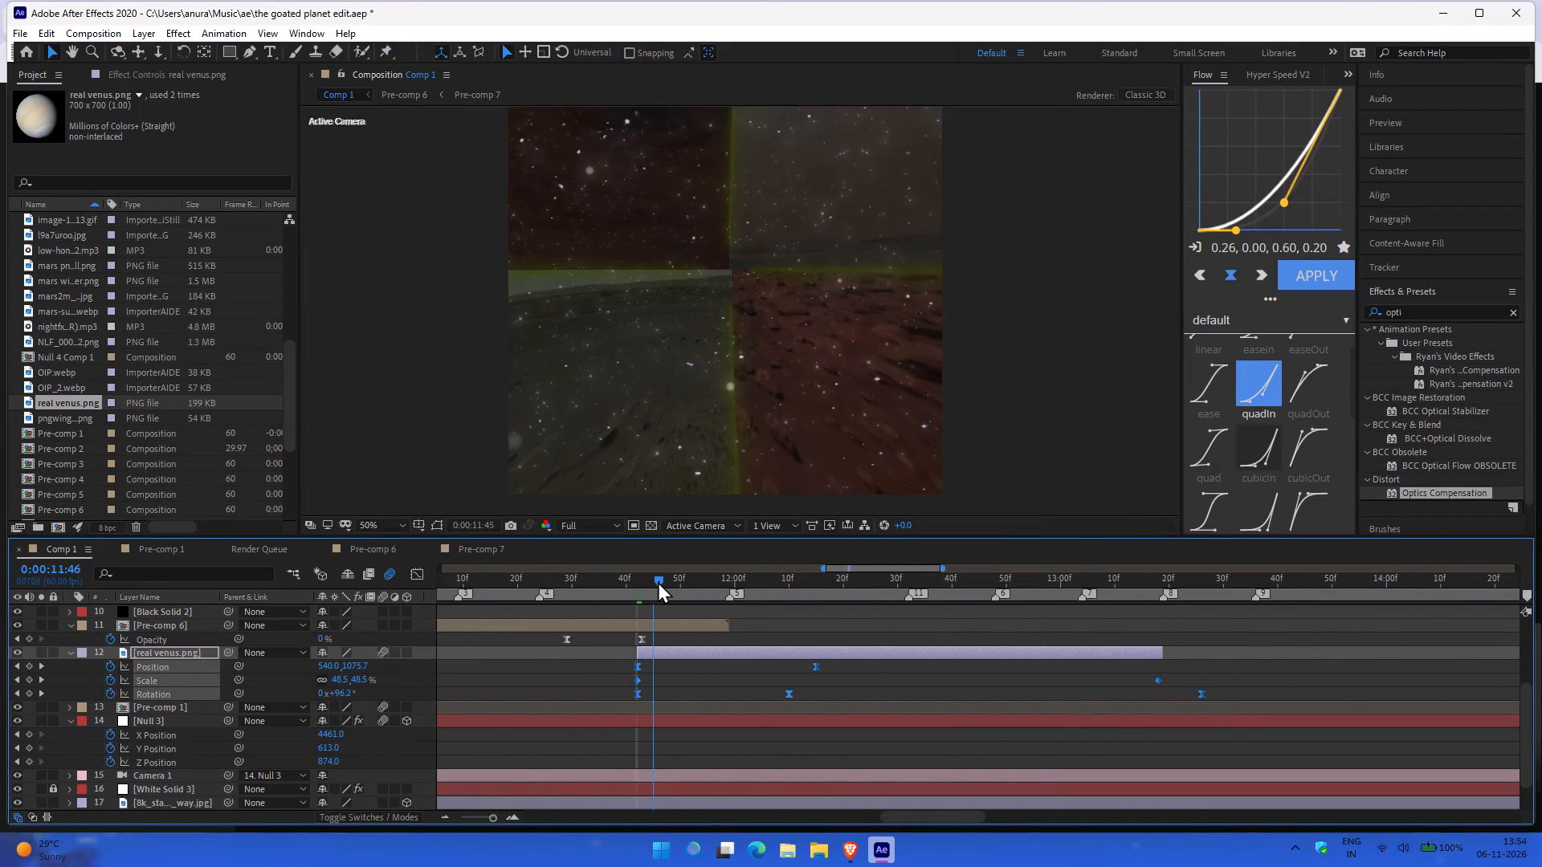
drag(658, 581, 793, 580)
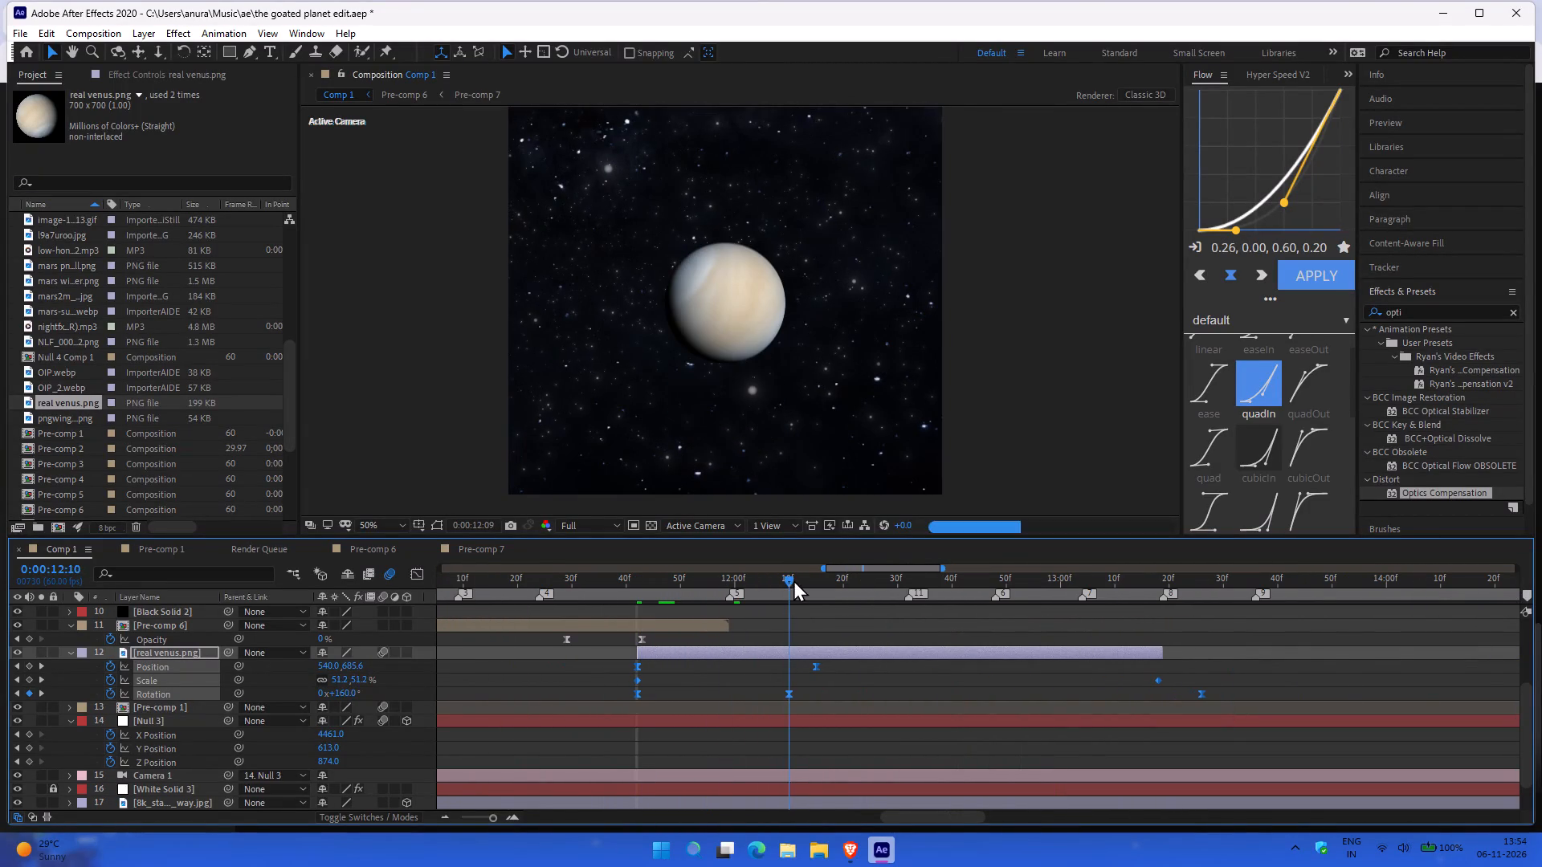
drag(793, 580, 887, 580)
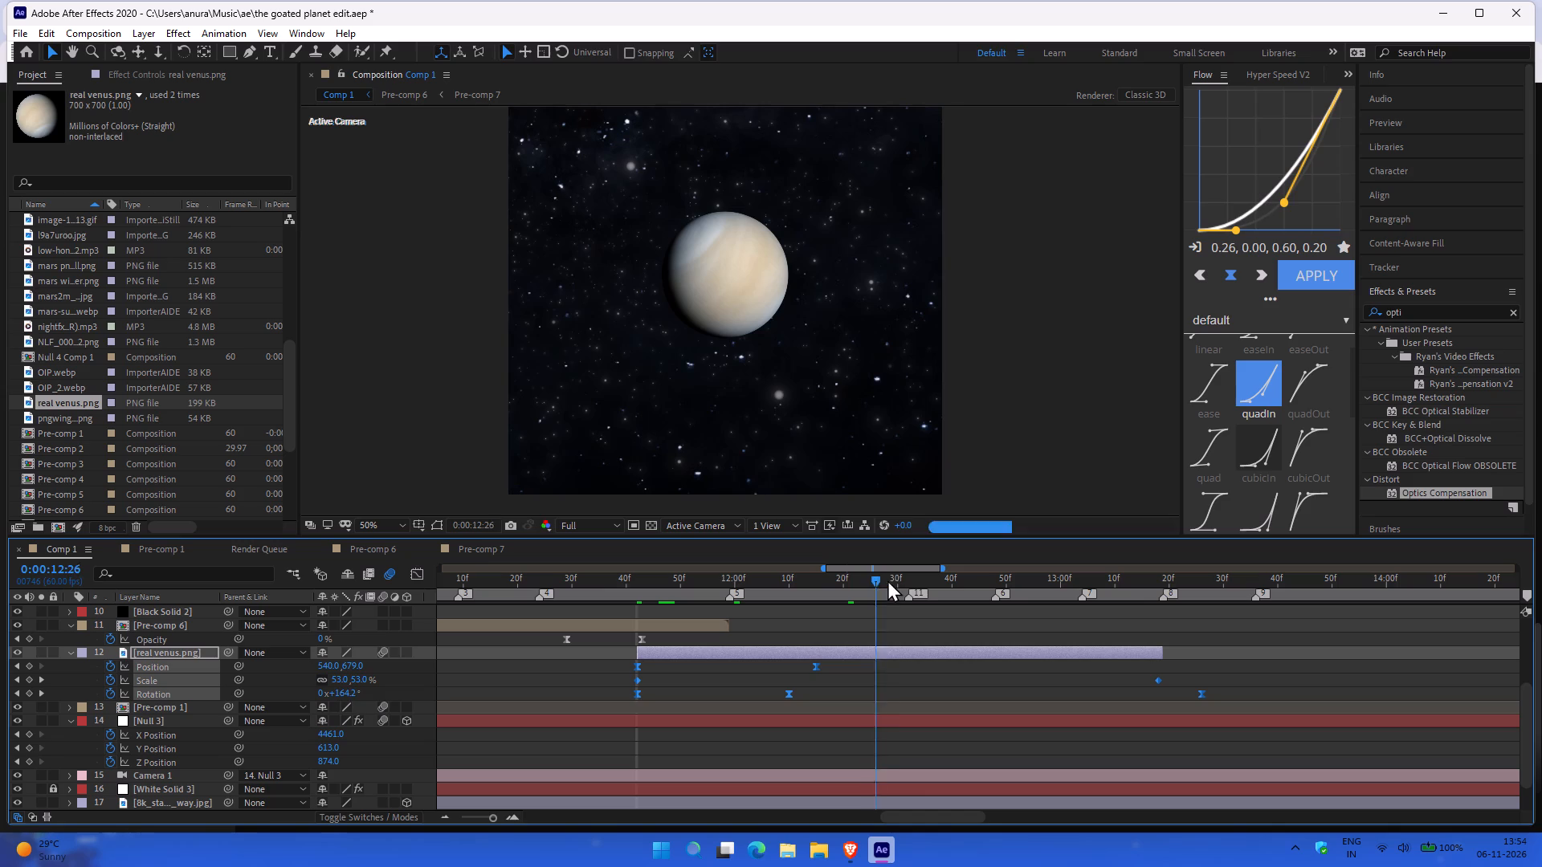
drag(887, 580, 1258, 618)
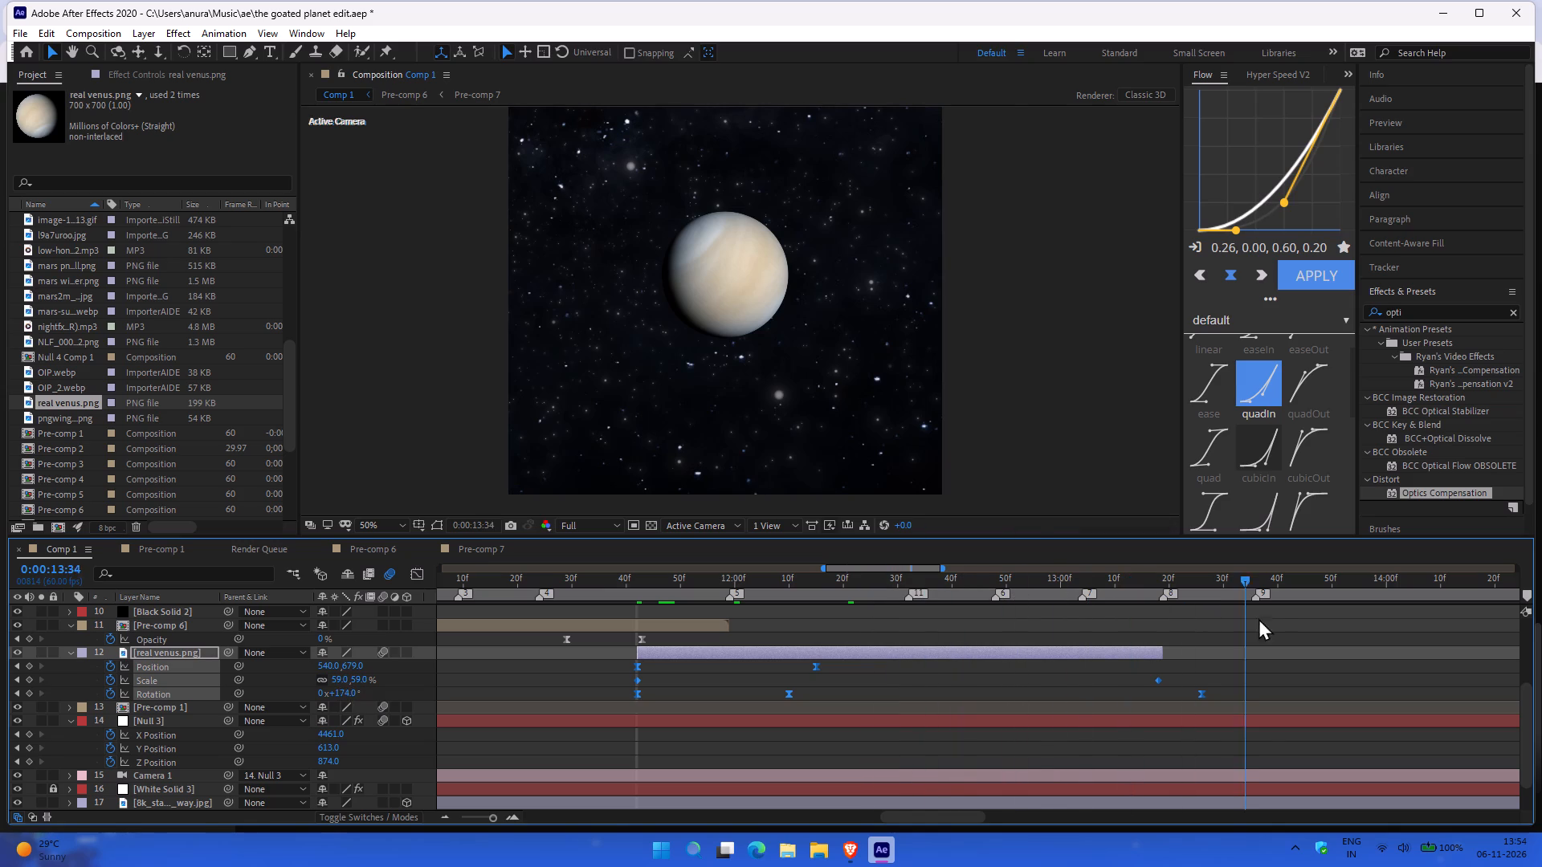
drag(1258, 618, 622, 601)
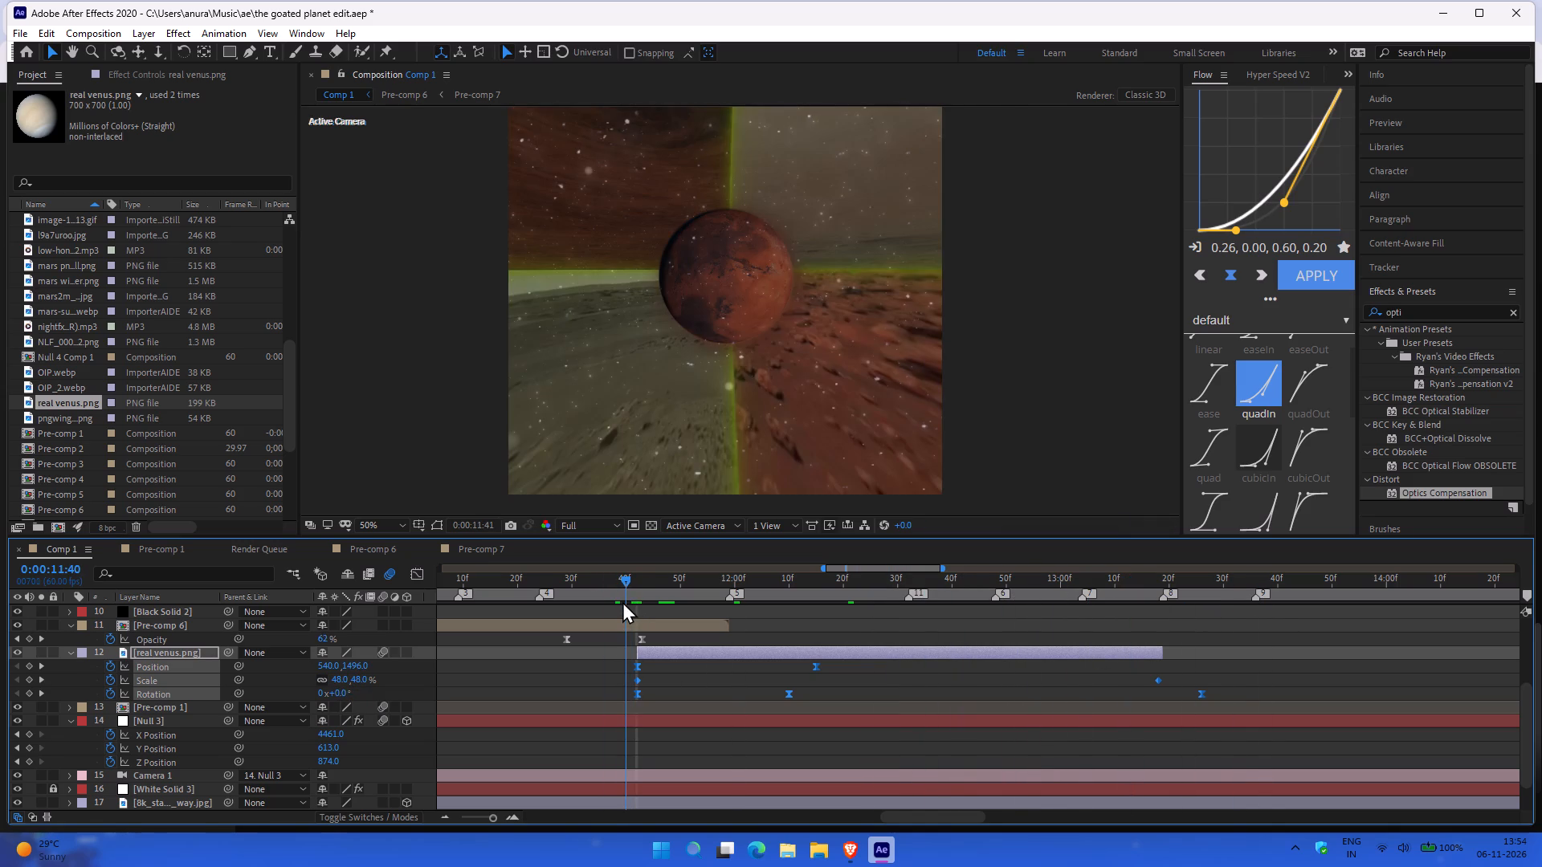
drag(622, 601, 620, 596)
key(space)
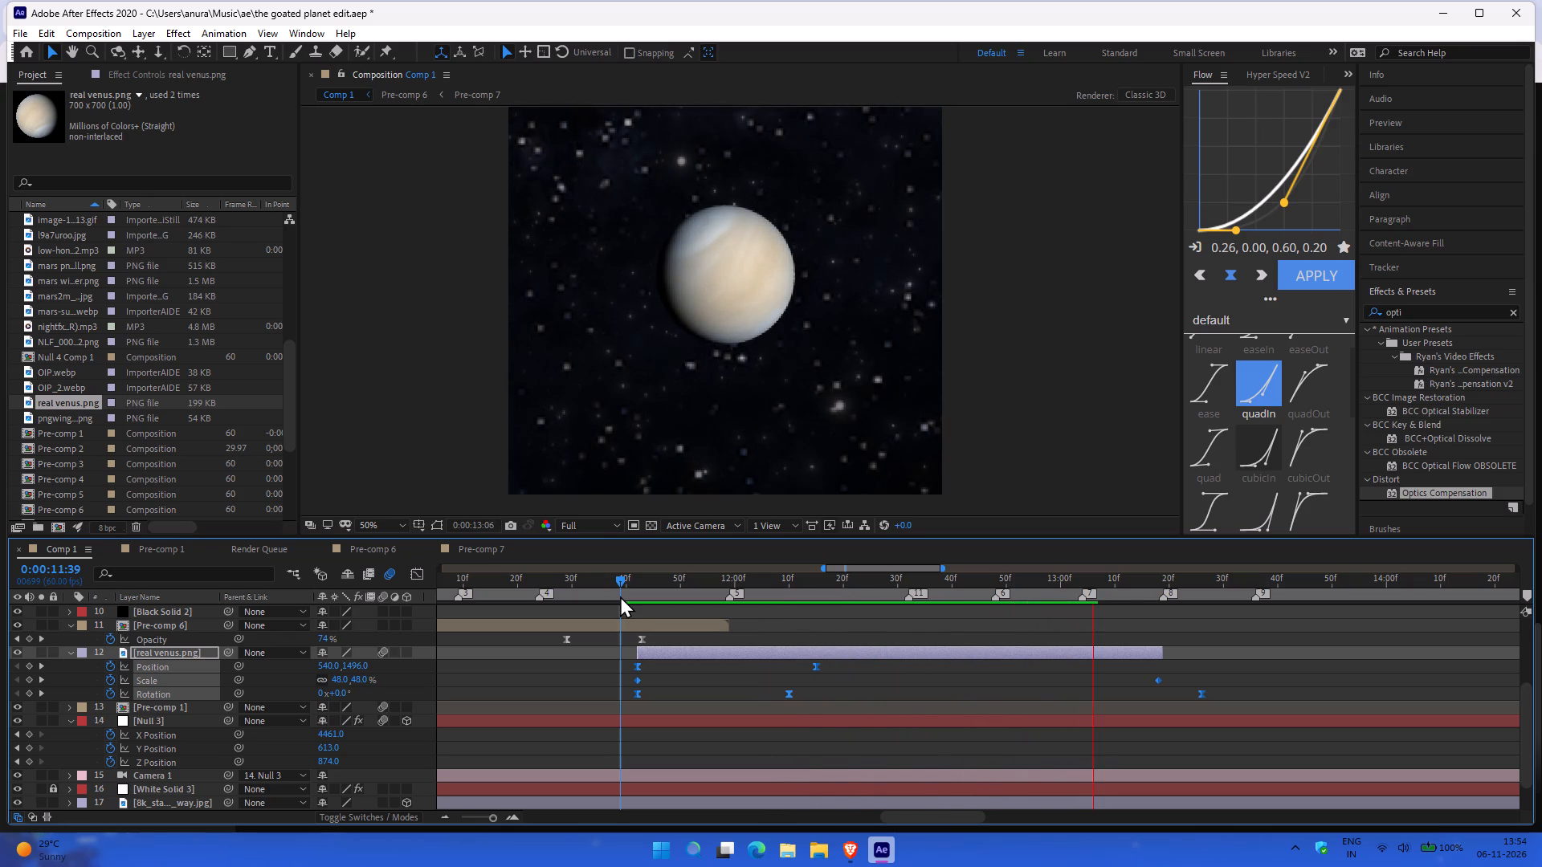
key(space)
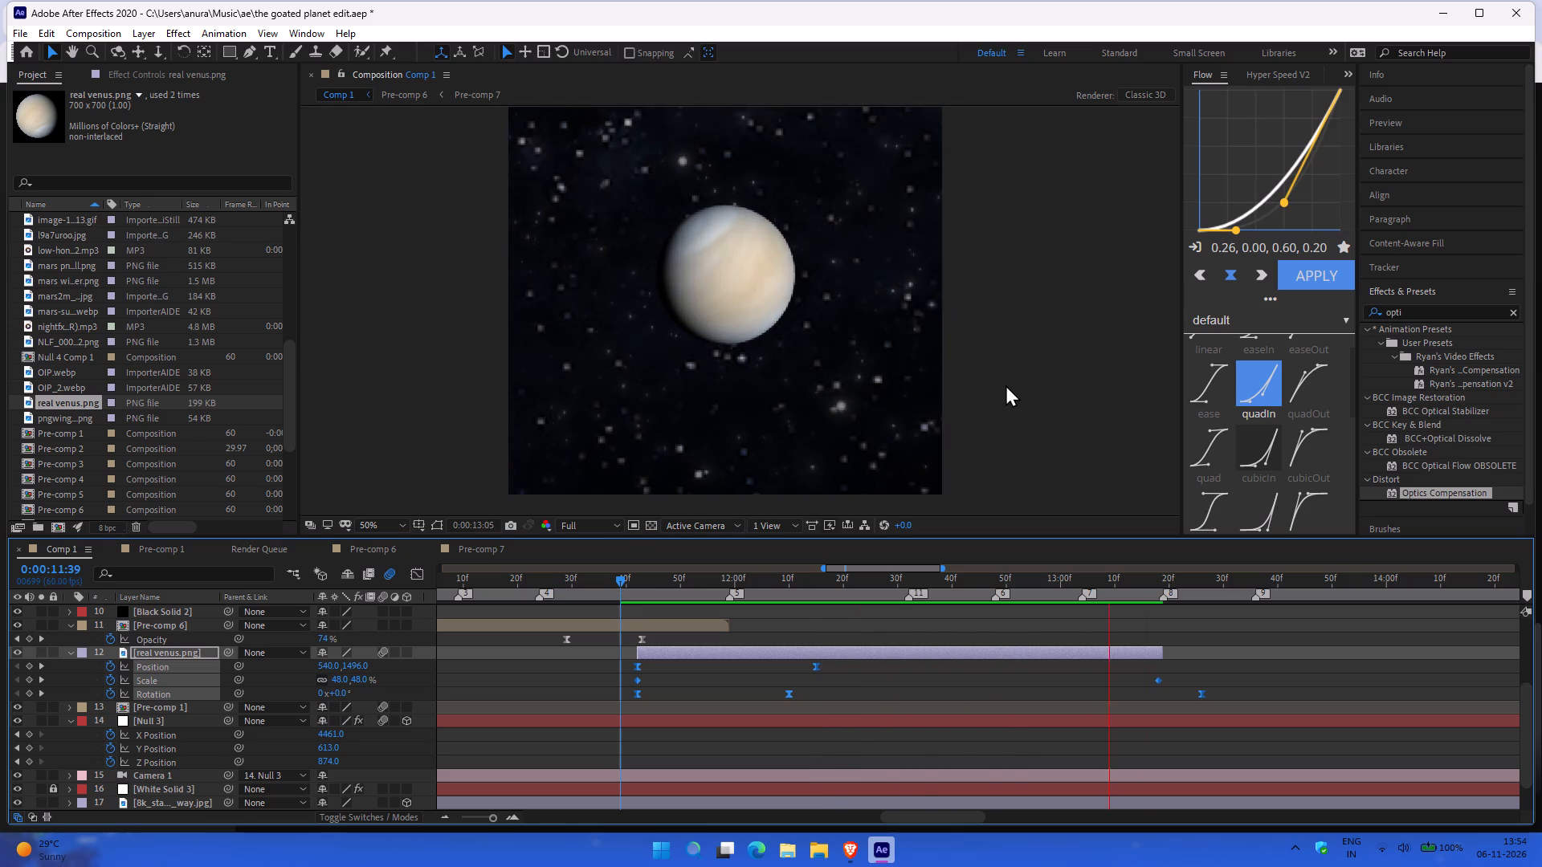
ctrl+scroll(1006, 385, down, 1)
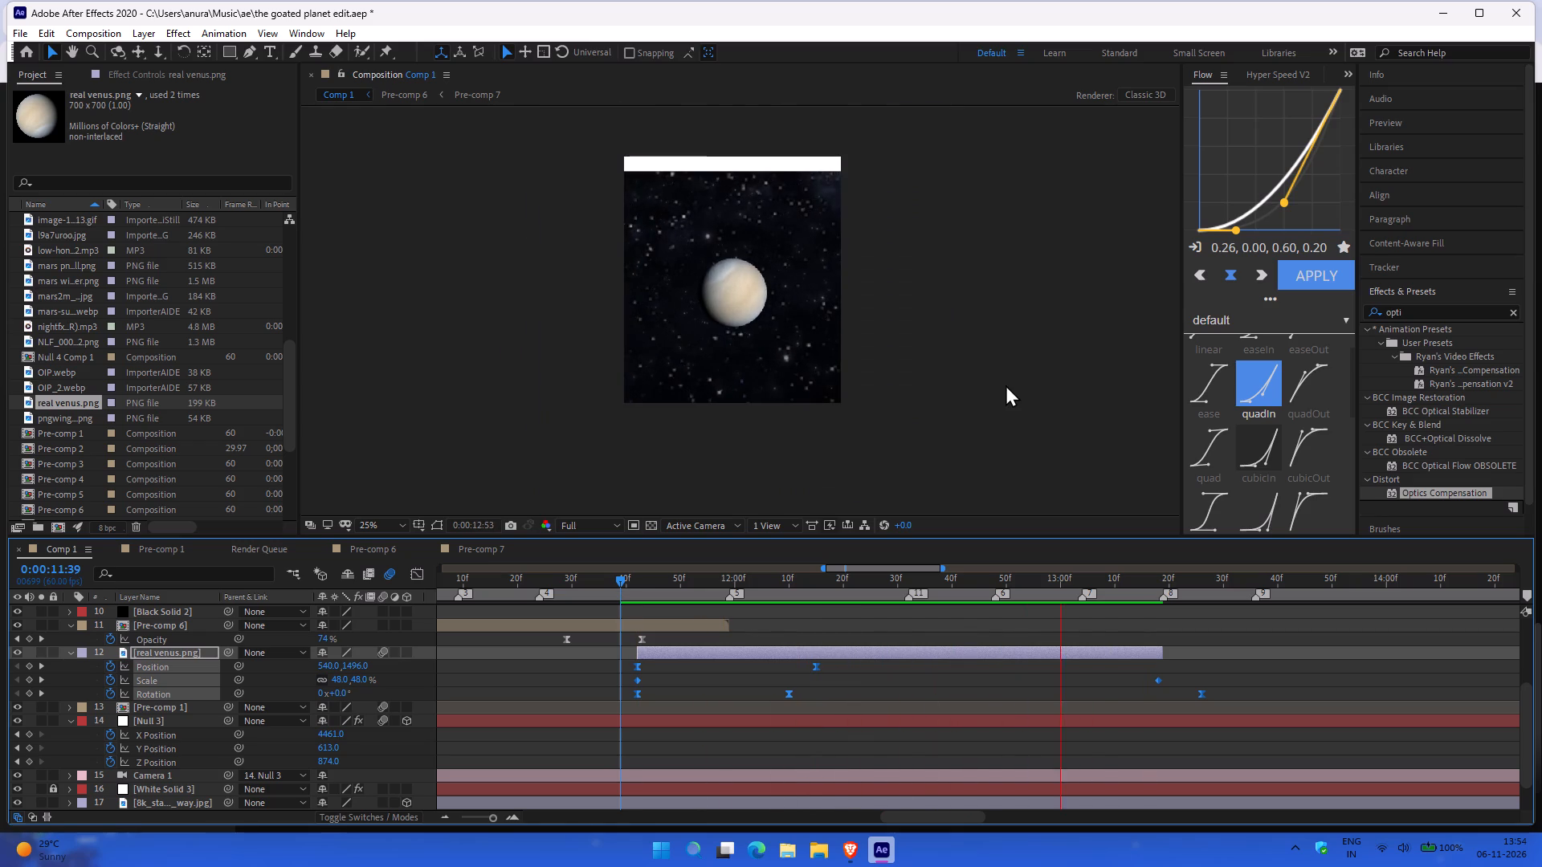
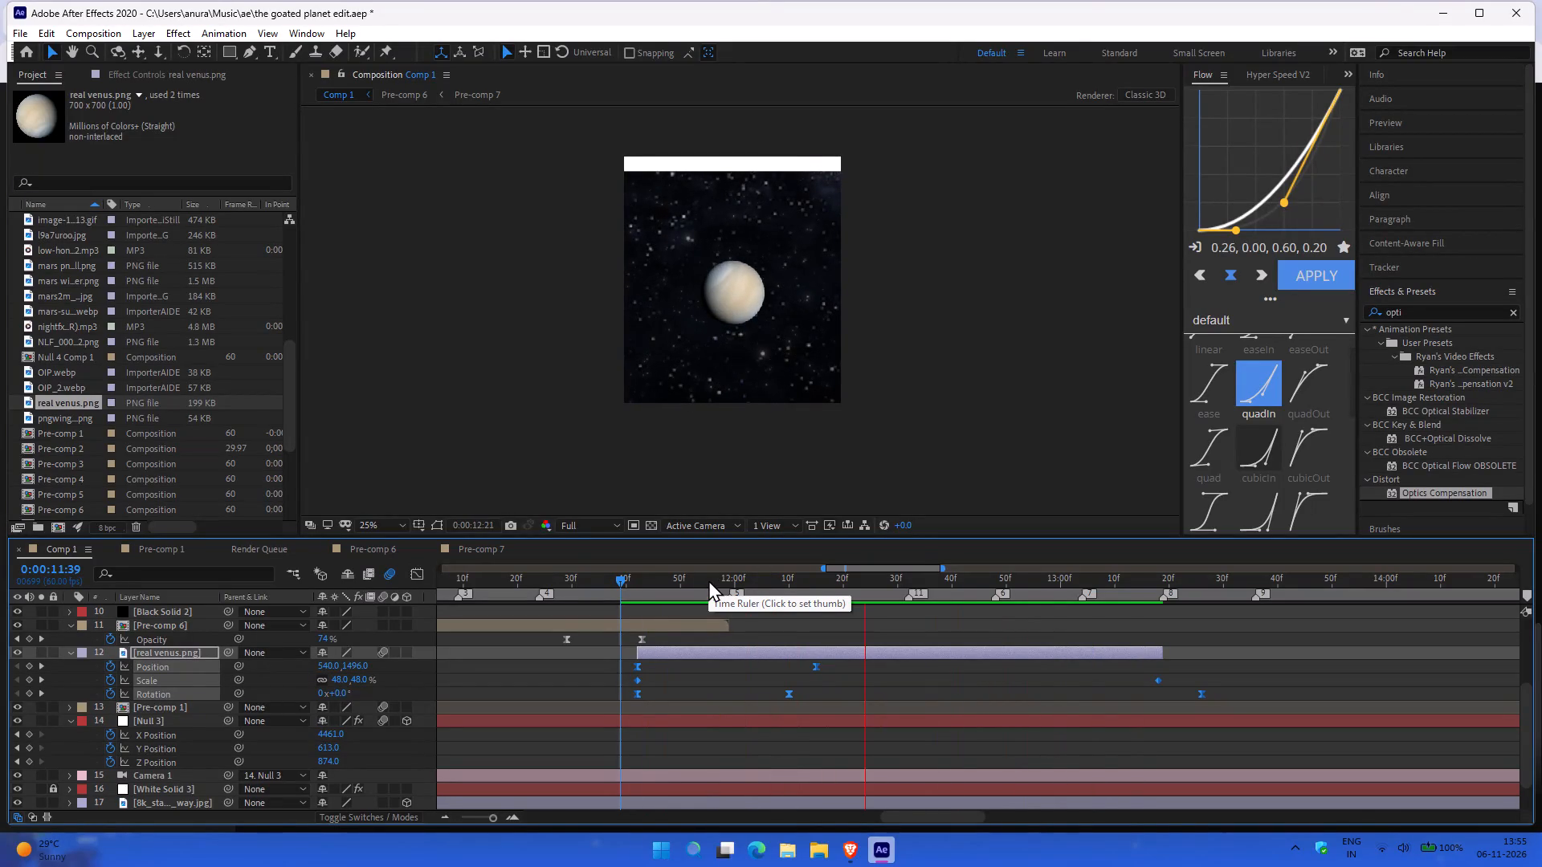
Unlock the "White Solid 7" layer near 0:00:11:58 in Comp 1 and delete it.
drag(715, 580, 734, 580)
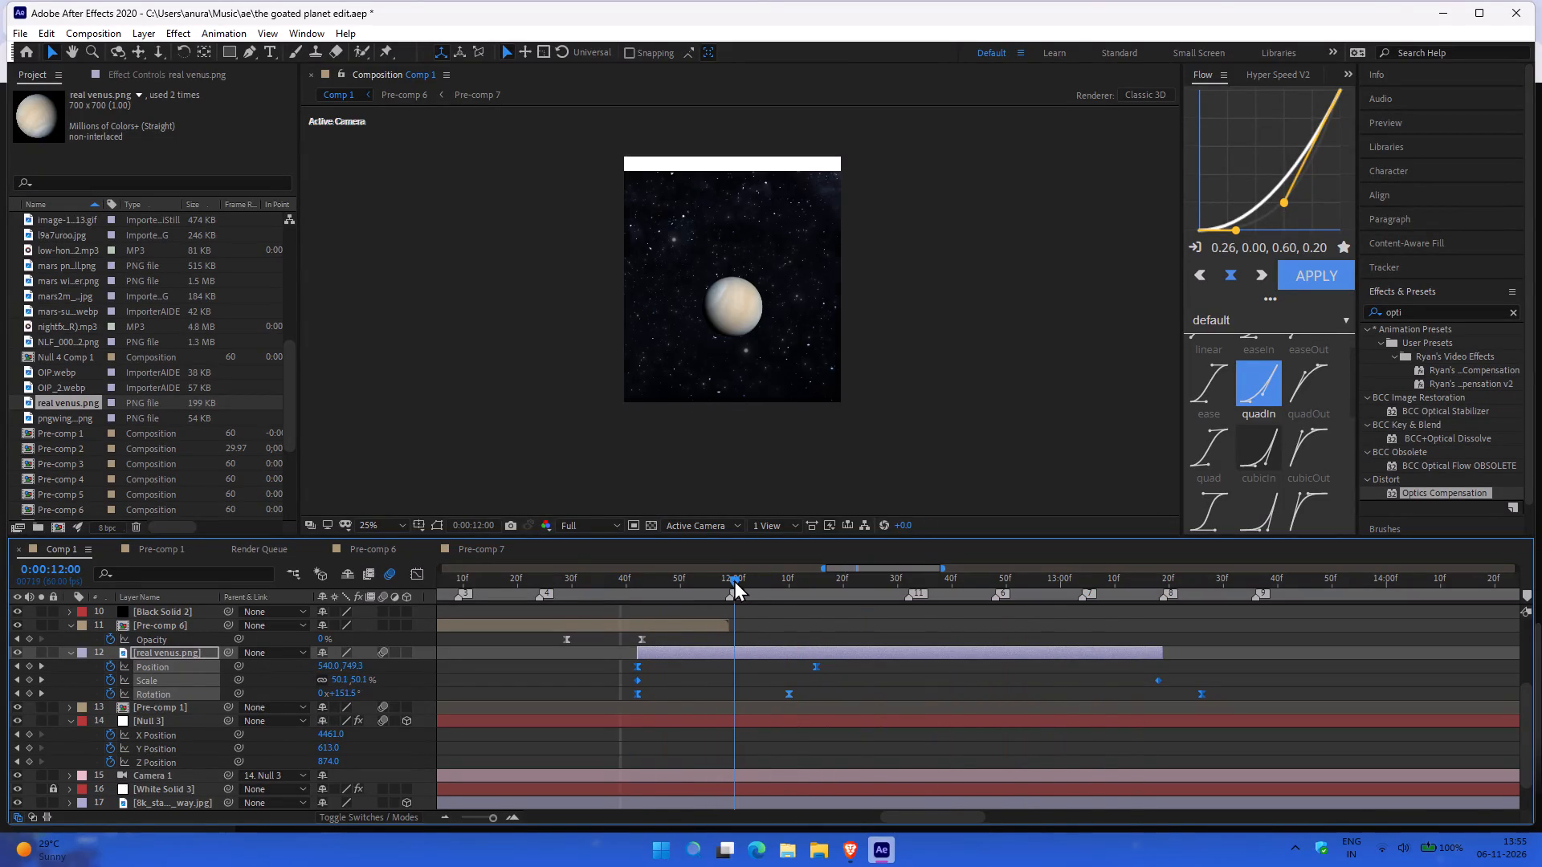
drag(734, 580, 651, 571)
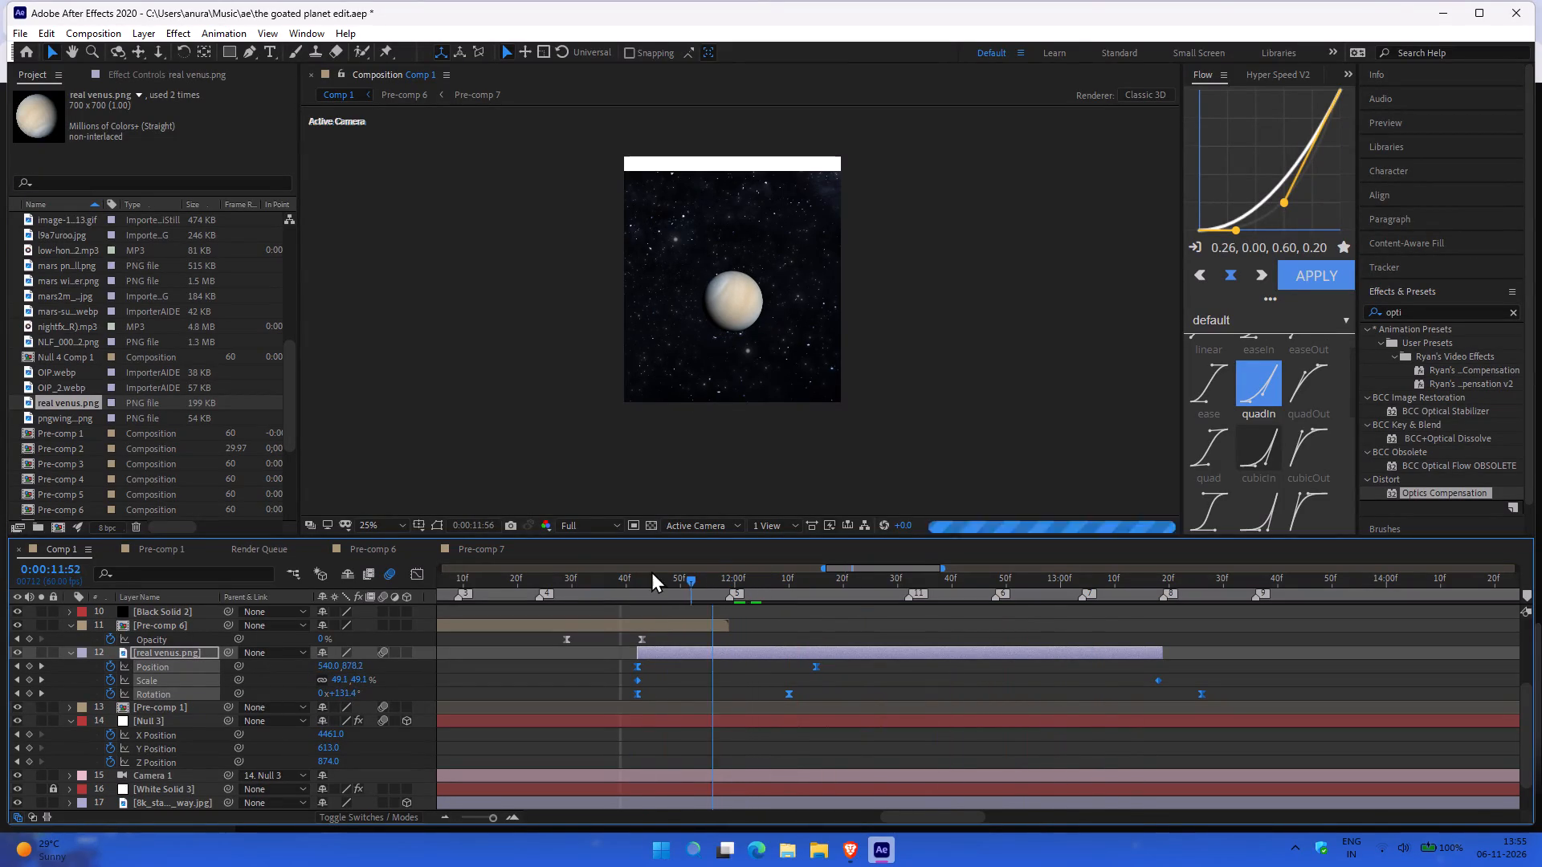
drag(651, 571, 735, 576)
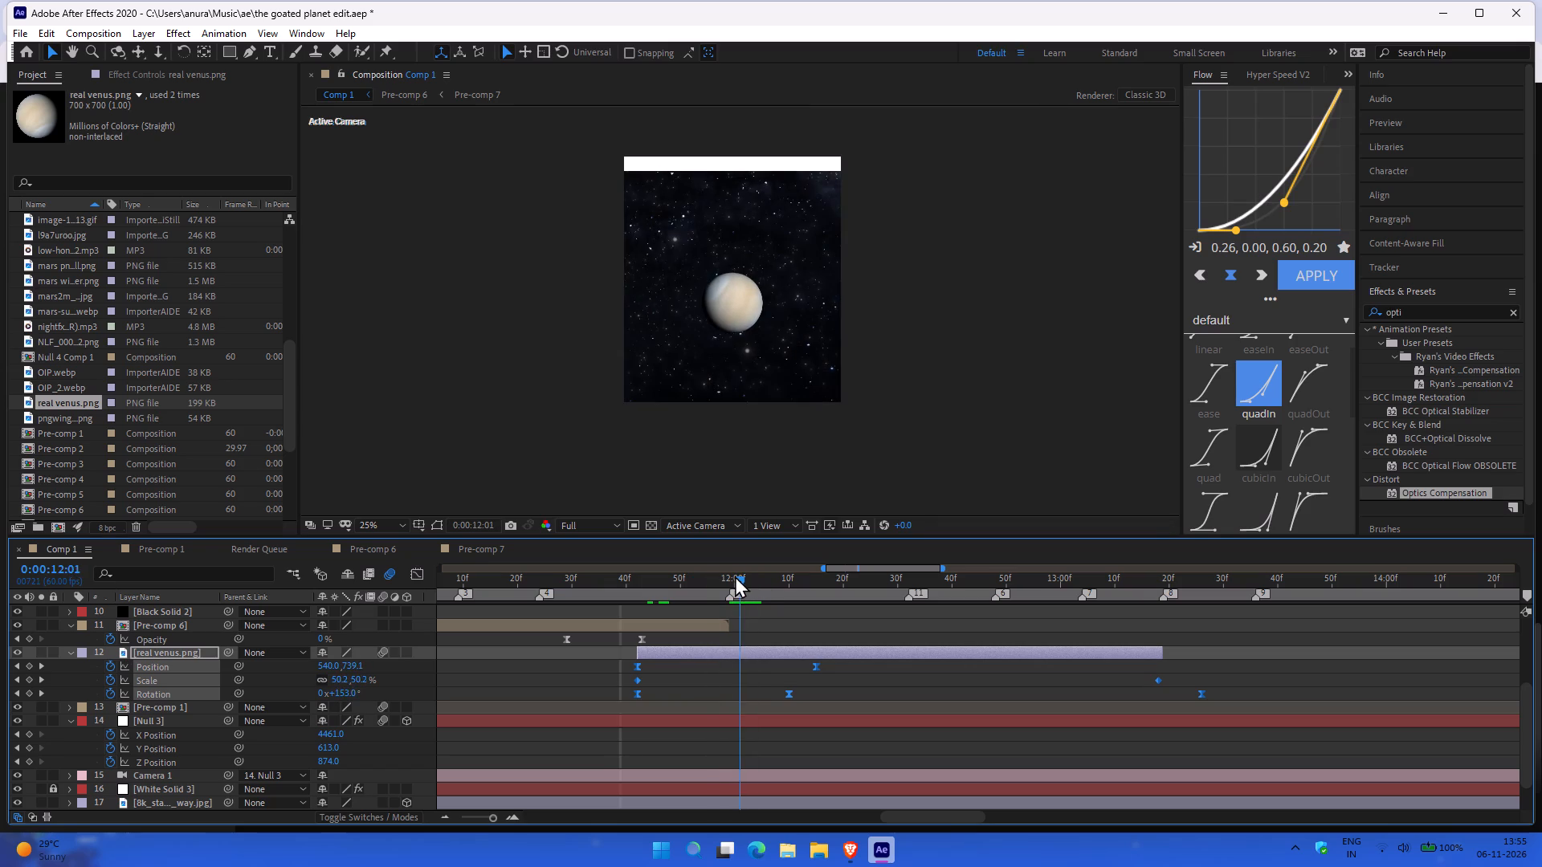
drag(735, 576, 729, 572)
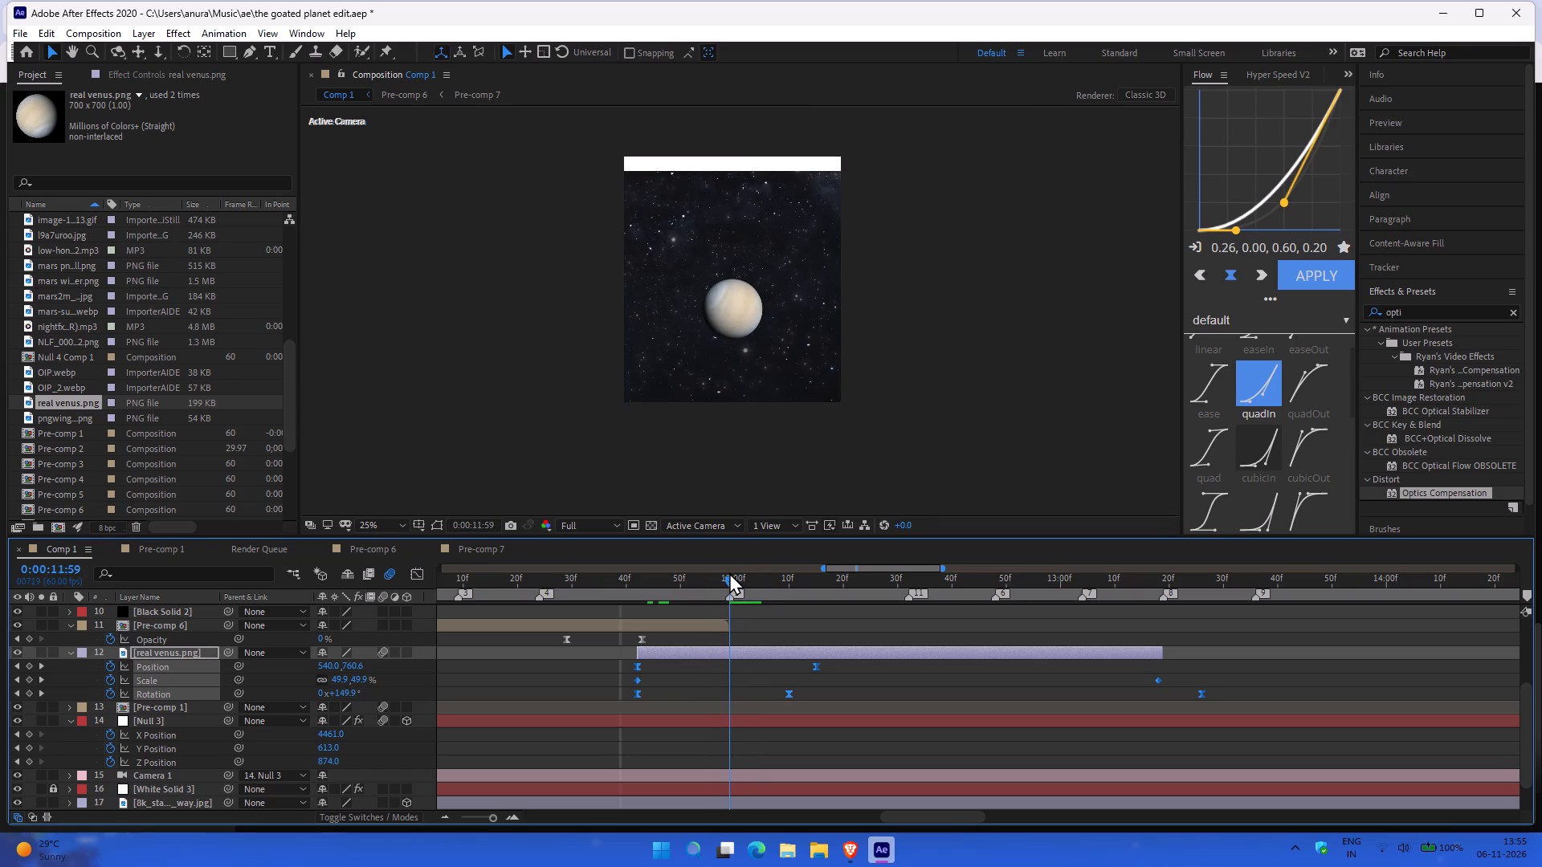
drag(729, 572, 725, 568)
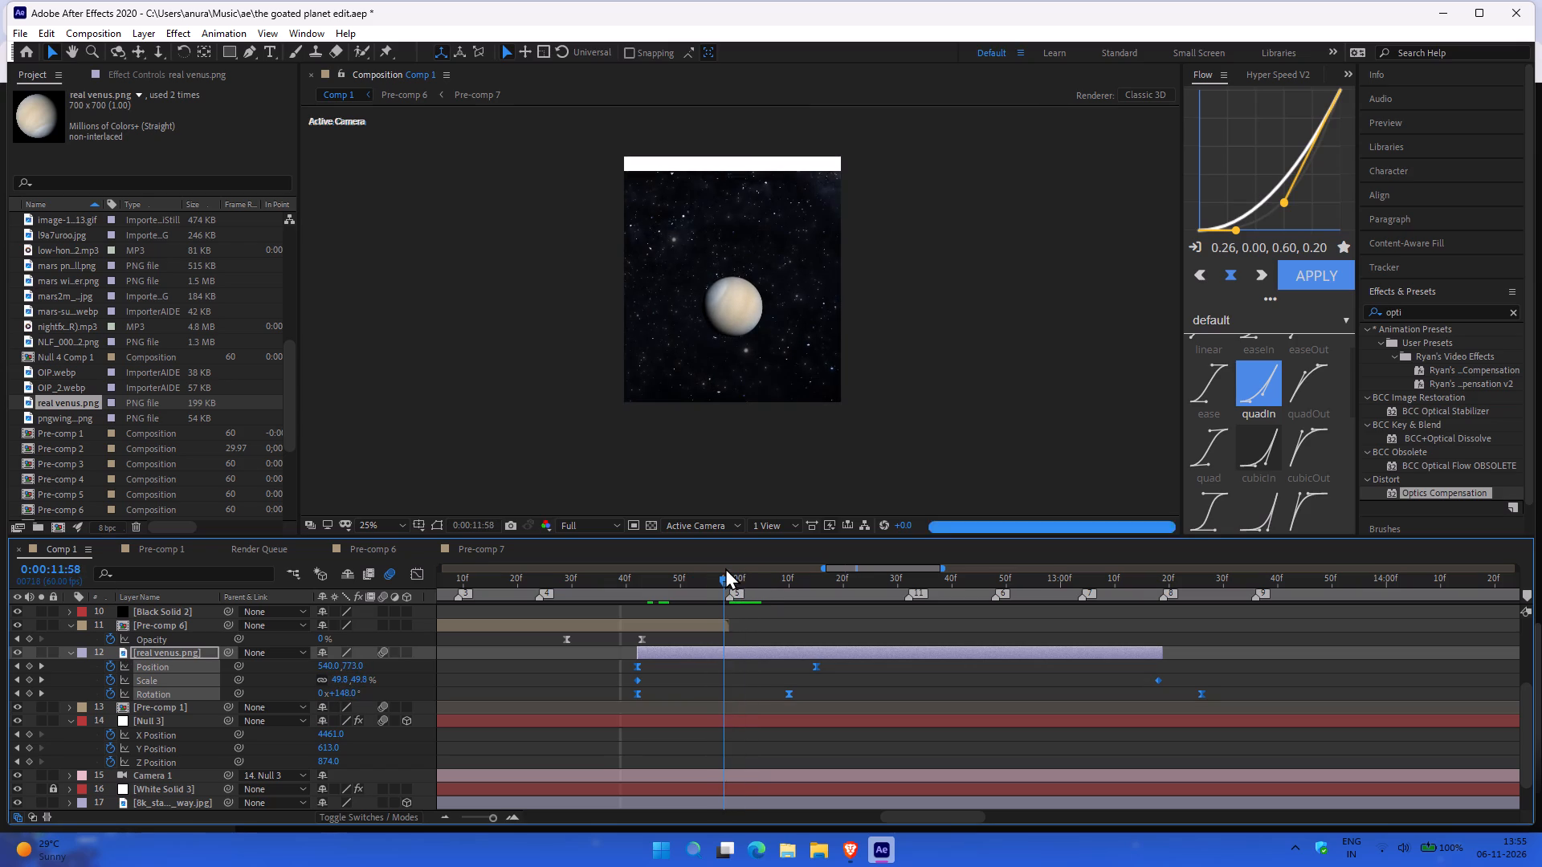
drag(725, 568, 724, 566)
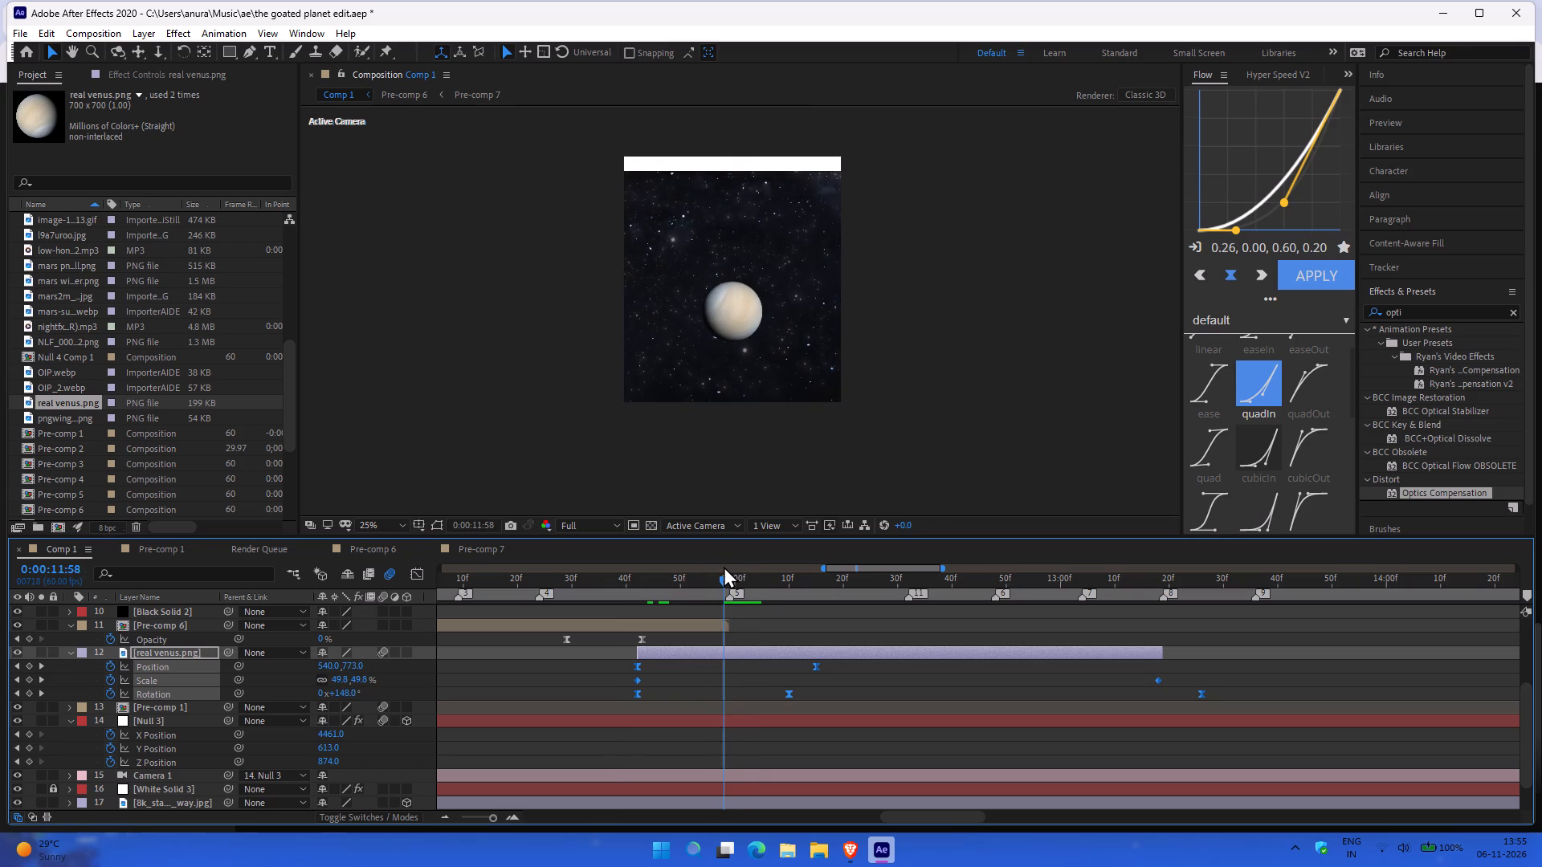
scroll(676, 645, up, 4)
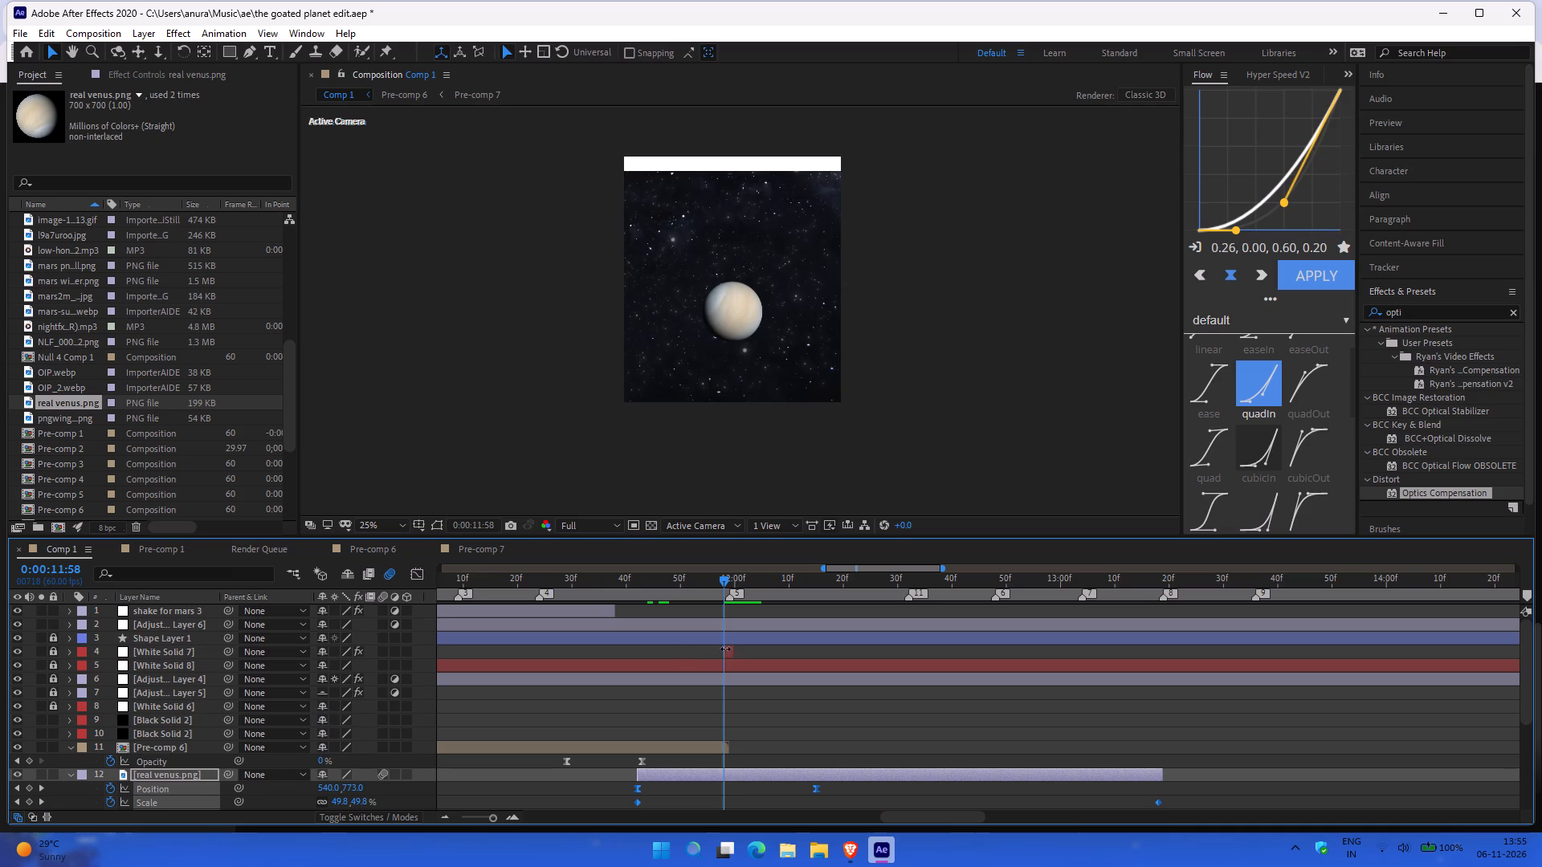
click(190, 649)
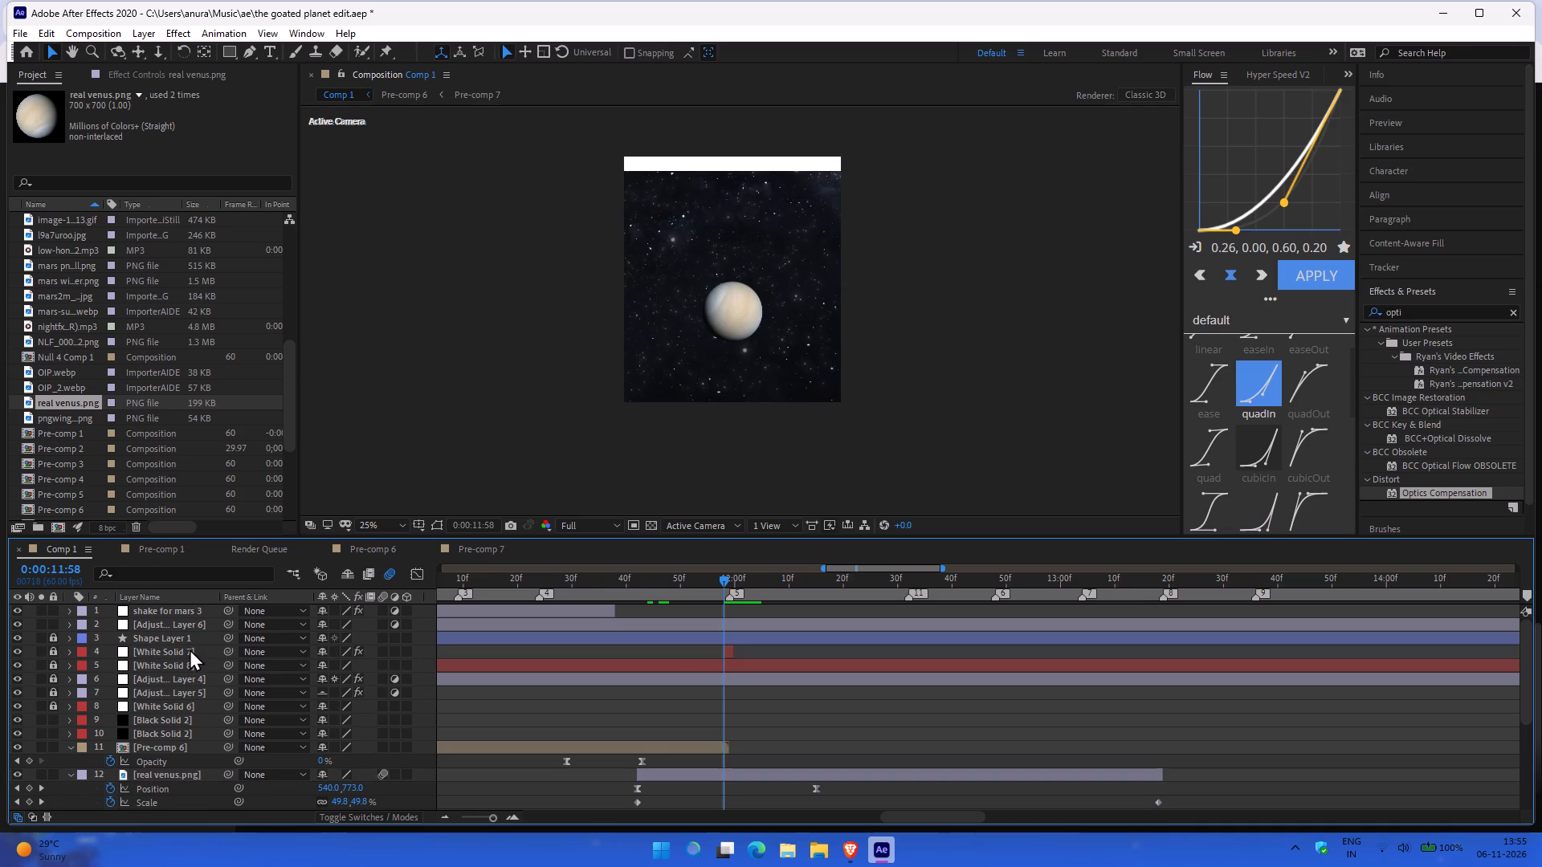
click(51, 656)
click(143, 651)
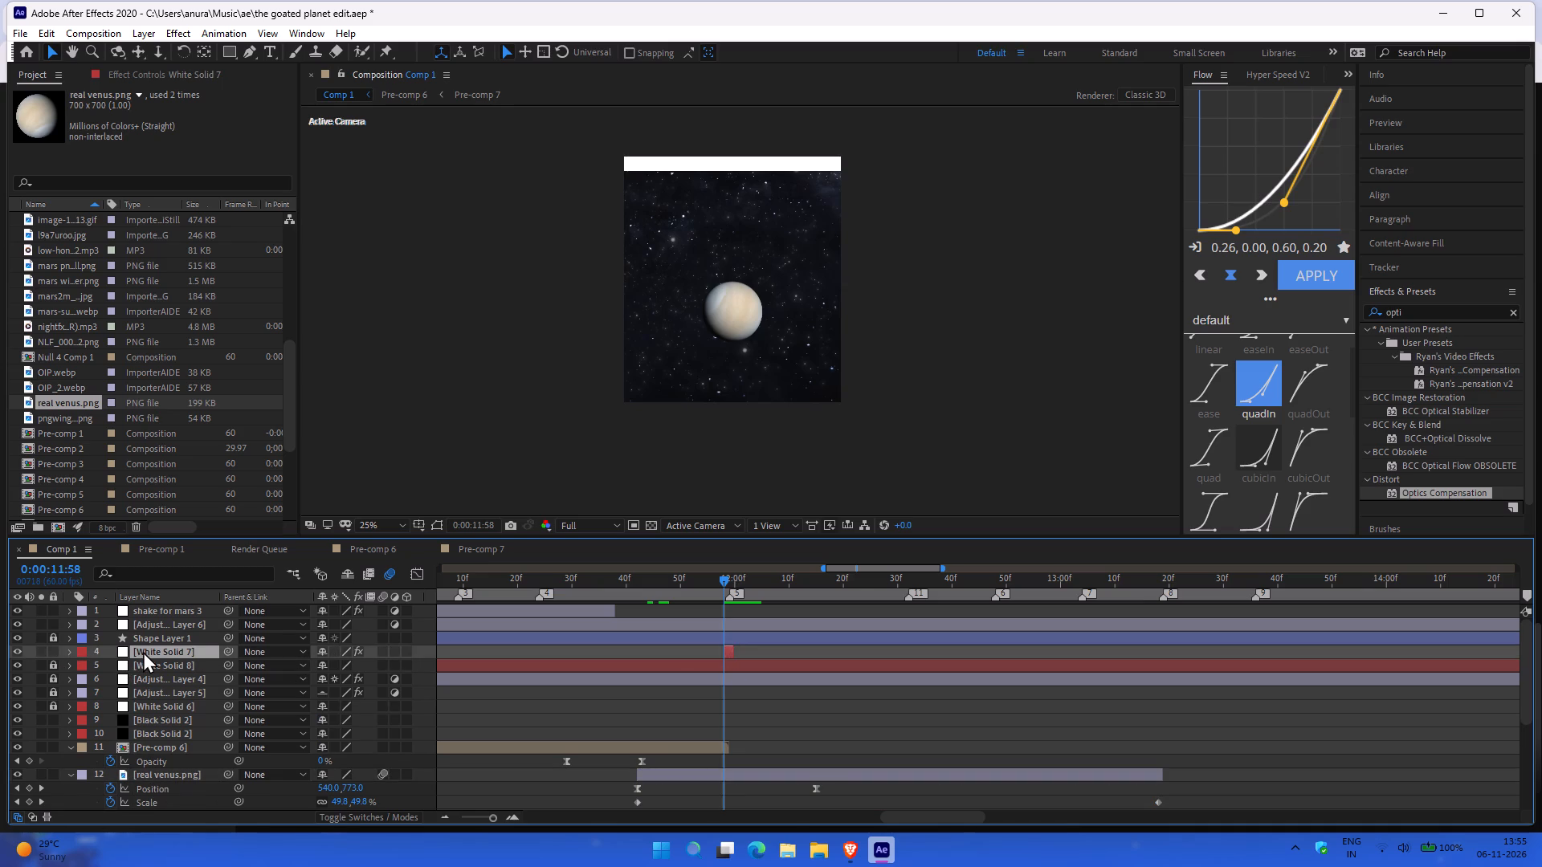
key(BackSpace)
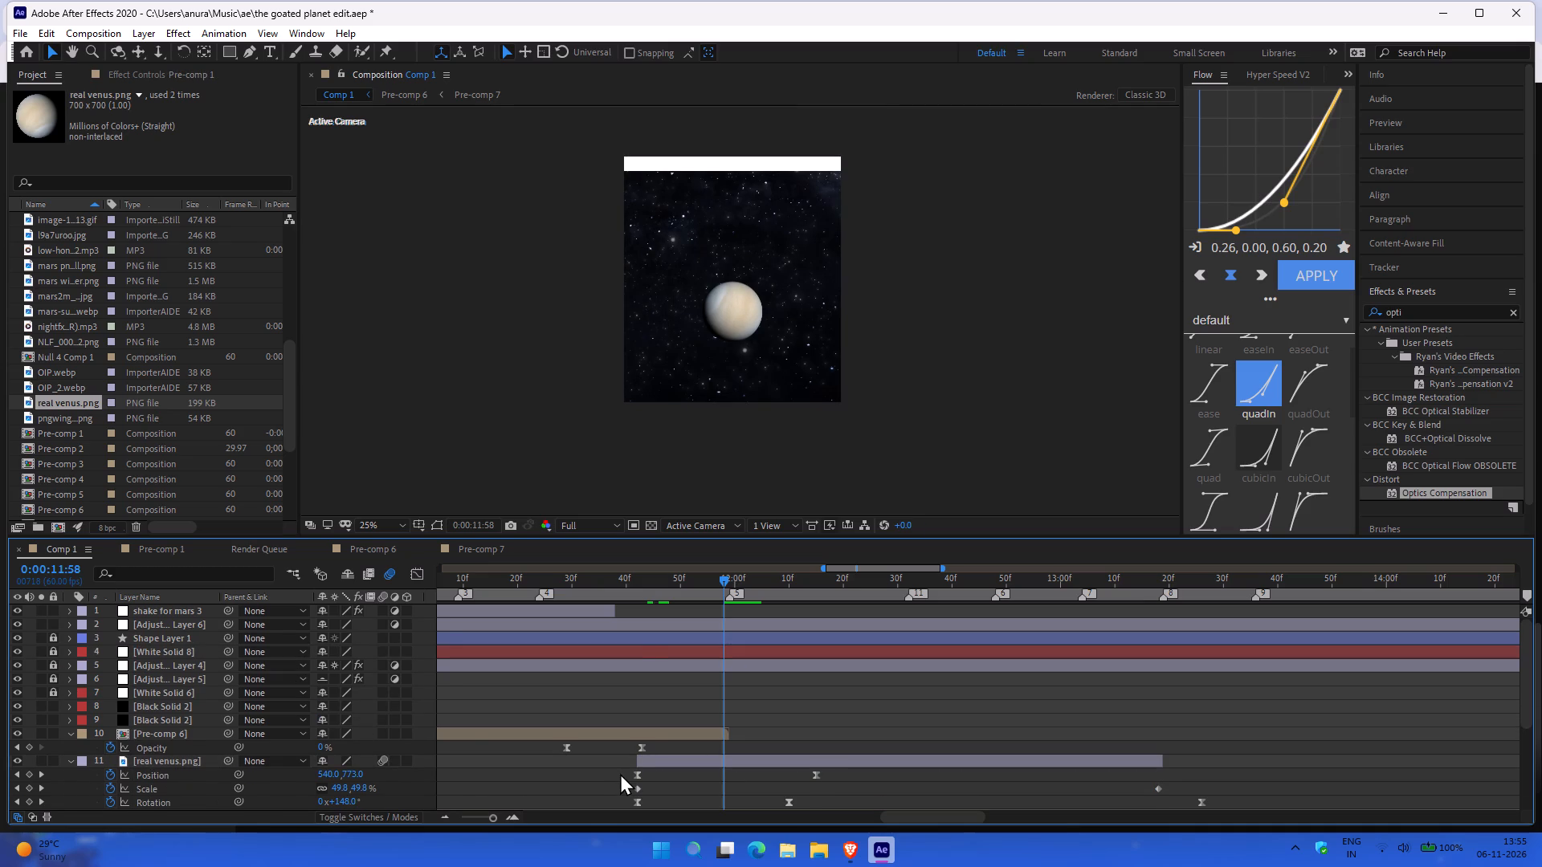
Move the second Position keyframe of the "real venus.png" layer to 0:00:11:59.
click(726, 576)
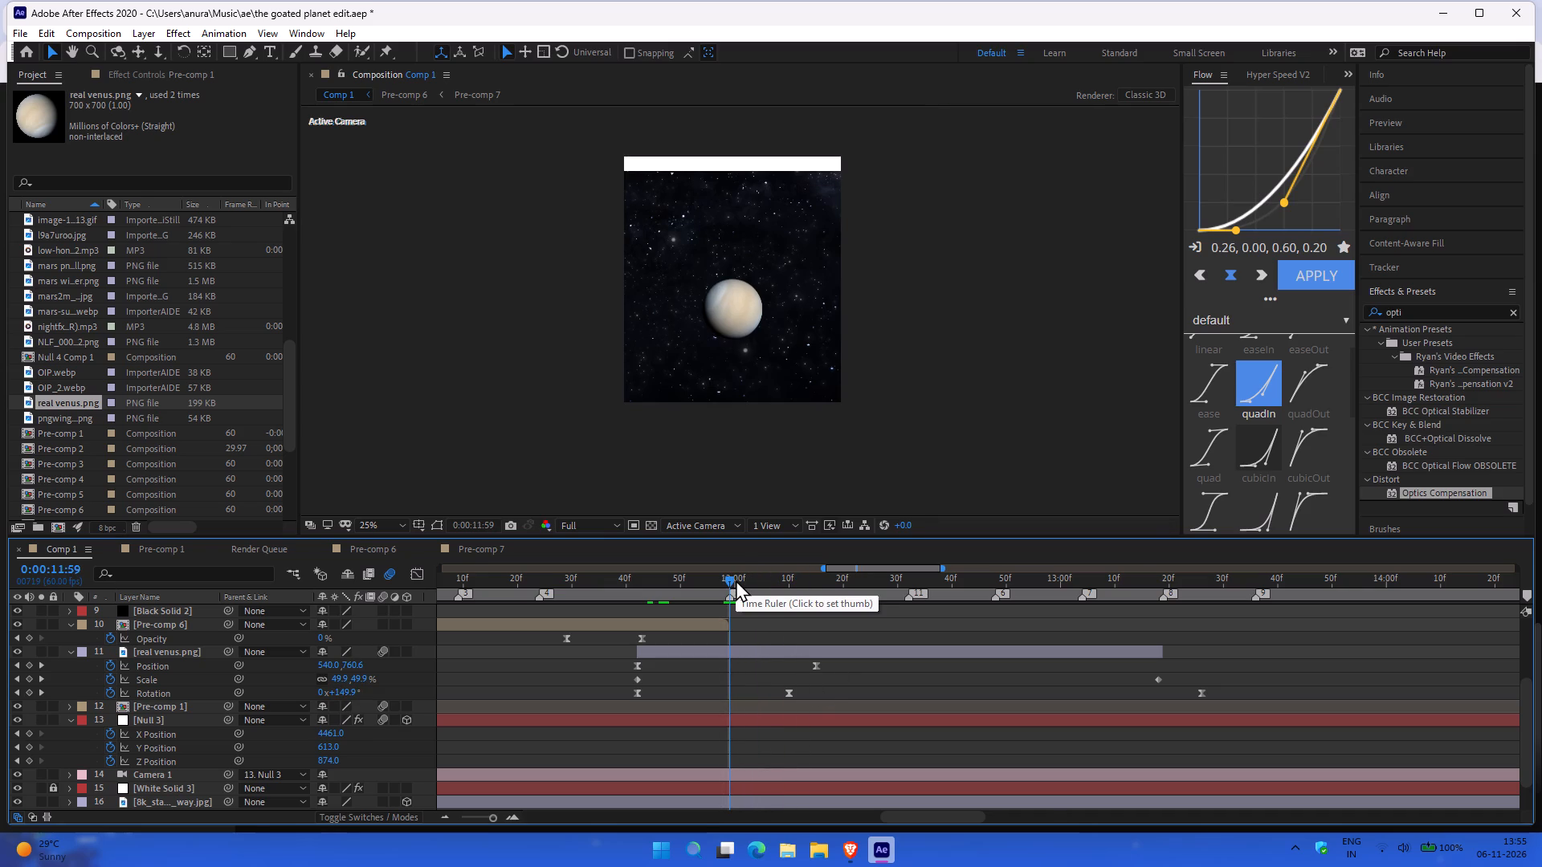
scroll(713, 661, up, 1)
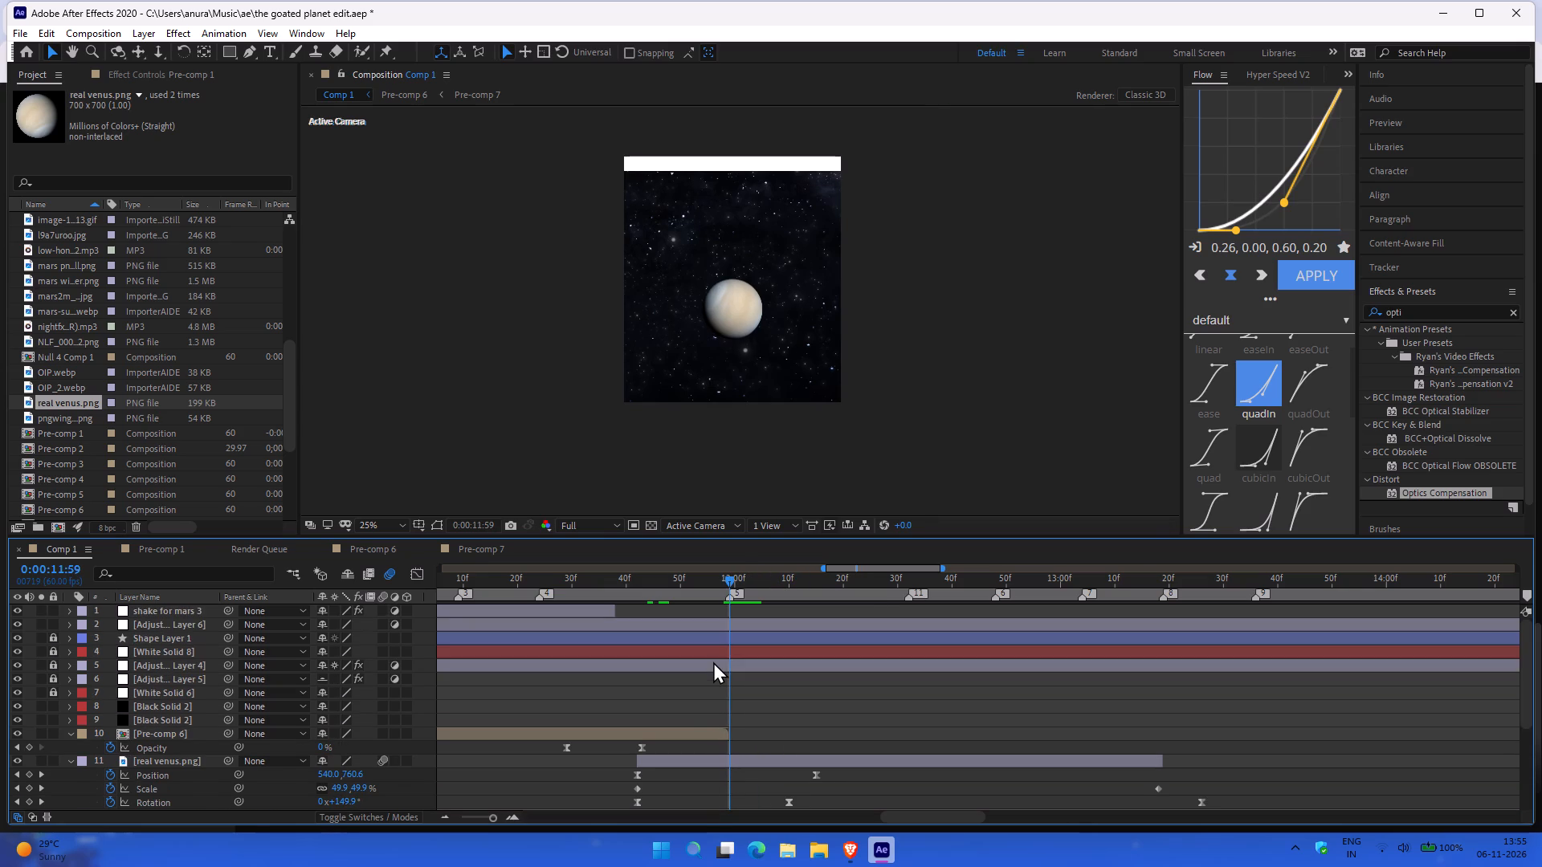
scroll(713, 661, up, 1)
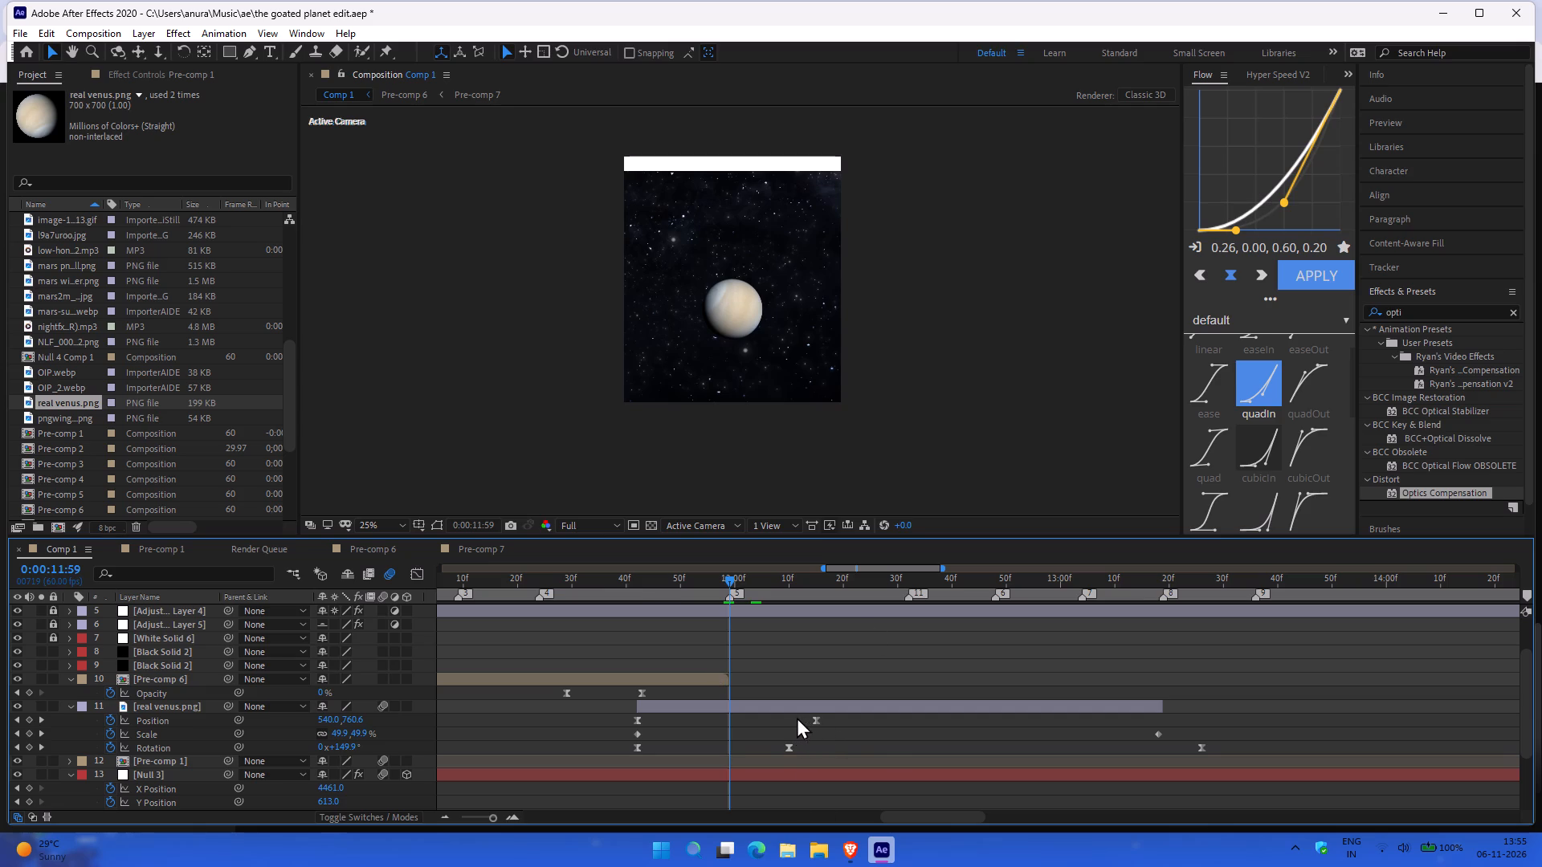
drag(817, 721, 772, 722)
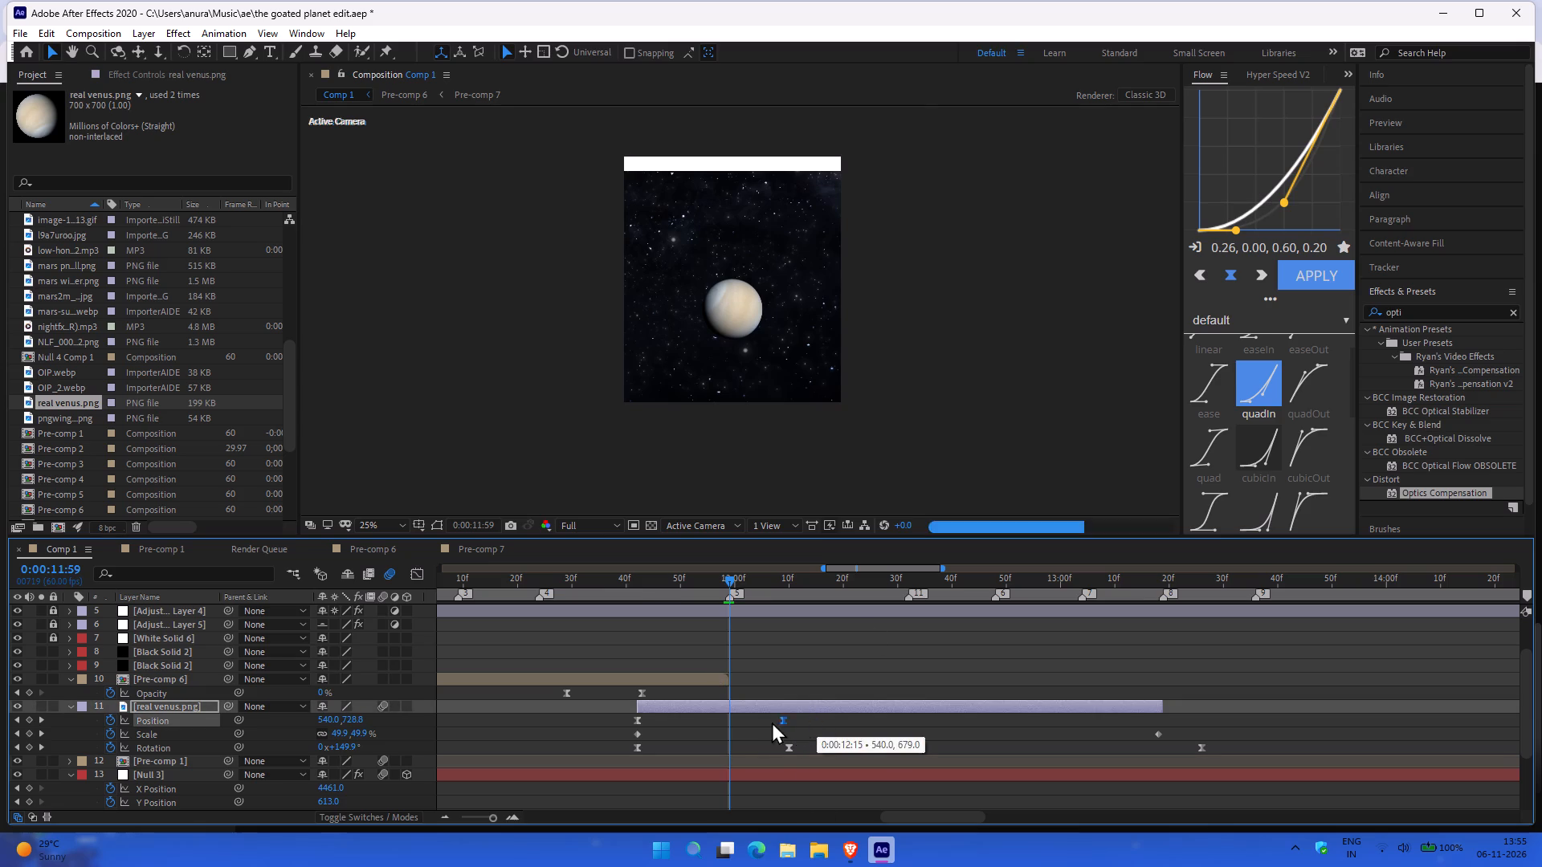
drag(772, 722, 731, 722)
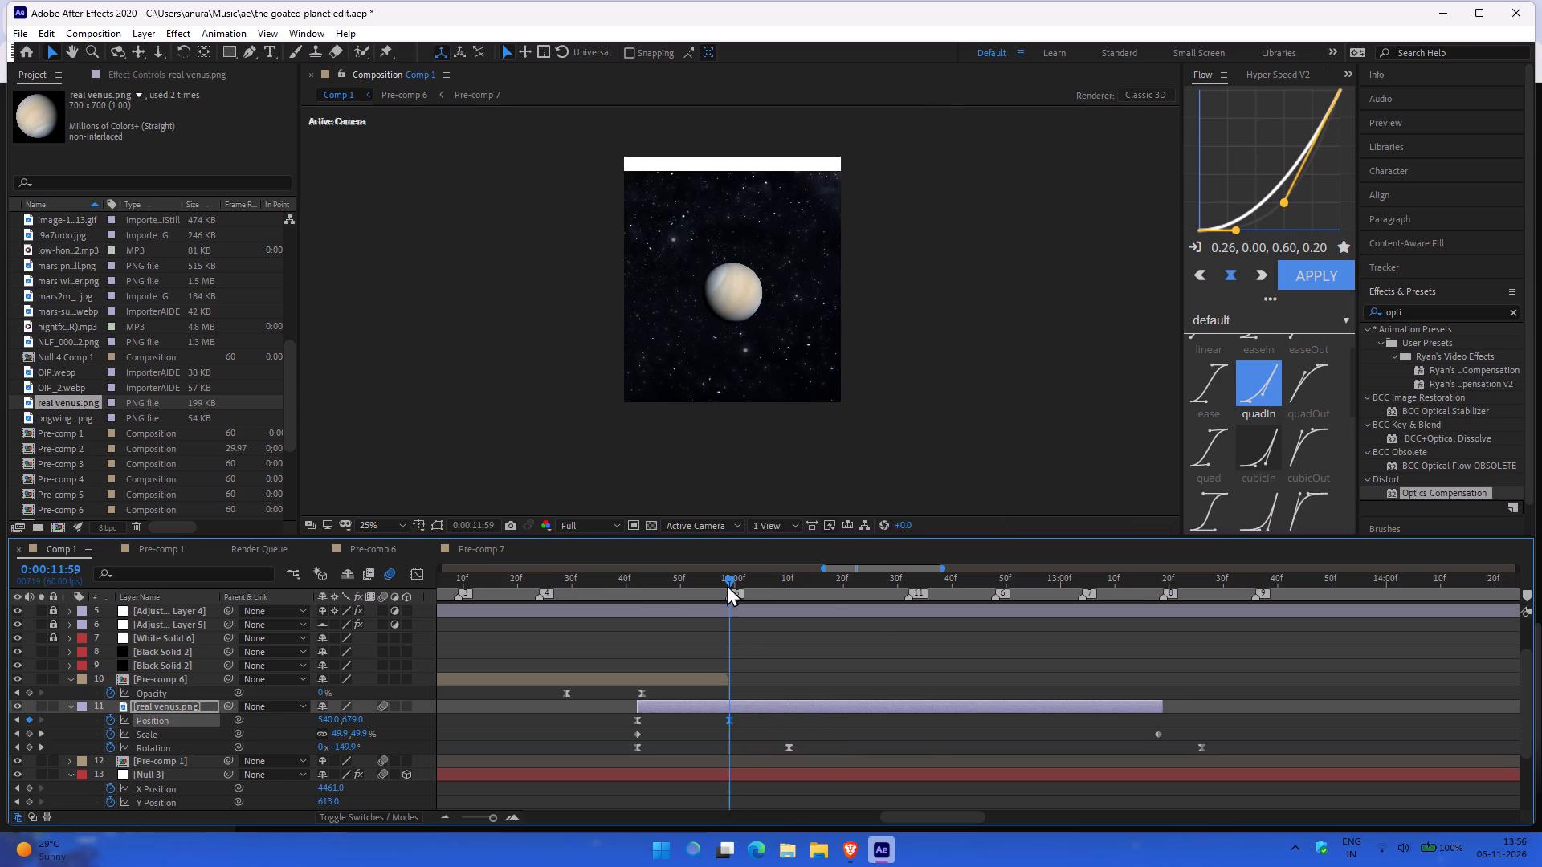
Preview the Mars-to-Venus transition from 0:00:11:37 and again from 0:00:11:29.
drag(732, 575, 663, 578)
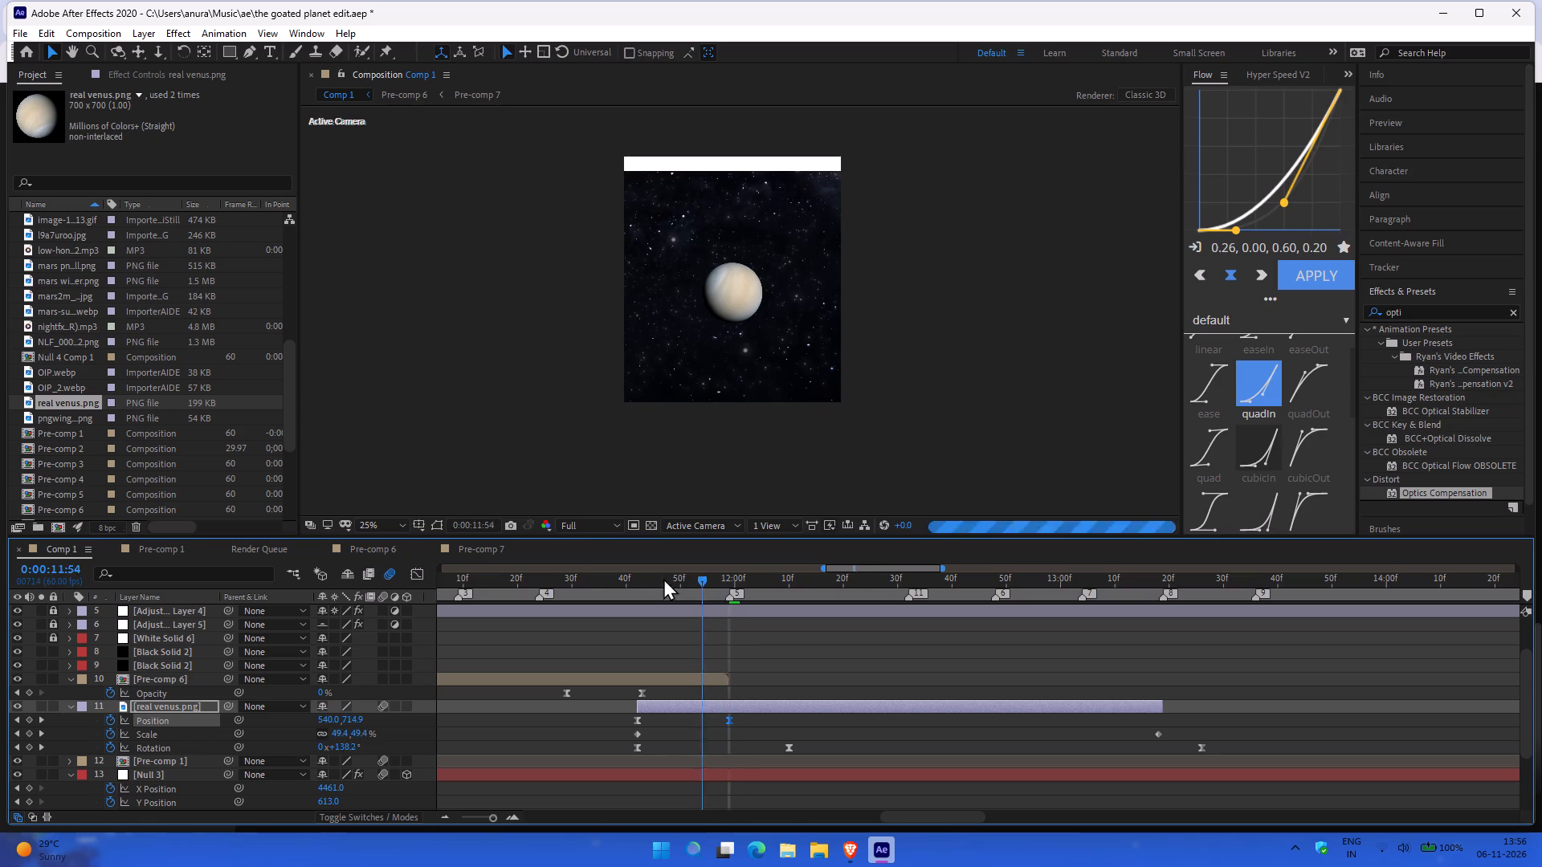
drag(663, 578, 609, 563)
key(space)
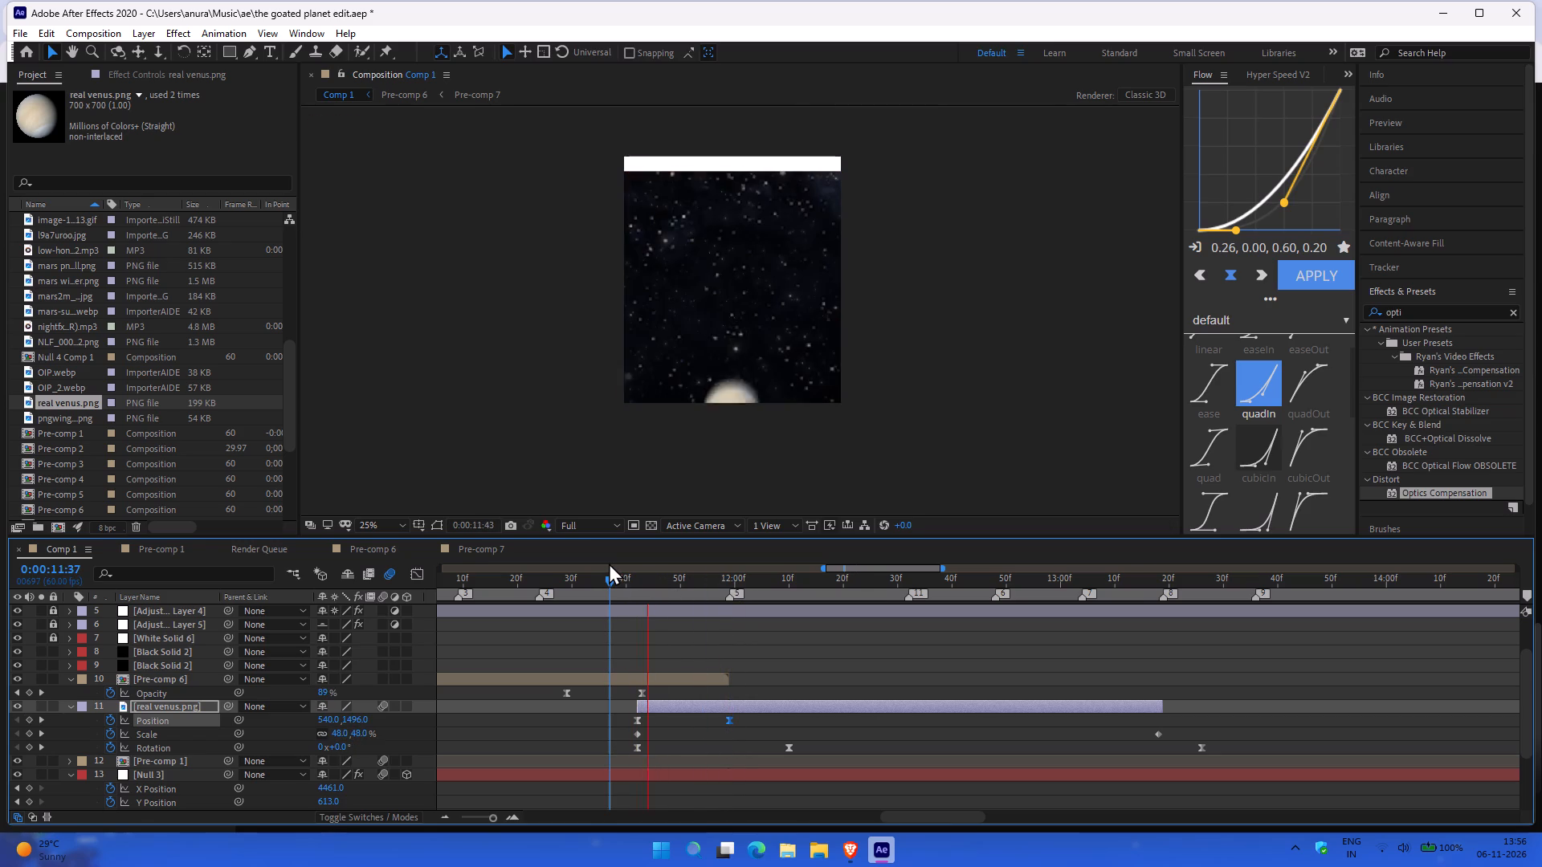
key(space)
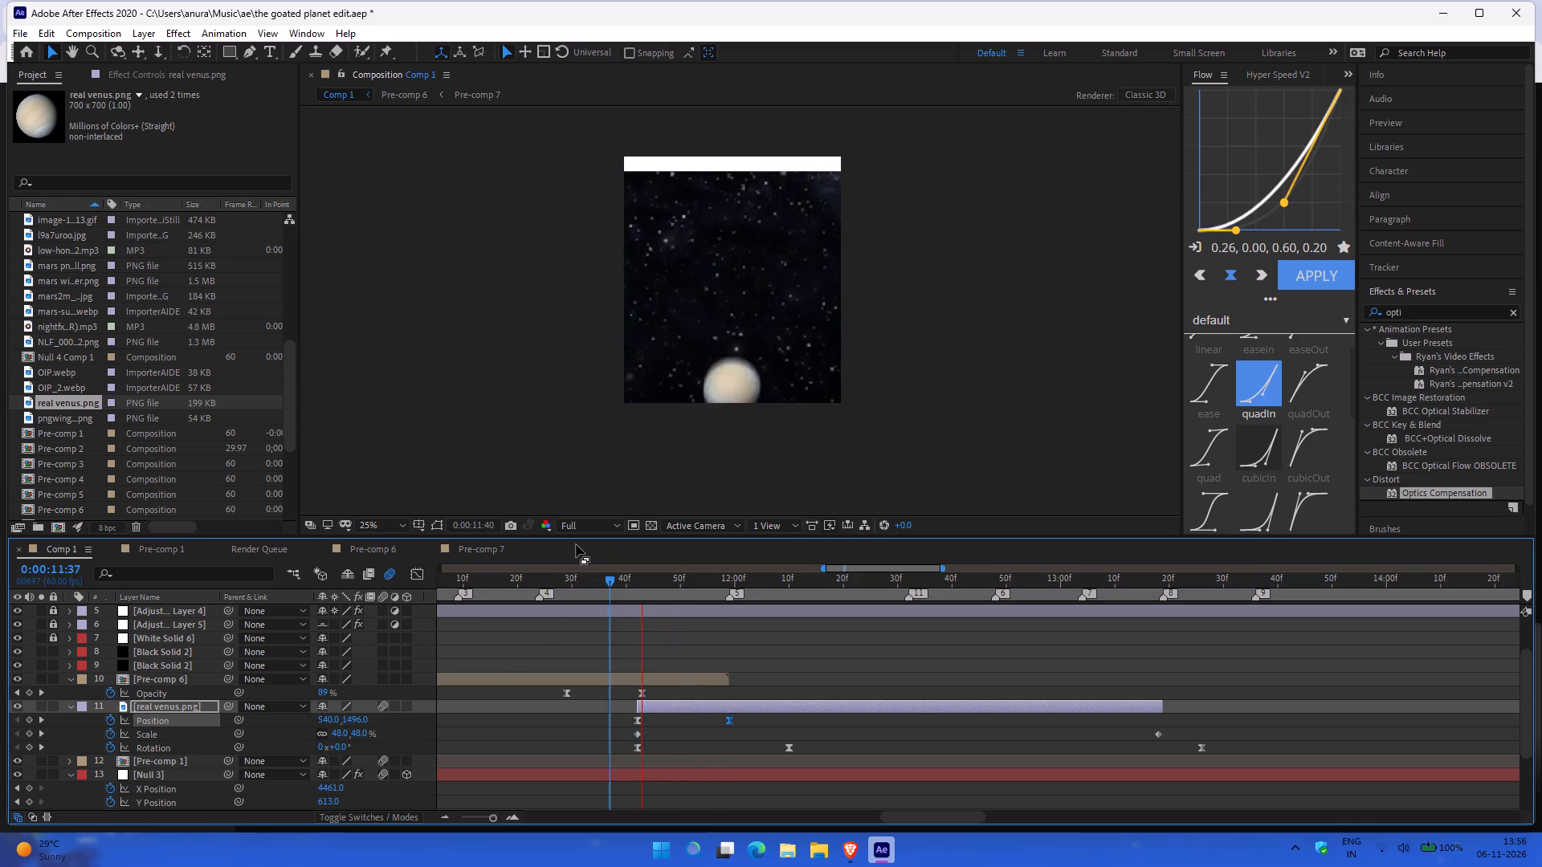
click(577, 572)
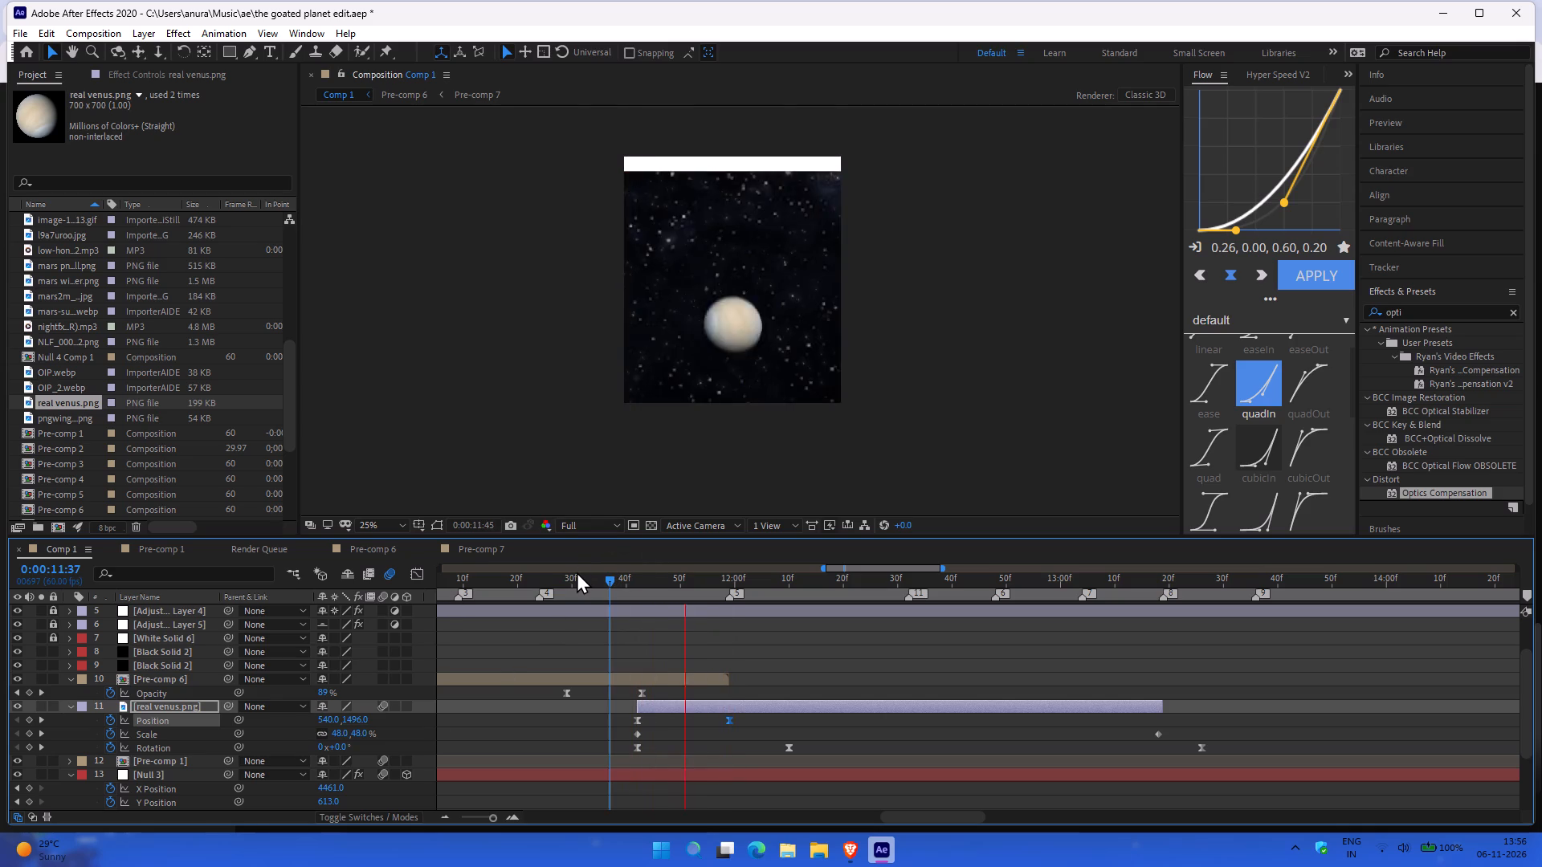
drag(588, 583, 566, 580)
key(space)
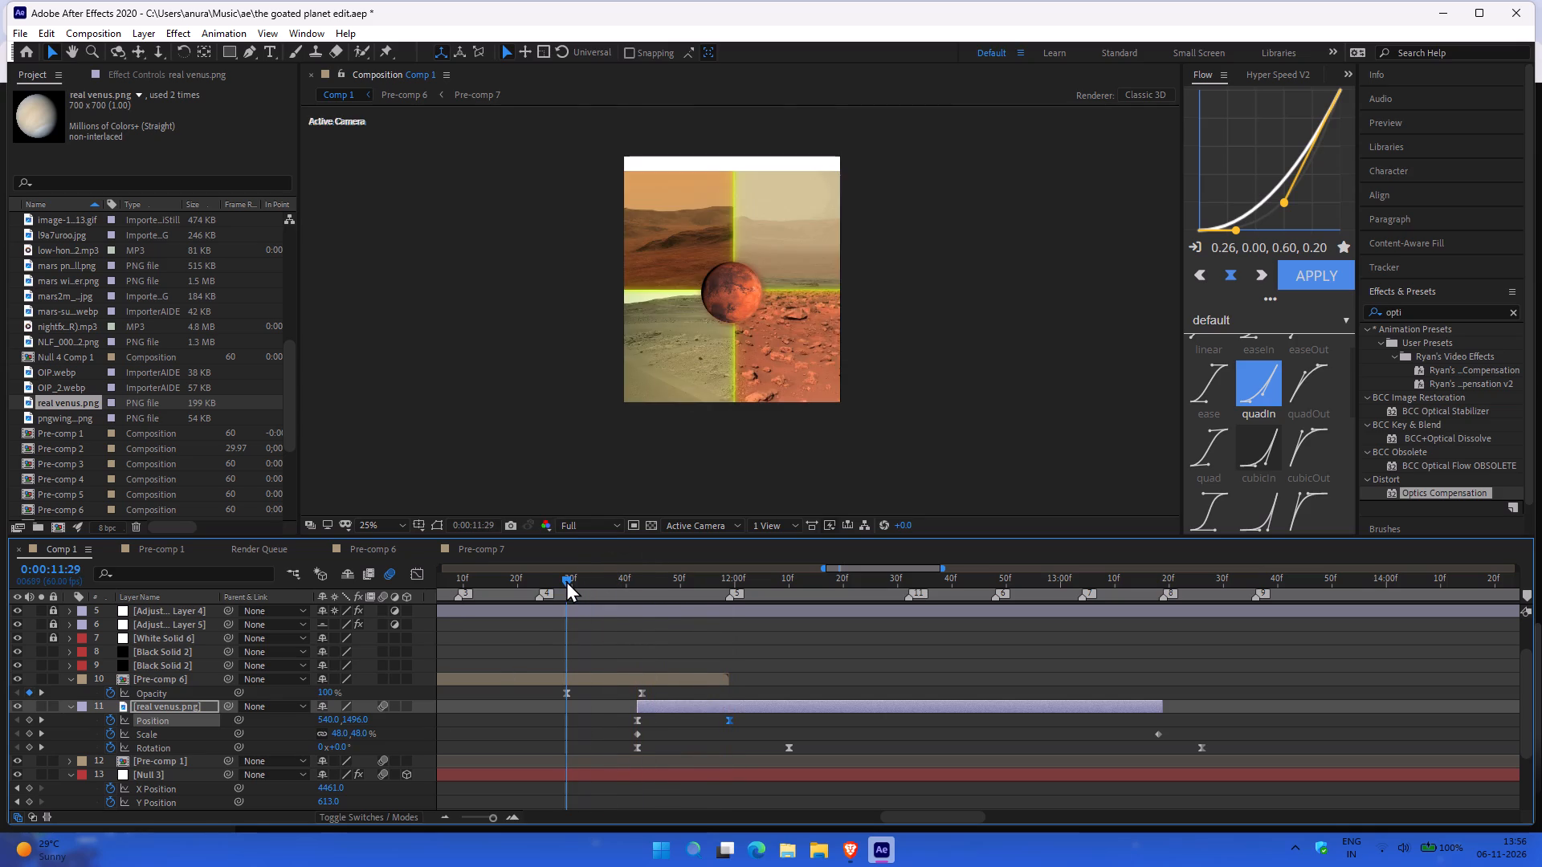
key(space)
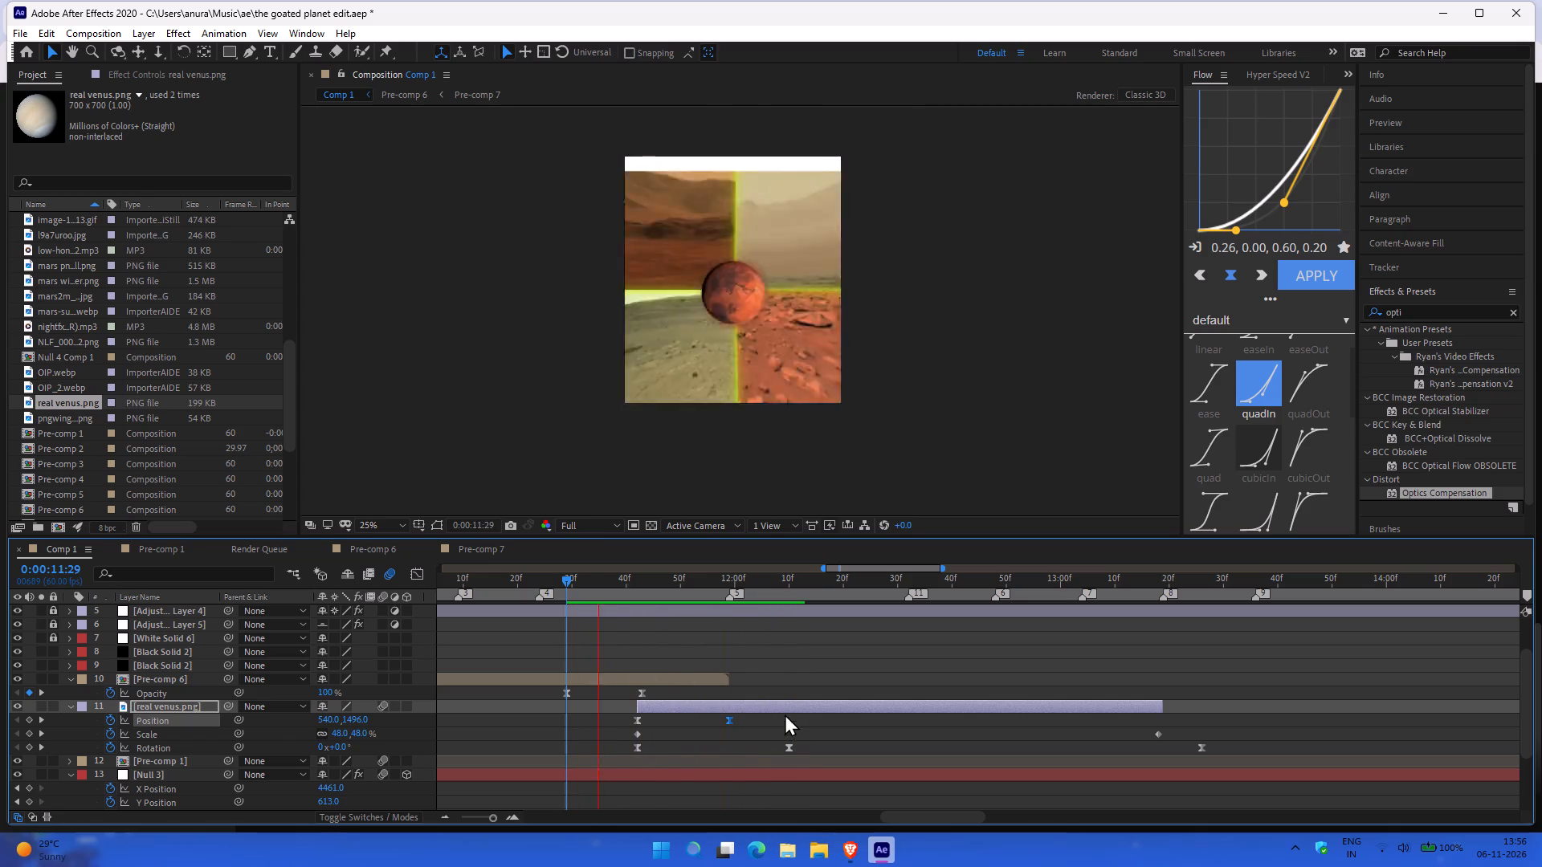
Move the middle Rotation keyframe of the "real venus.png" layer earlier, to about 0:00:12:04, and end the preview.
click(785, 748)
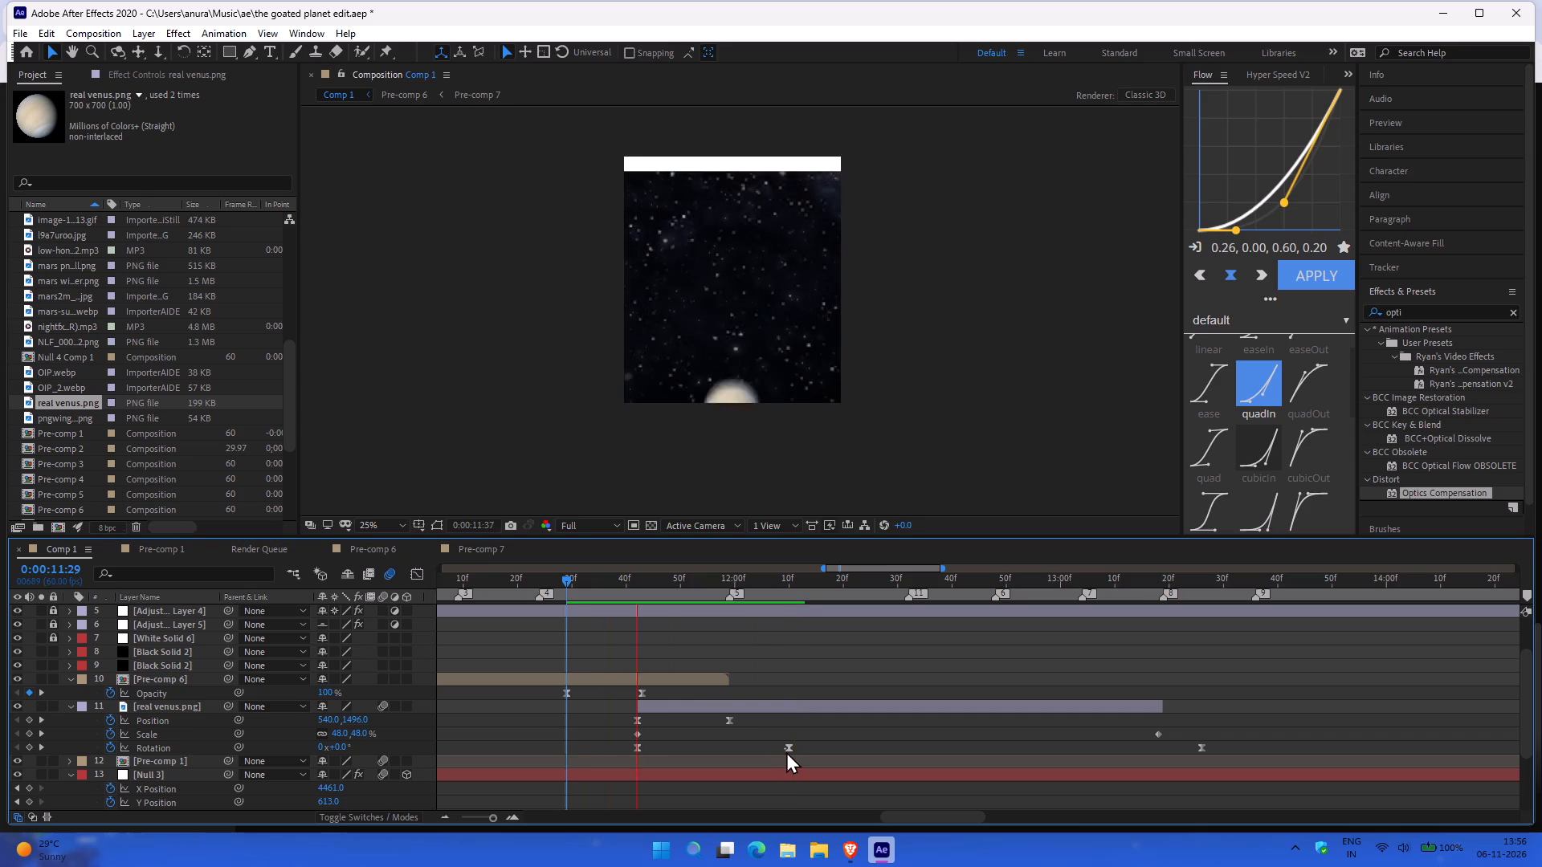
drag(787, 746, 781, 748)
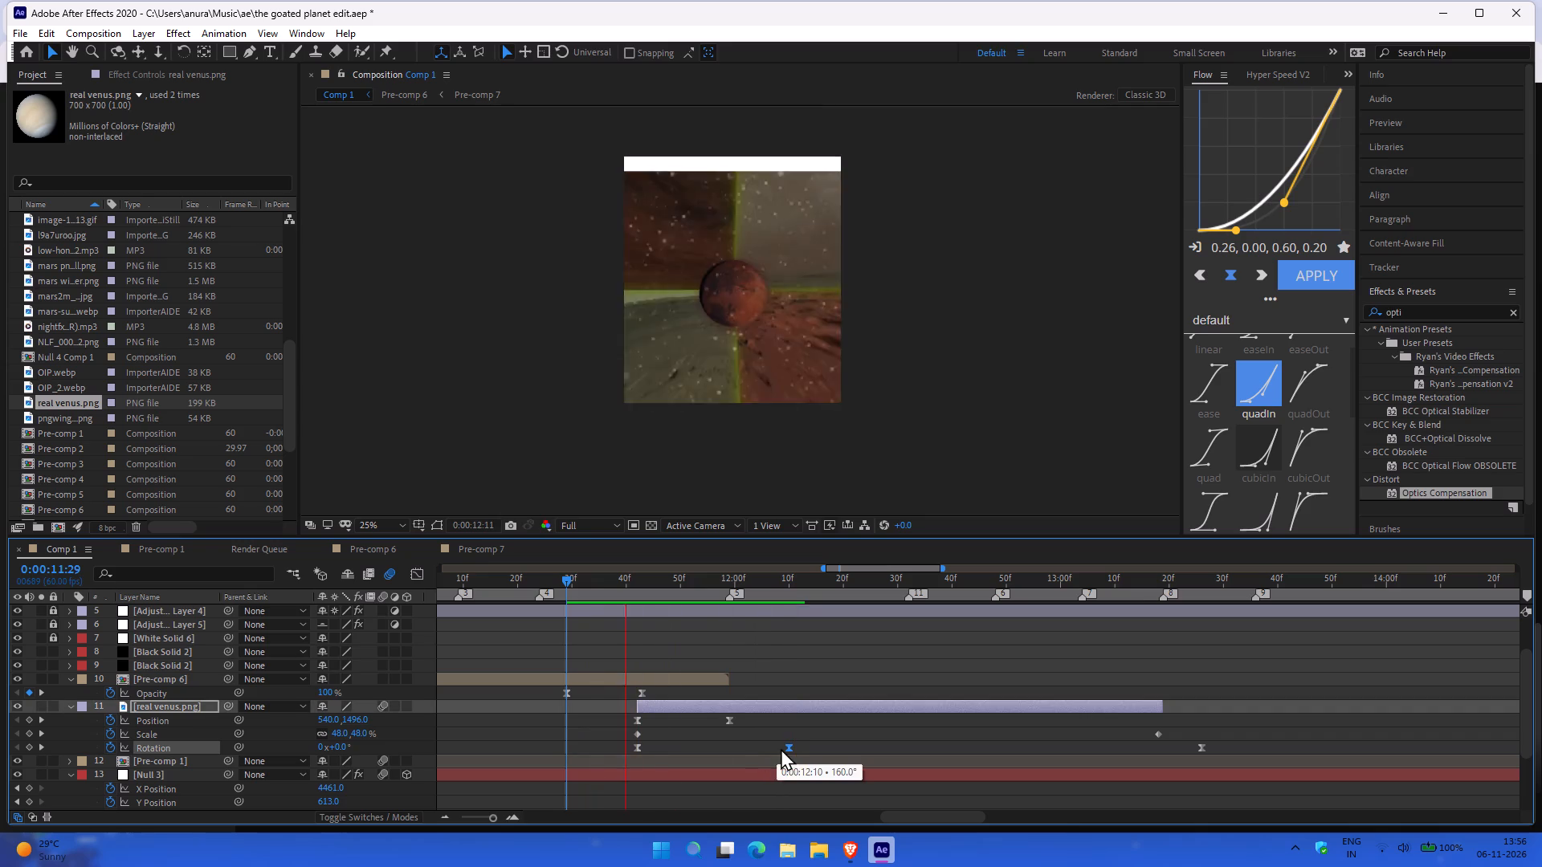
drag(781, 748, 753, 751)
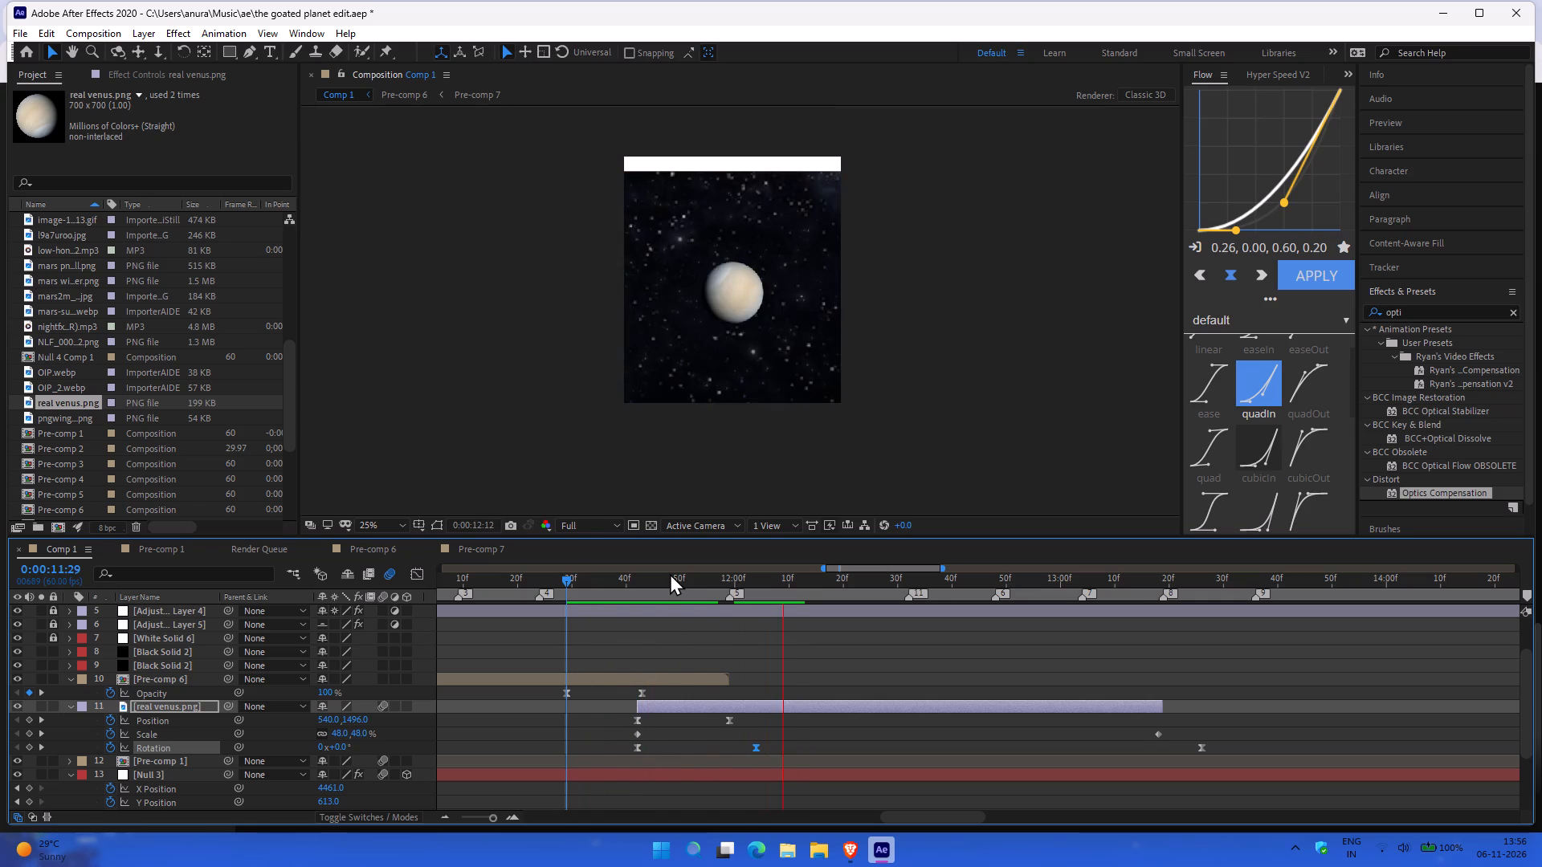
key(space)
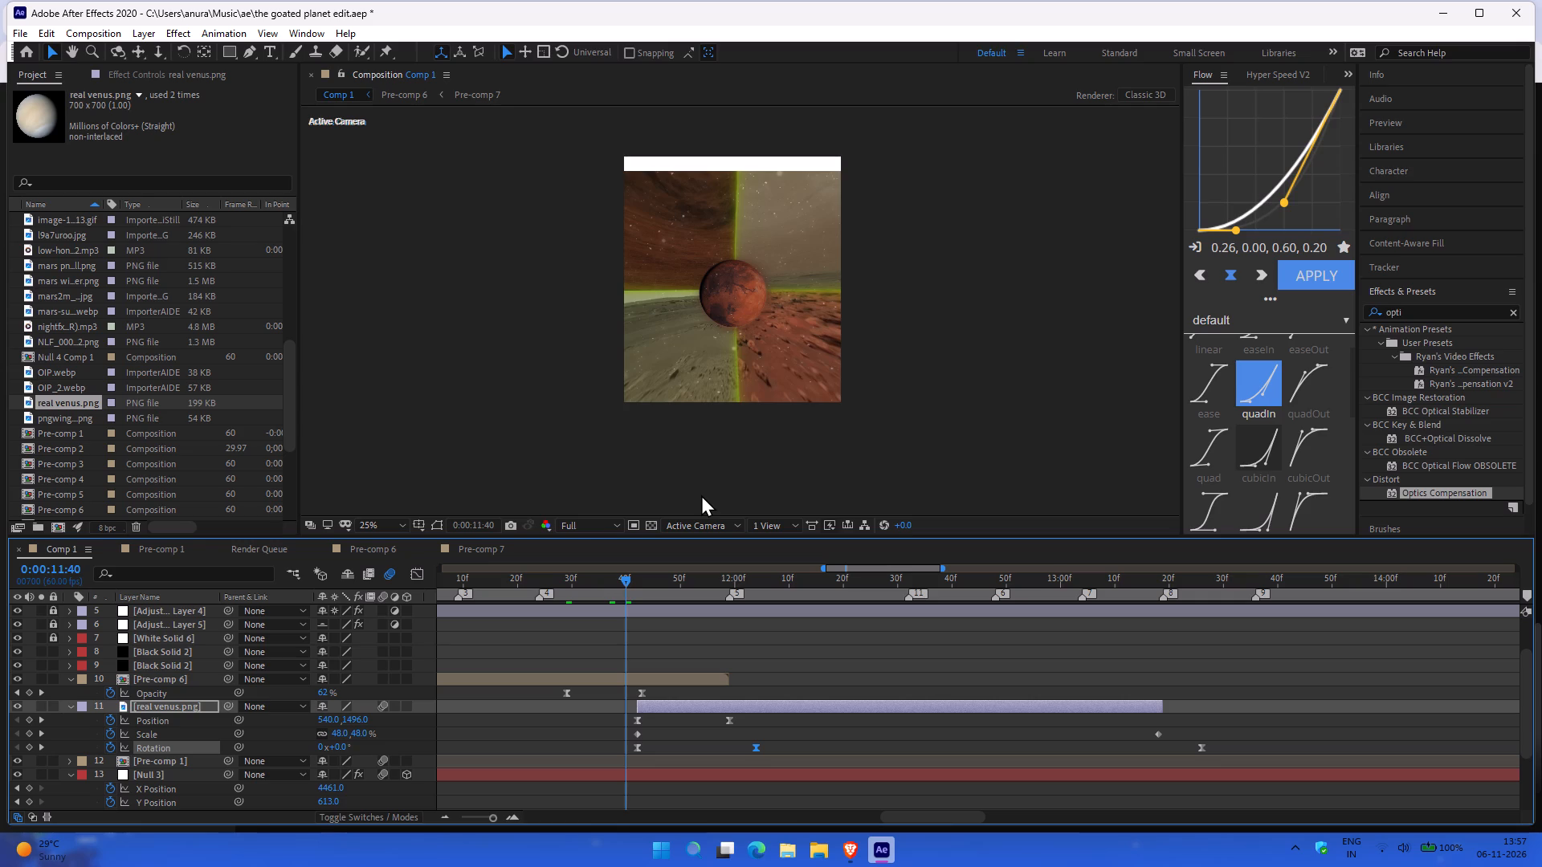
Save the project.
key(ctrl+s)
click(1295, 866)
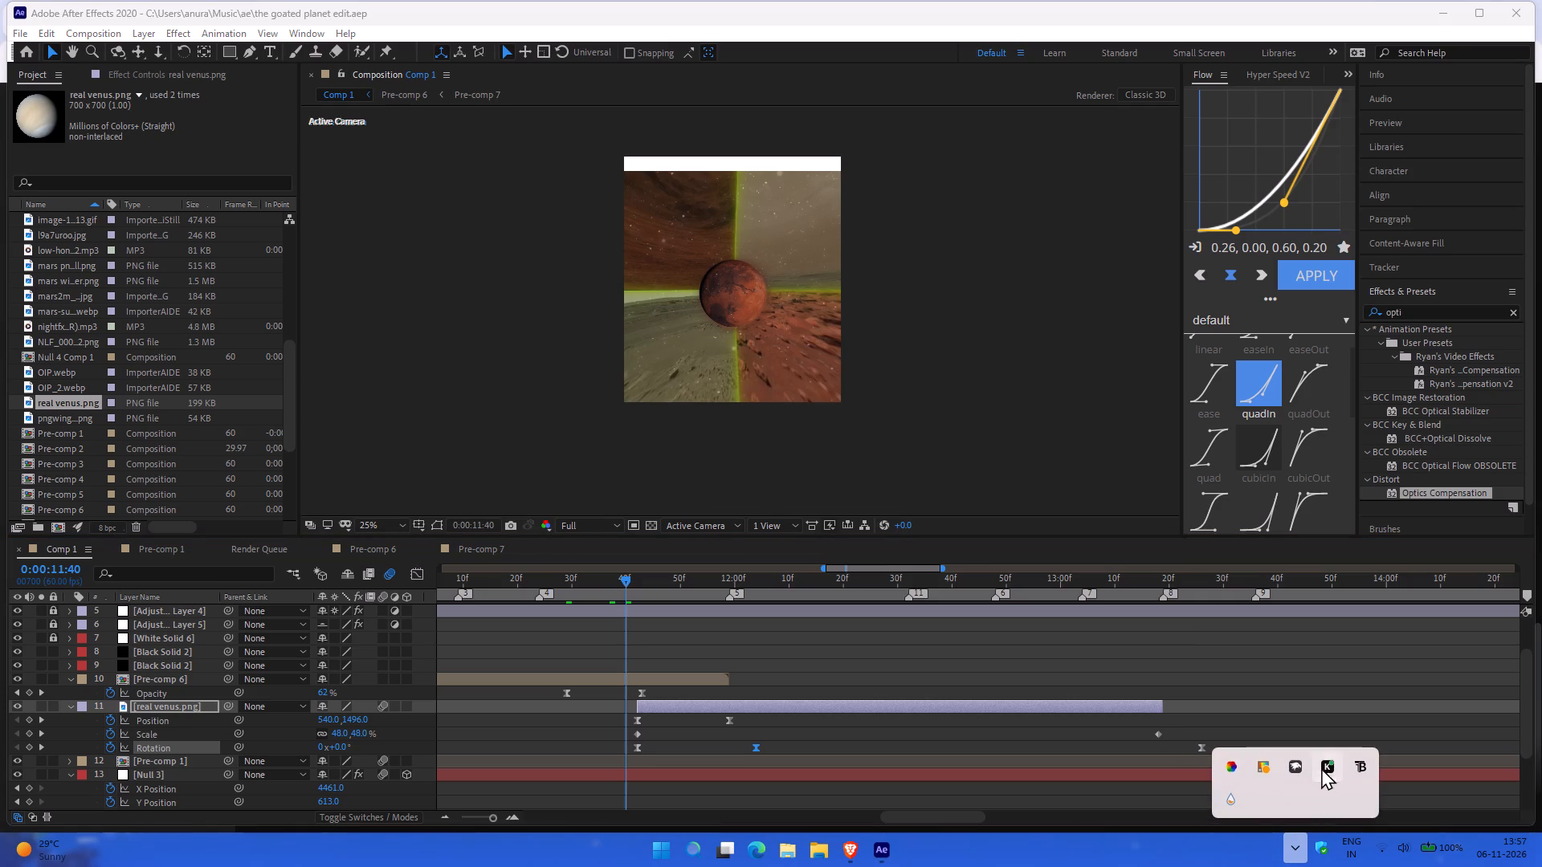